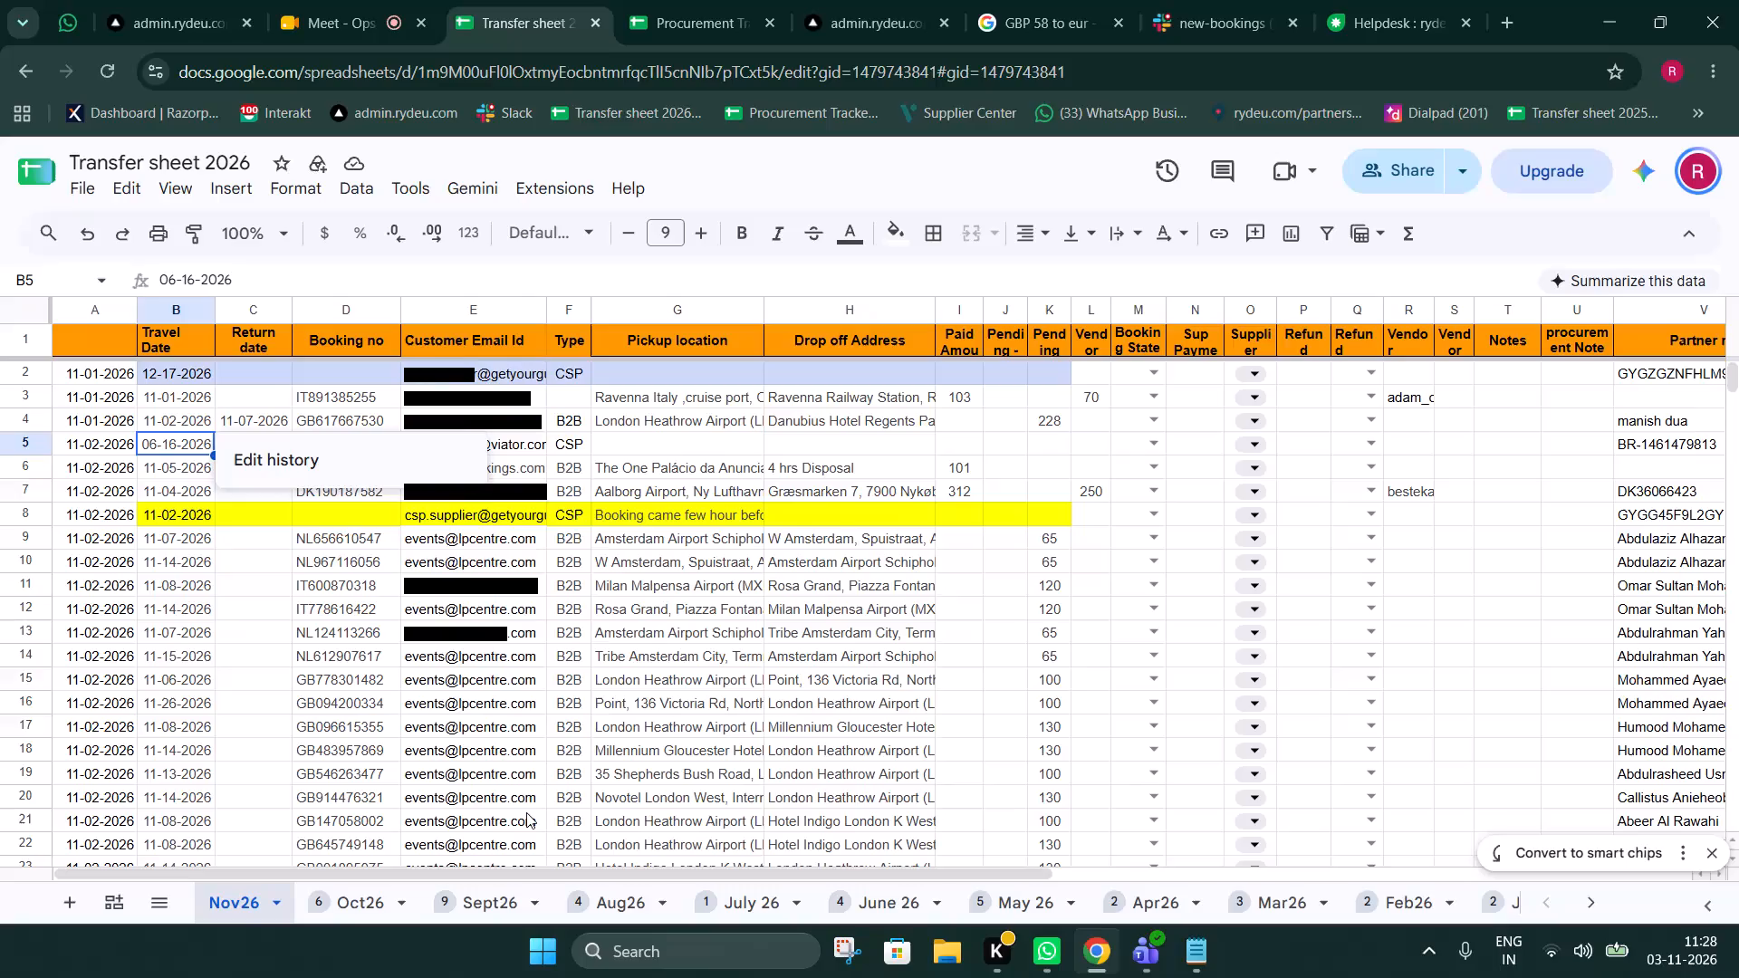
Dismiss the edit history of the row 5 travel date and select the Type cell in the yellow-highlighted booking row.
{"action": "left_click", "coordinate": [572, 519]}
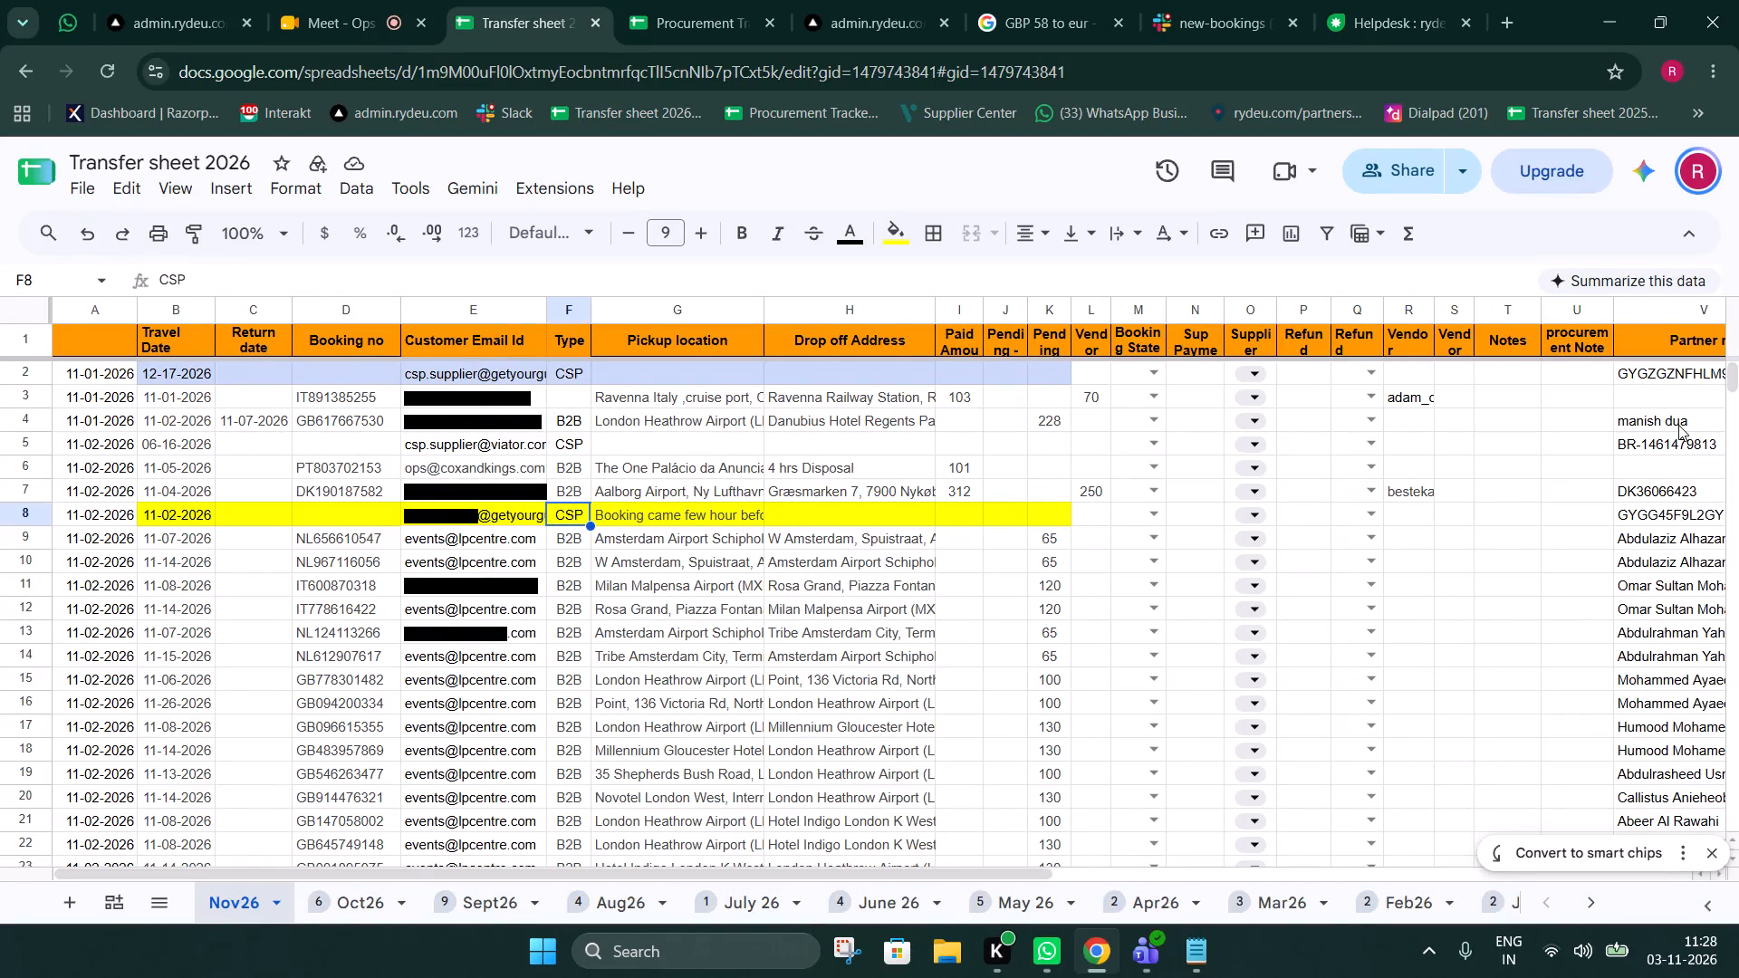
{"action": "left_click_drag", "start_coordinate": [936, 117], "coordinate": [972, 31]}
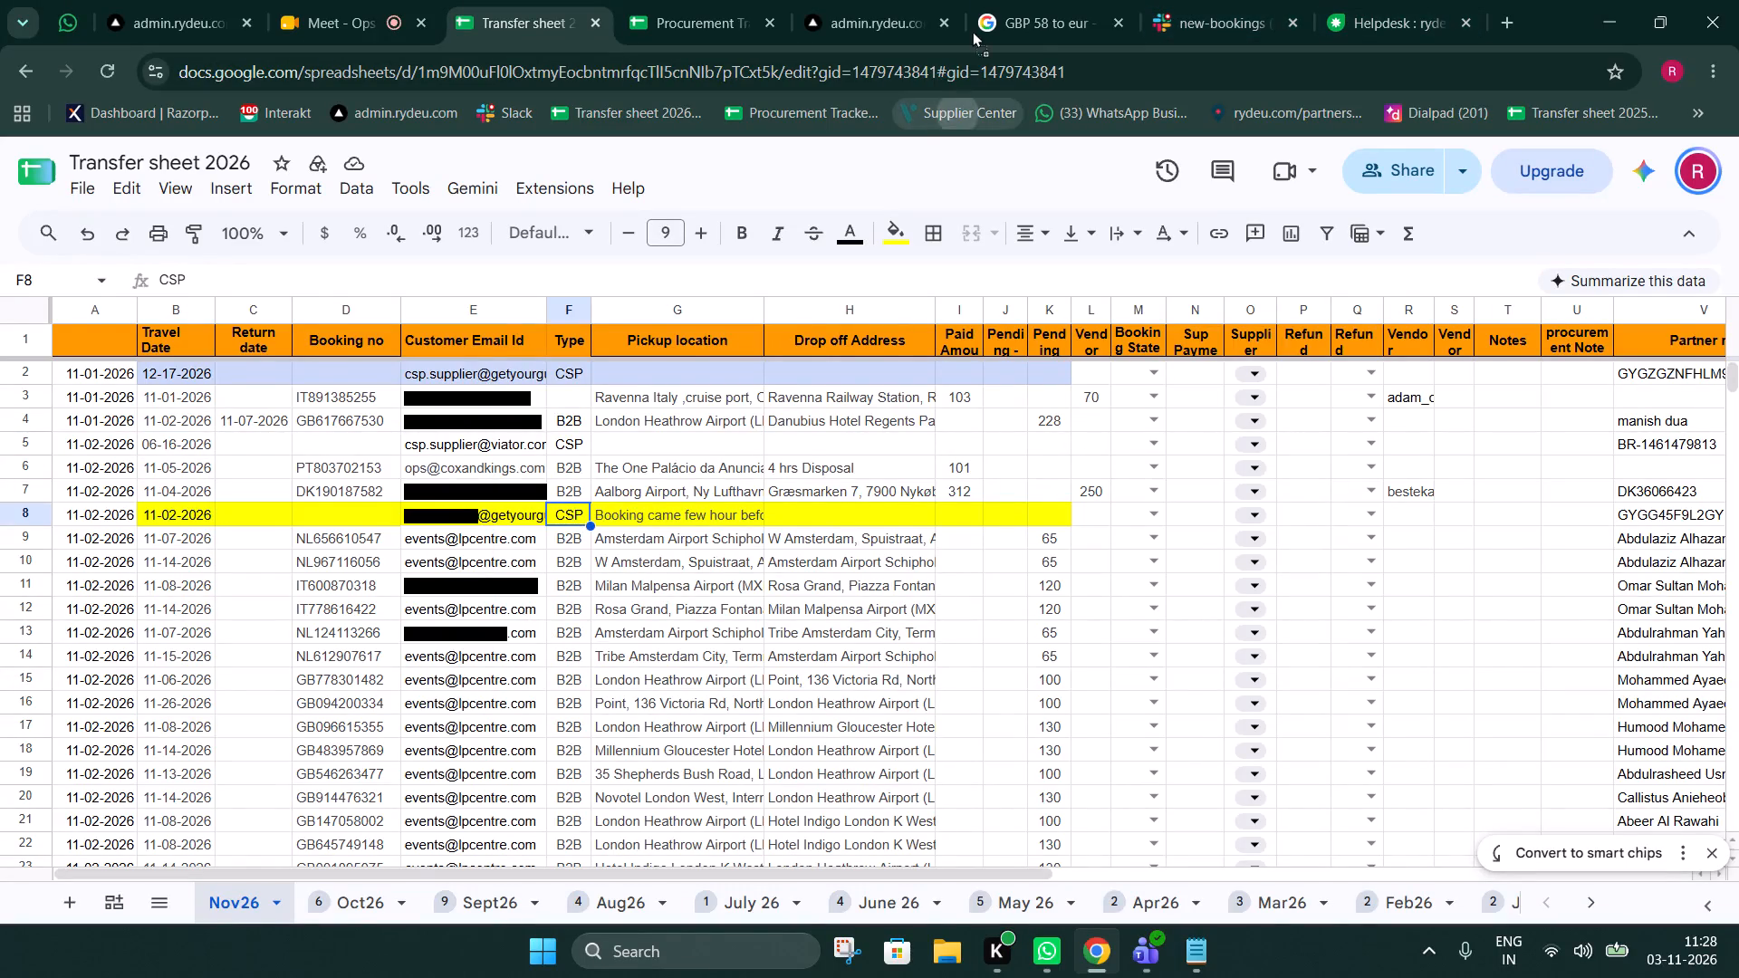
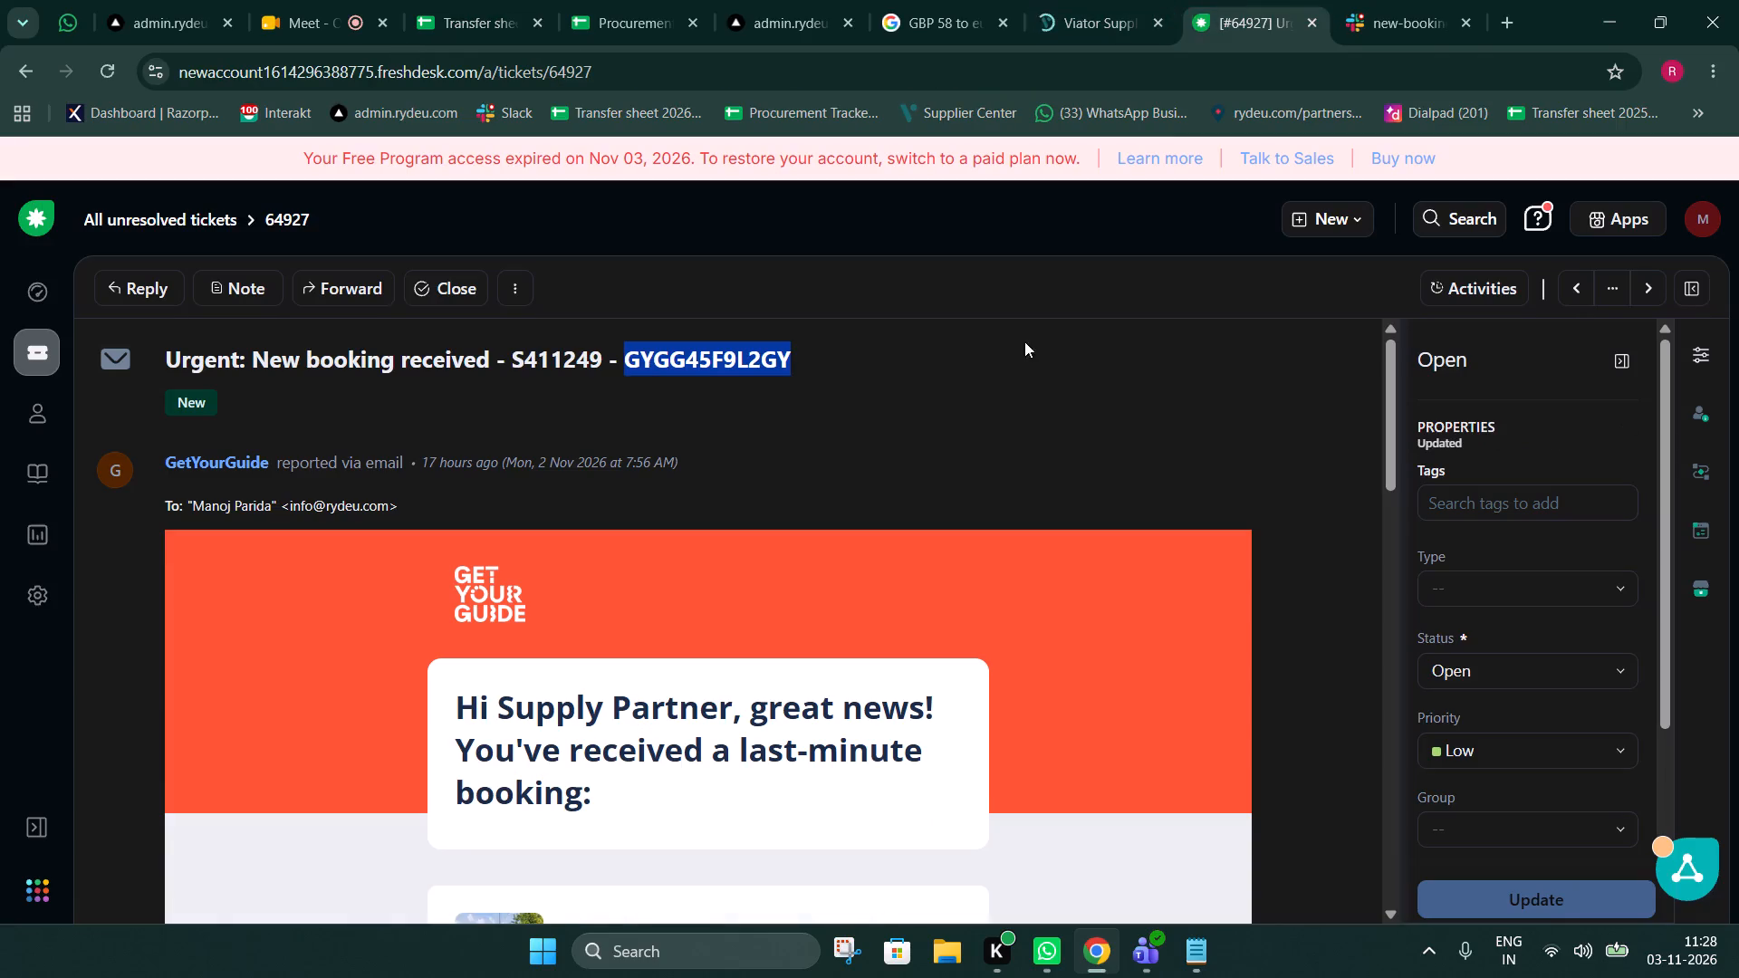
{"action": "left_click", "coordinate": [204, 219]}
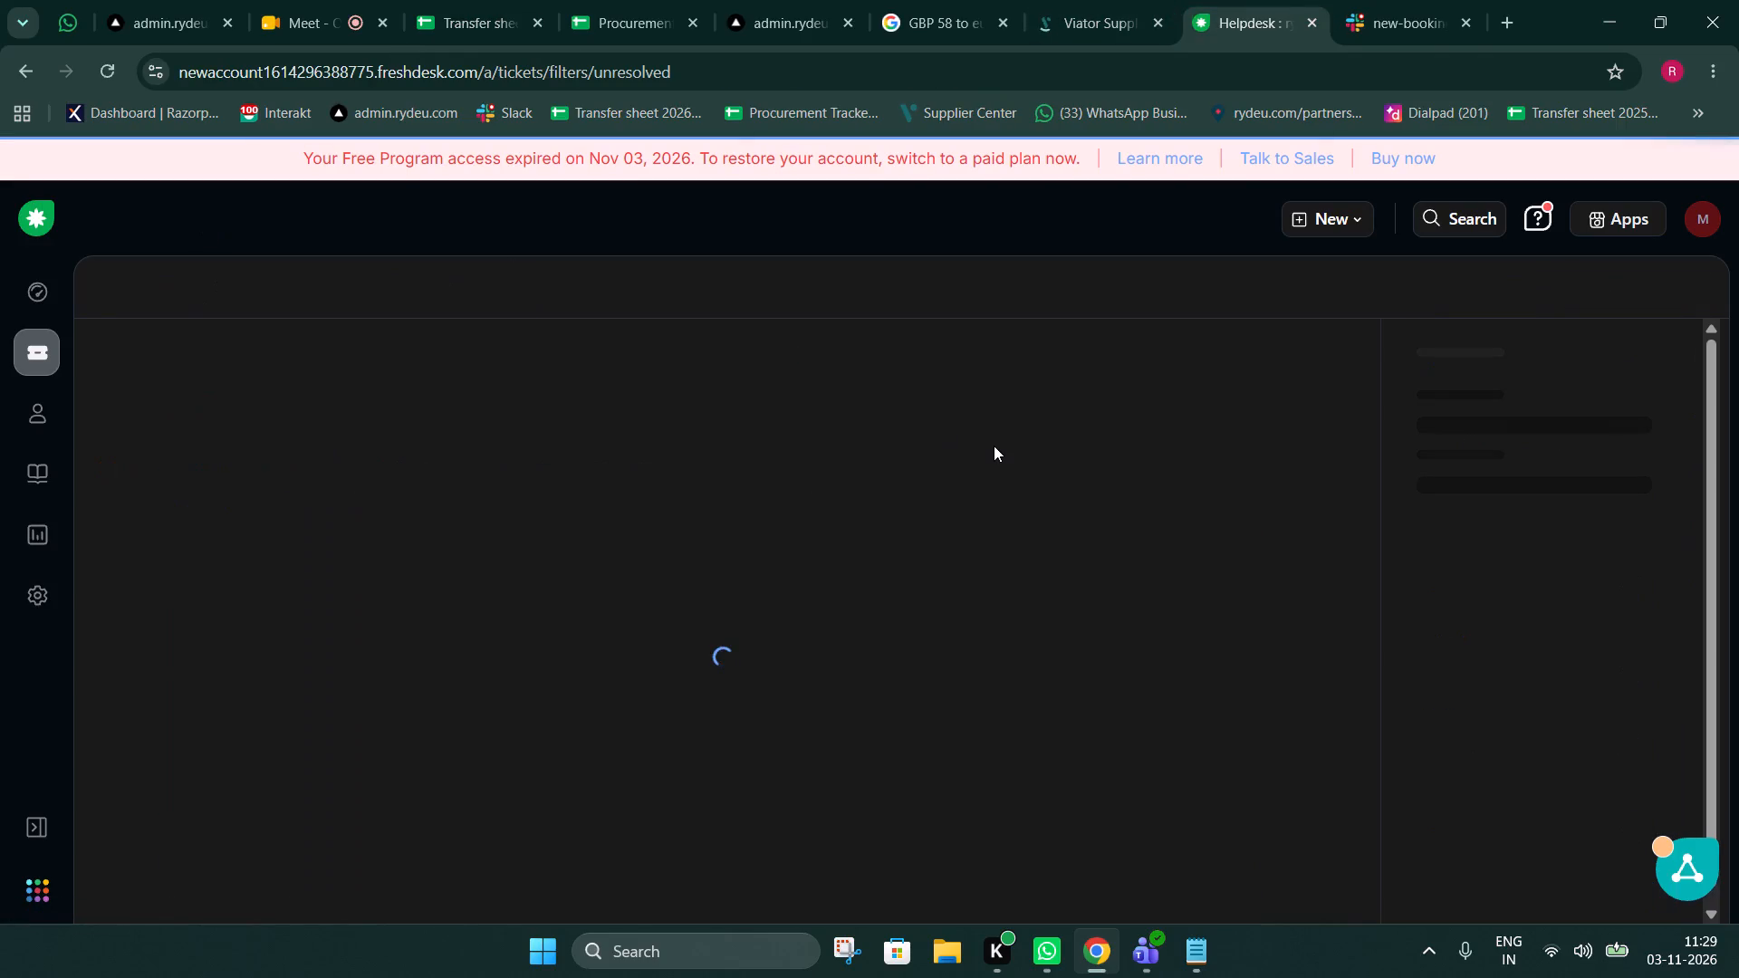
{"action": "key", "text": "ctrl+f"}
{"action": "key", "text": "ctrl+v"}
{"action": "scroll", "coordinate": [934, 465], "scroll_direction": "down", "scroll_amount": 2}
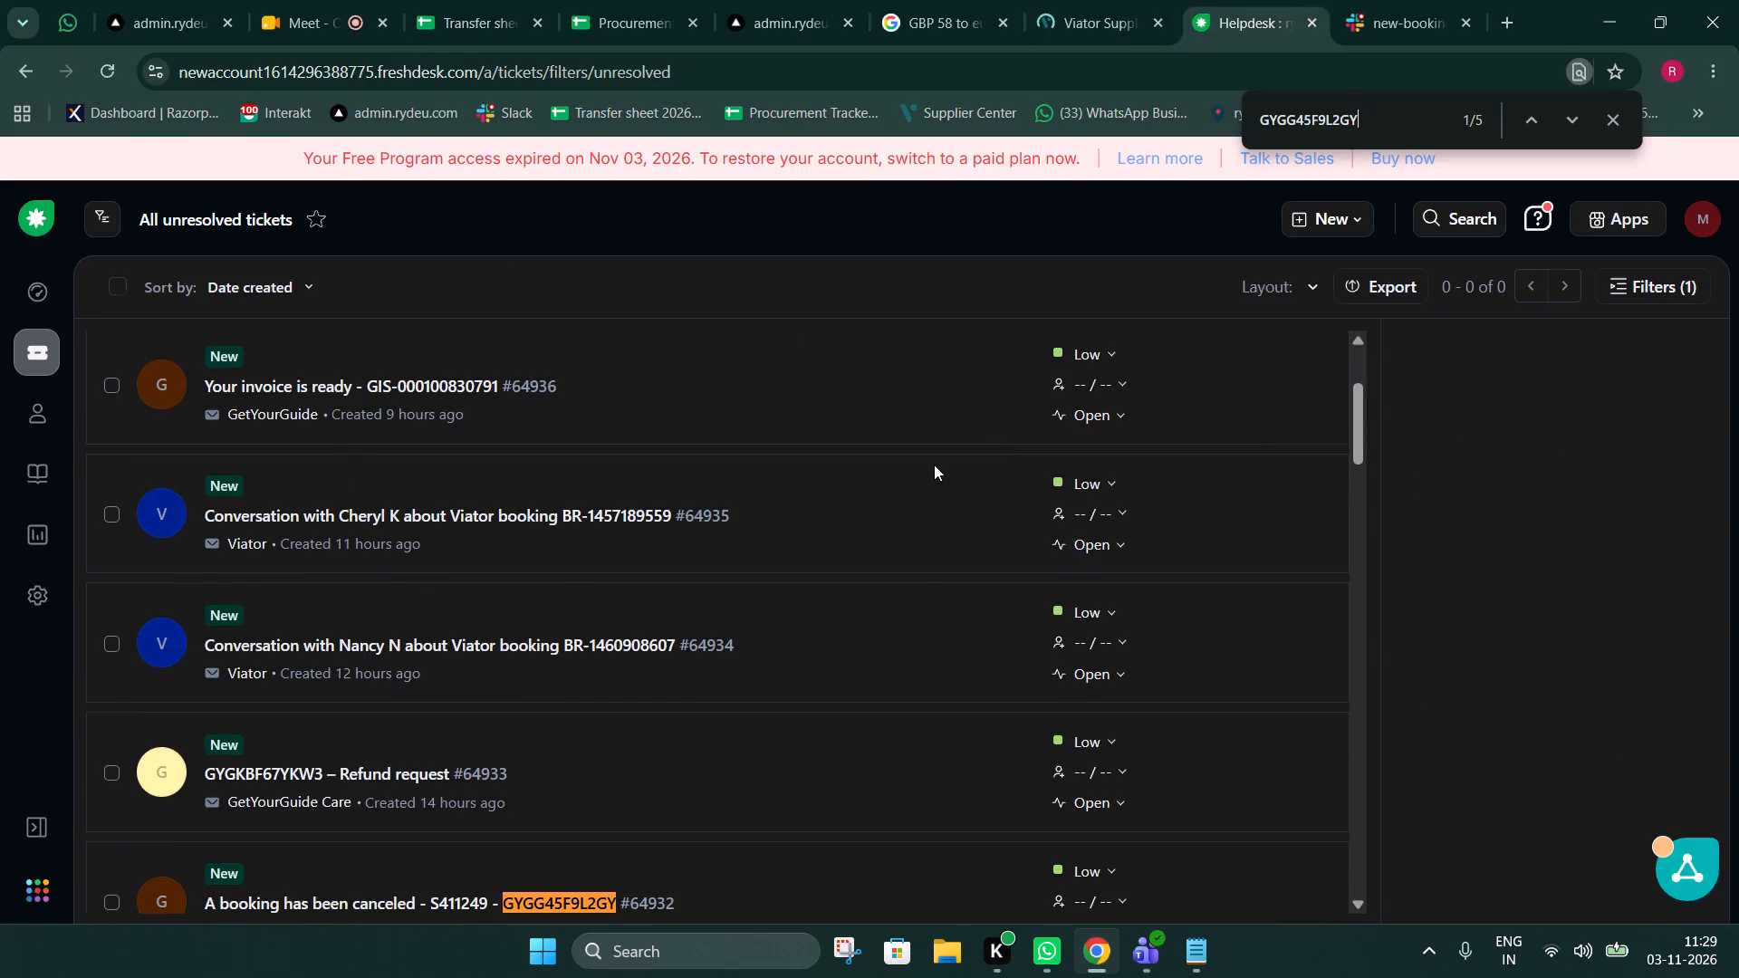
{"action": "scroll", "coordinate": [935, 465], "scroll_direction": "down", "scroll_amount": 1}
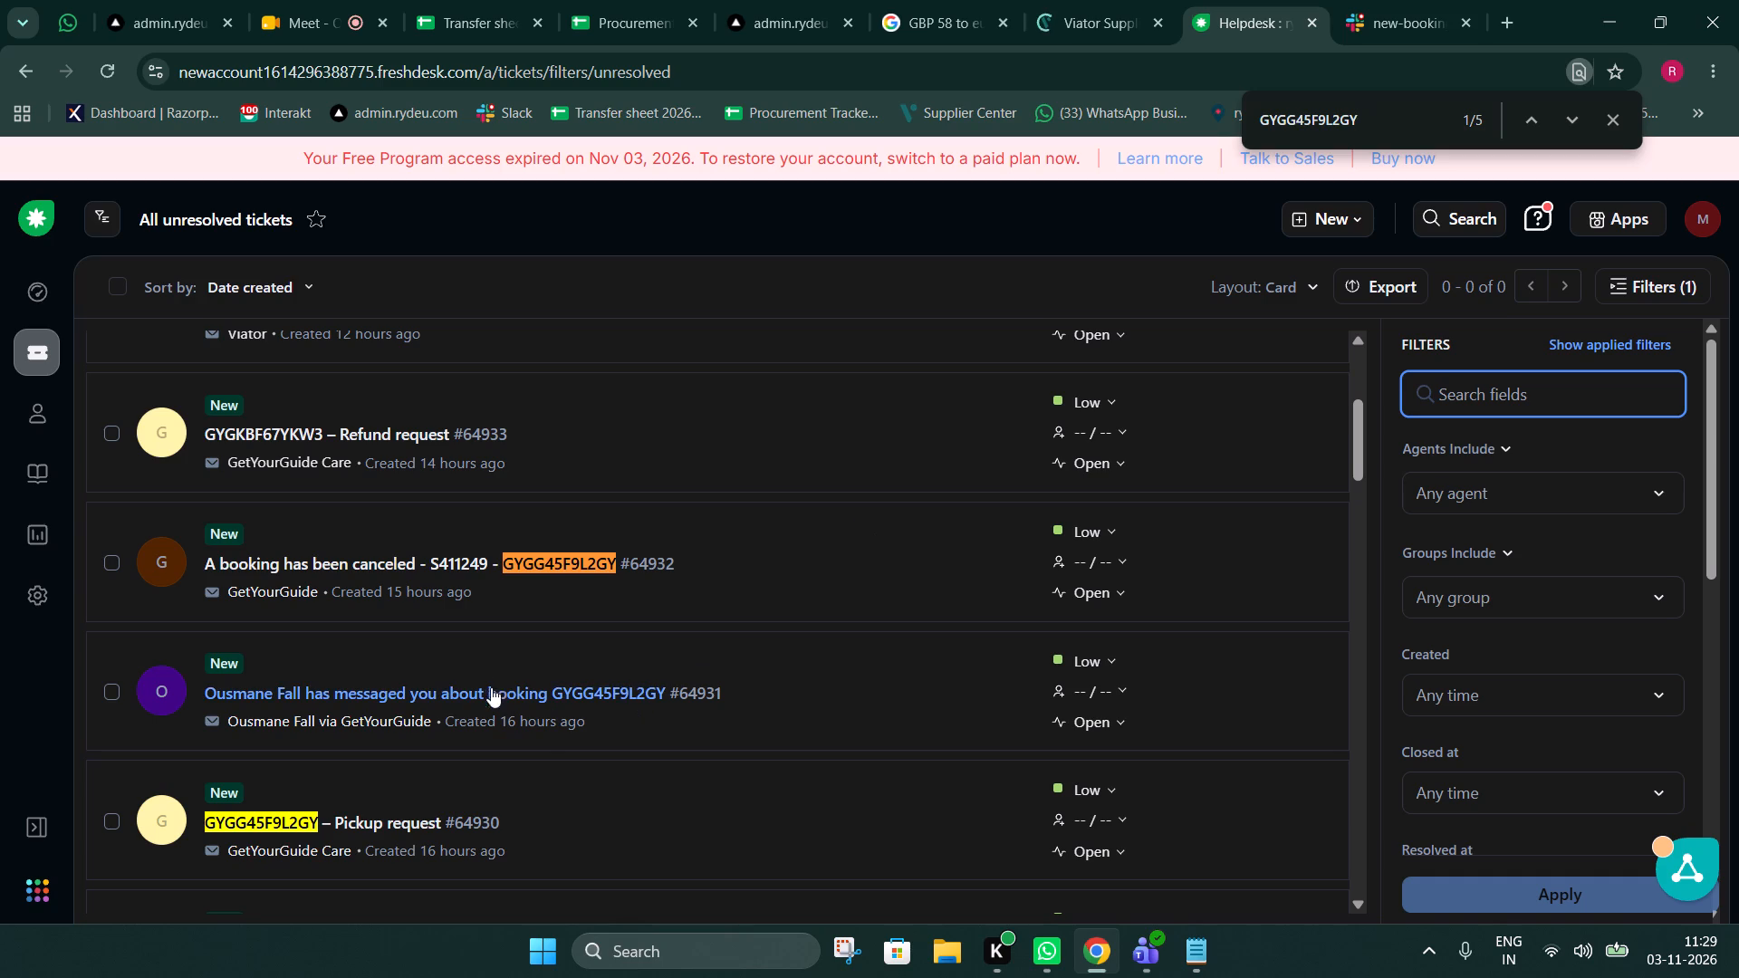
{"action": "left_click", "coordinate": [517, 561]}
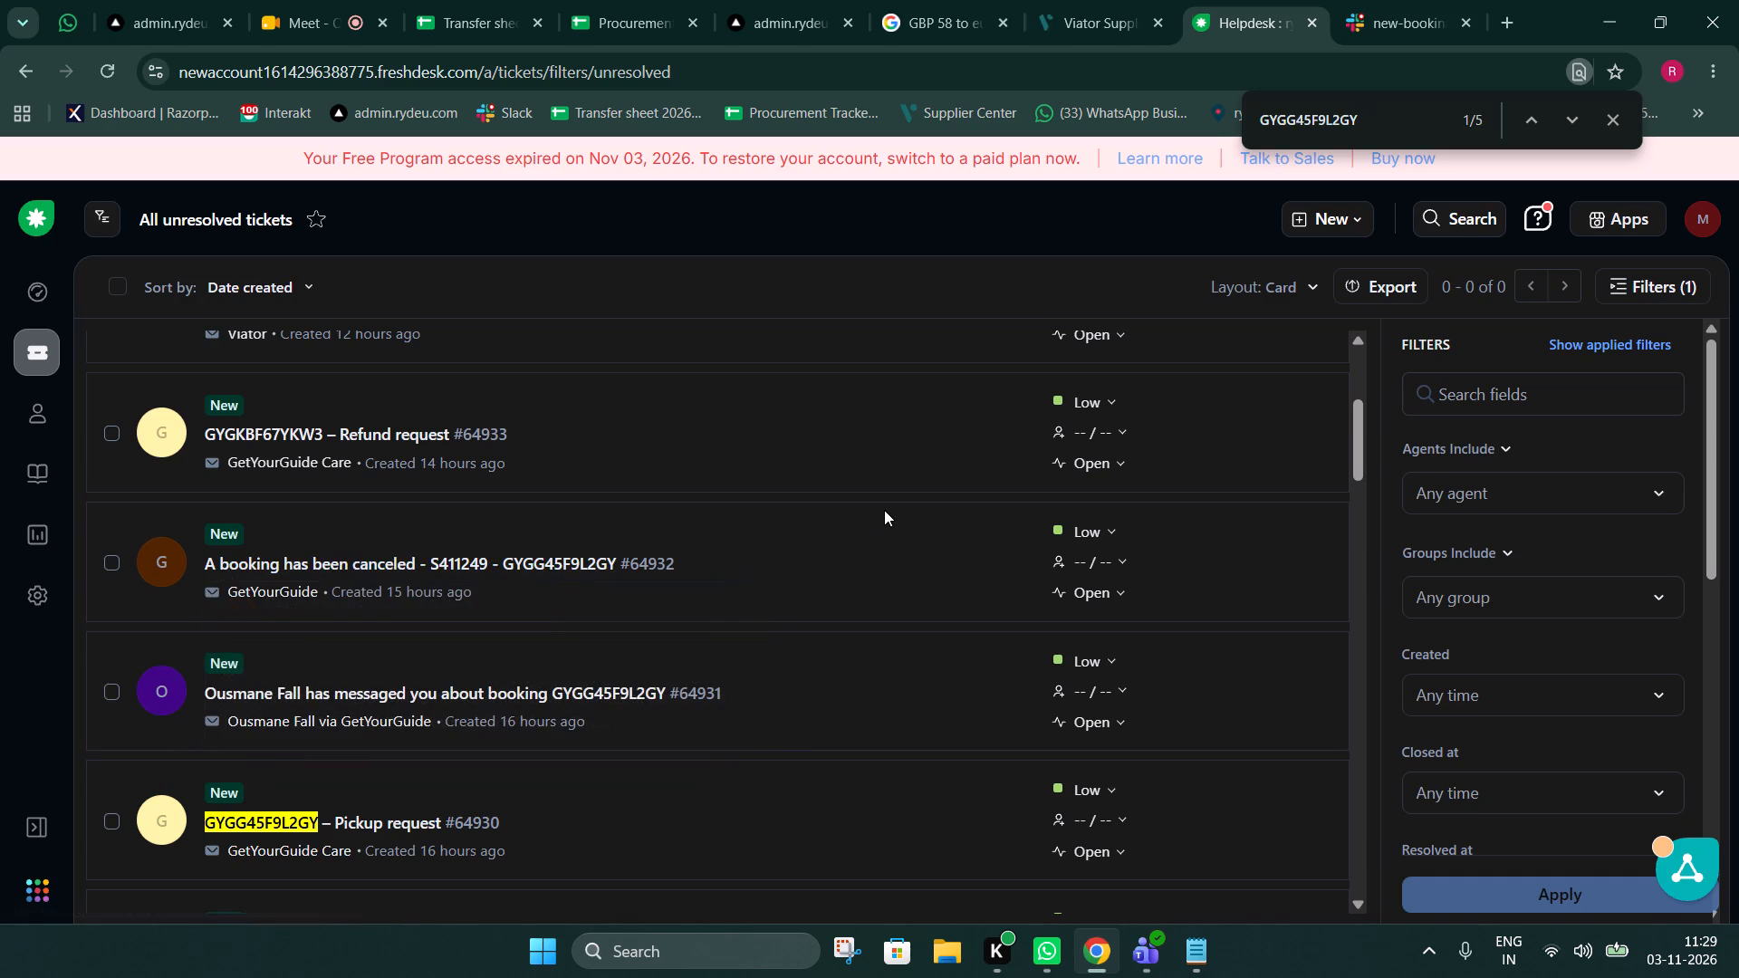
{"action": "left_click", "coordinate": [588, 561]}
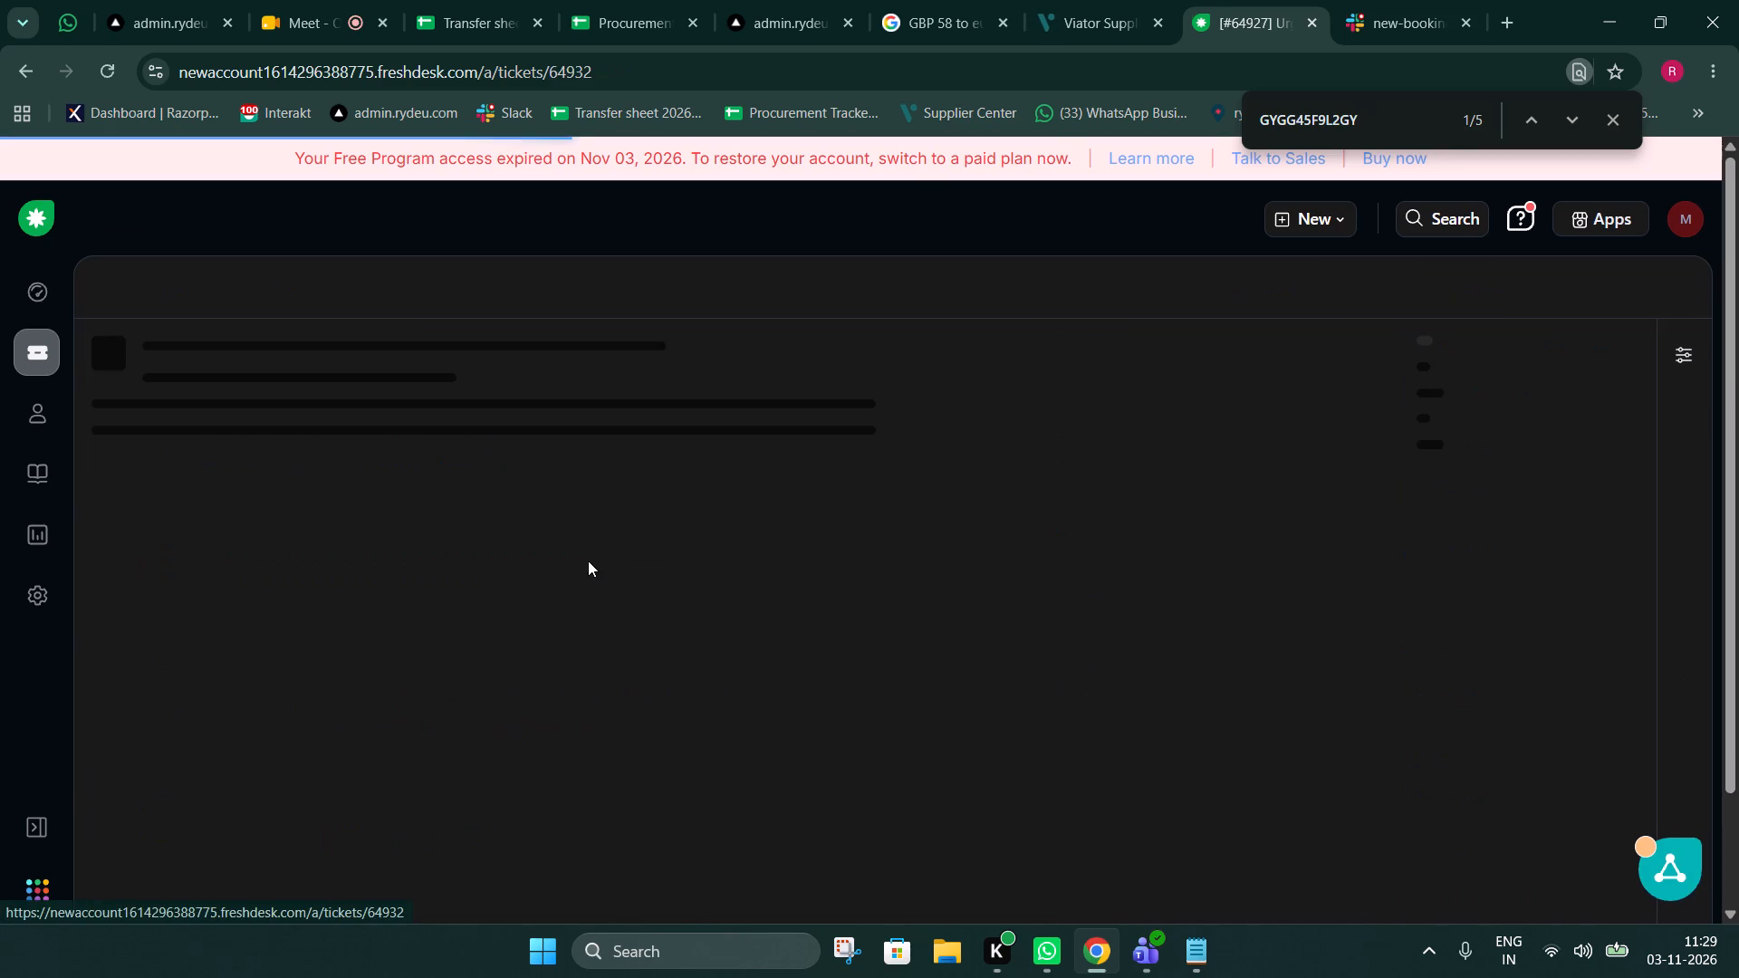
{"action": "key", "text": "ctrl+f"}
{"action": "key", "text": "ctrl+v"}
{"action": "scroll", "coordinate": [954, 525], "scroll_direction": "down", "scroll_amount": 2}
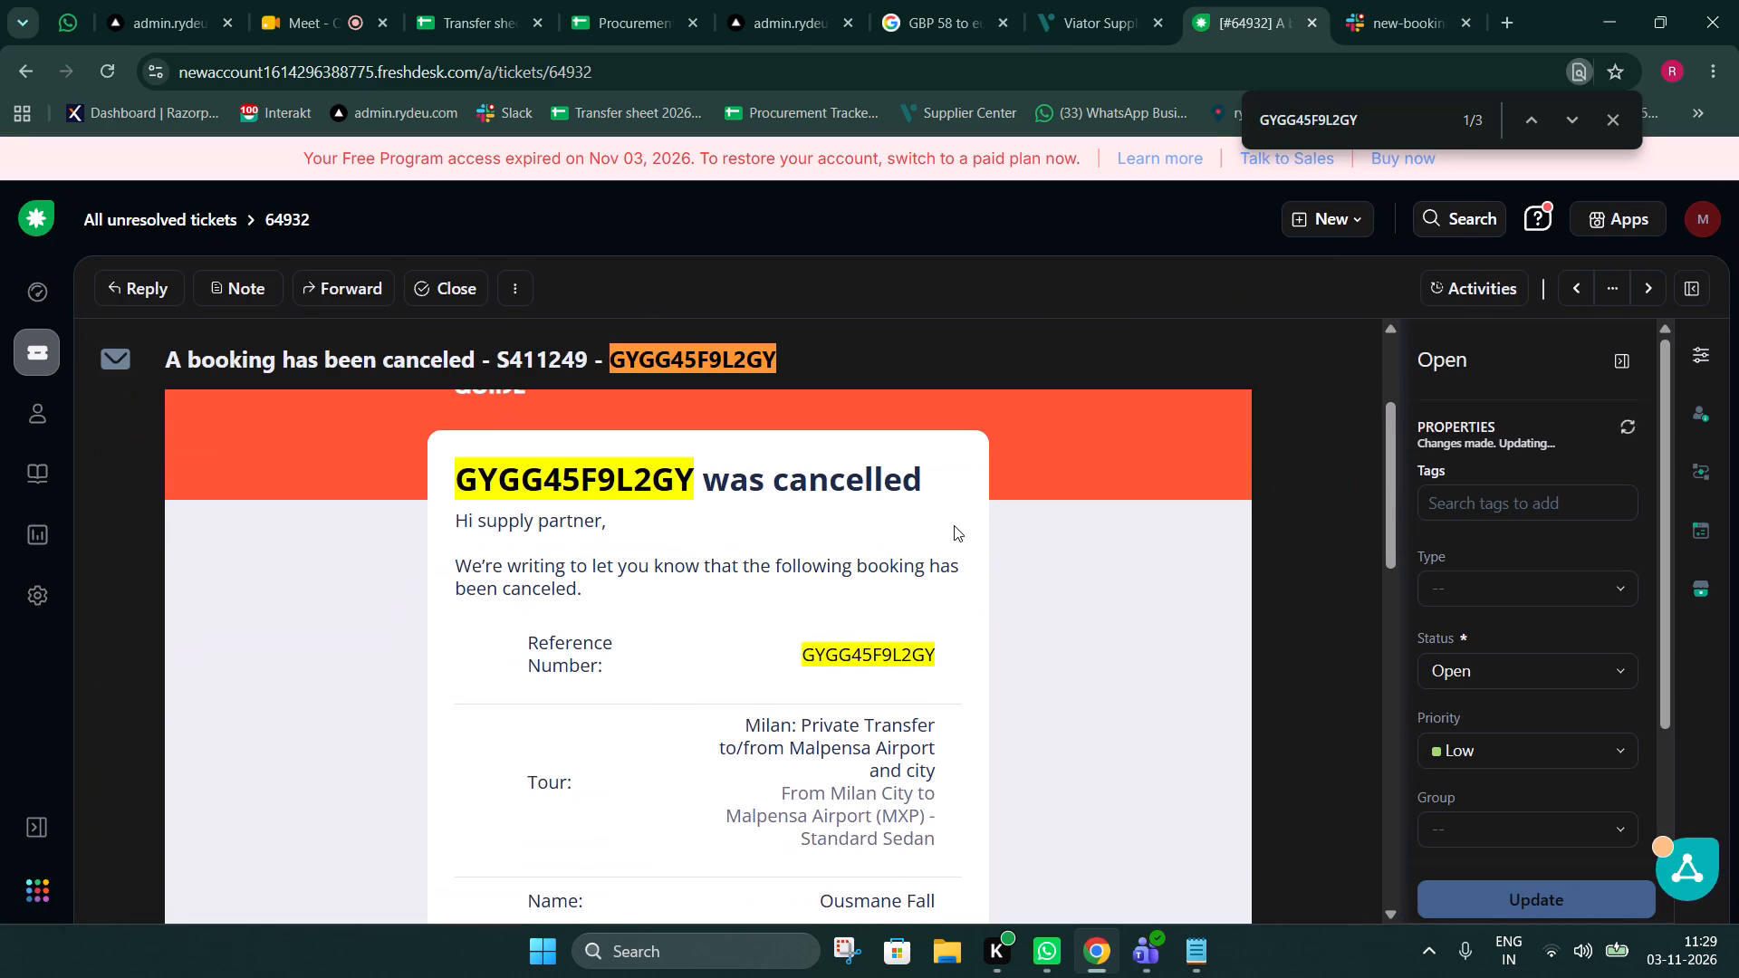
{"action": "left_click", "coordinate": [535, 0]}
{"action": "left_click", "coordinate": [1089, 509]}
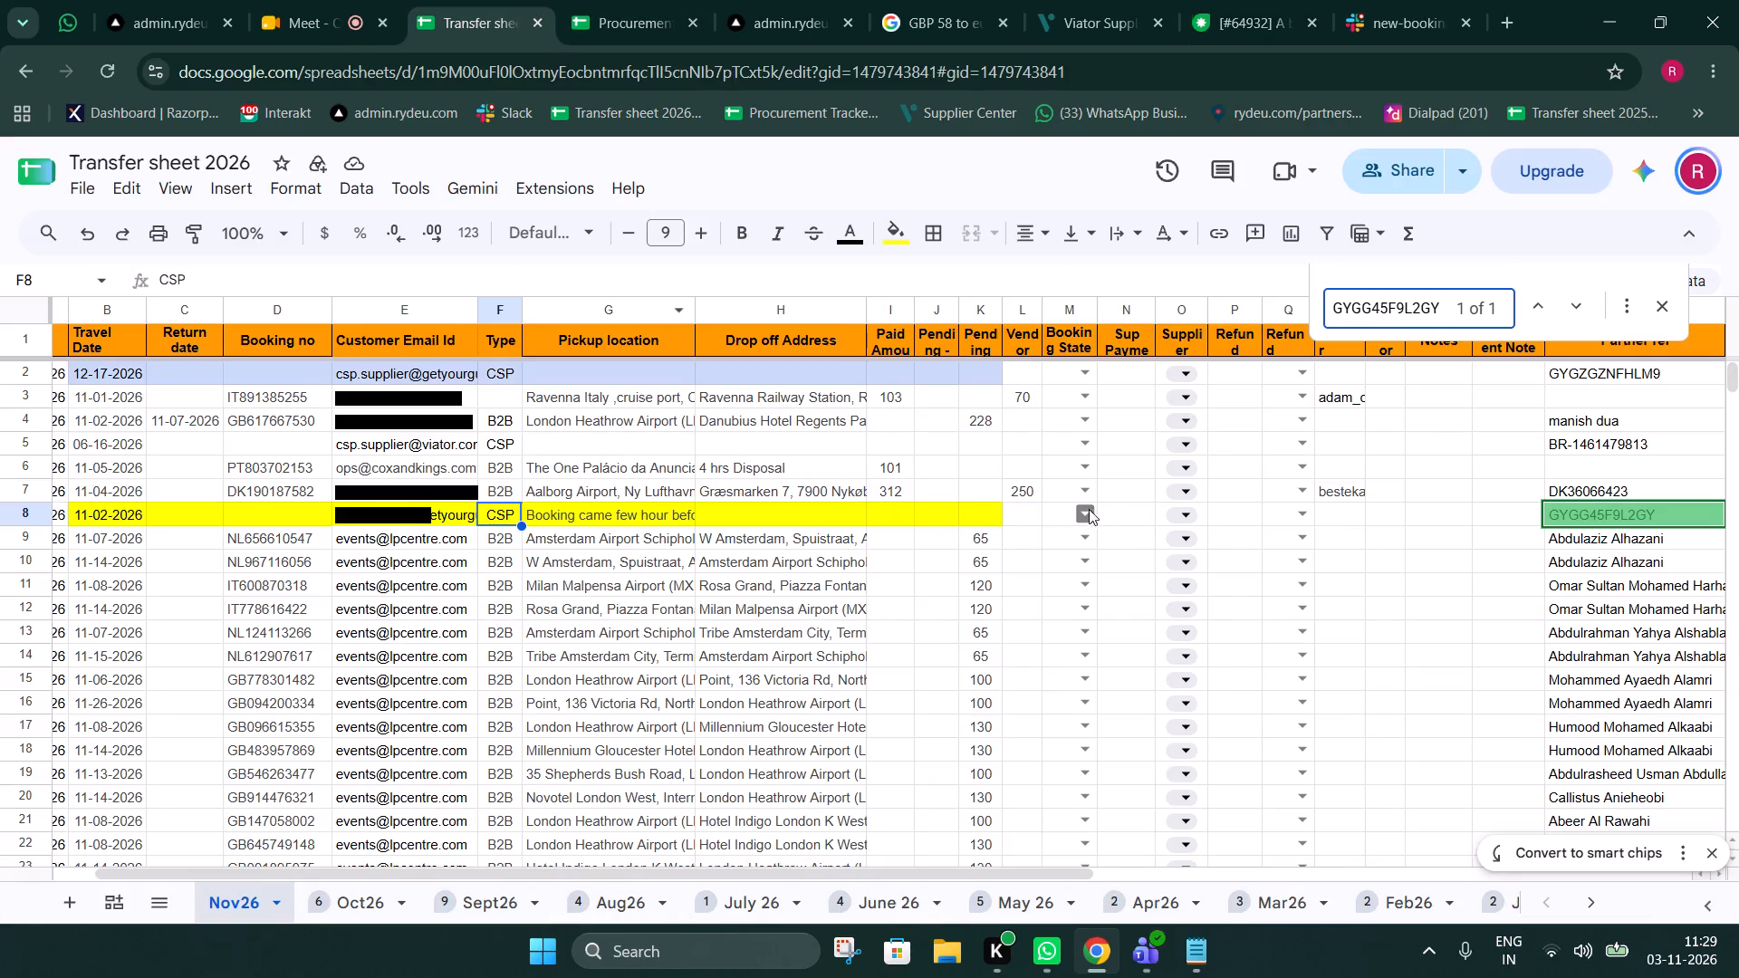
{"action": "left_click", "coordinate": [1126, 574]}
{"action": "left_click", "coordinate": [1310, 515]}
{"action": "left_click", "coordinate": [1337, 636]}
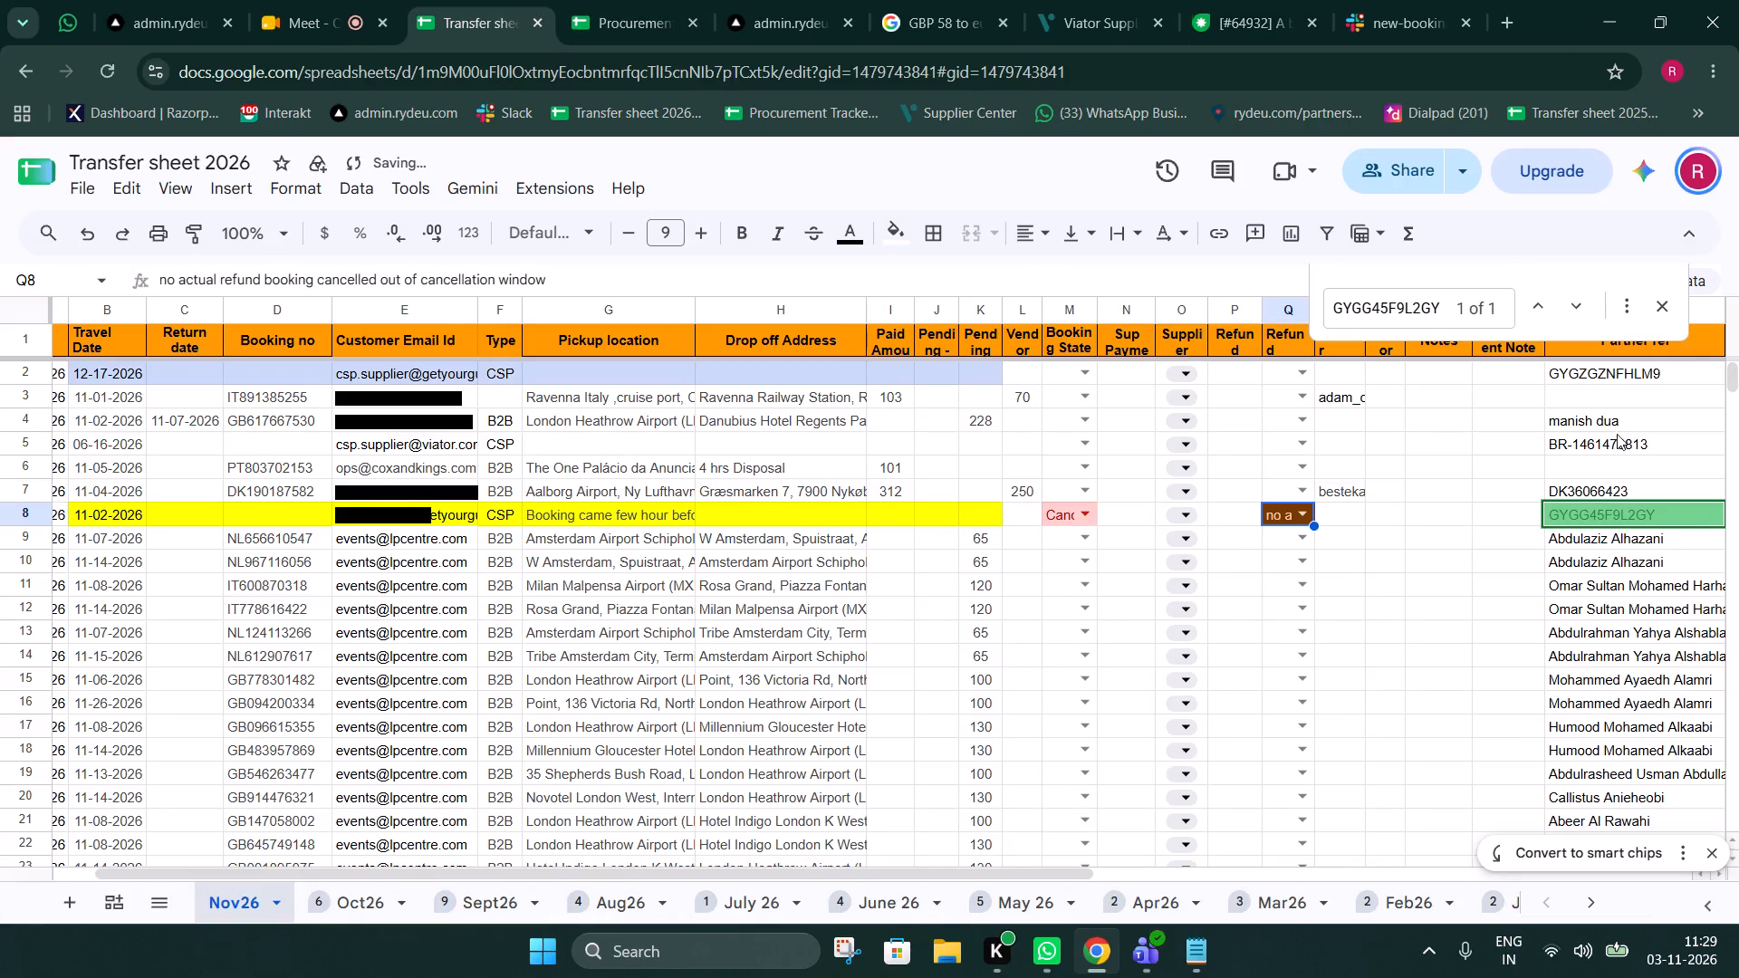
{"action": "left_click", "coordinate": [1670, 308]}
{"action": "left_click", "coordinate": [1269, 0]}
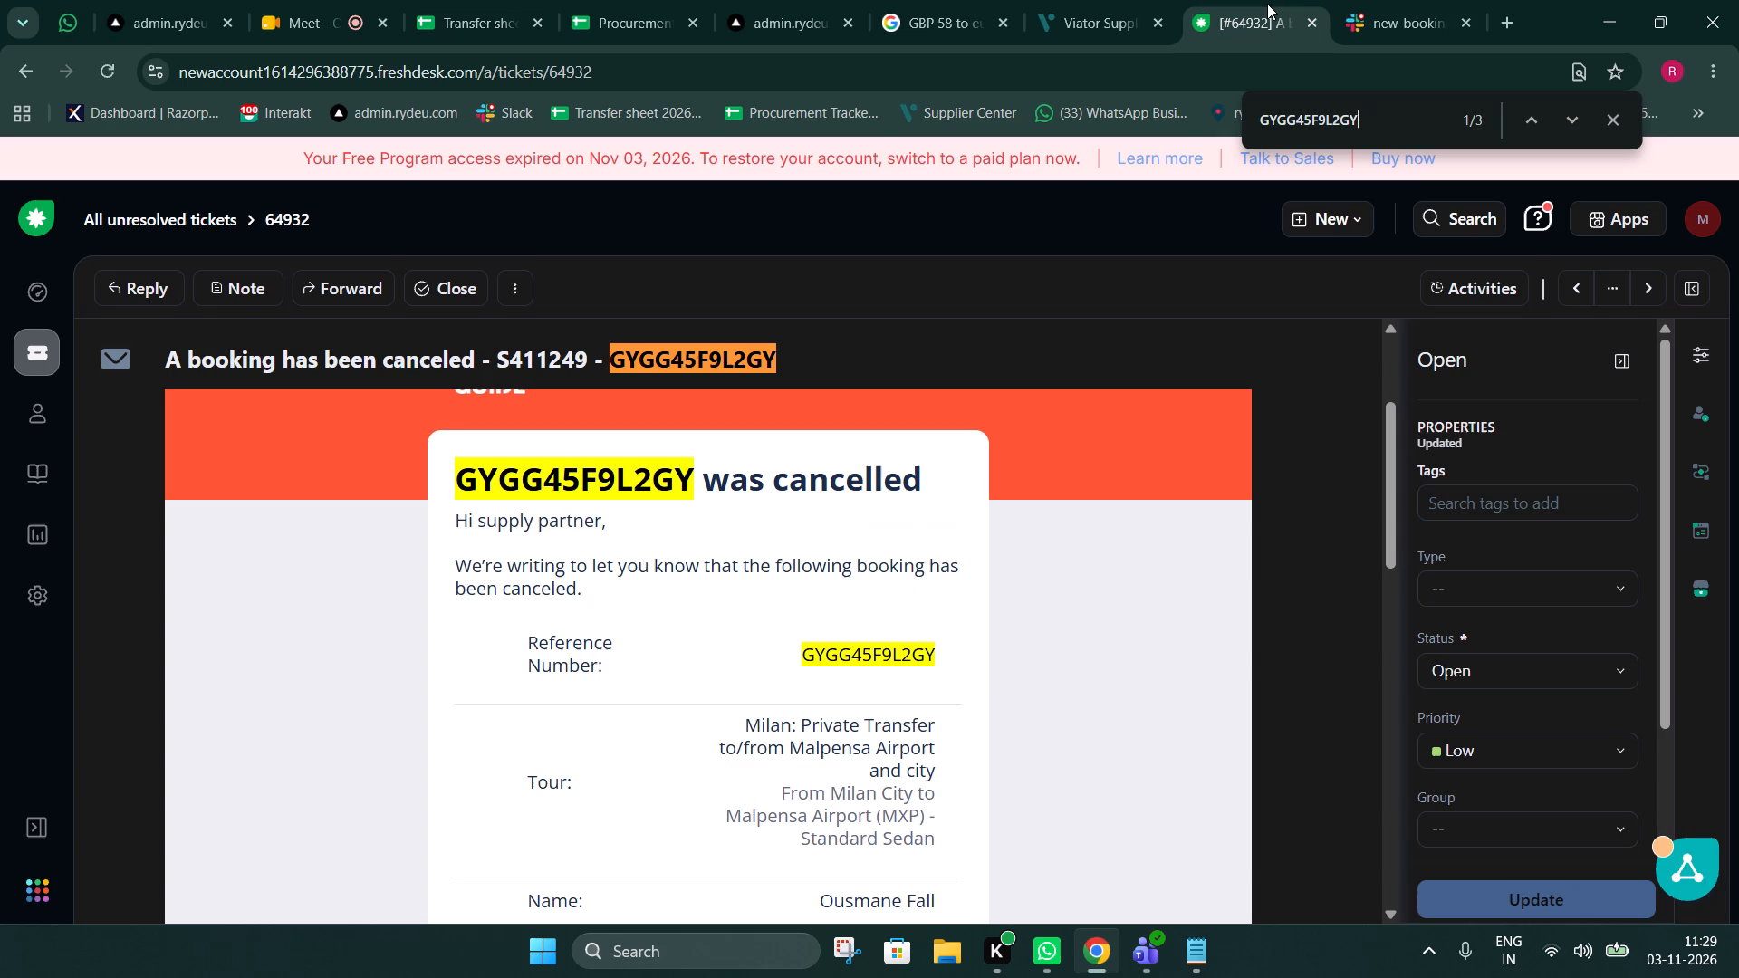
{"action": "left_click", "coordinate": [1614, 120]}
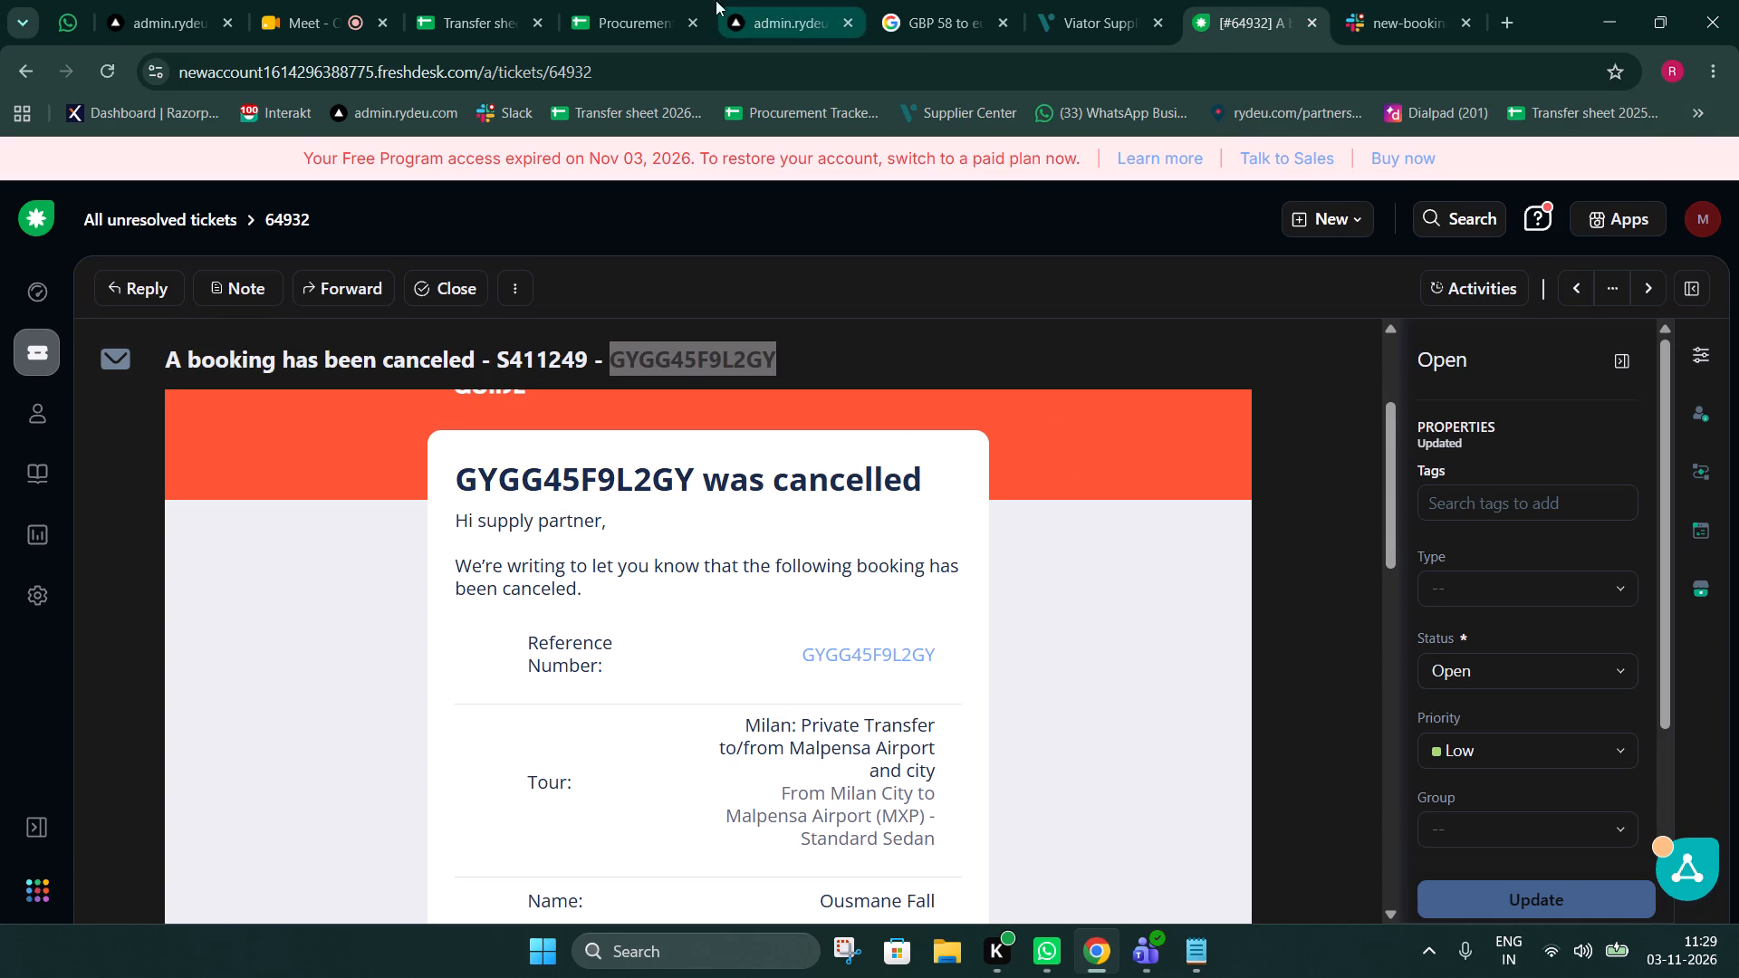
{"action": "left_click", "coordinate": [196, 214]}
{"action": "key", "text": "ctrl+f"}
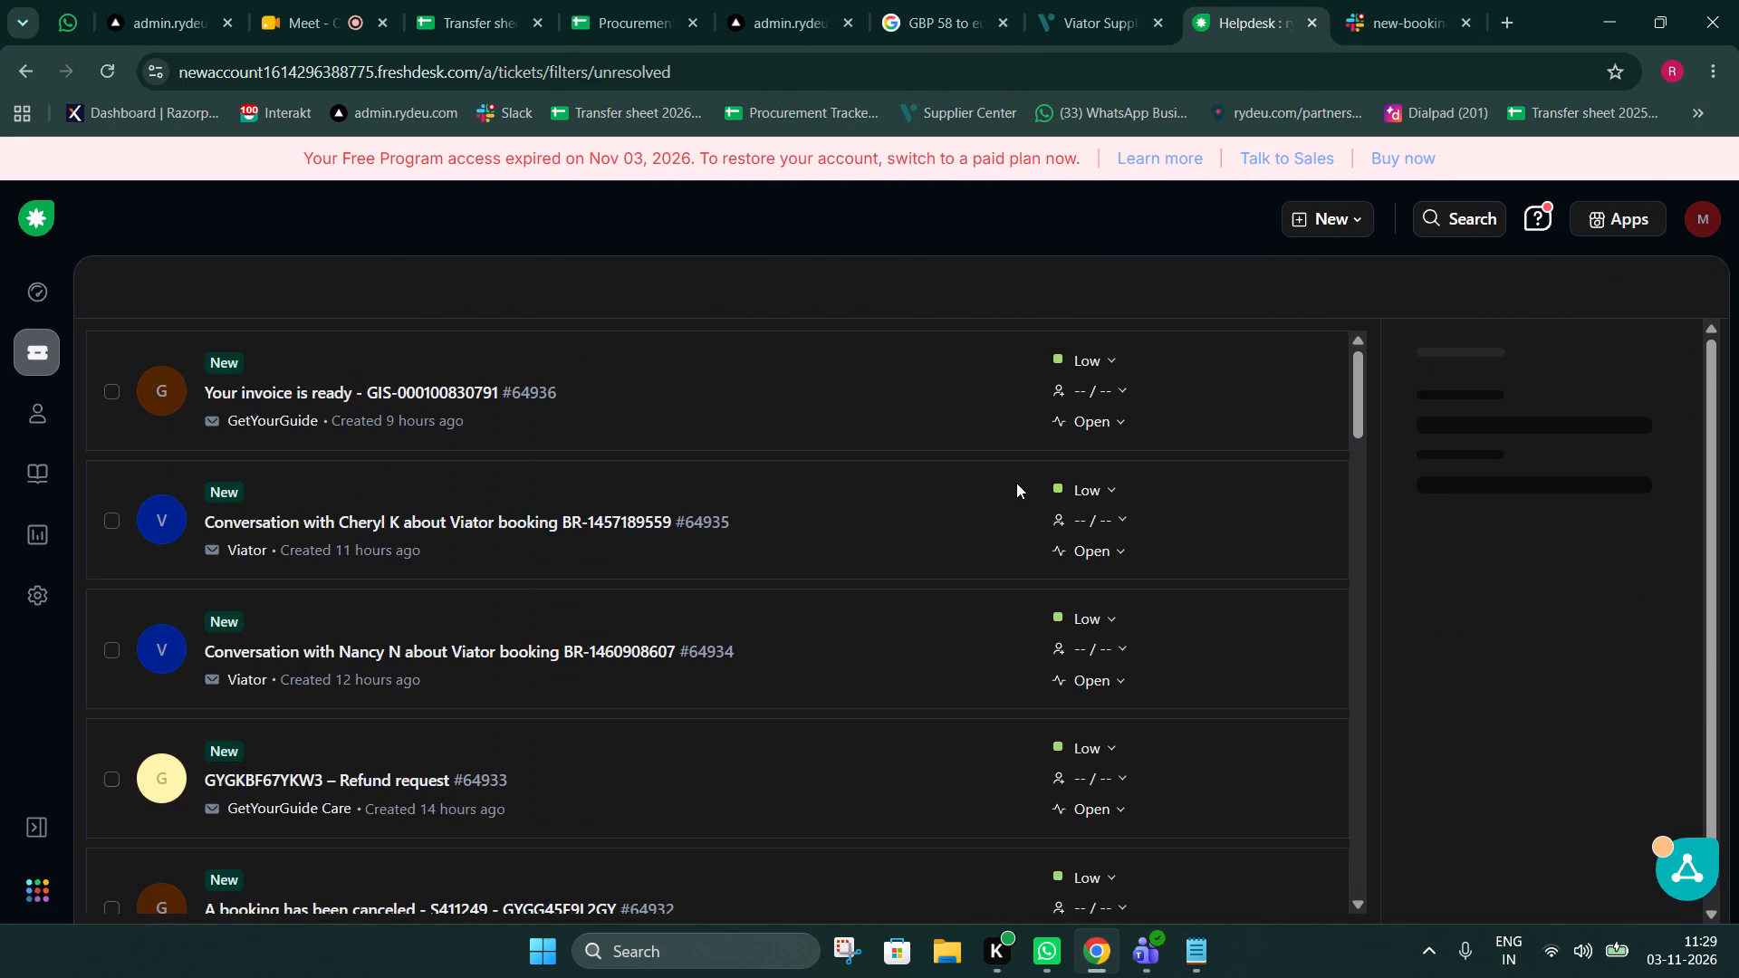
{"action": "key", "text": "ctrl+v"}
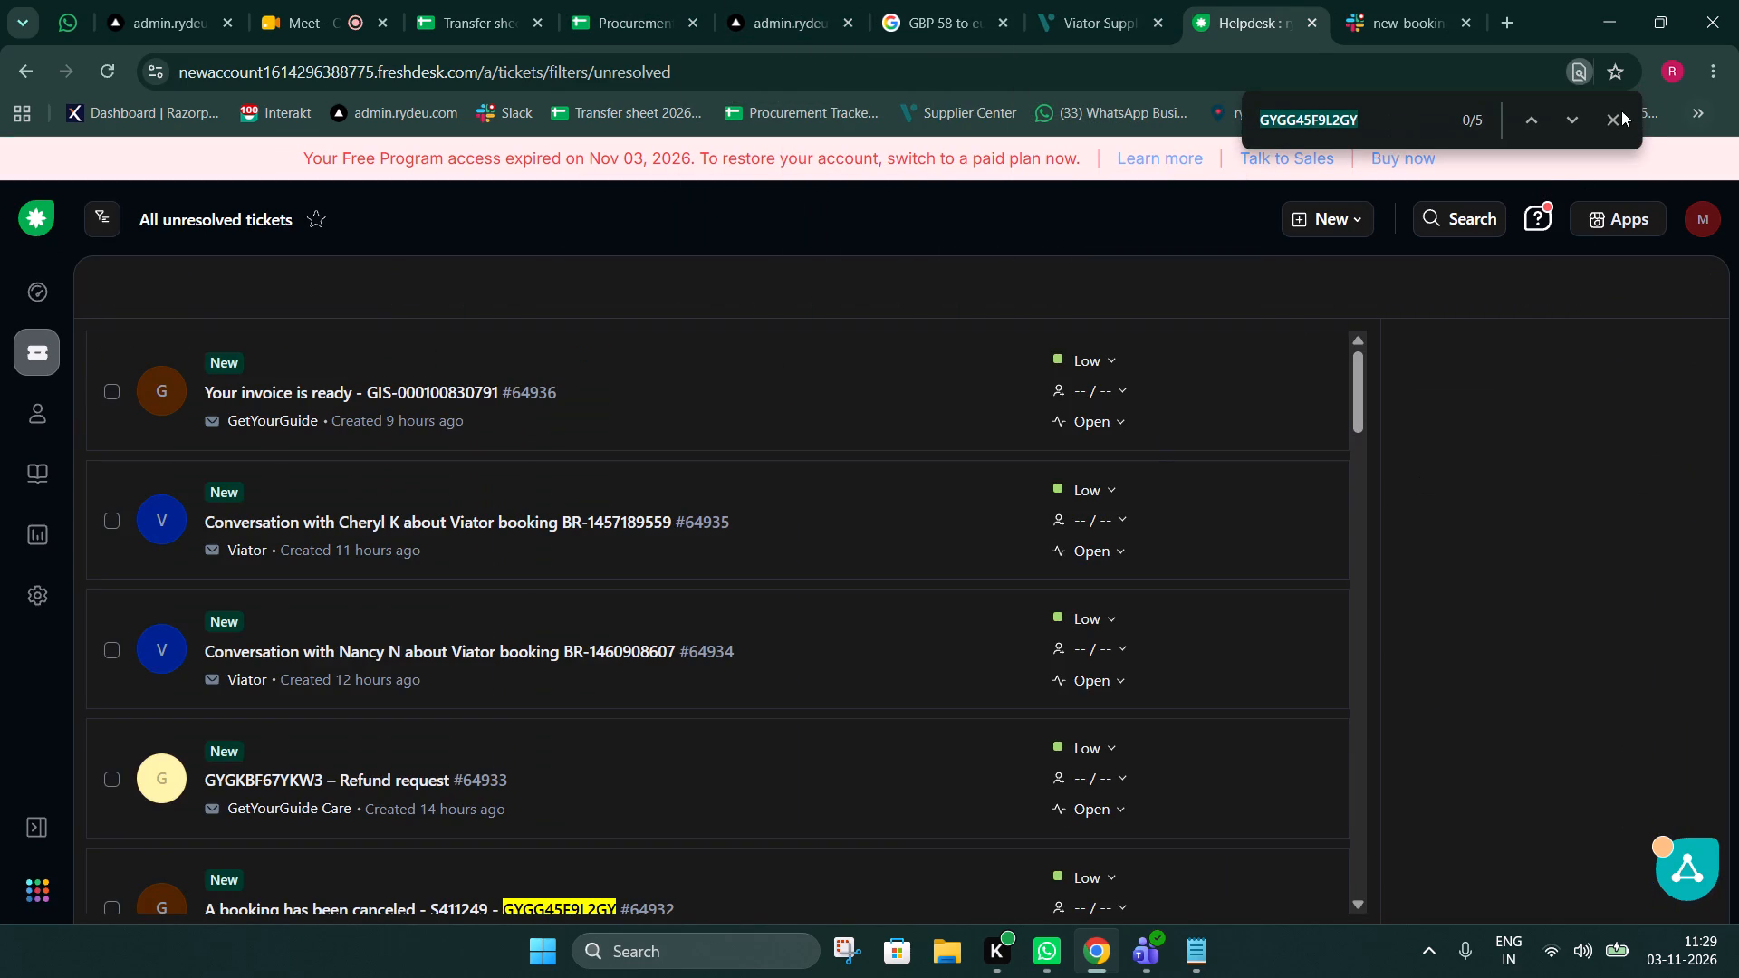
{"action": "left_click", "coordinate": [1607, 108]}
{"action": "left_click", "coordinate": [360, 776]}
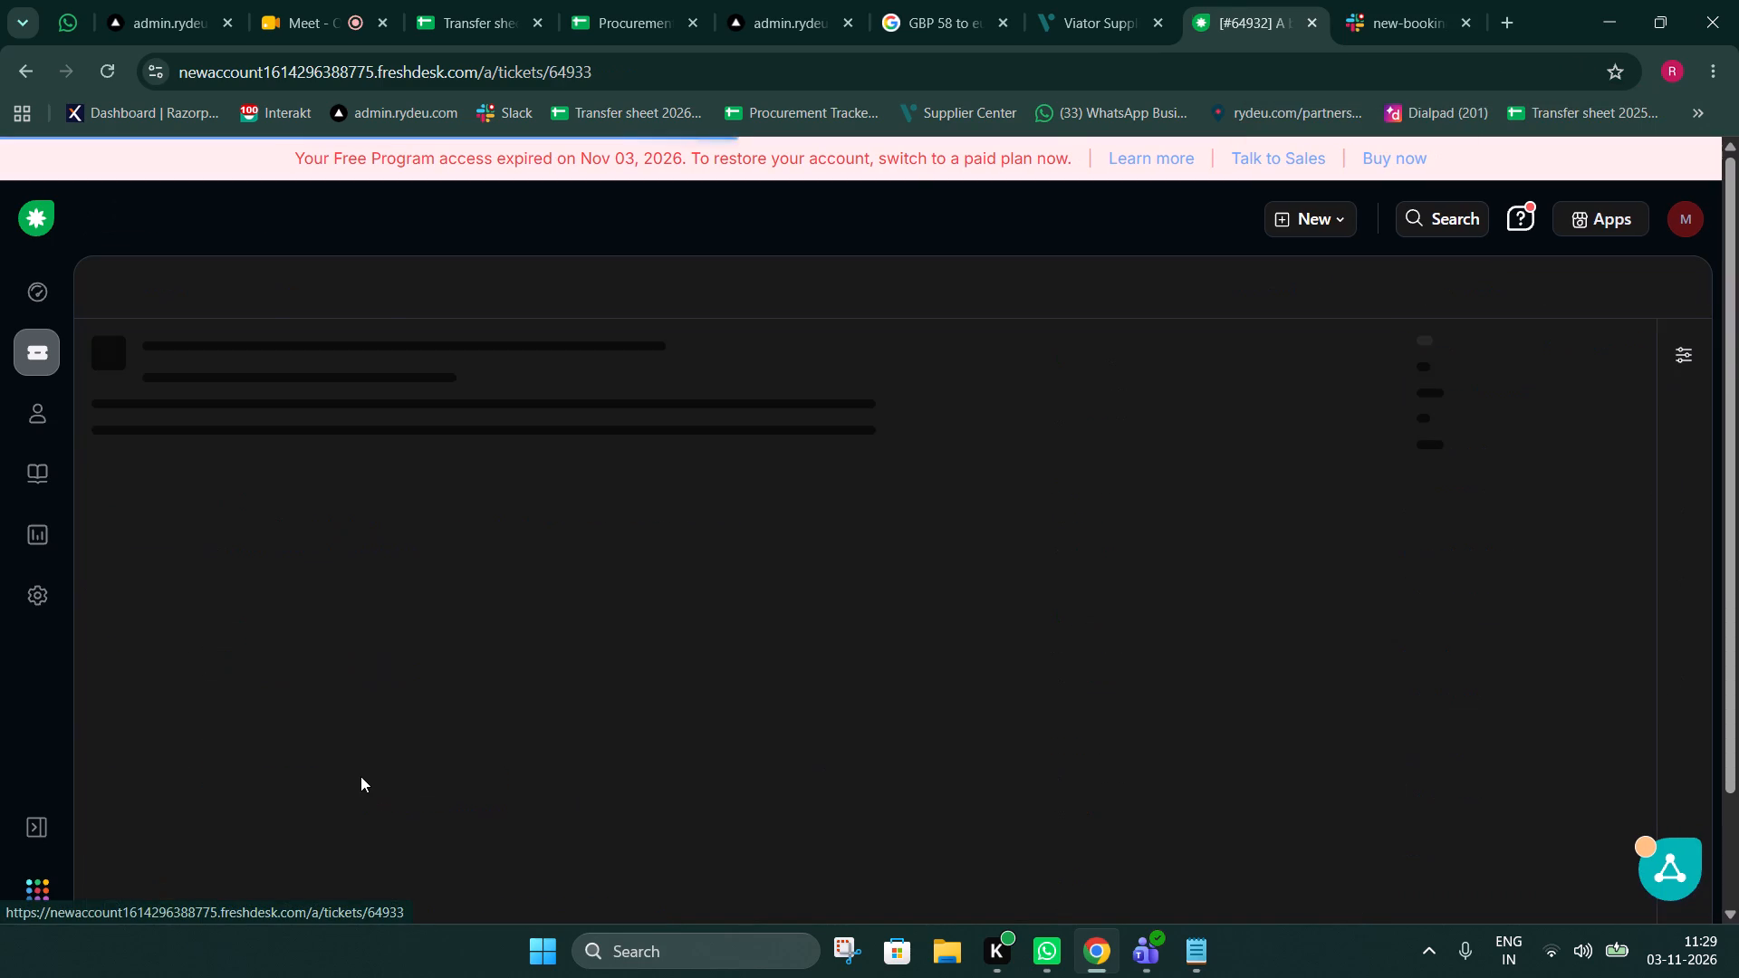
{"action": "scroll", "coordinate": [785, 580], "scroll_direction": "down", "scroll_amount": 2}
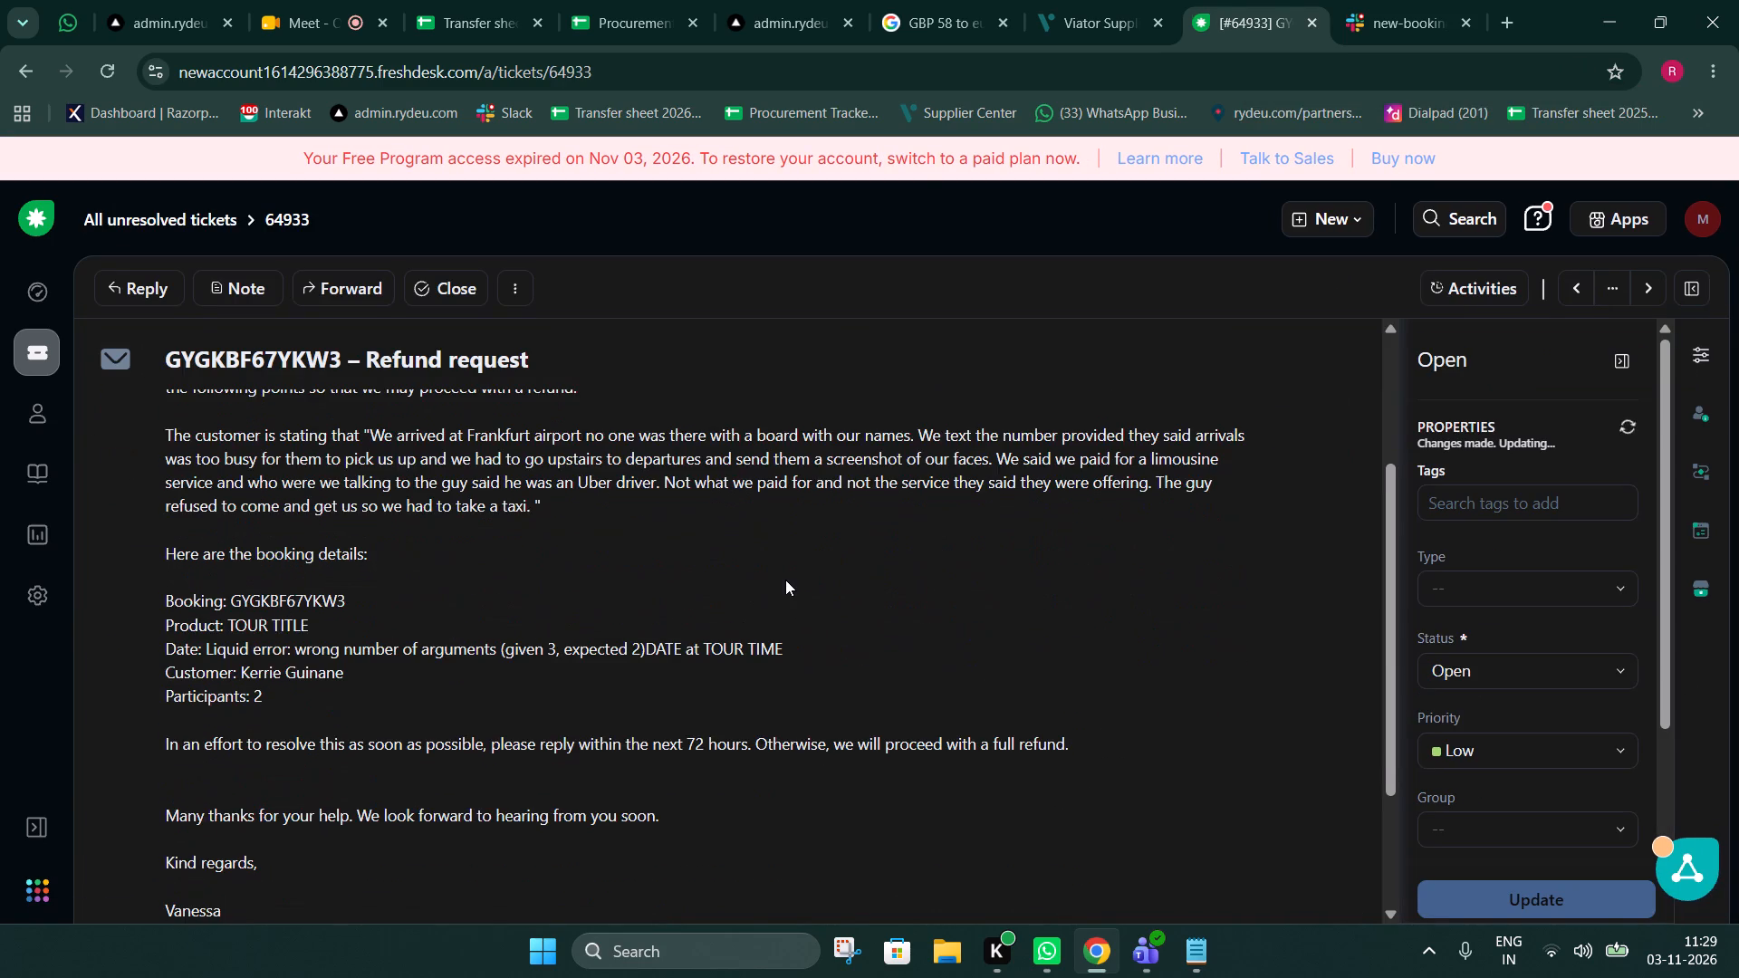
{"action": "scroll", "coordinate": [785, 580], "scroll_direction": "down", "scroll_amount": 6}
Return to the list of all unresolved tickets and look through the recent booking tickets.
{"action": "left_click", "coordinate": [218, 221]}
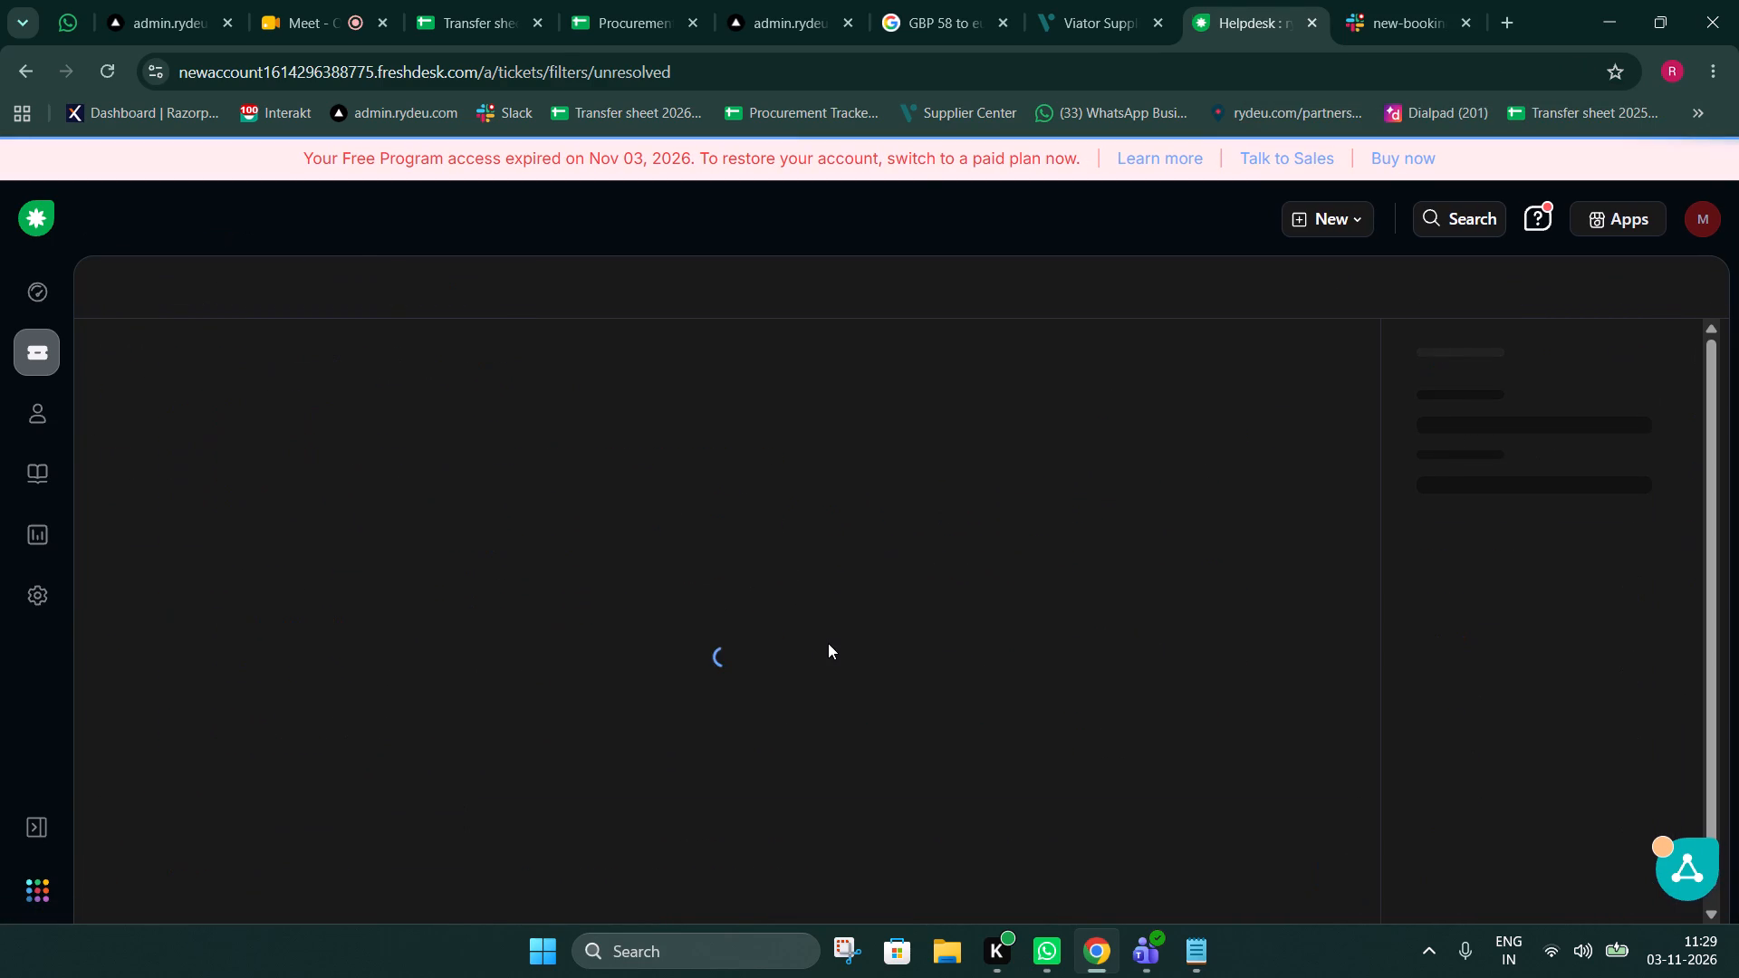
{"action": "scroll", "coordinate": [716, 708], "scroll_direction": "up", "scroll_amount": 3}
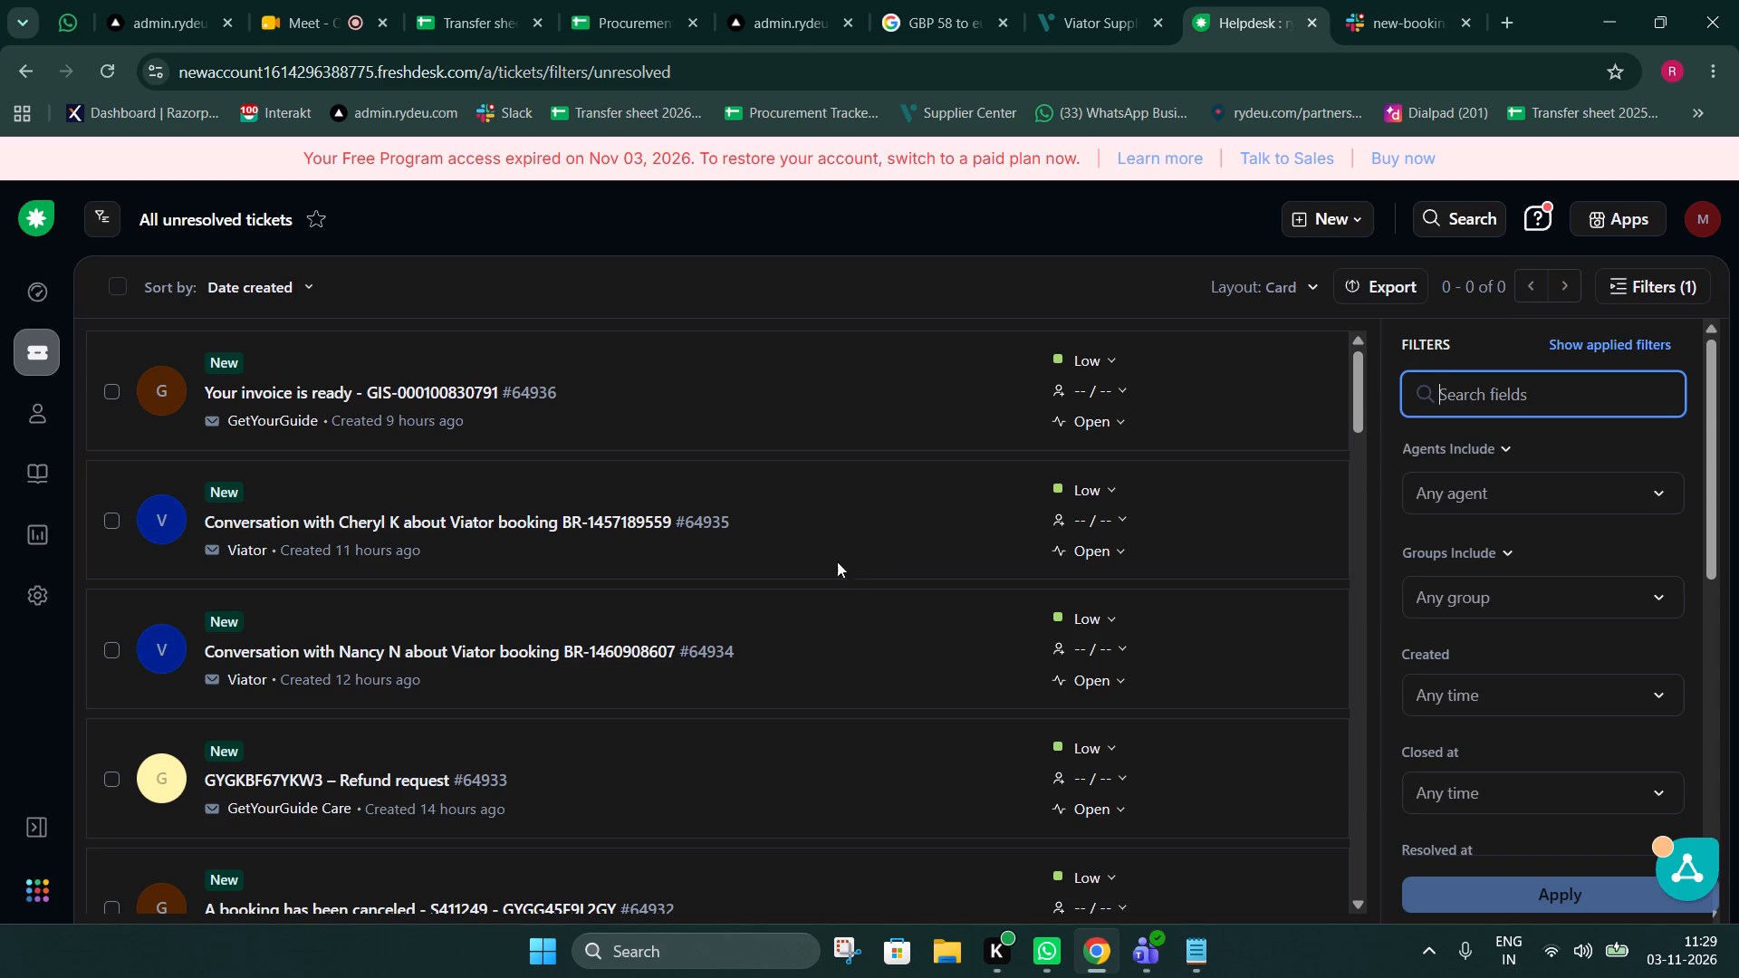
{"action": "scroll", "coordinate": [839, 560], "scroll_direction": "up", "scroll_amount": 3}
{"action": "scroll", "coordinate": [839, 560], "scroll_direction": "down", "scroll_amount": 3}
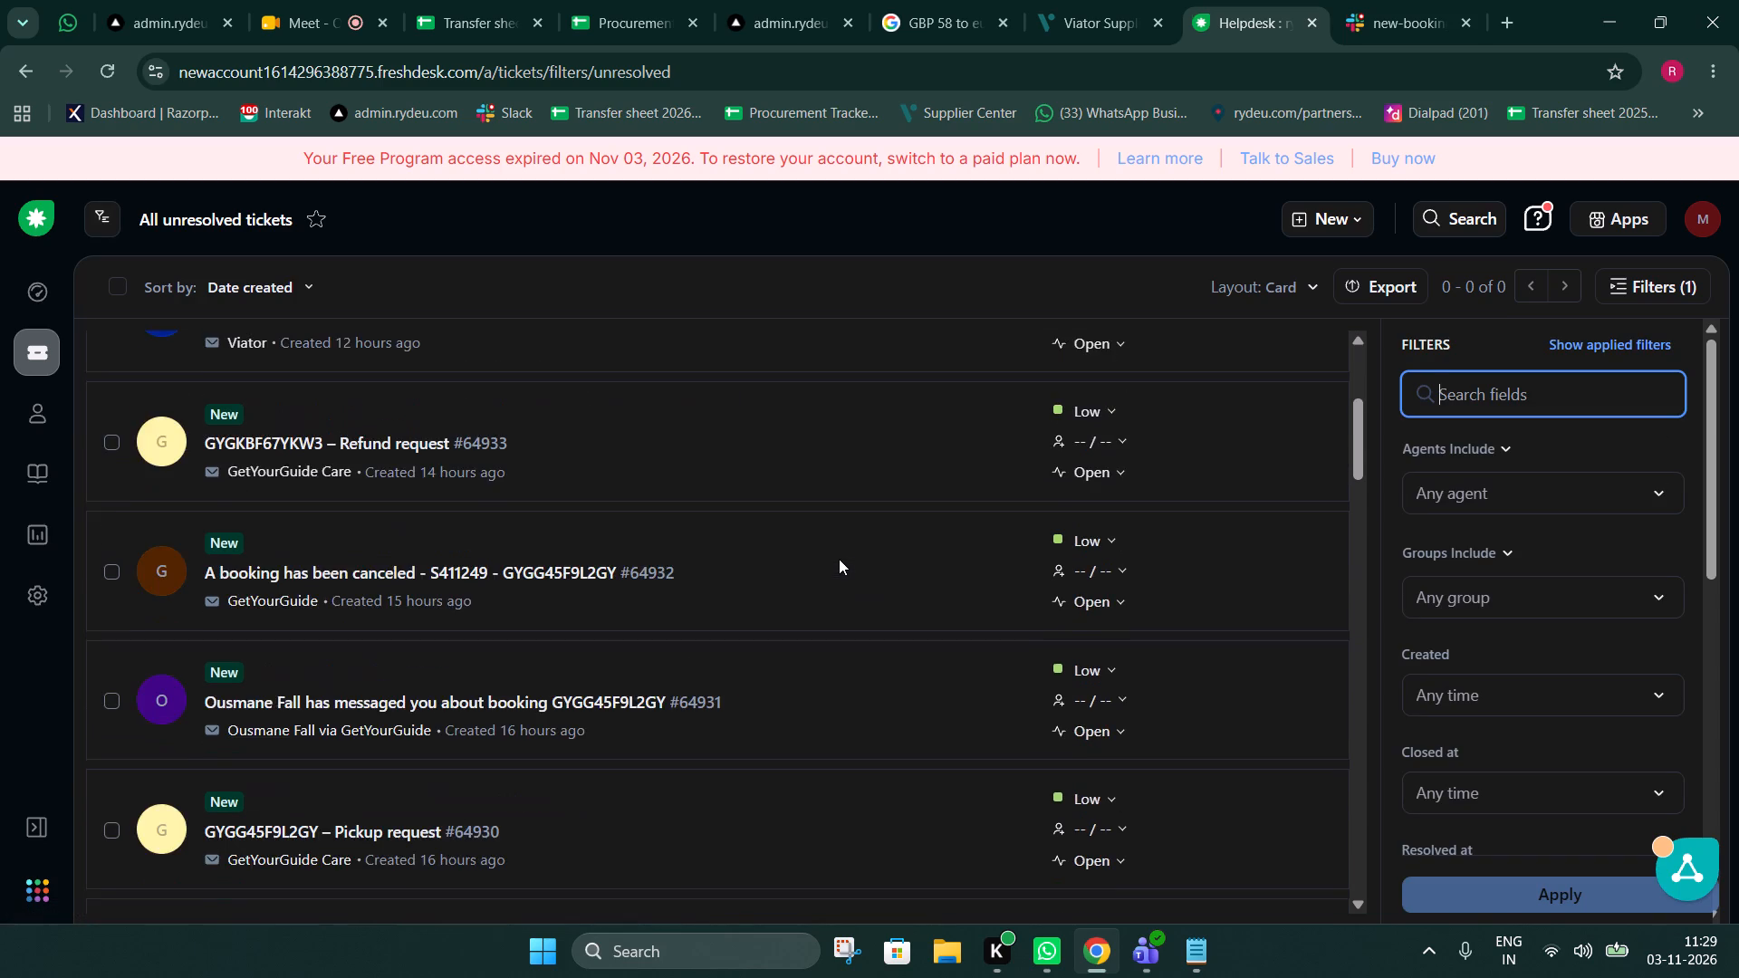
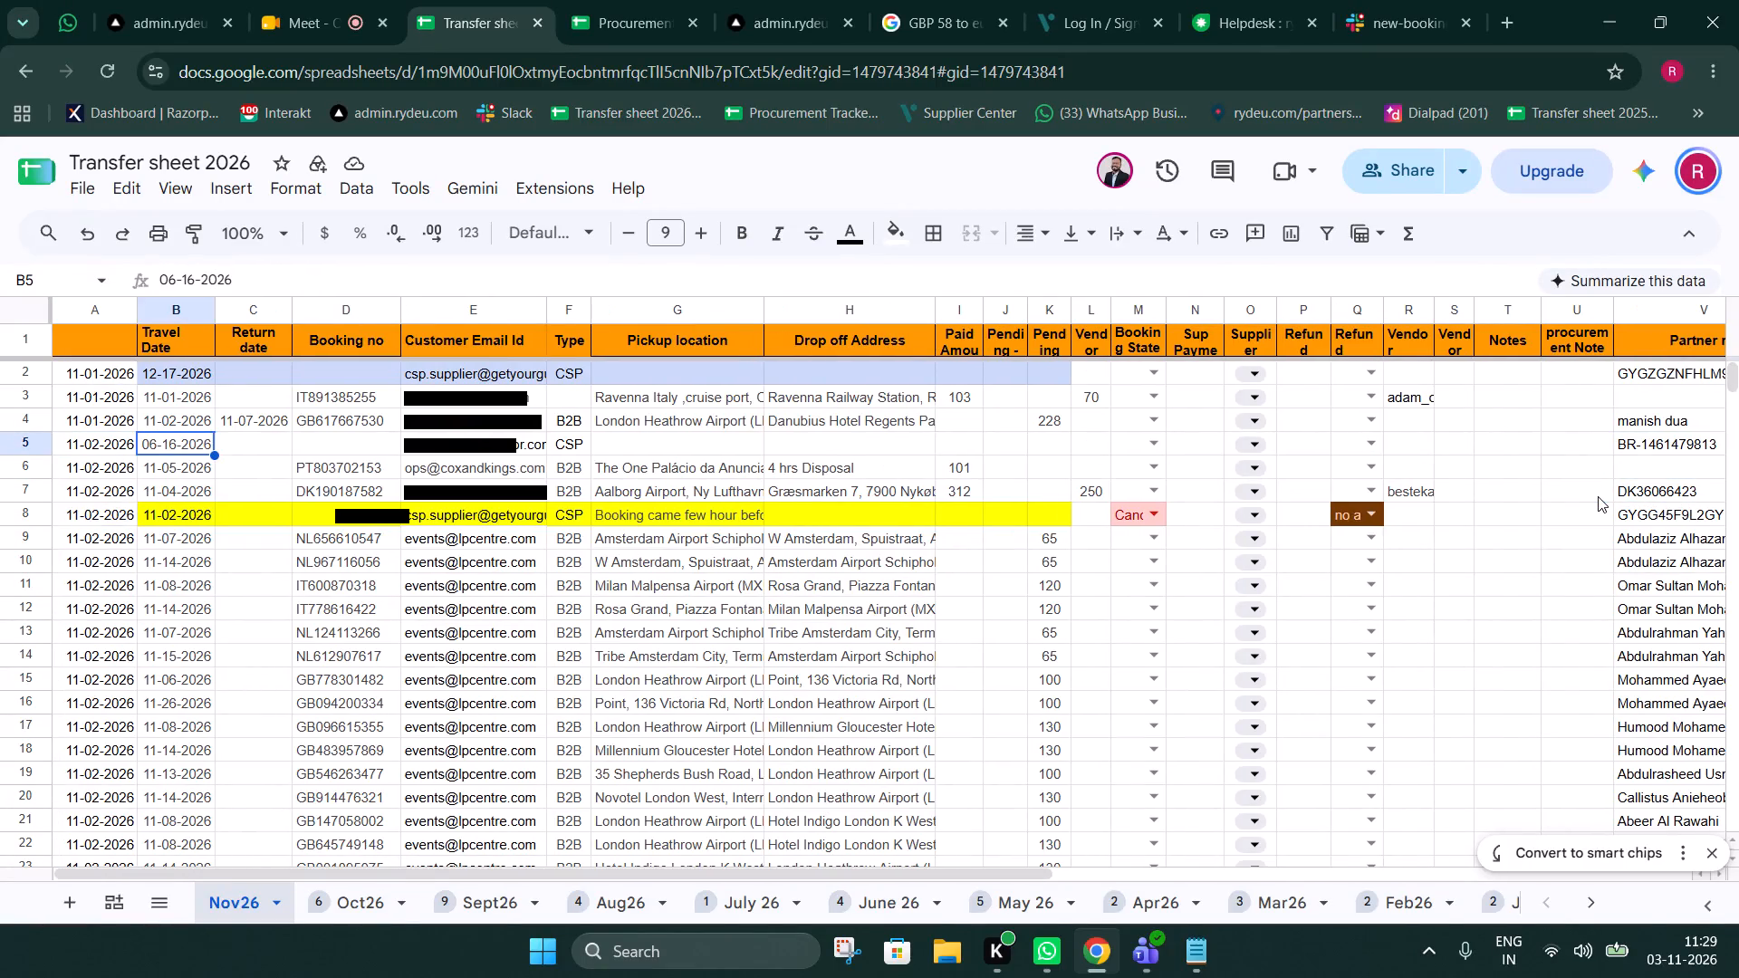
{"action": "key", "text": "Right"}
{"action": "key", "text": "Right"}
{"action": "key", "text": "Right"}
{"action": "key", "text": "Right"}
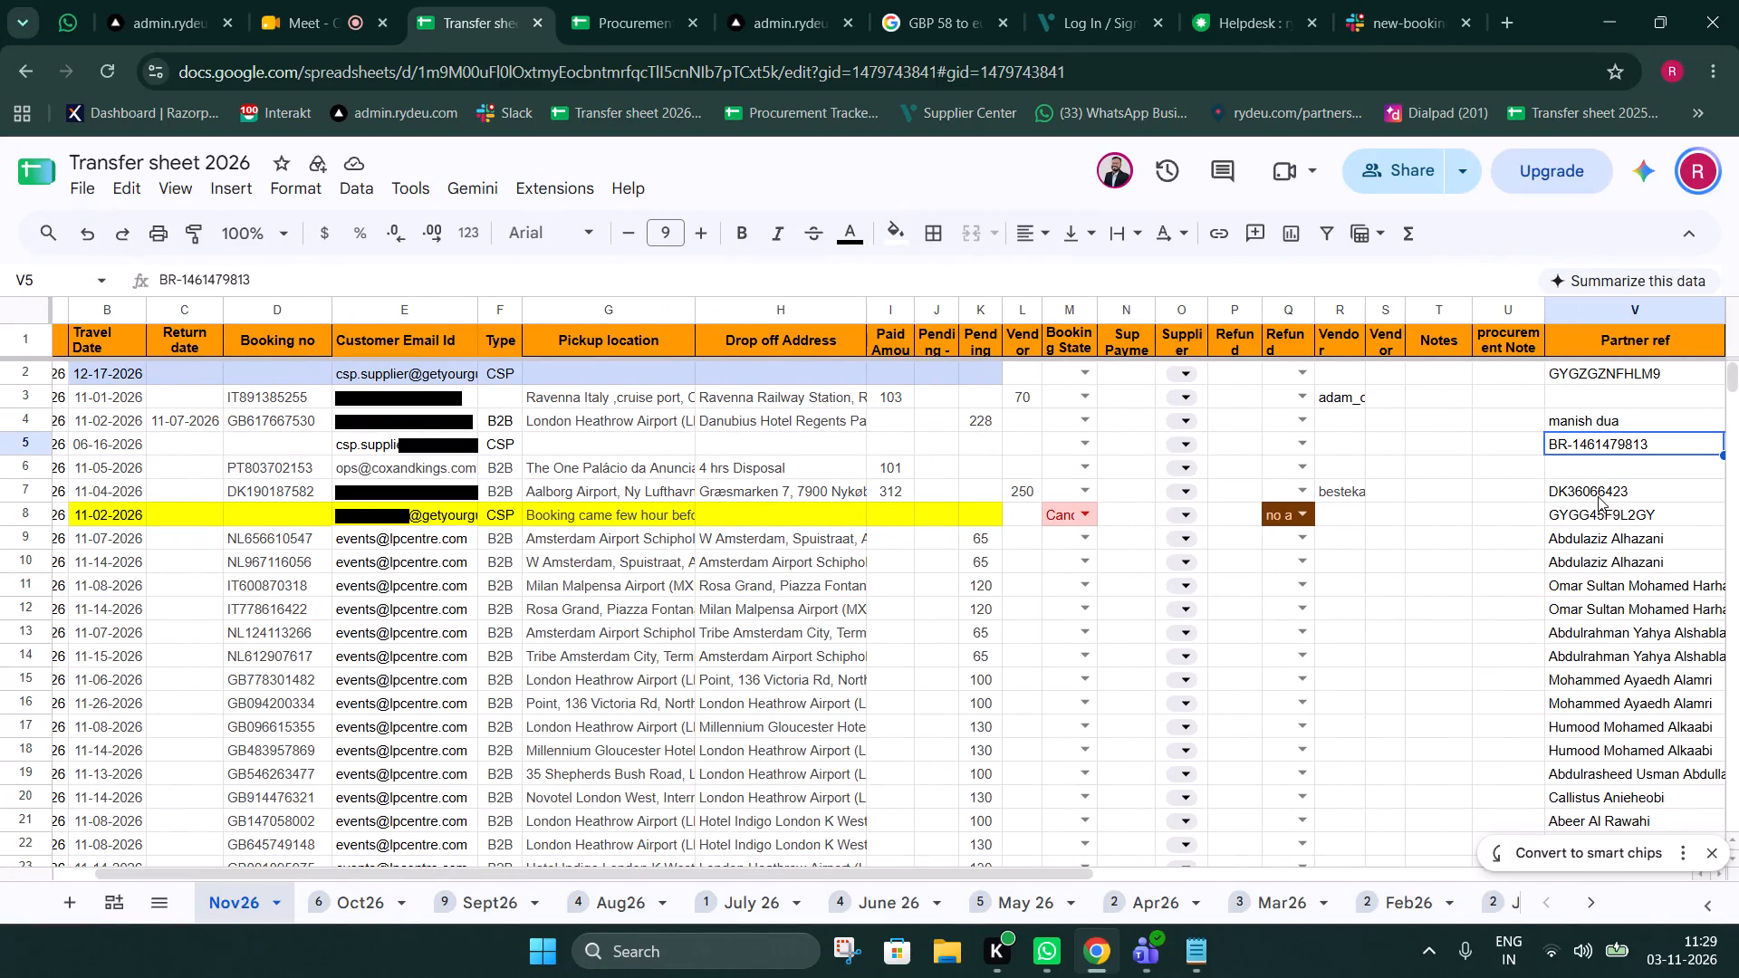
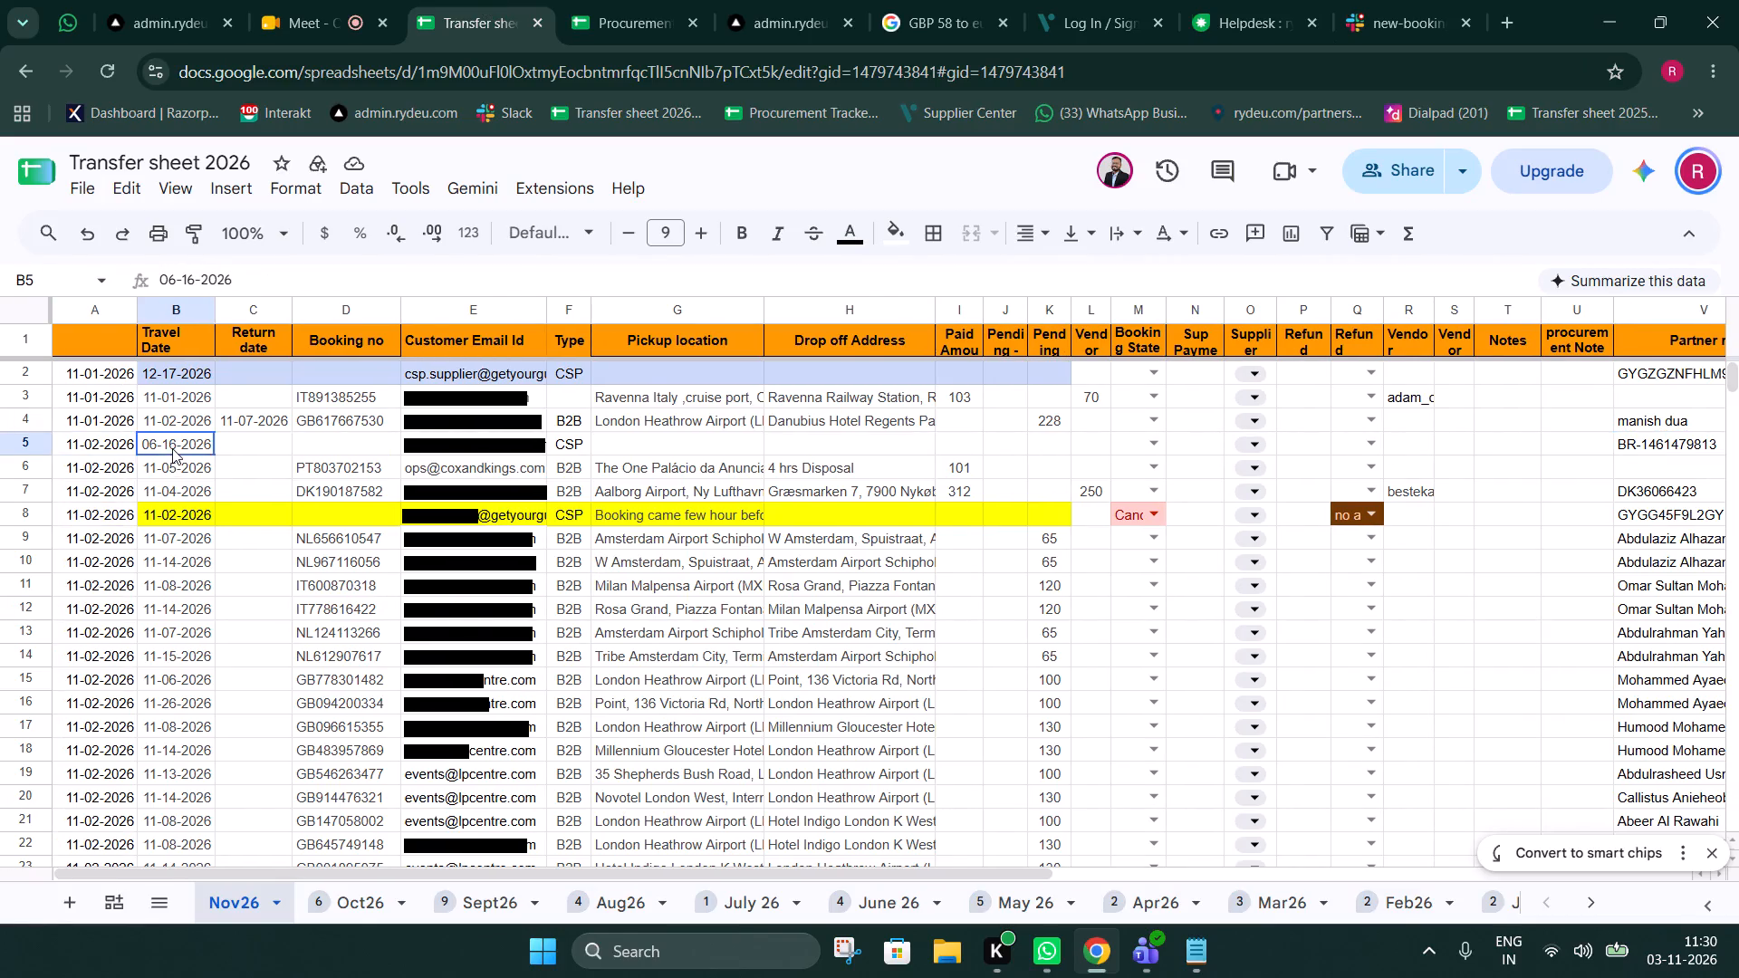
{"action": "triple_click", "coordinate": [282, 477]}
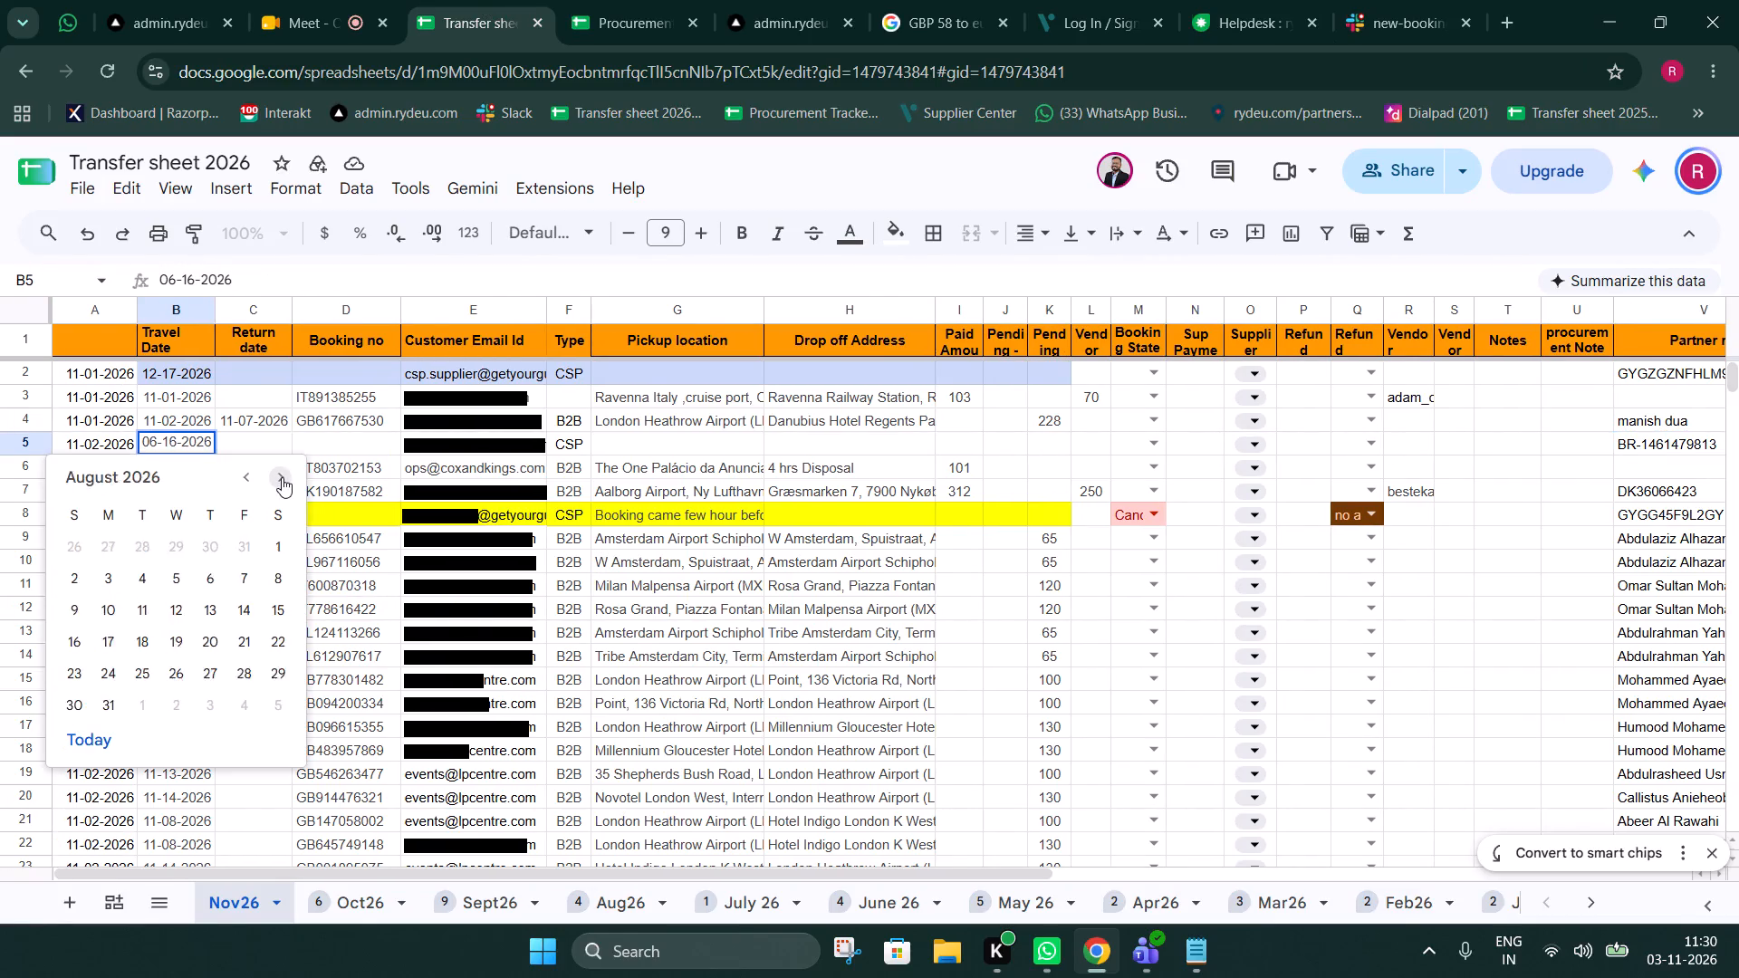
{"action": "triple_click", "coordinate": [282, 477]}
{"action": "left_click", "coordinate": [282, 477]}
{"action": "triple_click", "coordinate": [282, 477]}
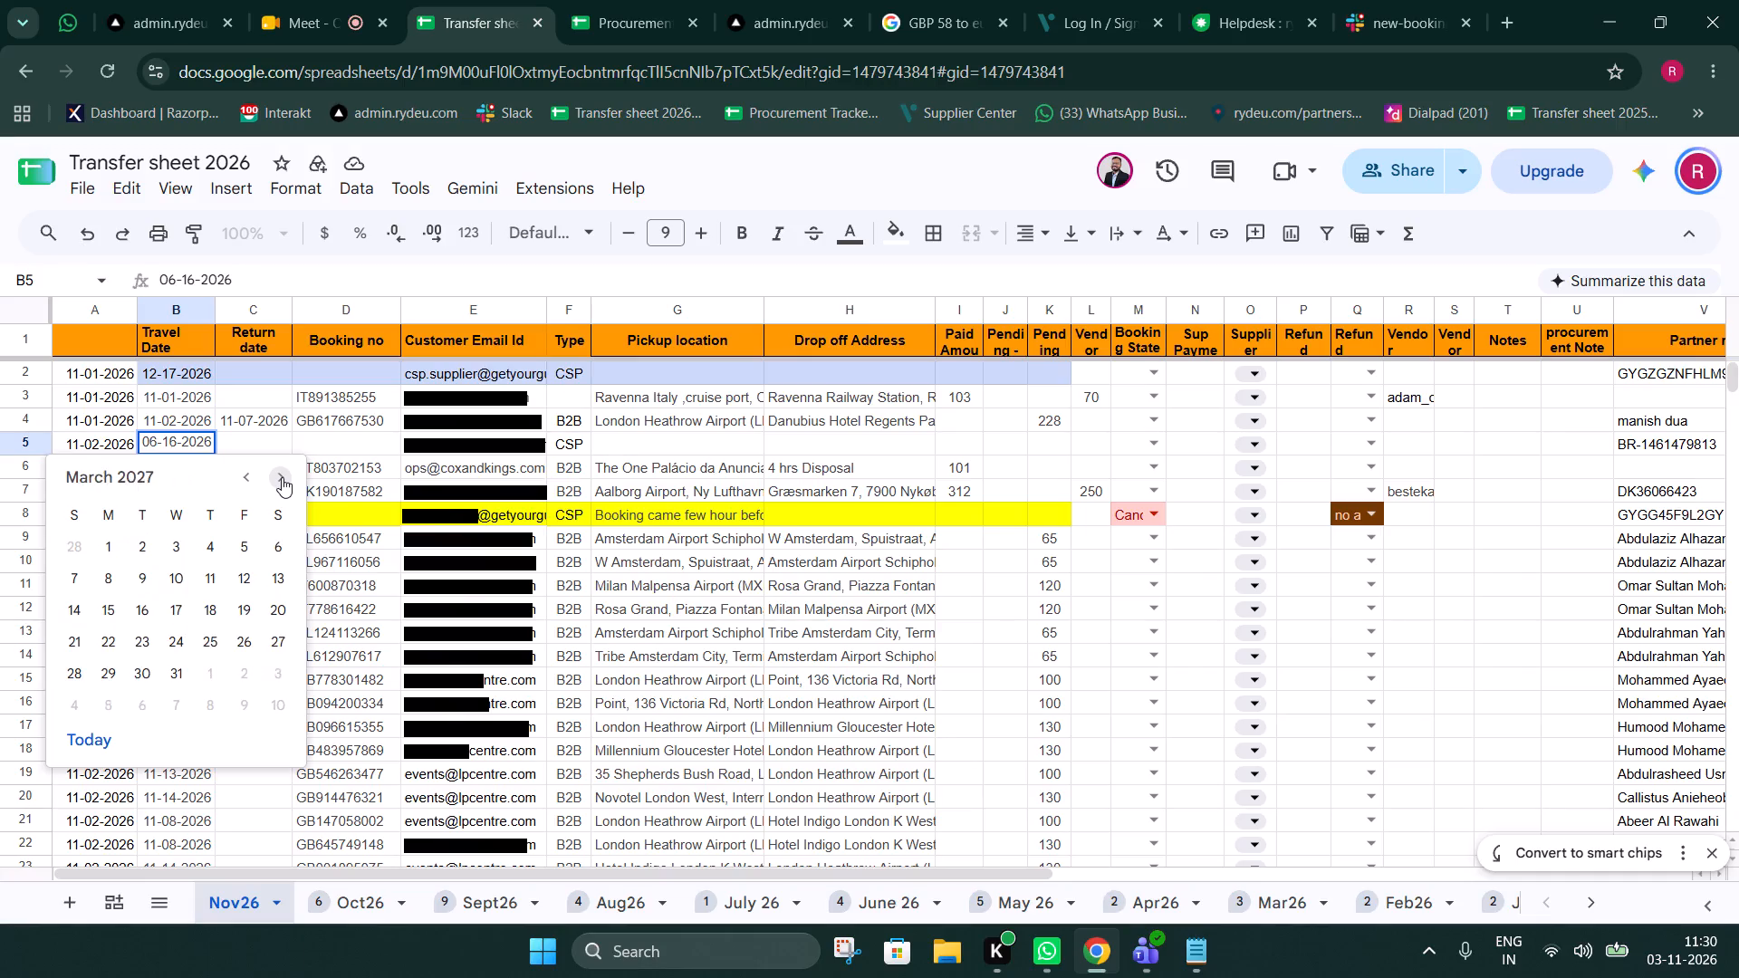
{"action": "left_click", "coordinate": [283, 477]}
{"action": "left_click", "coordinate": [283, 476]}
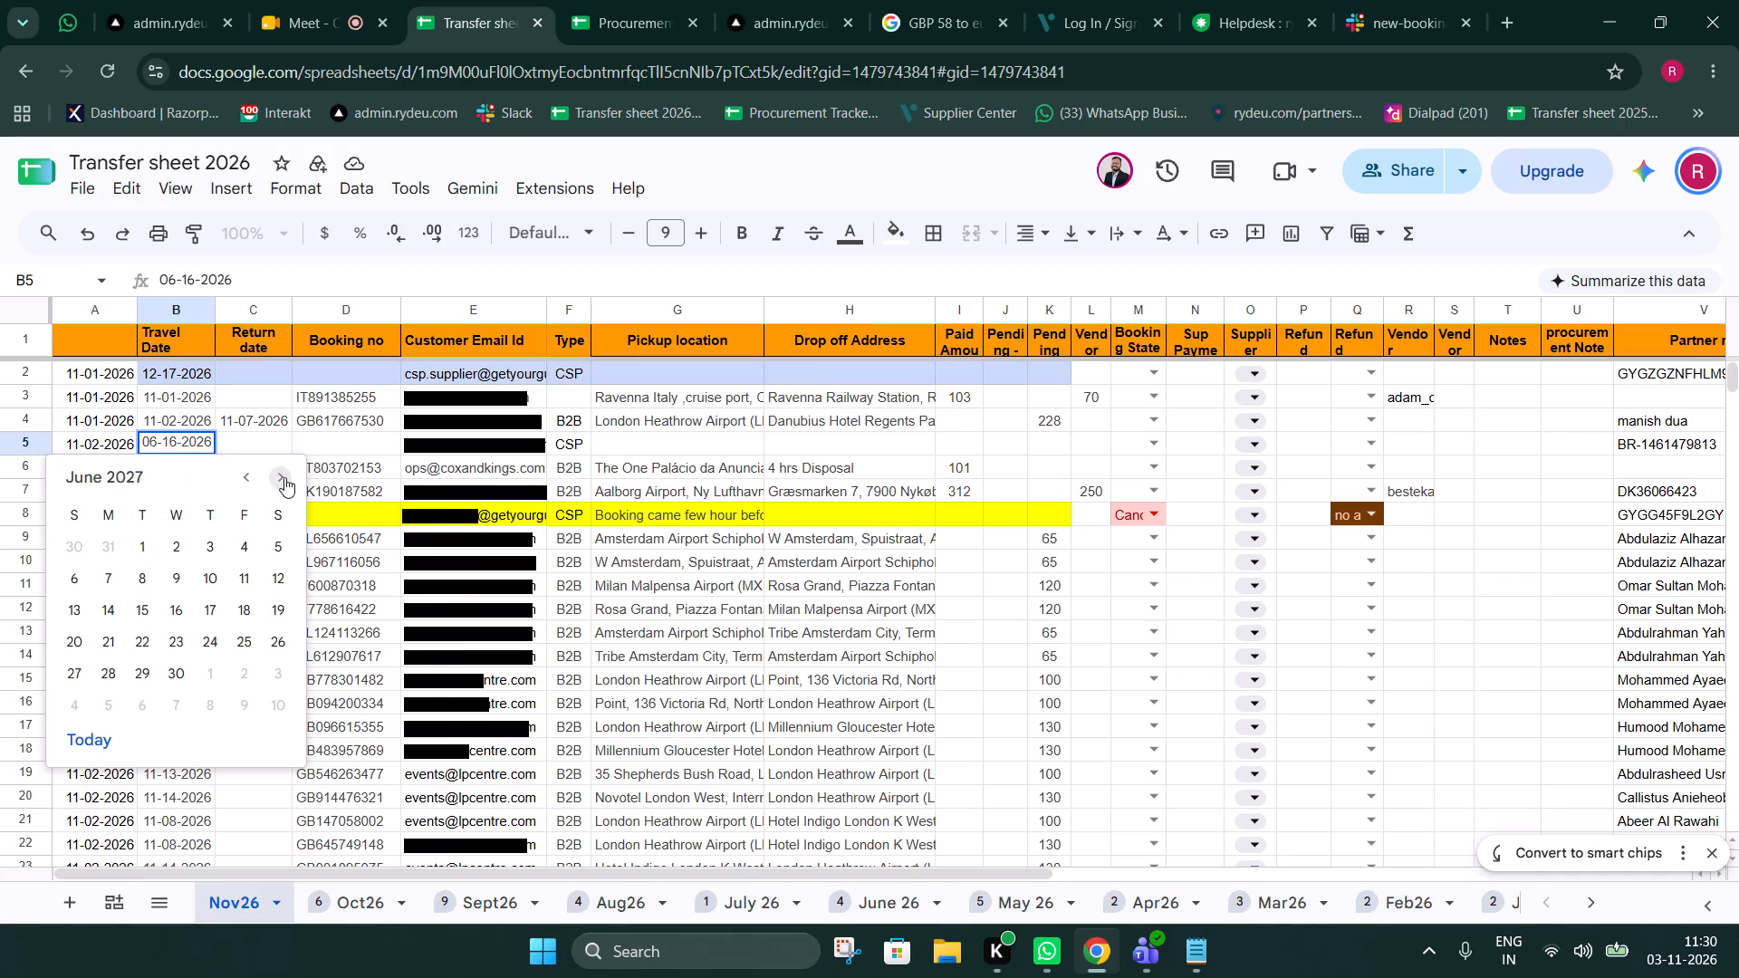
{"action": "left_click", "coordinate": [174, 611]}
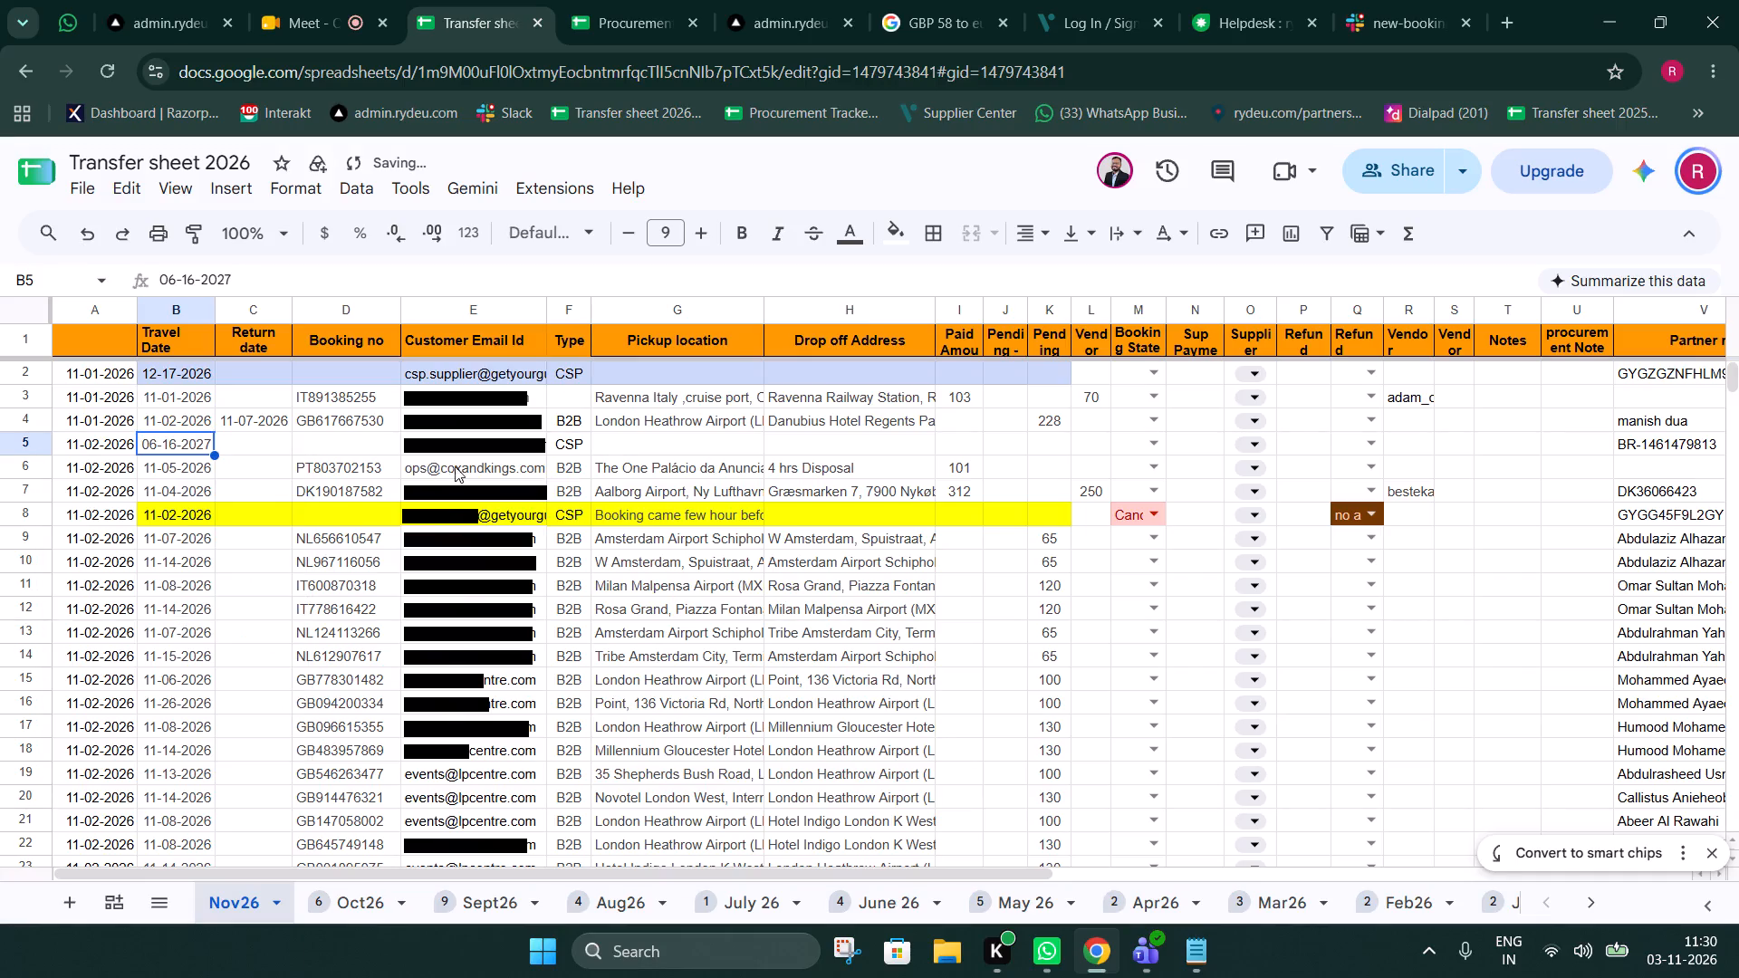
{"action": "left_click", "coordinate": [499, 449]}
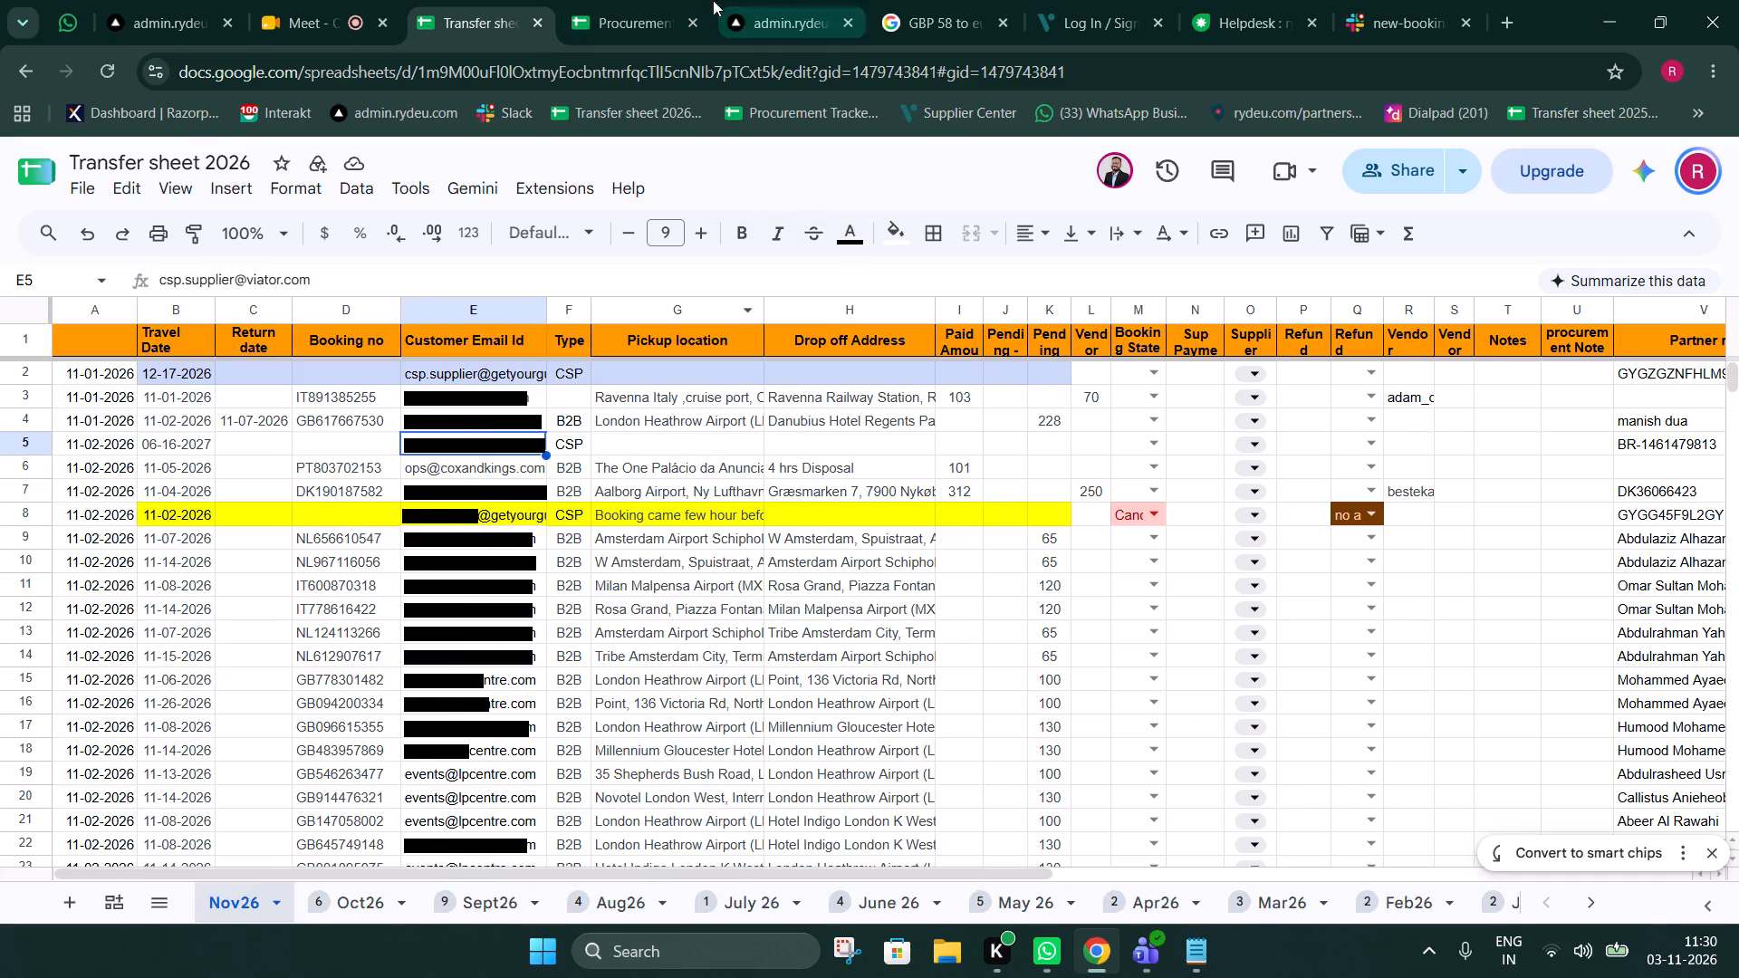
{"action": "left_click", "coordinate": [653, 0]}
{"action": "key", "text": "ctrl+f"}
{"action": "key", "text": "ctrl+v"}
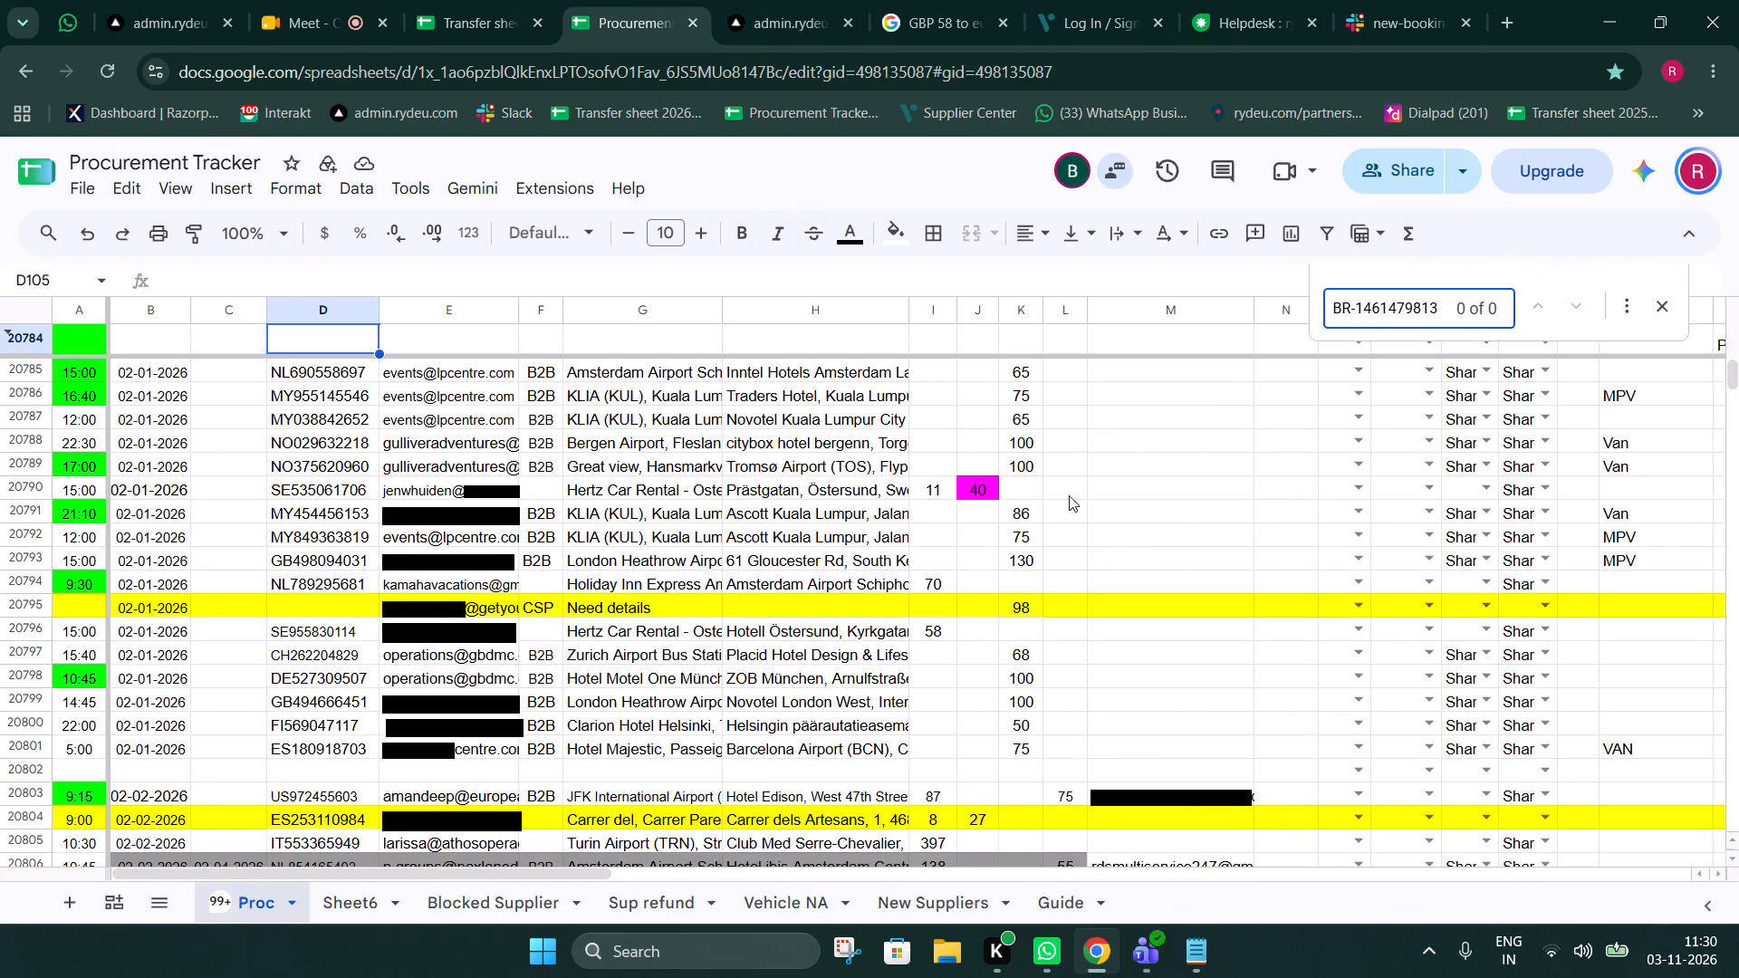
Examine the June 2027 entries near the end of the Proc sheet for where the 06-16-2027 booking belongs.
{"action": "left_click_drag", "start_coordinate": [1730, 368], "coordinate": [1698, 777]}
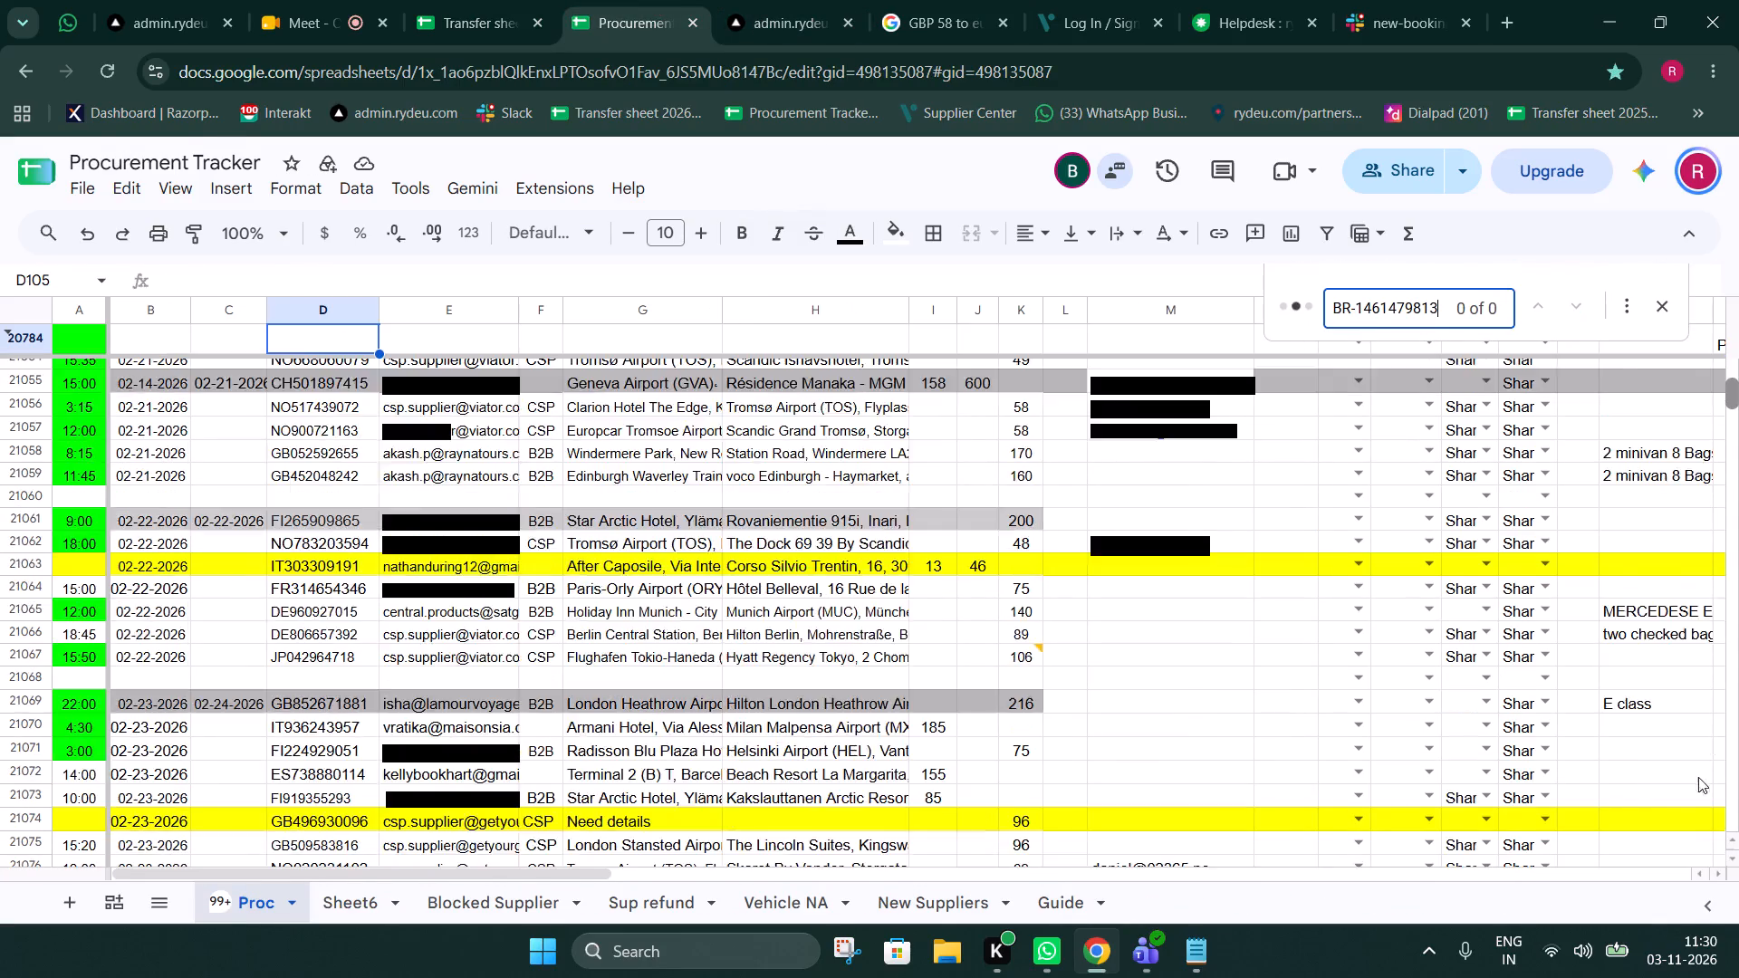
{"action": "left_click_drag", "start_coordinate": [1698, 777], "coordinate": [1697, 929]}
{"action": "left_click", "coordinate": [85, 599]}
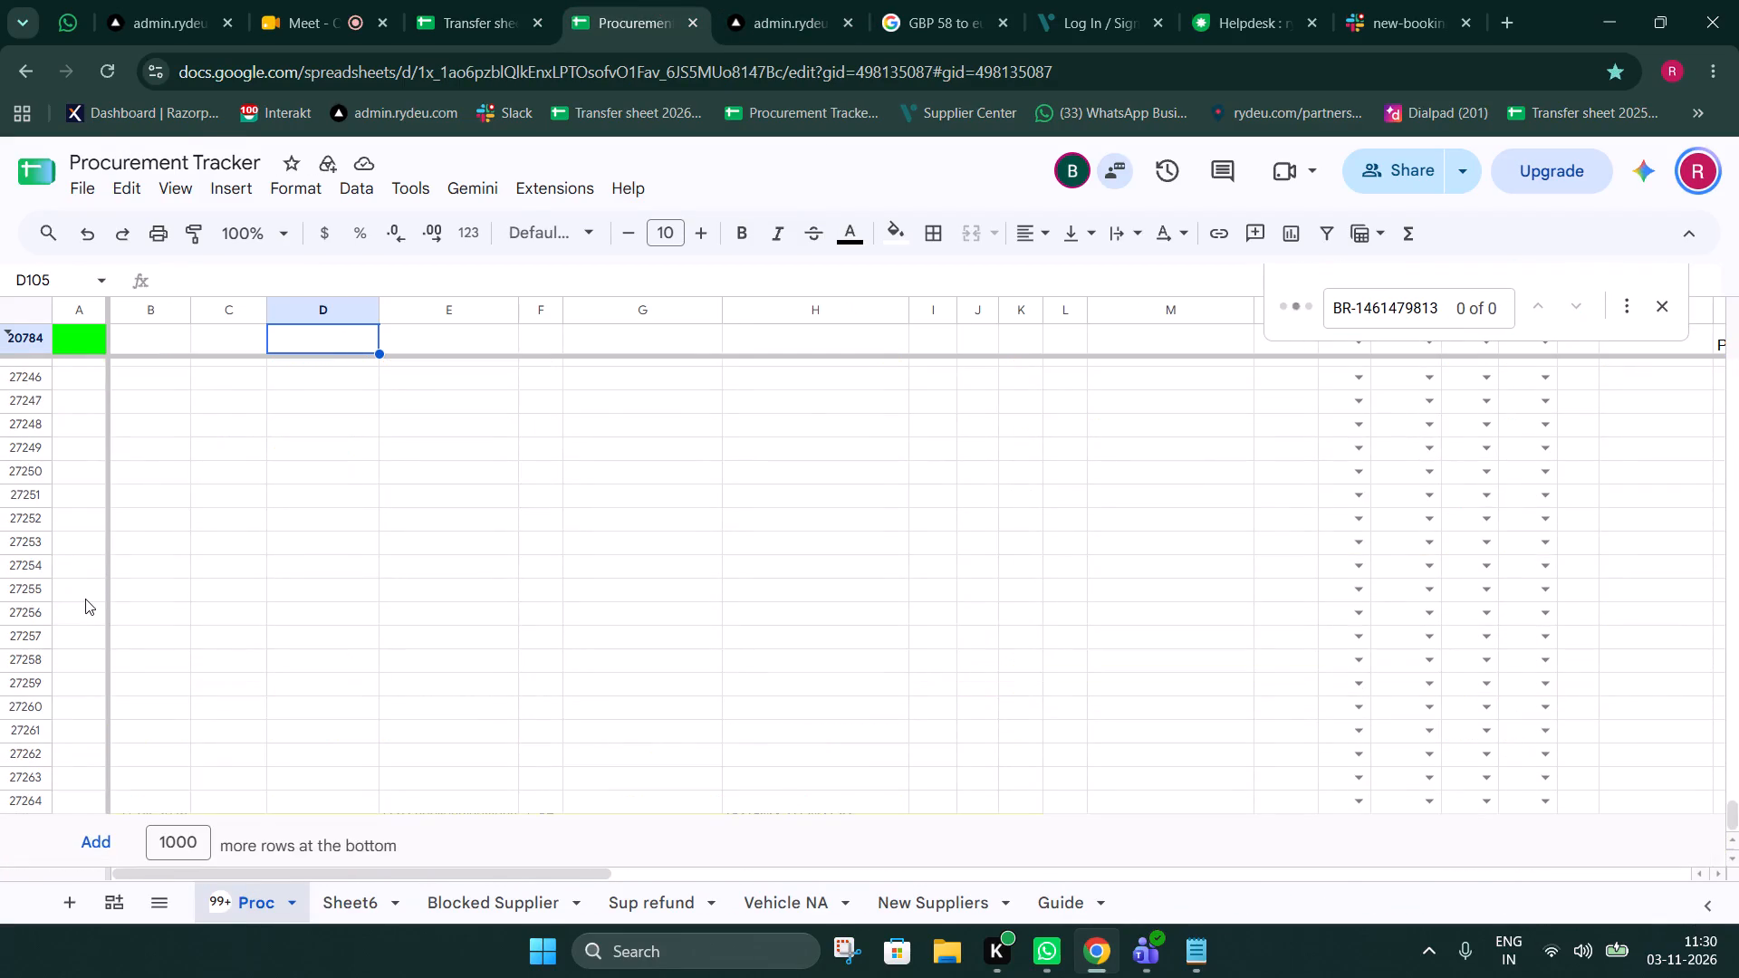
{"action": "key", "text": "Right"}
{"action": "key", "text": "ctrl+Up"}
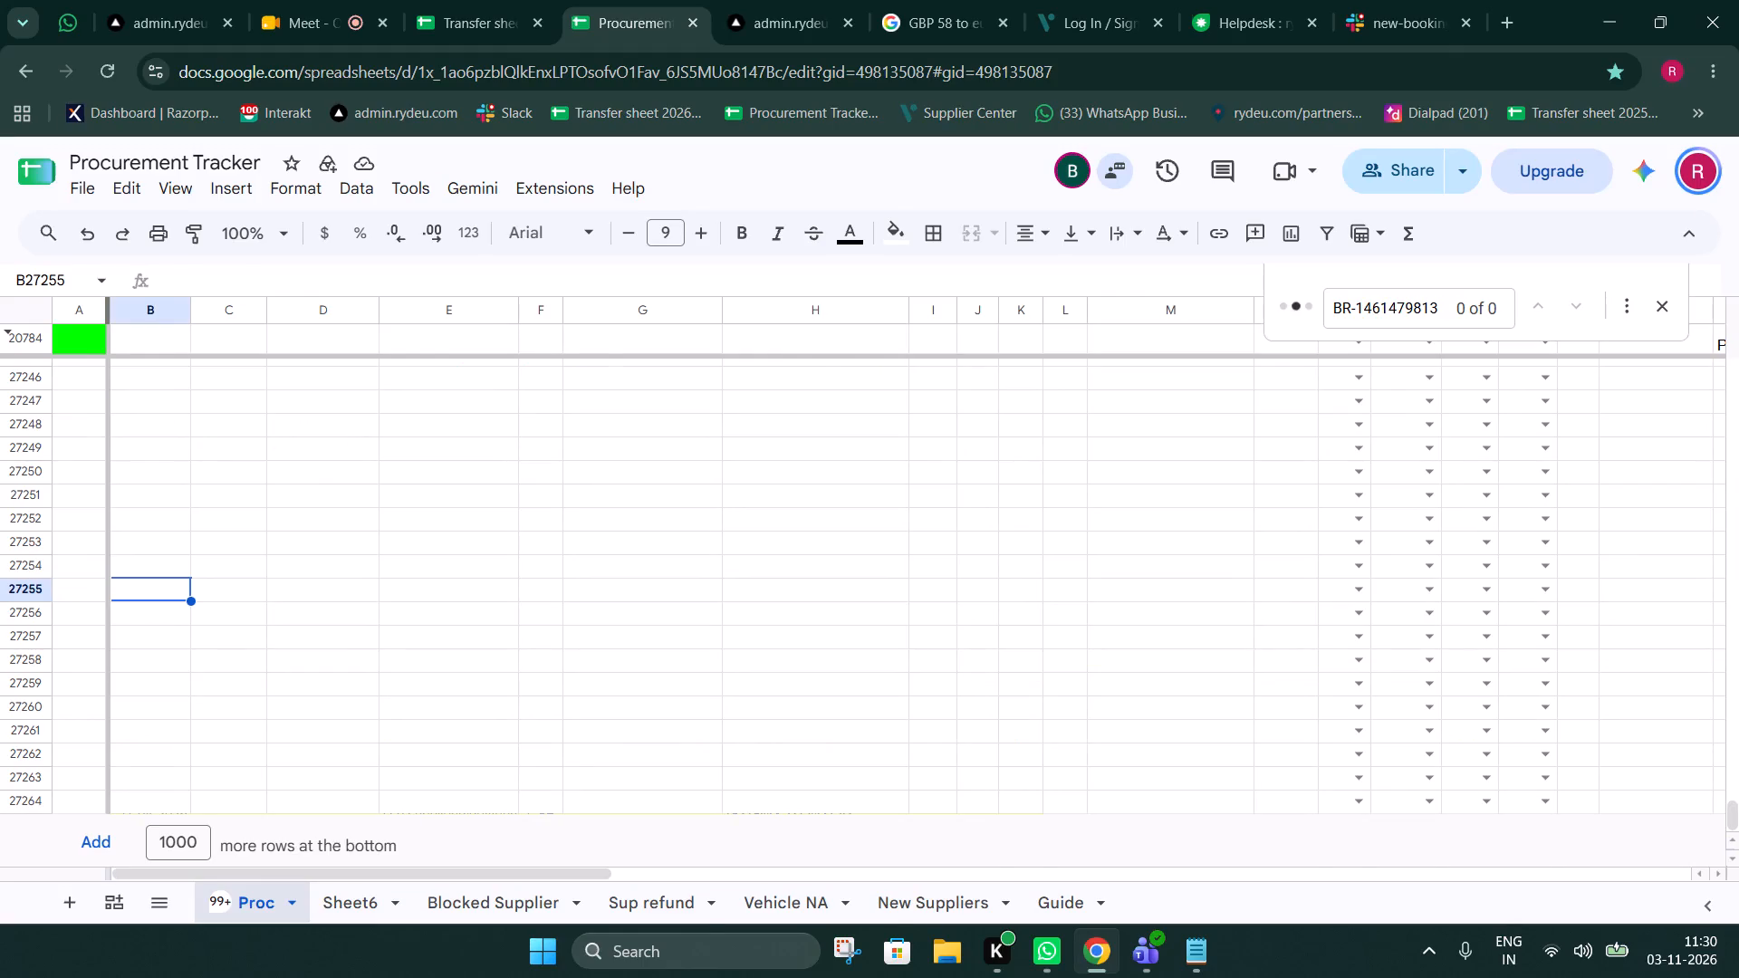
{"action": "scroll", "coordinate": [152, 572], "scroll_direction": "up", "scroll_amount": 4}
{"action": "scroll", "coordinate": [334, 580], "scroll_direction": "up", "scroll_amount": 3}
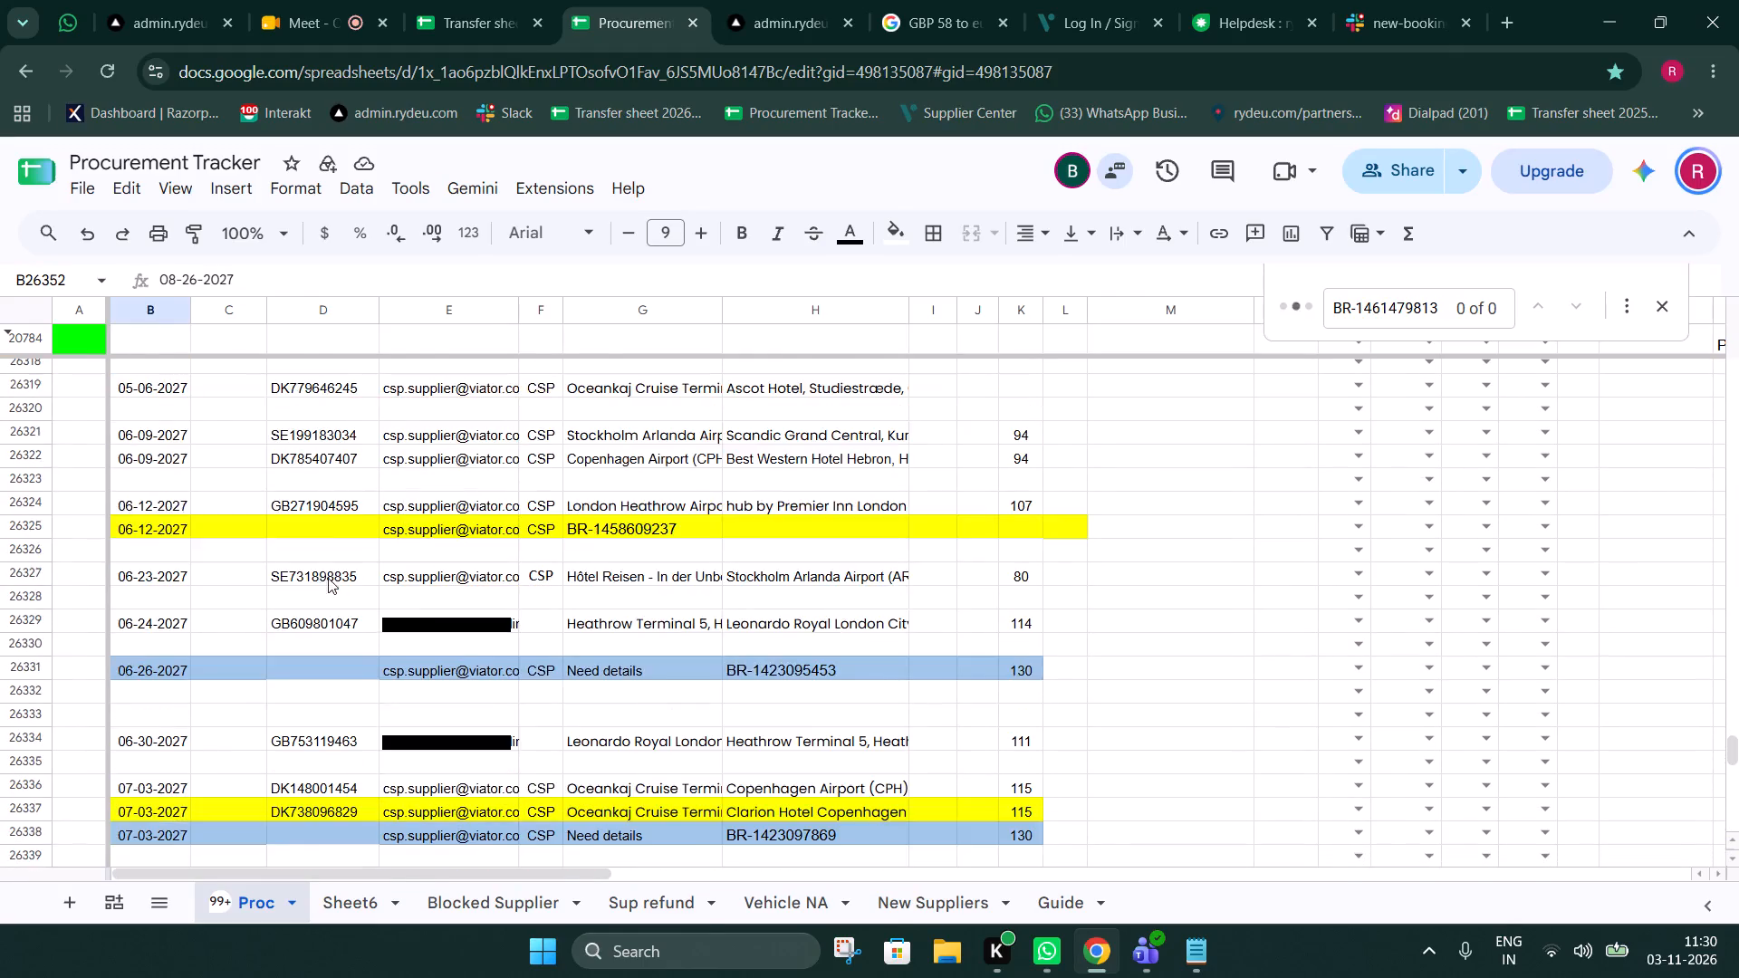
{"action": "scroll", "coordinate": [321, 570], "scroll_direction": "down", "scroll_amount": 5}
{"action": "scroll", "coordinate": [318, 566], "scroll_direction": "up", "scroll_amount": 6}
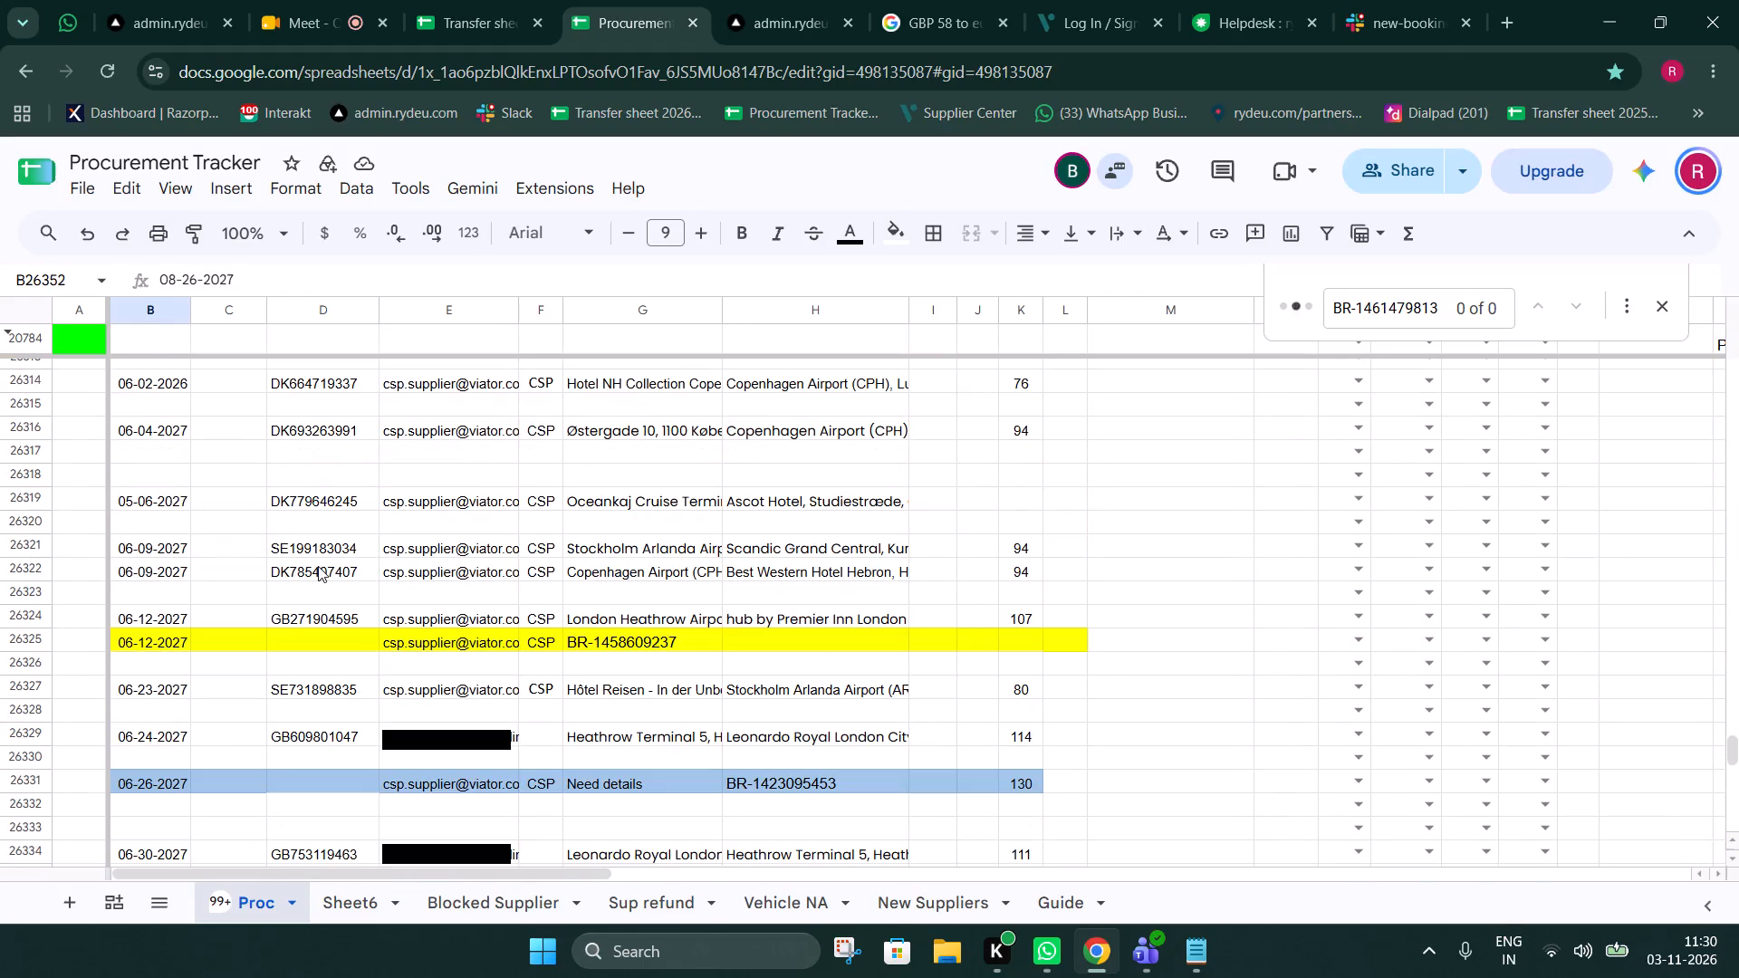
{"action": "scroll", "coordinate": [315, 566], "scroll_direction": "up", "scroll_amount": 1}
{"action": "scroll", "coordinate": [314, 566], "scroll_direction": "down", "scroll_amount": 2}
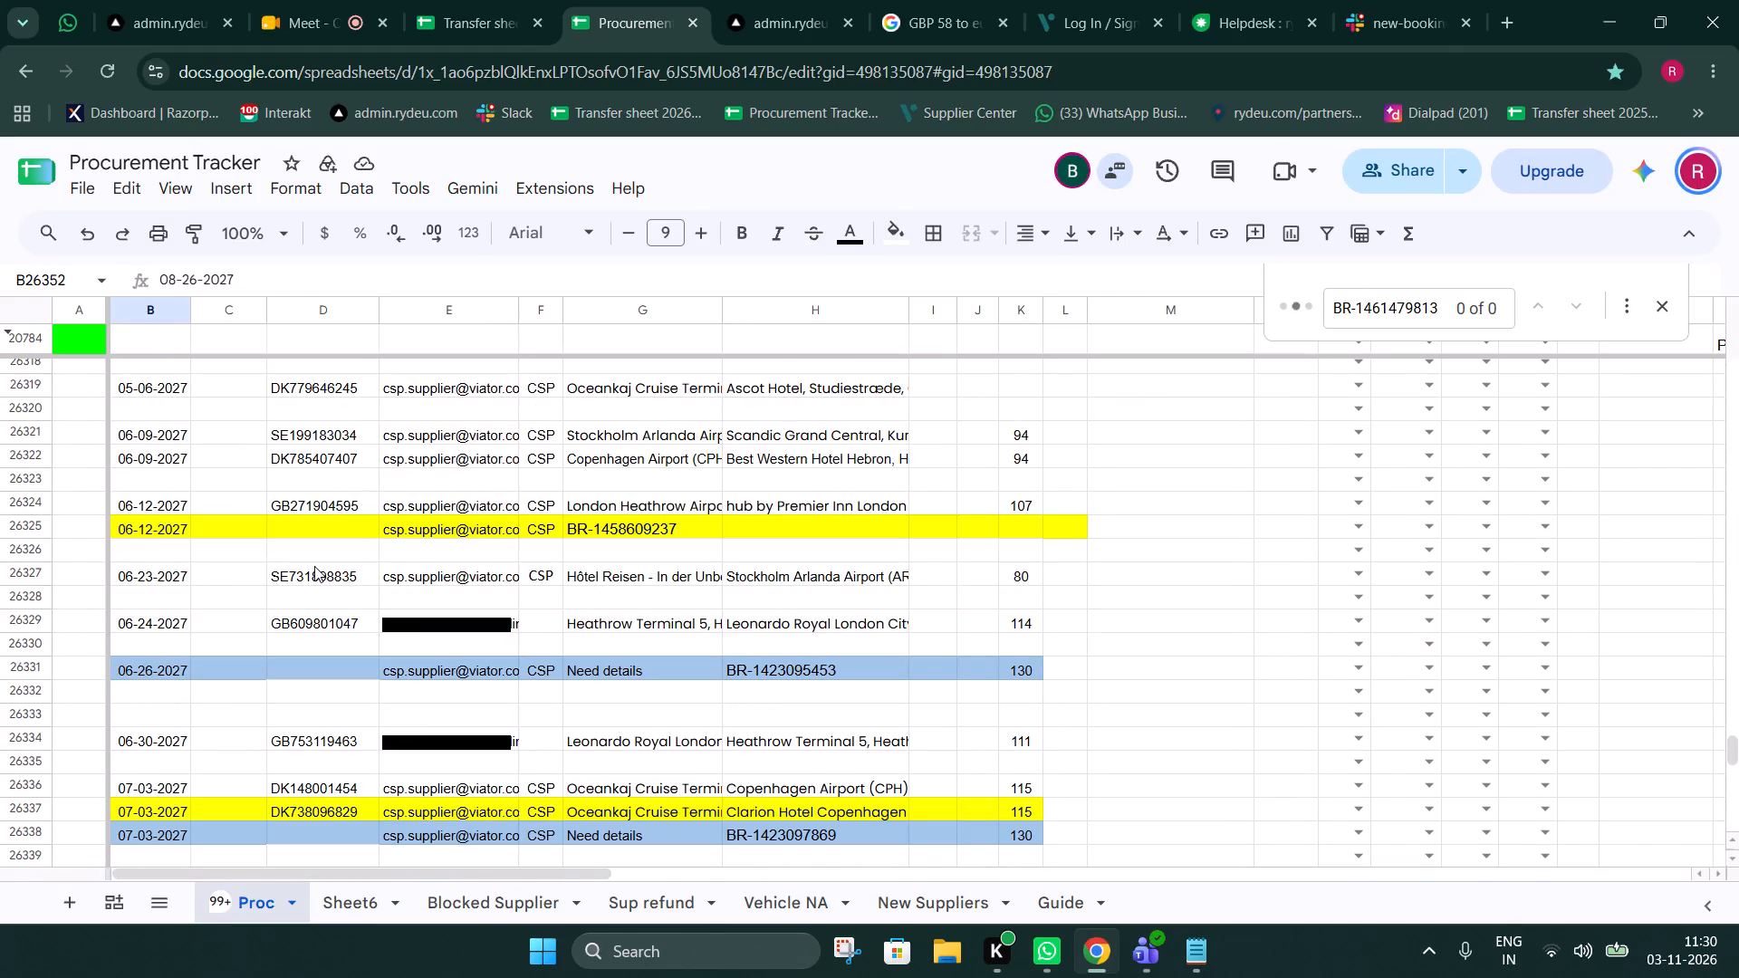
{"action": "scroll", "coordinate": [314, 566], "scroll_direction": "down", "scroll_amount": 1}
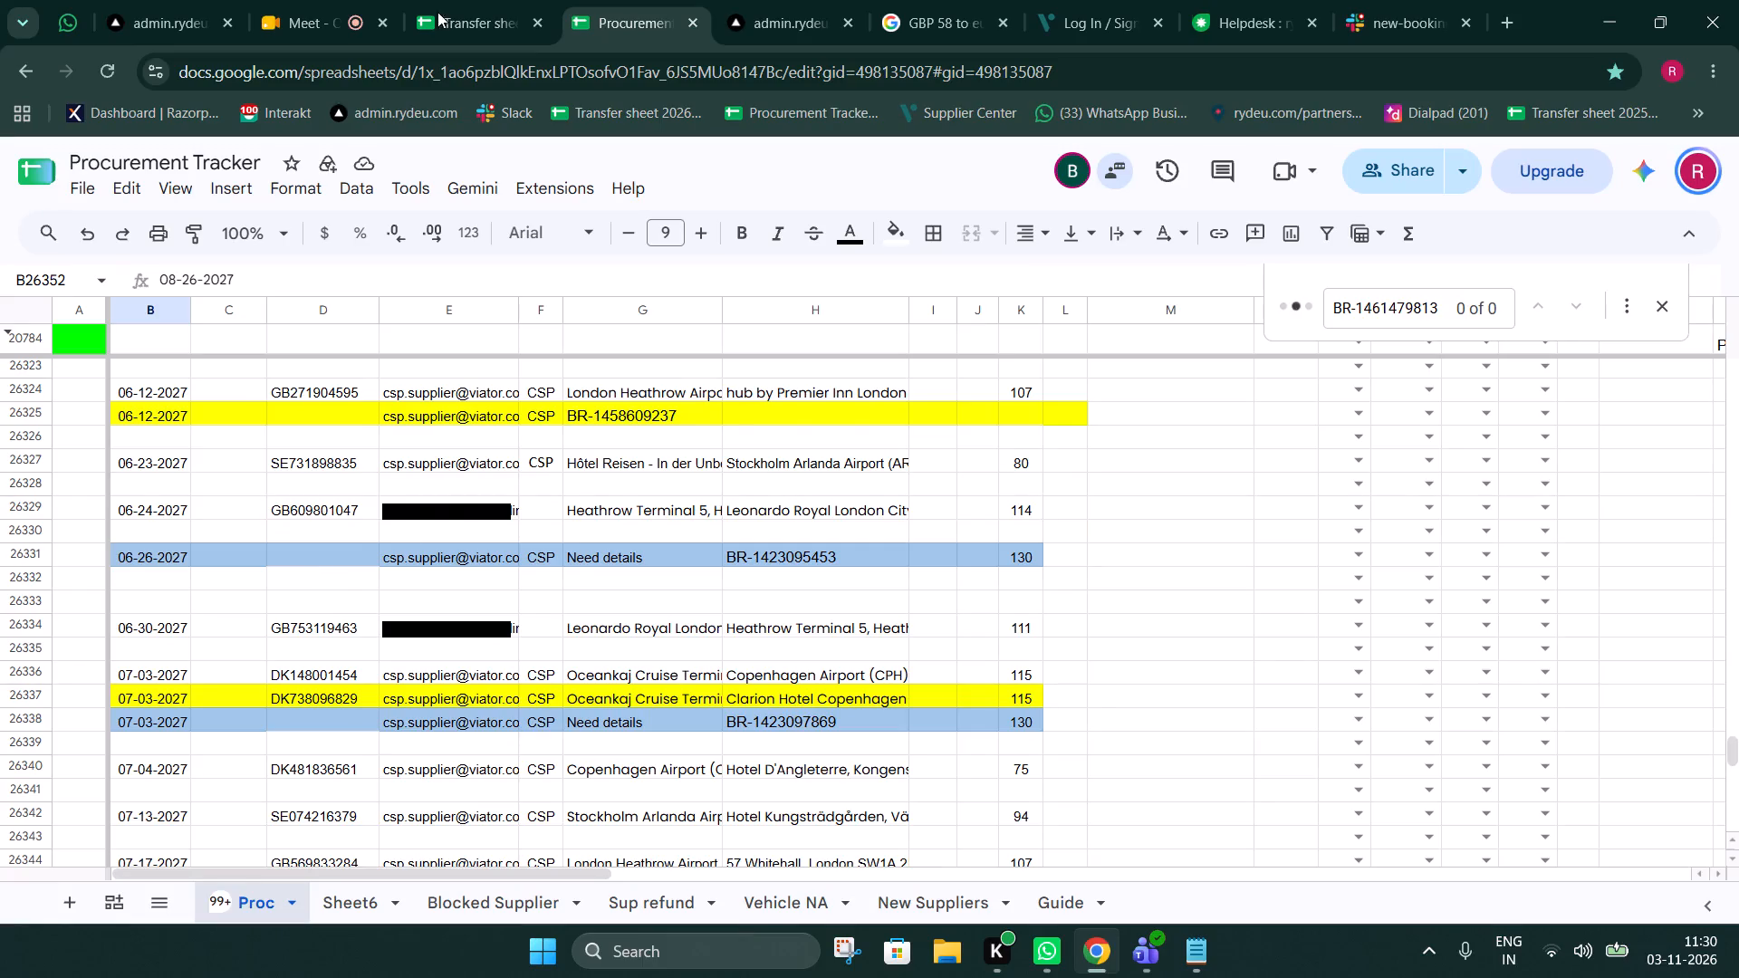
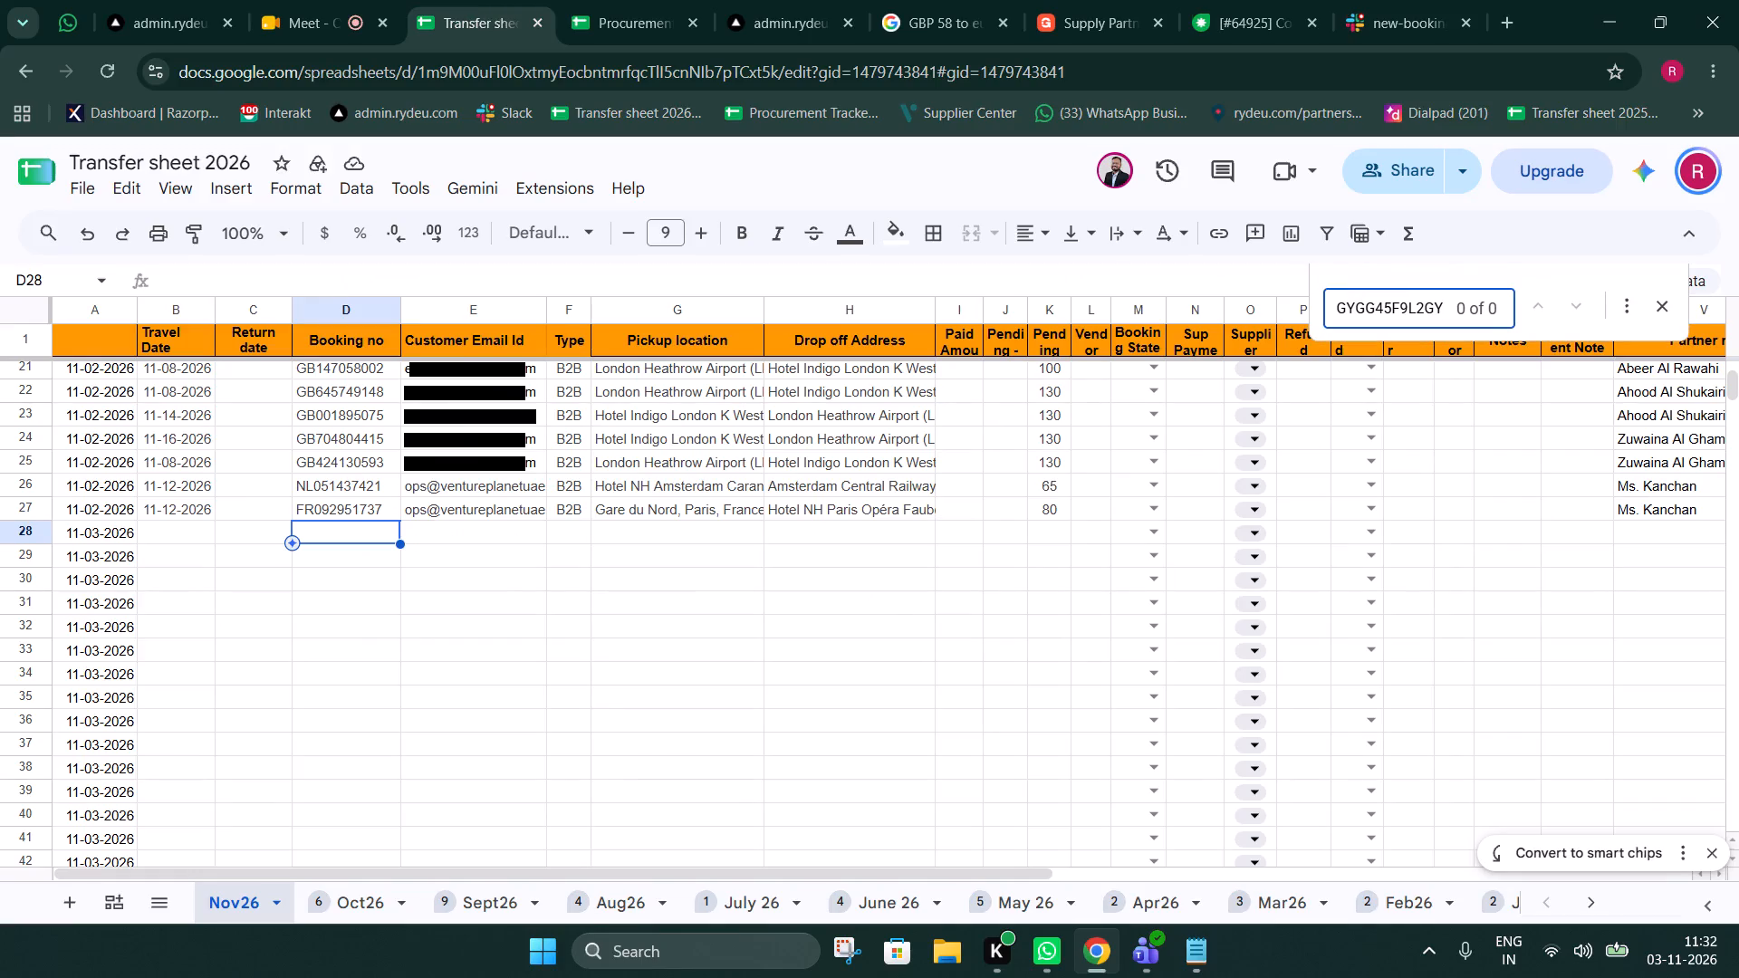
{"action": "left_click", "coordinate": [1339, 298]}
{"action": "key", "text": "BackSpace"}
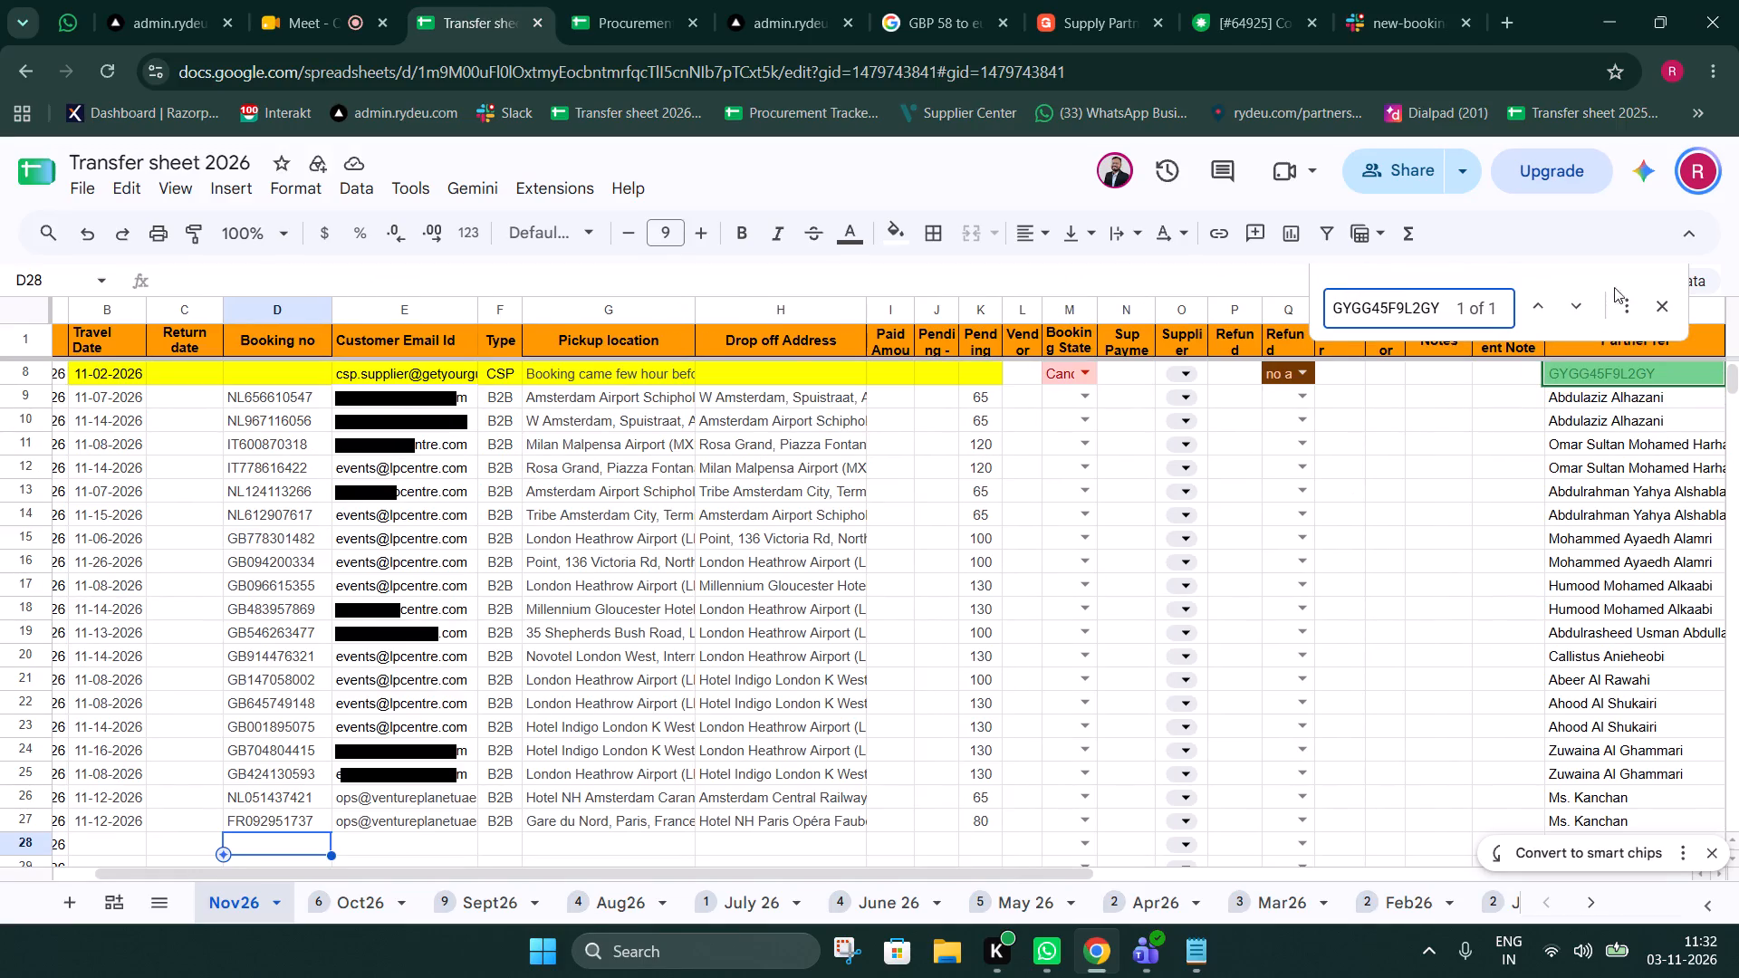
{"action": "left_click", "coordinate": [1670, 306]}
{"action": "left_click", "coordinate": [1283, 379]}
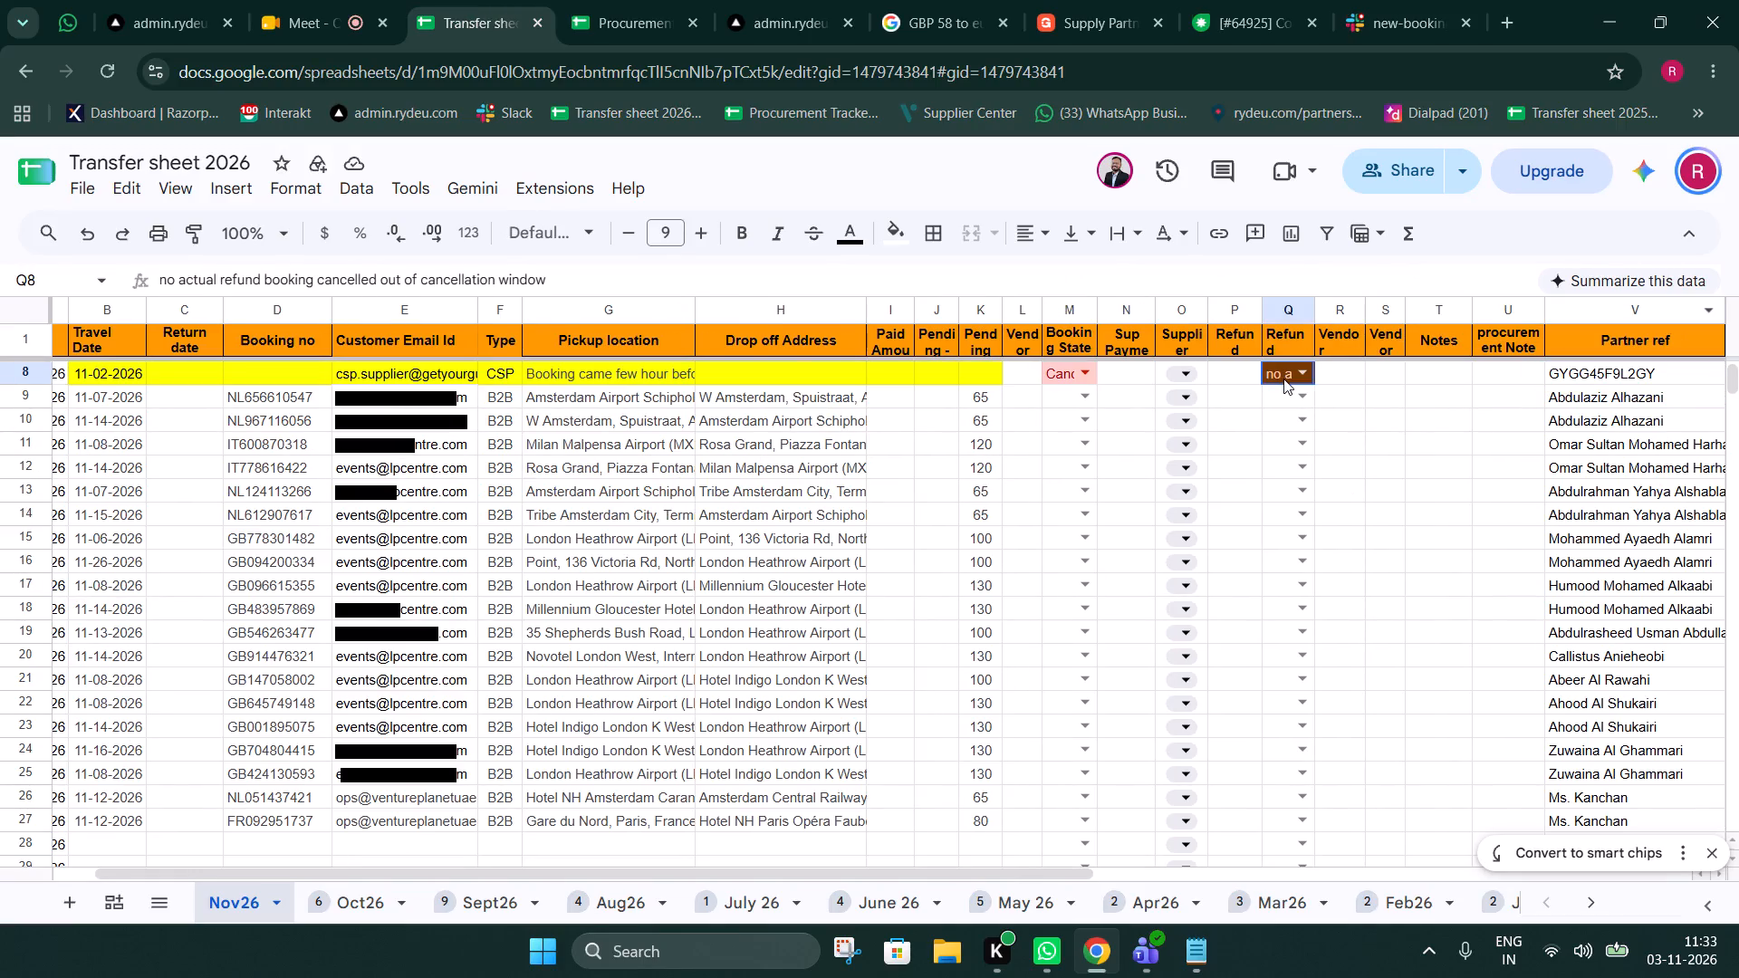
Narrow column Q, the refund status column, slightly.
{"action": "left_click_drag", "start_coordinate": [1316, 303], "coordinate": [1301, 303]}
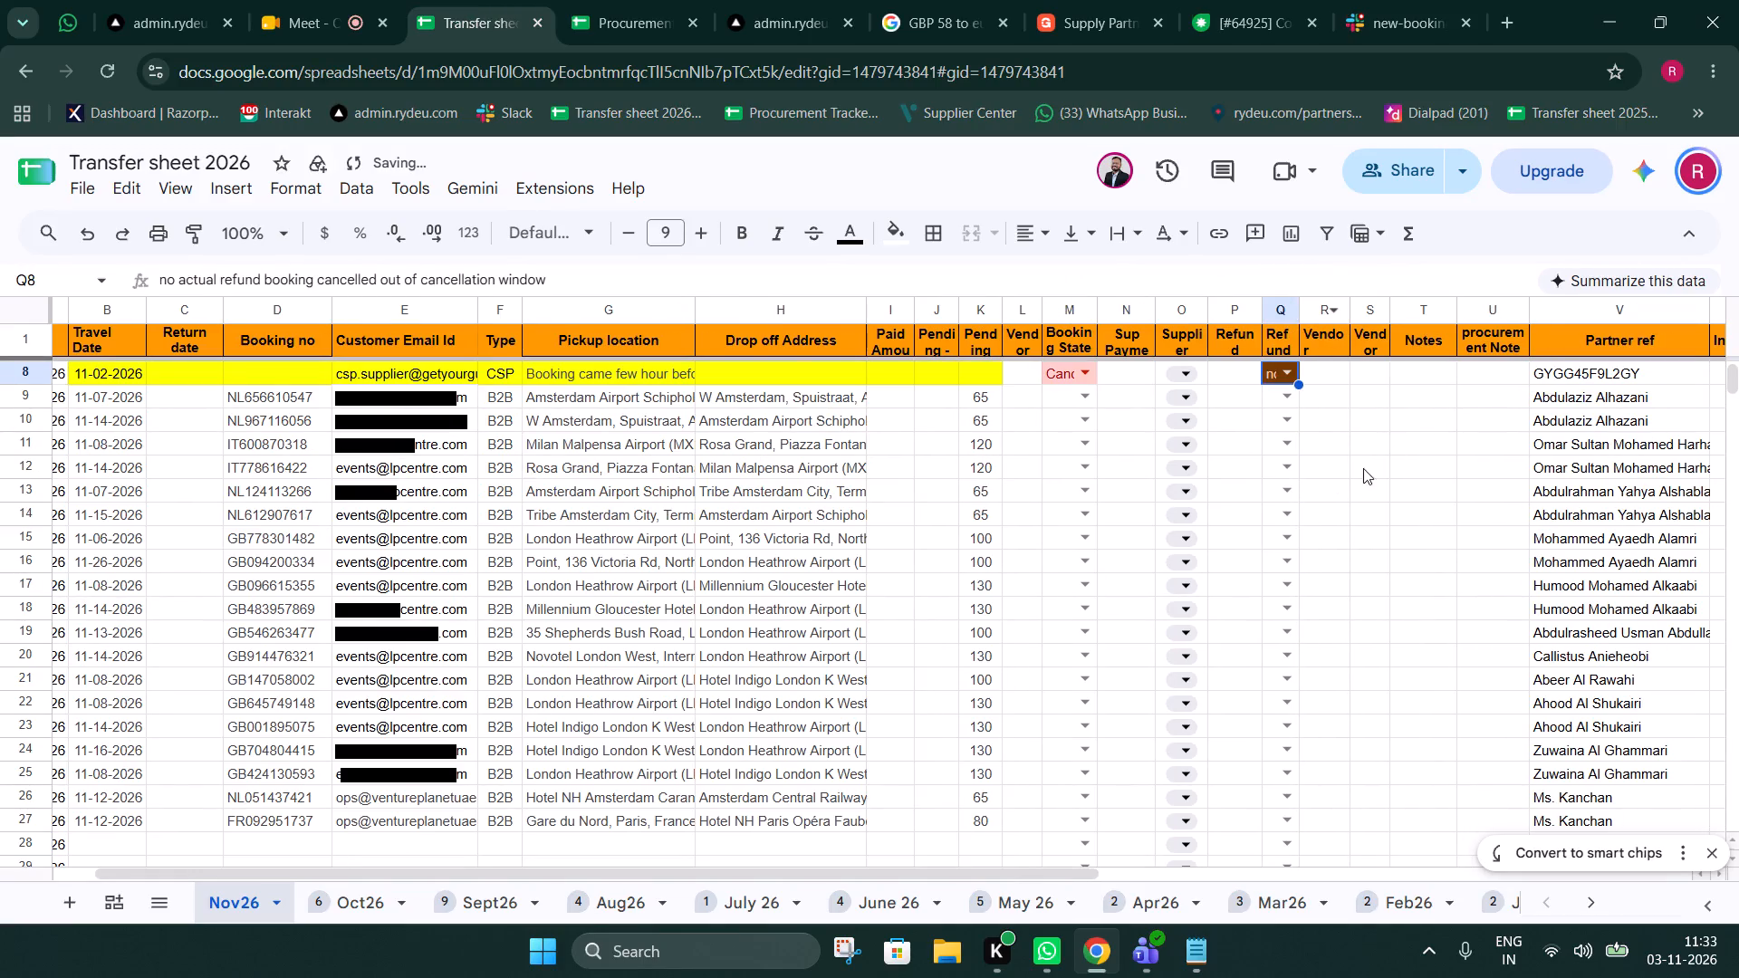
{"action": "left_click", "coordinate": [1293, 309]}
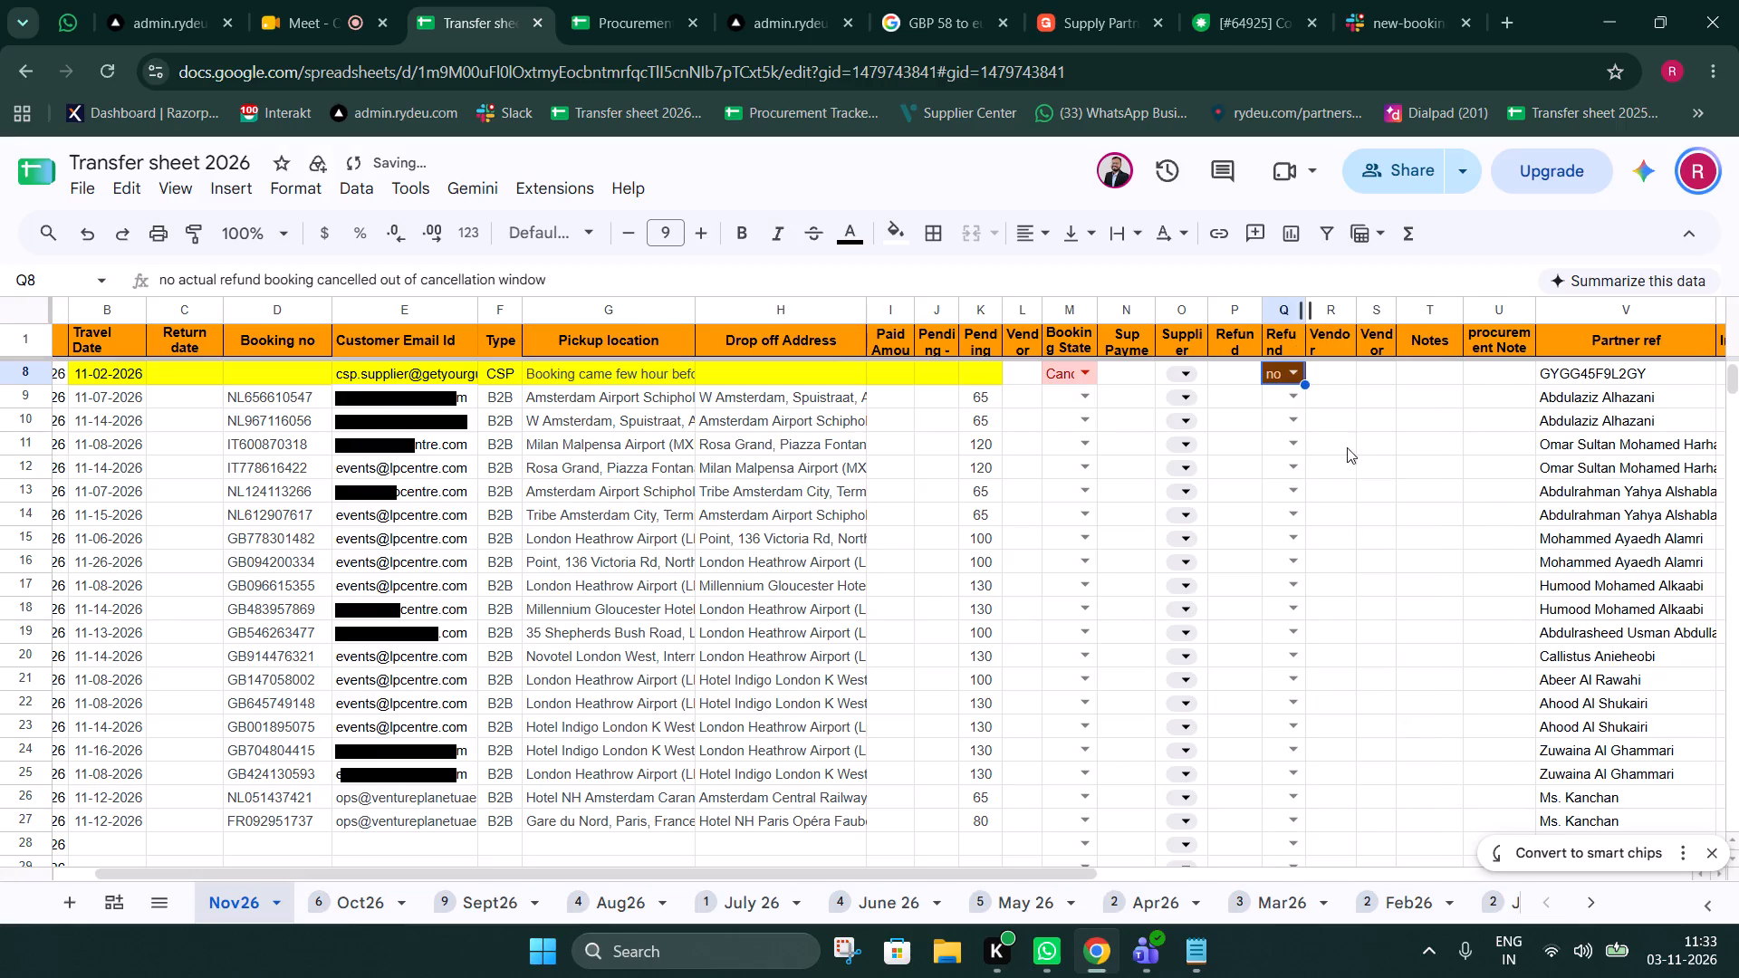
Examine the yellow-highlighted booking in row 8 across its columns, ending on its Travel Date cell.
{"action": "scroll", "coordinate": [1122, 476], "scroll_direction": "up", "scroll_amount": 1}
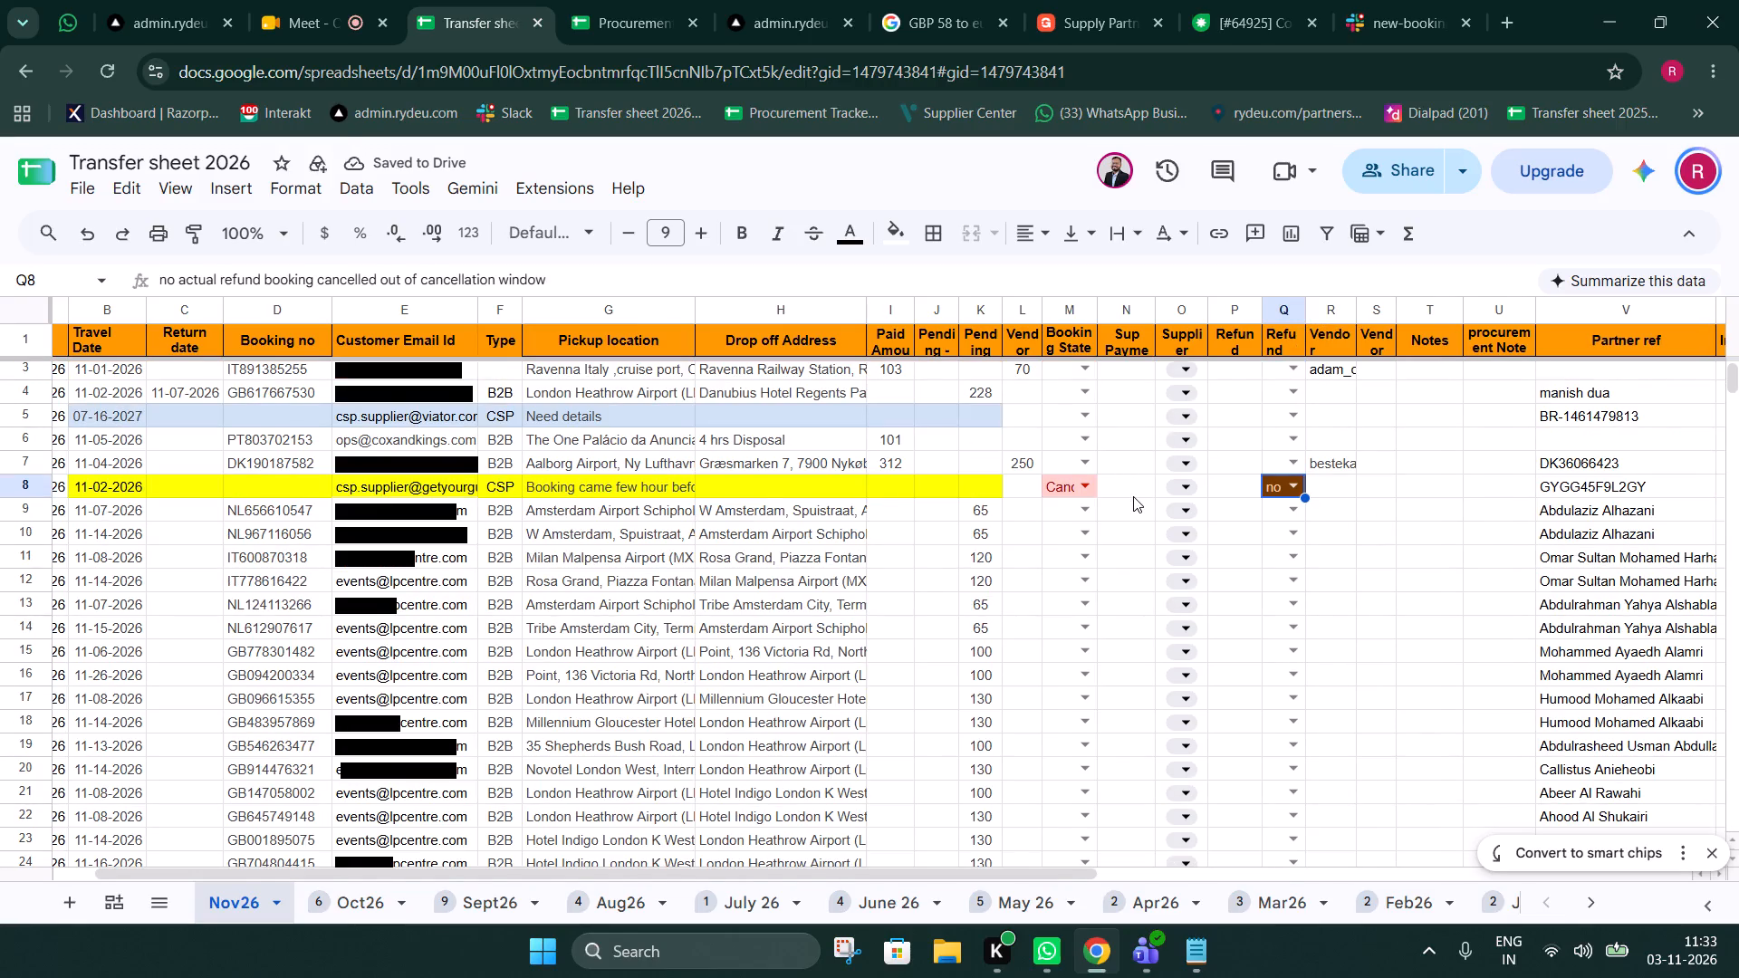
{"action": "scroll", "coordinate": [1133, 496], "scroll_direction": "up", "scroll_amount": 4}
{"action": "key", "text": "Right"}
{"action": "key", "text": "Right"}
{"action": "key", "text": "Right"}
{"action": "key", "text": "Right"}
{"action": "key", "text": "Right"}
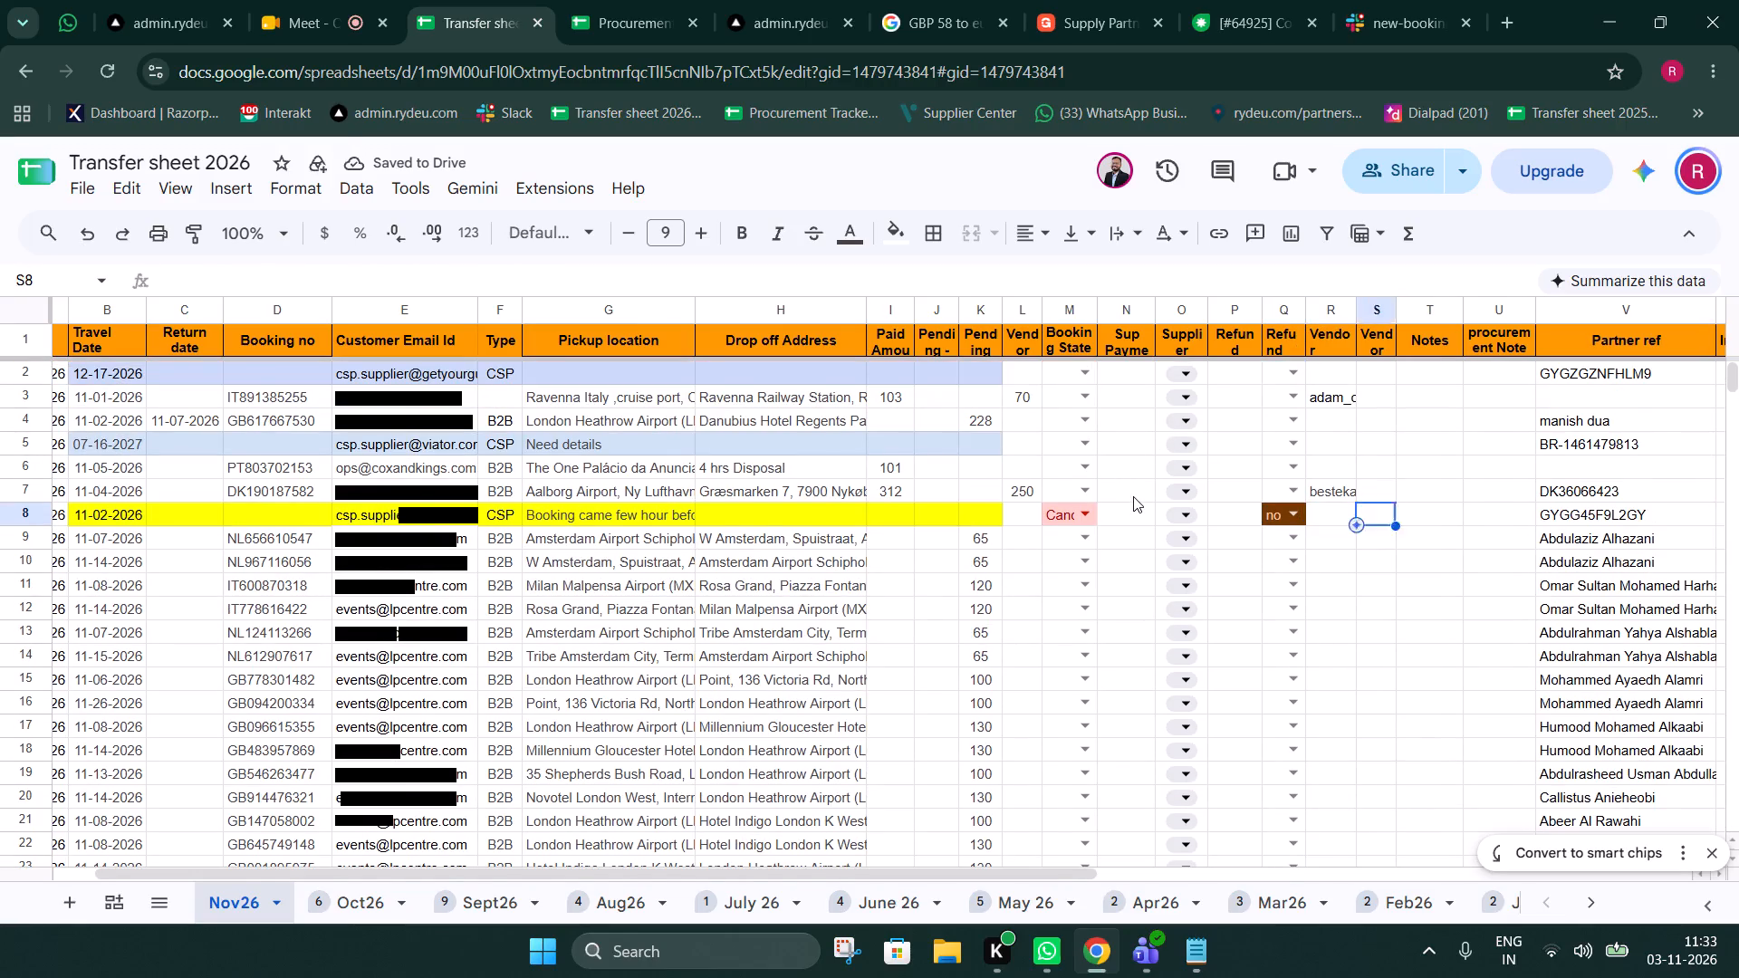
{"action": "key", "text": "Left"}
{"action": "key", "text": "Left"}
{"action": "key", "text": "Left"}
{"action": "key", "text": "Left"}
{"action": "key", "text": "Left"}
{"action": "key", "text": "Left"}
{"action": "key", "text": "Left"}
{"action": "key", "text": "Left"}
{"action": "key", "text": "Left"}
{"action": "key", "text": "Left"}
{"action": "key", "text": "Left"}
{"action": "key", "text": "Left"}
{"action": "key", "text": "Left"}
{"action": "key", "text": "Left"}
{"action": "key", "text": "Left"}
{"action": "key", "text": "Left"}
{"action": "key", "text": "Left"}
{"action": "key", "text": "Left"}
{"action": "key", "text": "Left"}
{"action": "key", "text": "Left"}
{"action": "key", "text": "Right"}
{"action": "key", "text": "Right"}
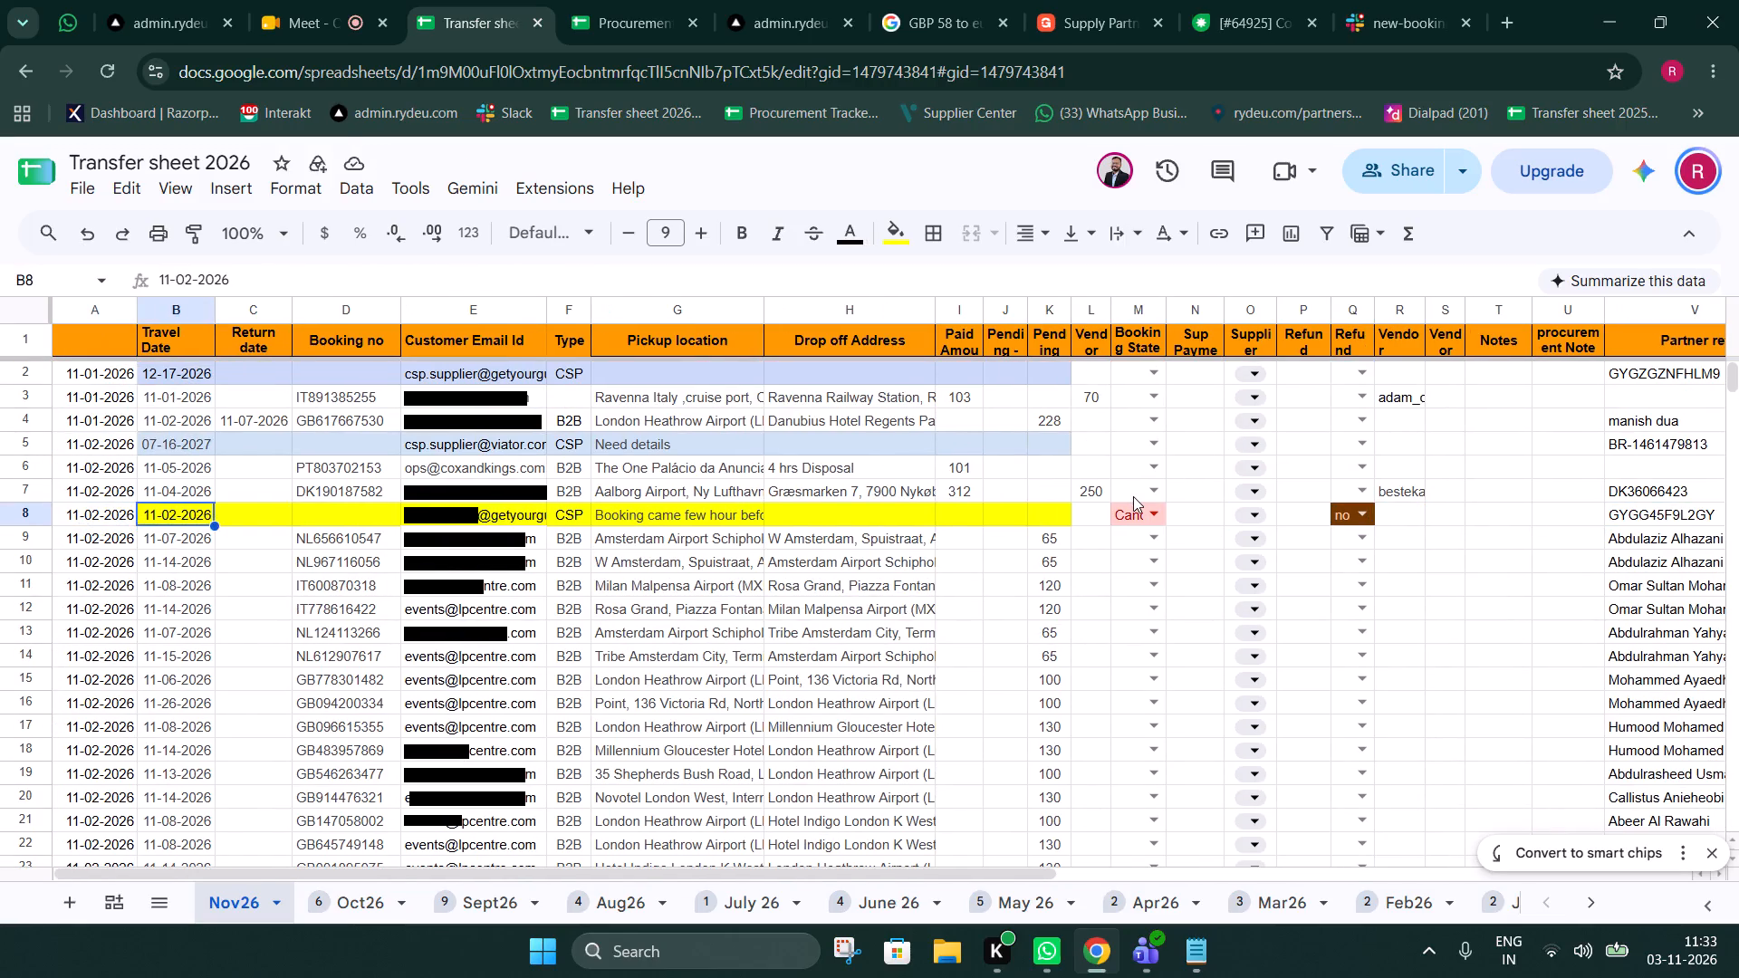
Look down the bookings below row 8 and select the Booking no cell in row 28, the first unfilled row.
{"action": "key", "text": "Down"}
{"action": "key", "text": "Down"}
{"action": "key", "text": "Down"}
{"action": "key", "text": "Down"}
{"action": "key", "text": "Down"}
{"action": "key", "text": "Down"}
{"action": "key", "text": "Down"}
{"action": "key", "text": "Down"}
{"action": "key", "text": "Down"}
{"action": "key", "text": "Down"}
{"action": "key", "text": "Down"}
{"action": "key", "text": "Down"}
{"action": "key", "text": "Down"}
{"action": "key", "text": "Down"}
{"action": "key", "text": "Down"}
{"action": "key", "text": "Down"}
{"action": "key", "text": "Down"}
{"action": "key", "text": "Down"}
{"action": "key", "text": "Down"}
{"action": "key", "text": "Down"}
{"action": "key", "text": "Right"}
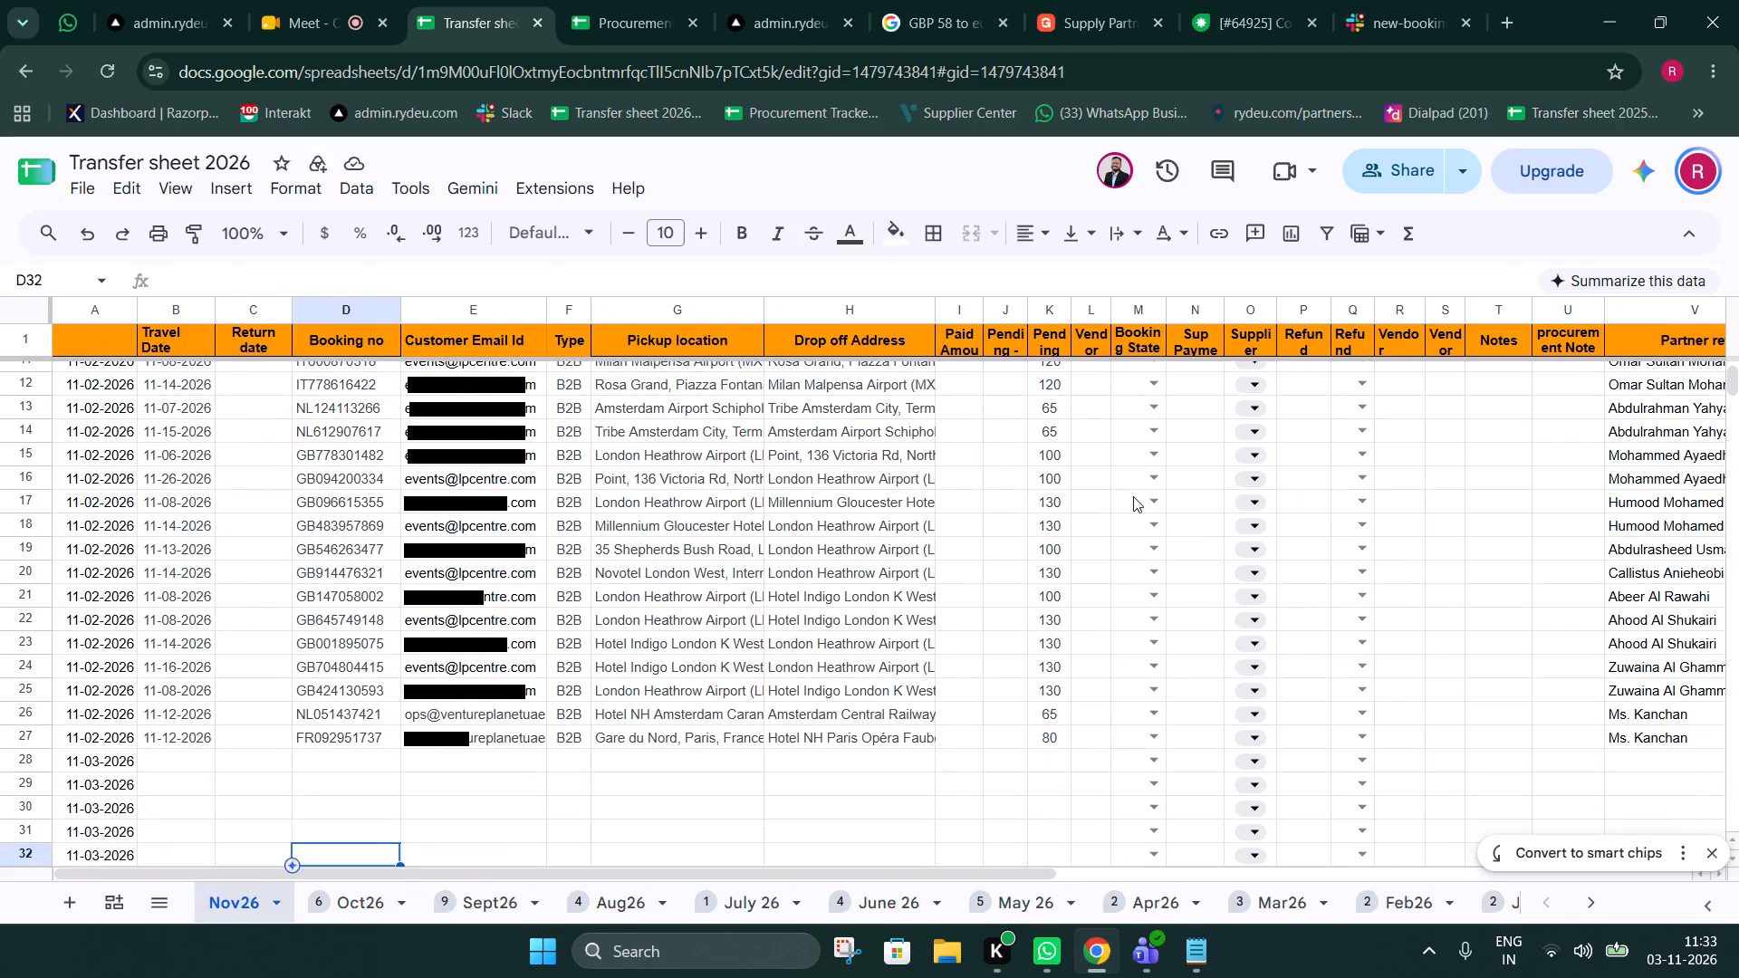
{"action": "key", "text": "Right"}
{"action": "key", "text": "Up"}
{"action": "key", "text": "Up"}
{"action": "key", "text": "Up"}
{"action": "key", "text": "Up"}
{"action": "key", "text": "Left"}
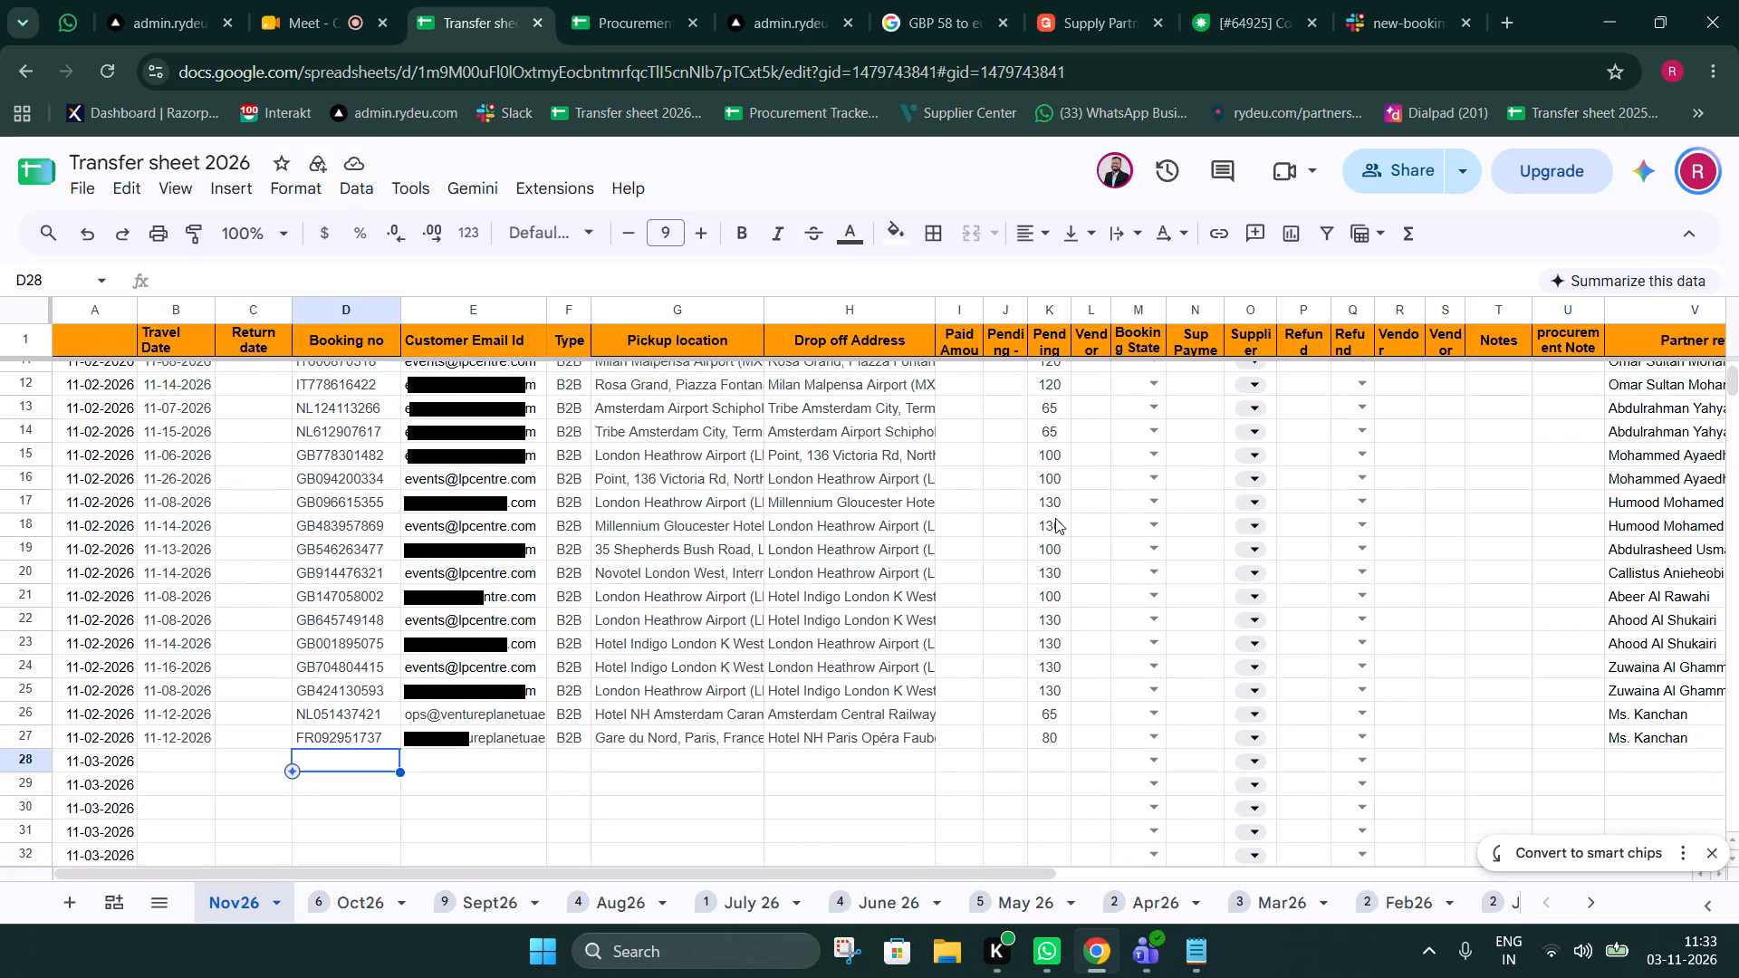
Switch to the GetYourGuide supplier portal and look through the recent bookings, comparing references and travel dates with the sheet.
{"action": "left_click", "coordinate": [1118, 0]}
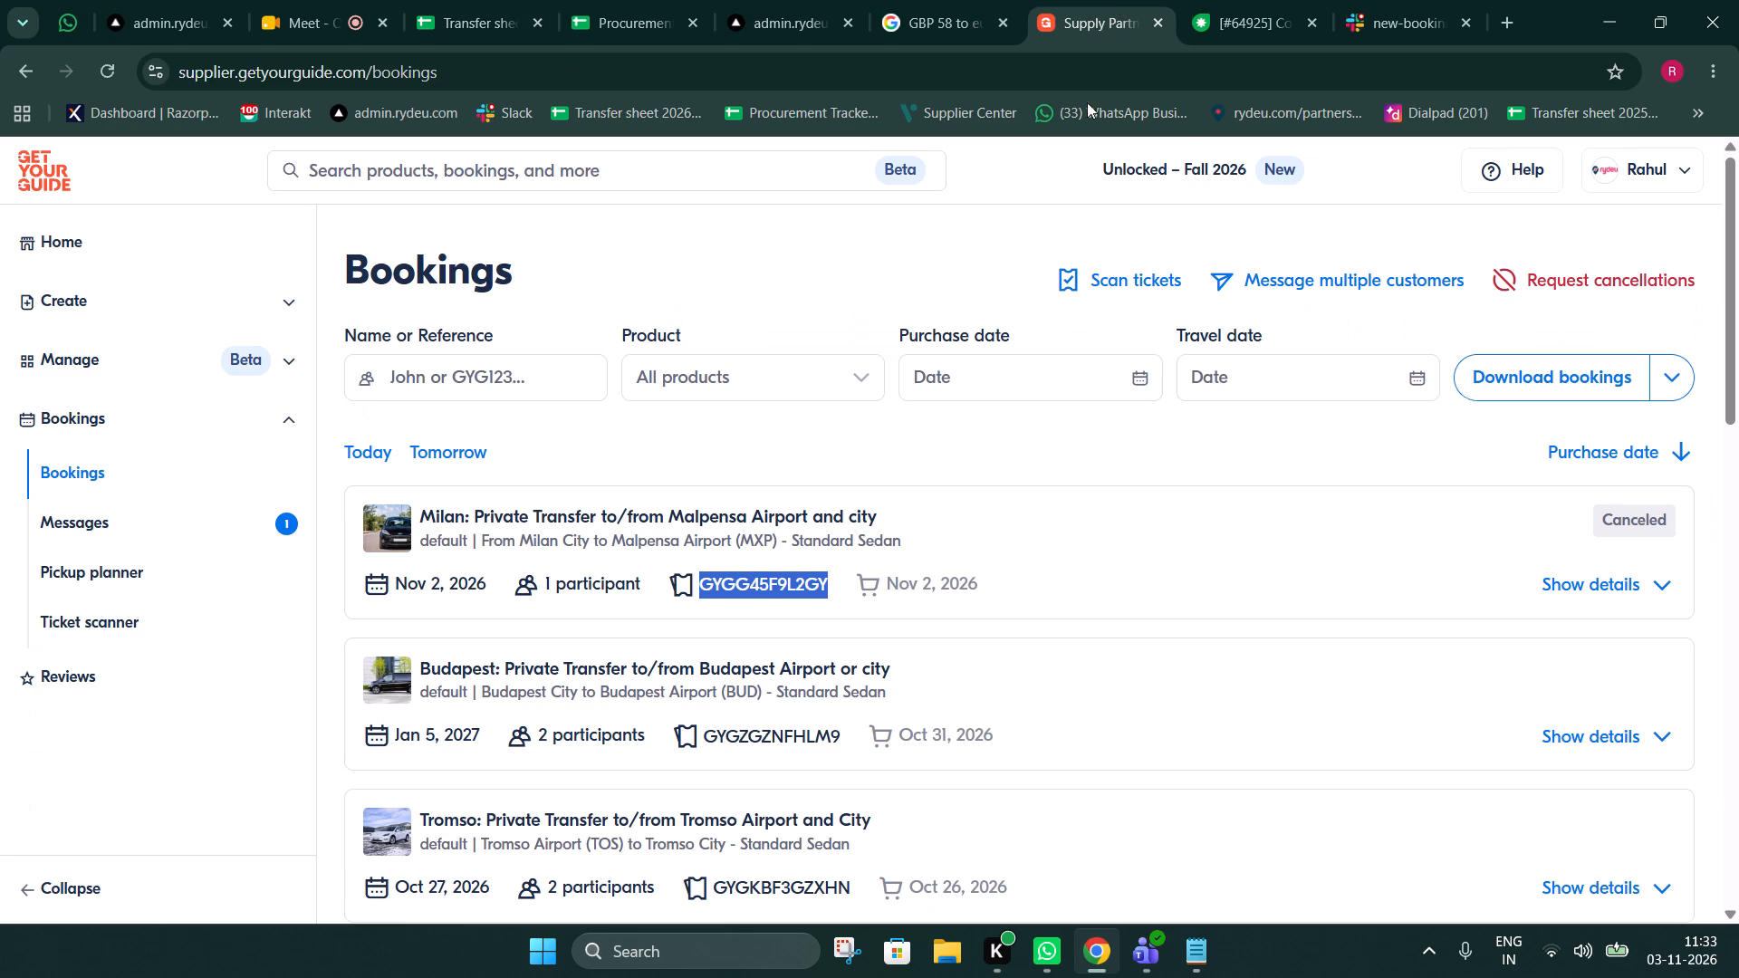
{"action": "left_click", "coordinate": [949, 453]}
{"action": "scroll", "coordinate": [945, 454], "scroll_direction": "up", "scroll_amount": 3}
{"action": "scroll", "coordinate": [945, 461], "scroll_direction": "down", "scroll_amount": 3}
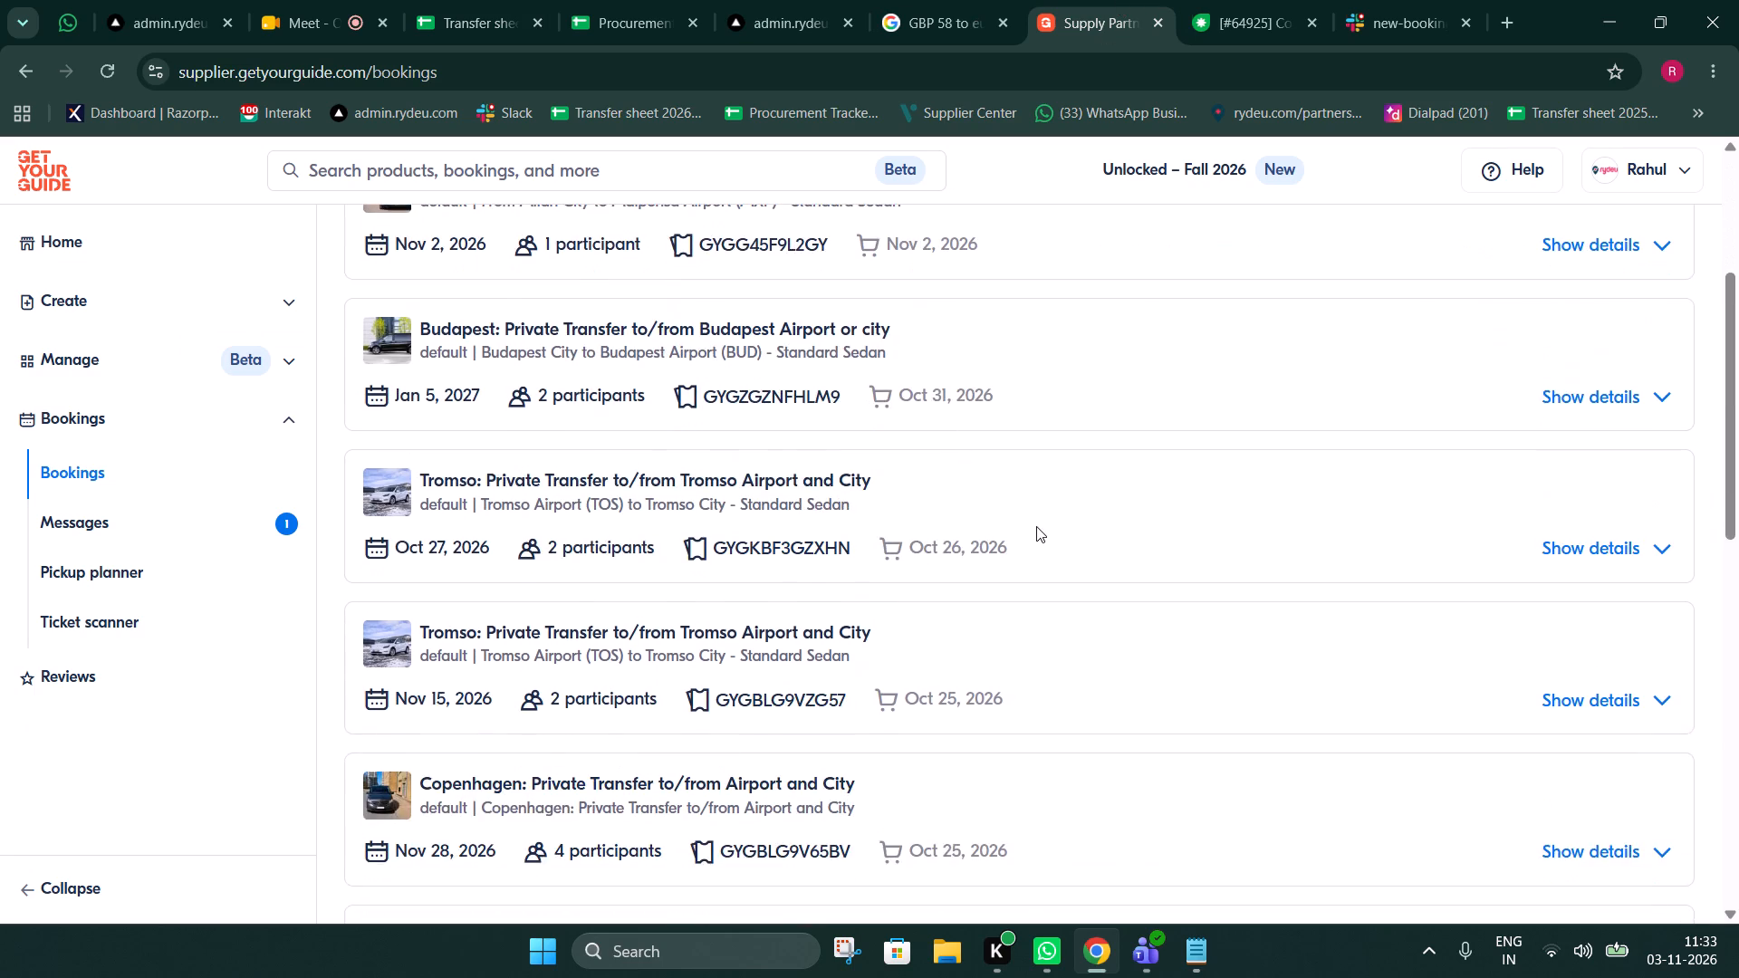
{"action": "scroll", "coordinate": [1036, 526], "scroll_direction": "up", "scroll_amount": 5}
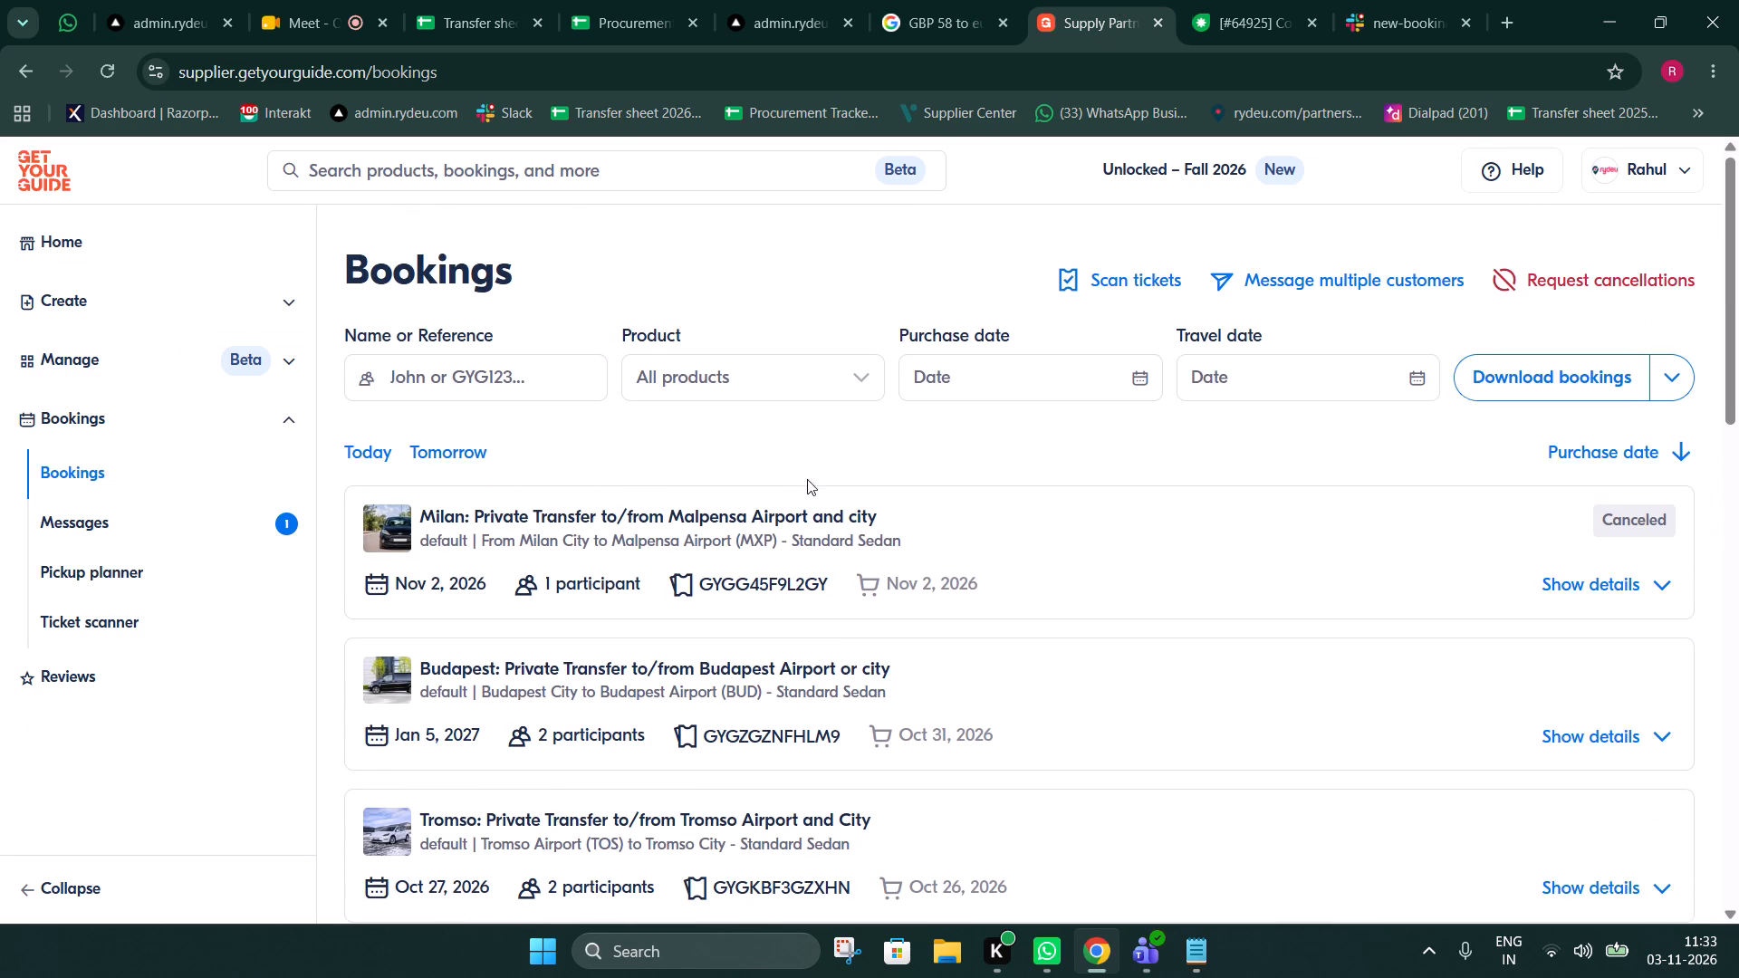
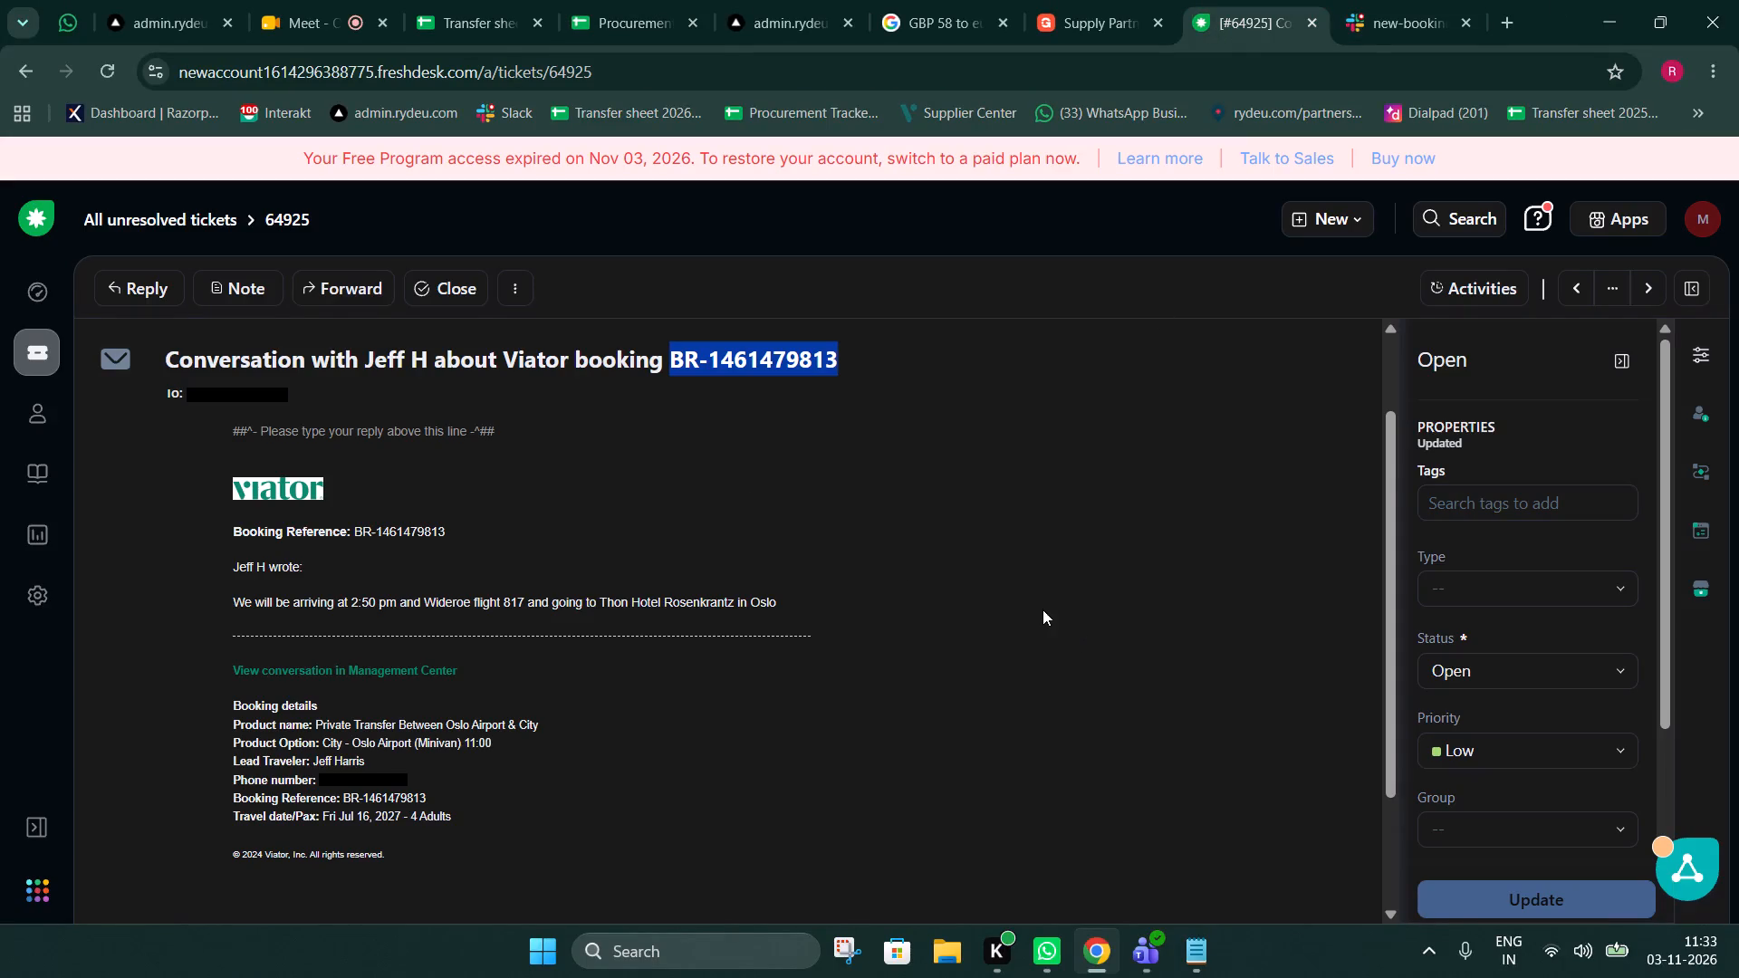
Leave ticket 64925 and return to the list of all unresolved tickets.
{"action": "left_click", "coordinate": [1040, 605]}
{"action": "left_click", "coordinate": [228, 223]}
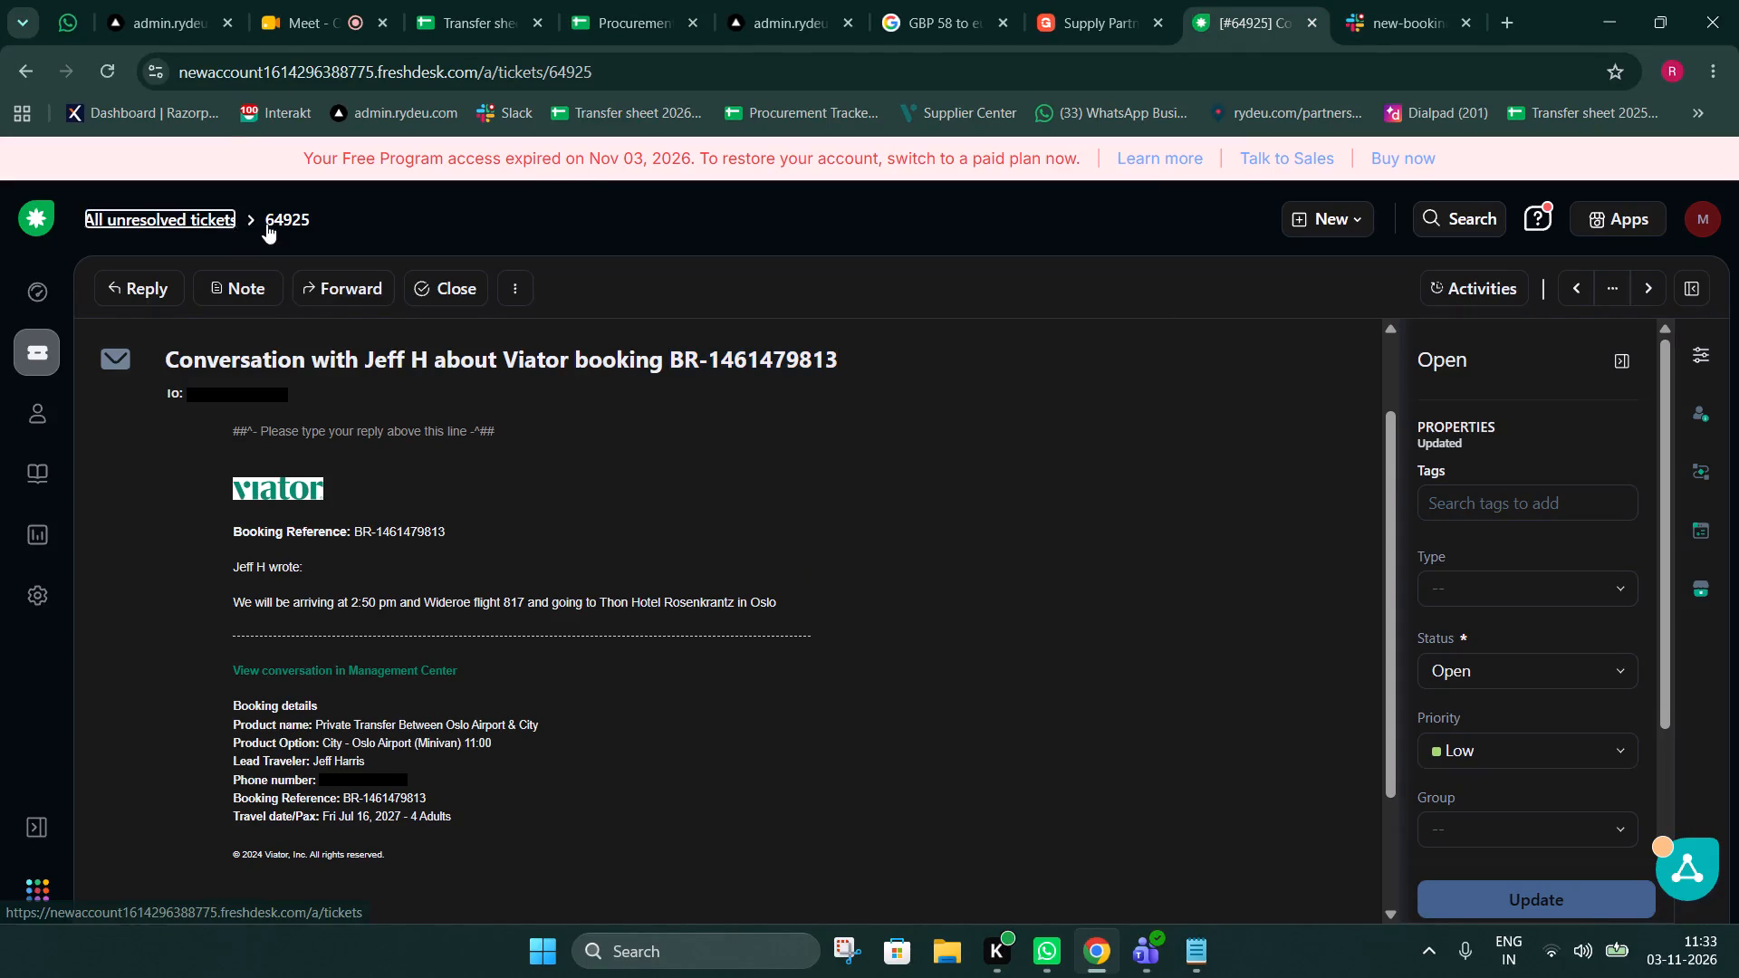
Look over the latest booking rows on the Nov26 sheet of Transfer sheet 2026 and return to the Procurement Tracker.
{"action": "left_click", "coordinate": [560, 0]}
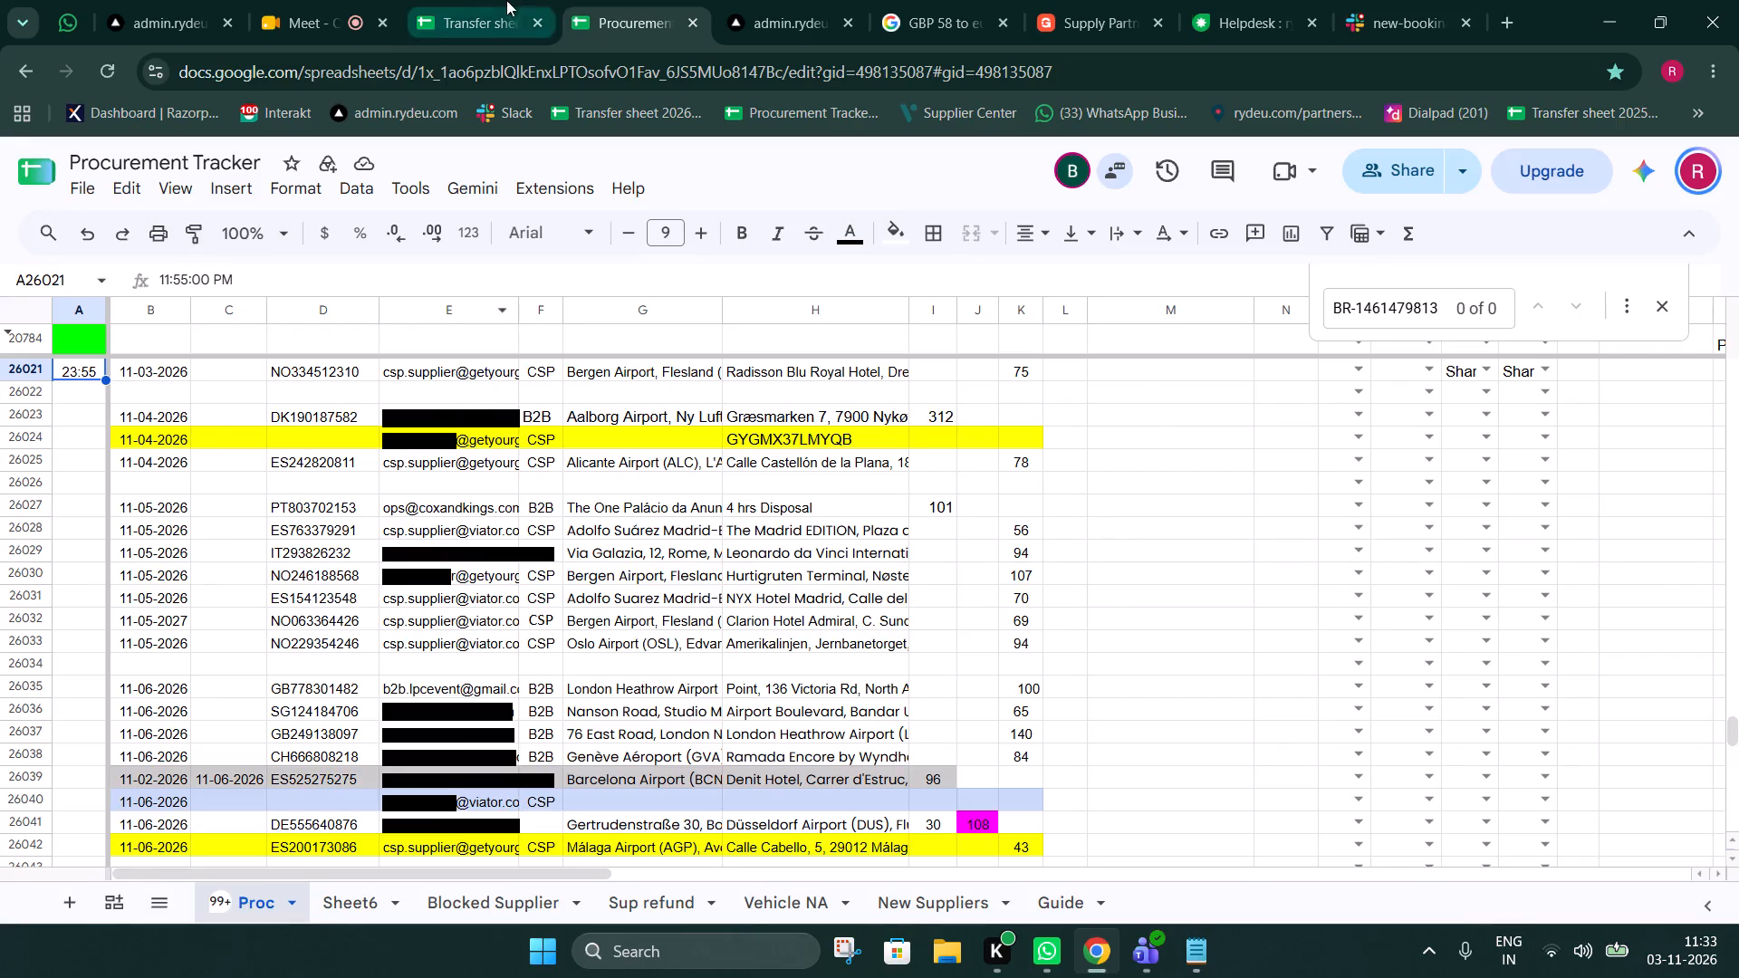
{"action": "left_click", "coordinate": [506, 0]}
{"action": "scroll", "coordinate": [326, 617], "scroll_direction": "up", "scroll_amount": 5}
{"action": "scroll", "coordinate": [327, 624], "scroll_direction": "down", "scroll_amount": 4}
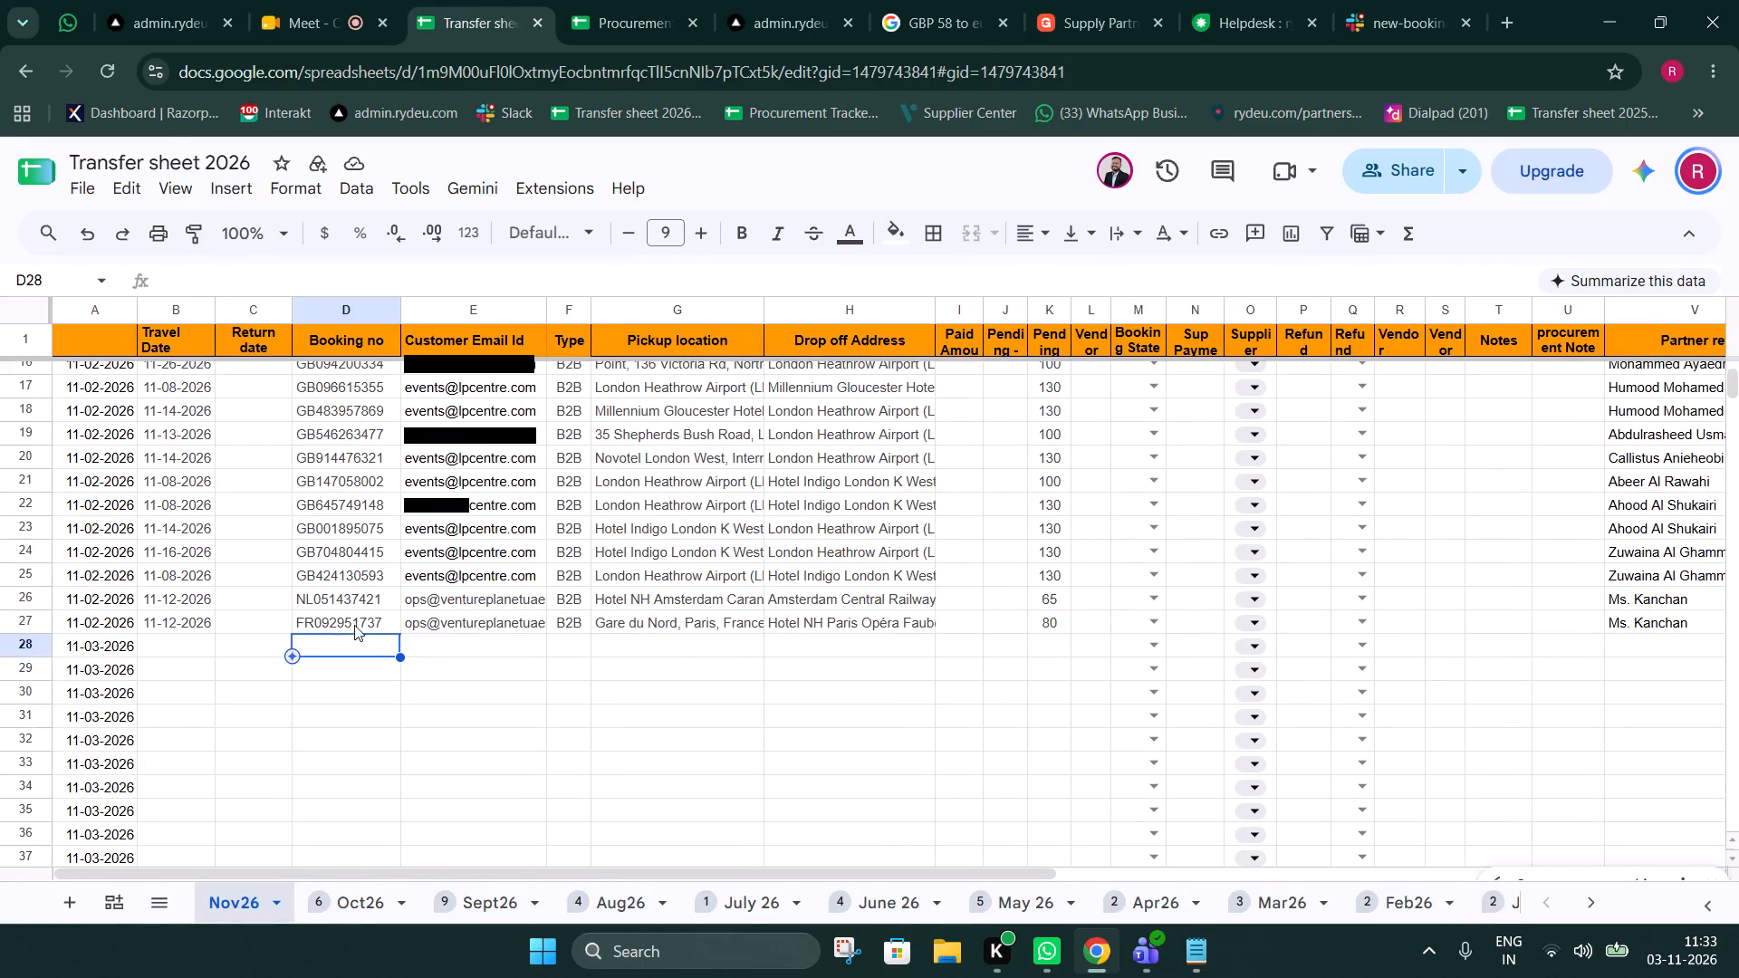
{"action": "left_click", "coordinate": [621, 0]}
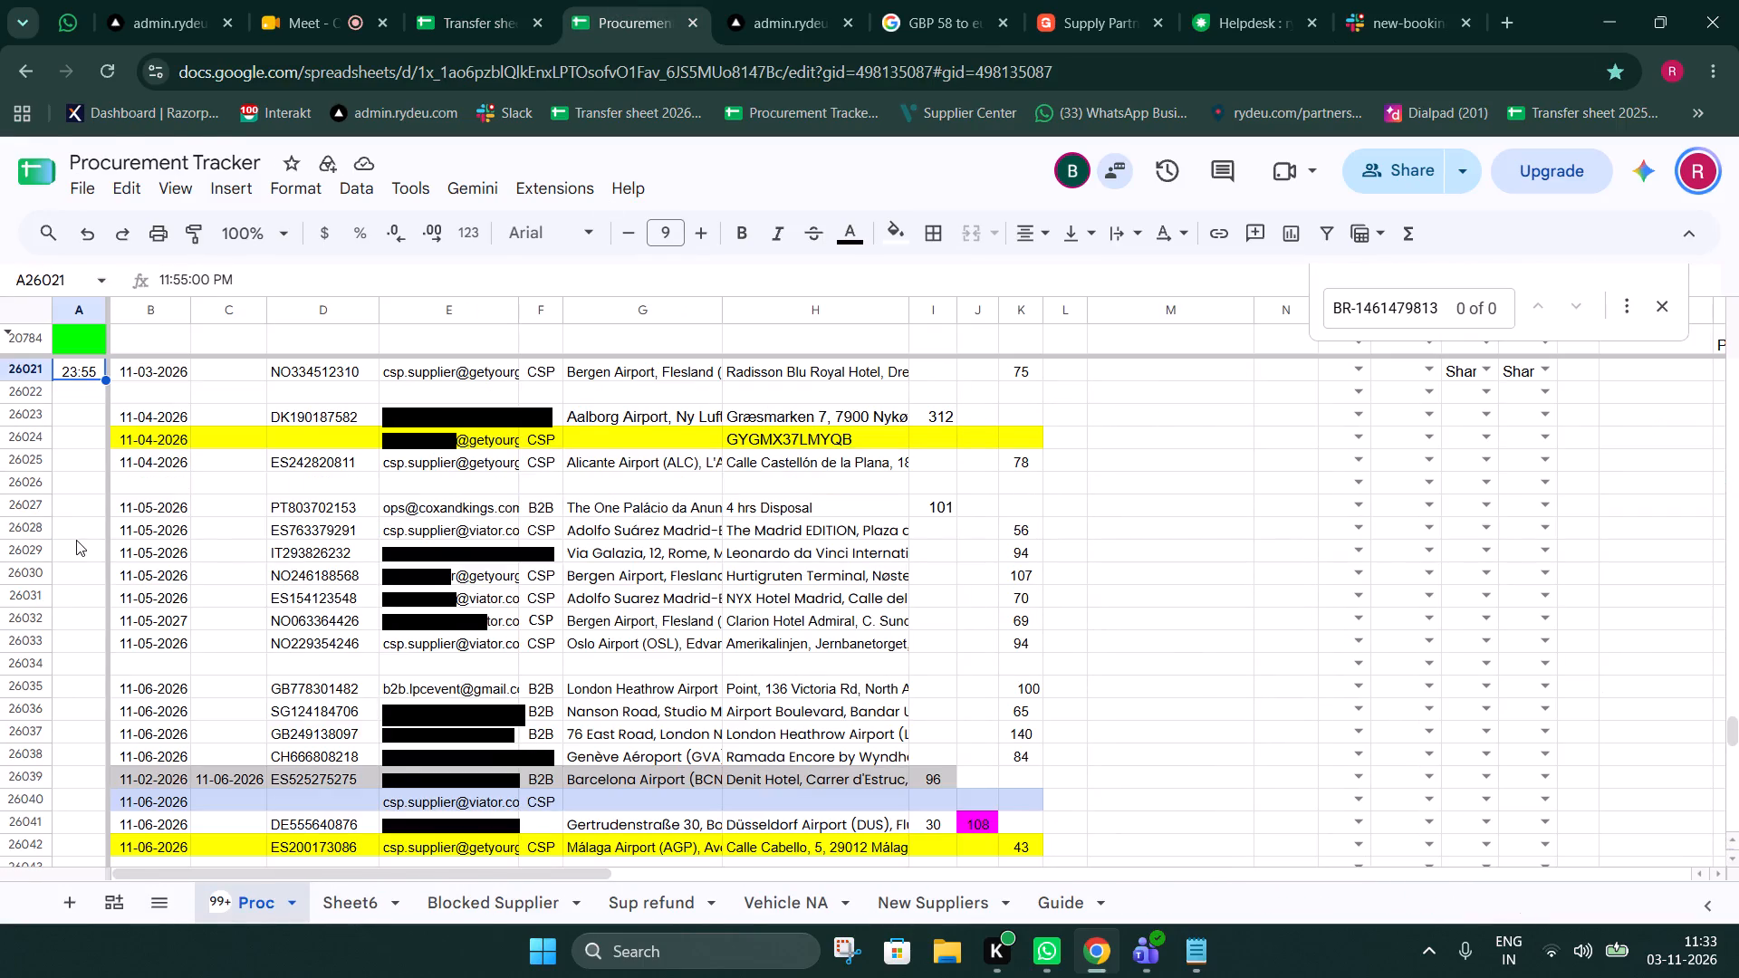
Examine the early November 2026 entries on the Proc sheet, from 11-01-2026 through 11-06-2026.
{"action": "left_click", "coordinate": [346, 387]}
{"action": "scroll", "coordinate": [421, 471], "scroll_direction": "up", "scroll_amount": 1}
{"action": "scroll", "coordinate": [533, 513], "scroll_direction": "up", "scroll_amount": 2}
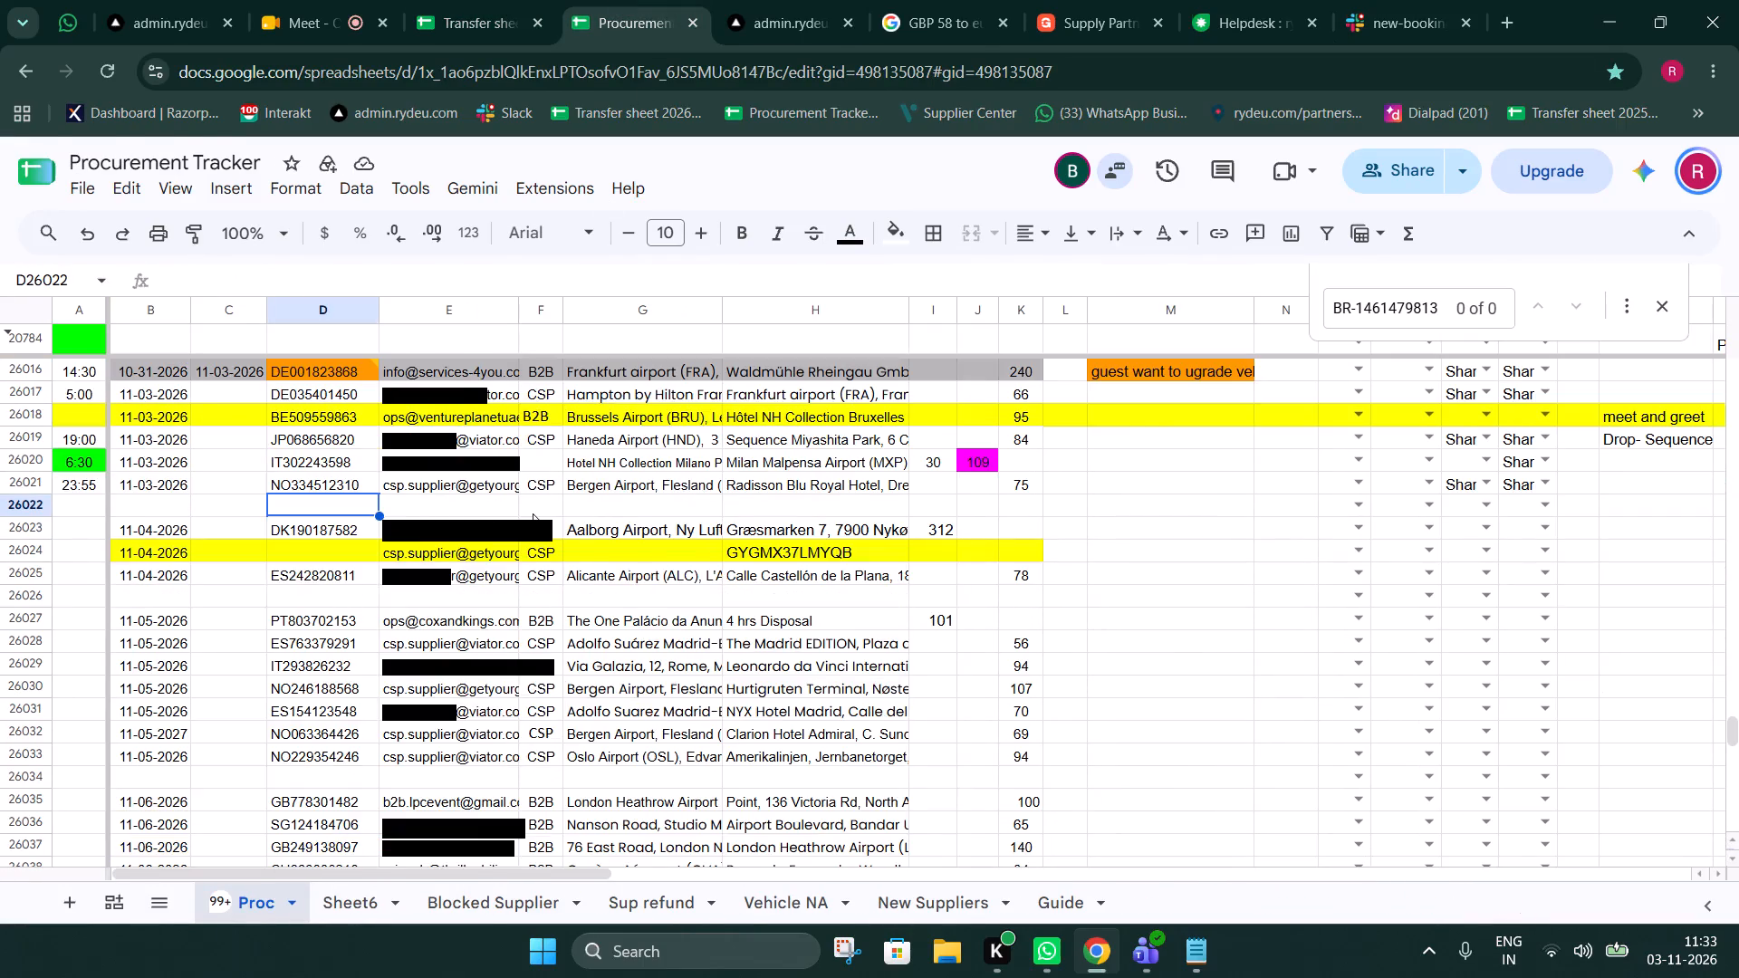
{"action": "scroll", "coordinate": [494, 504], "scroll_direction": "down", "scroll_amount": 2}
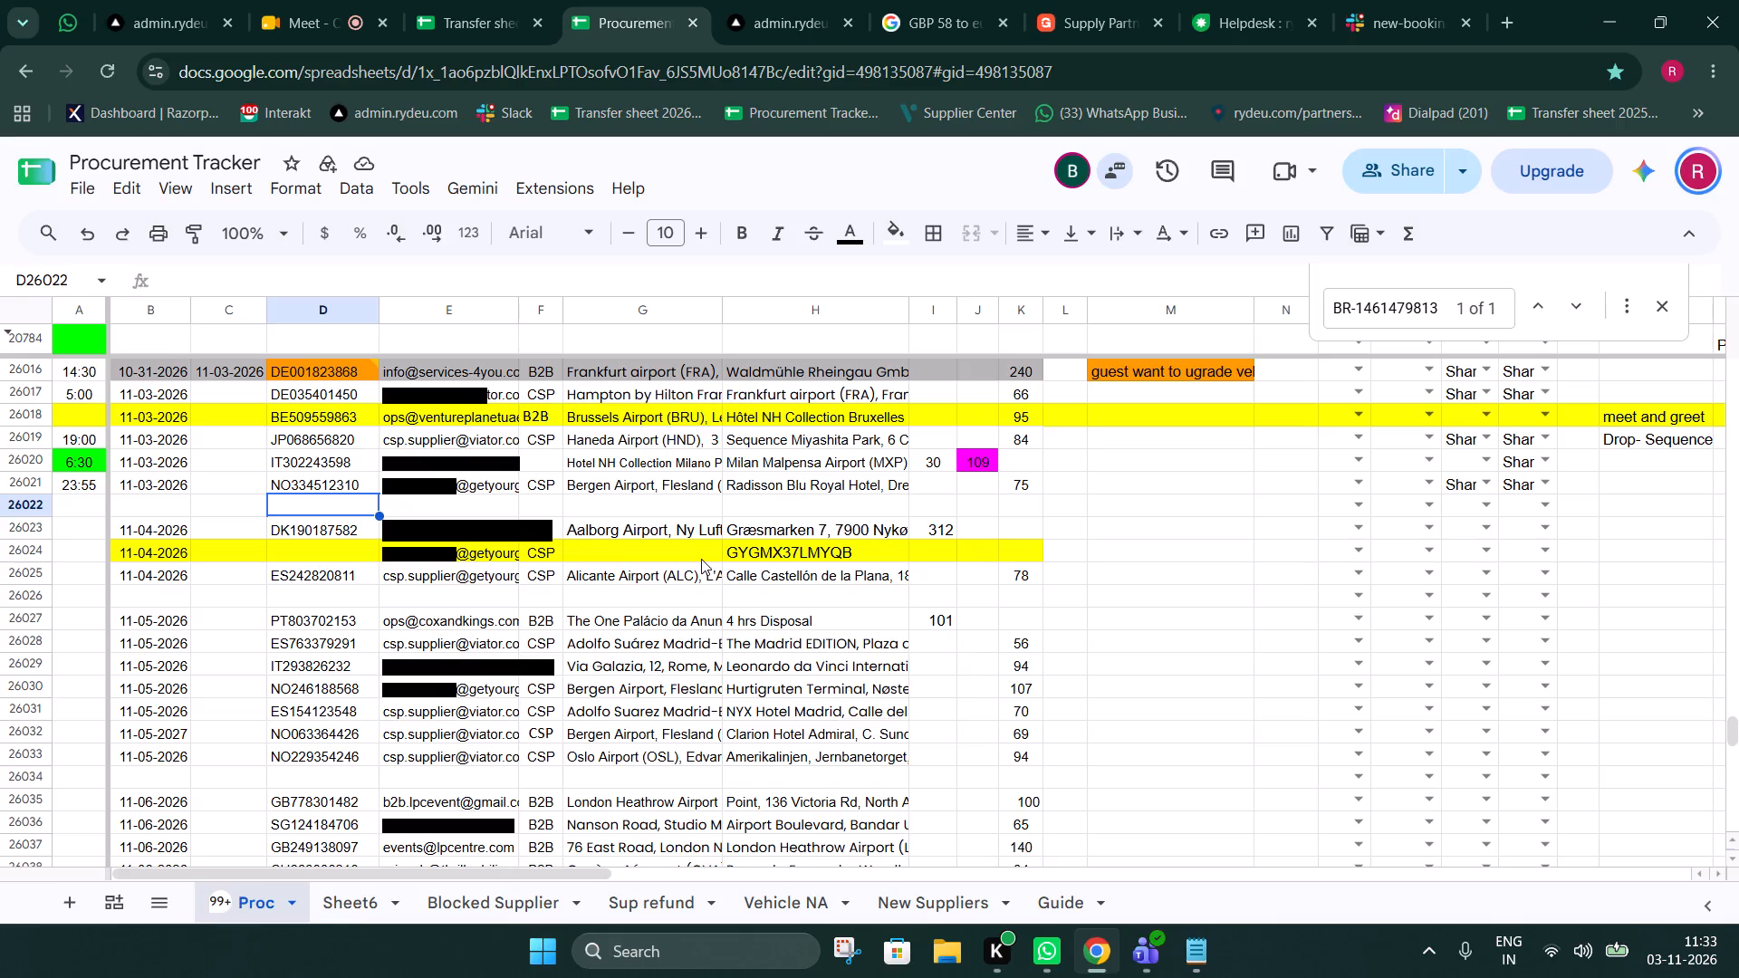
{"action": "scroll", "coordinate": [663, 570], "scroll_direction": "up", "scroll_amount": 3}
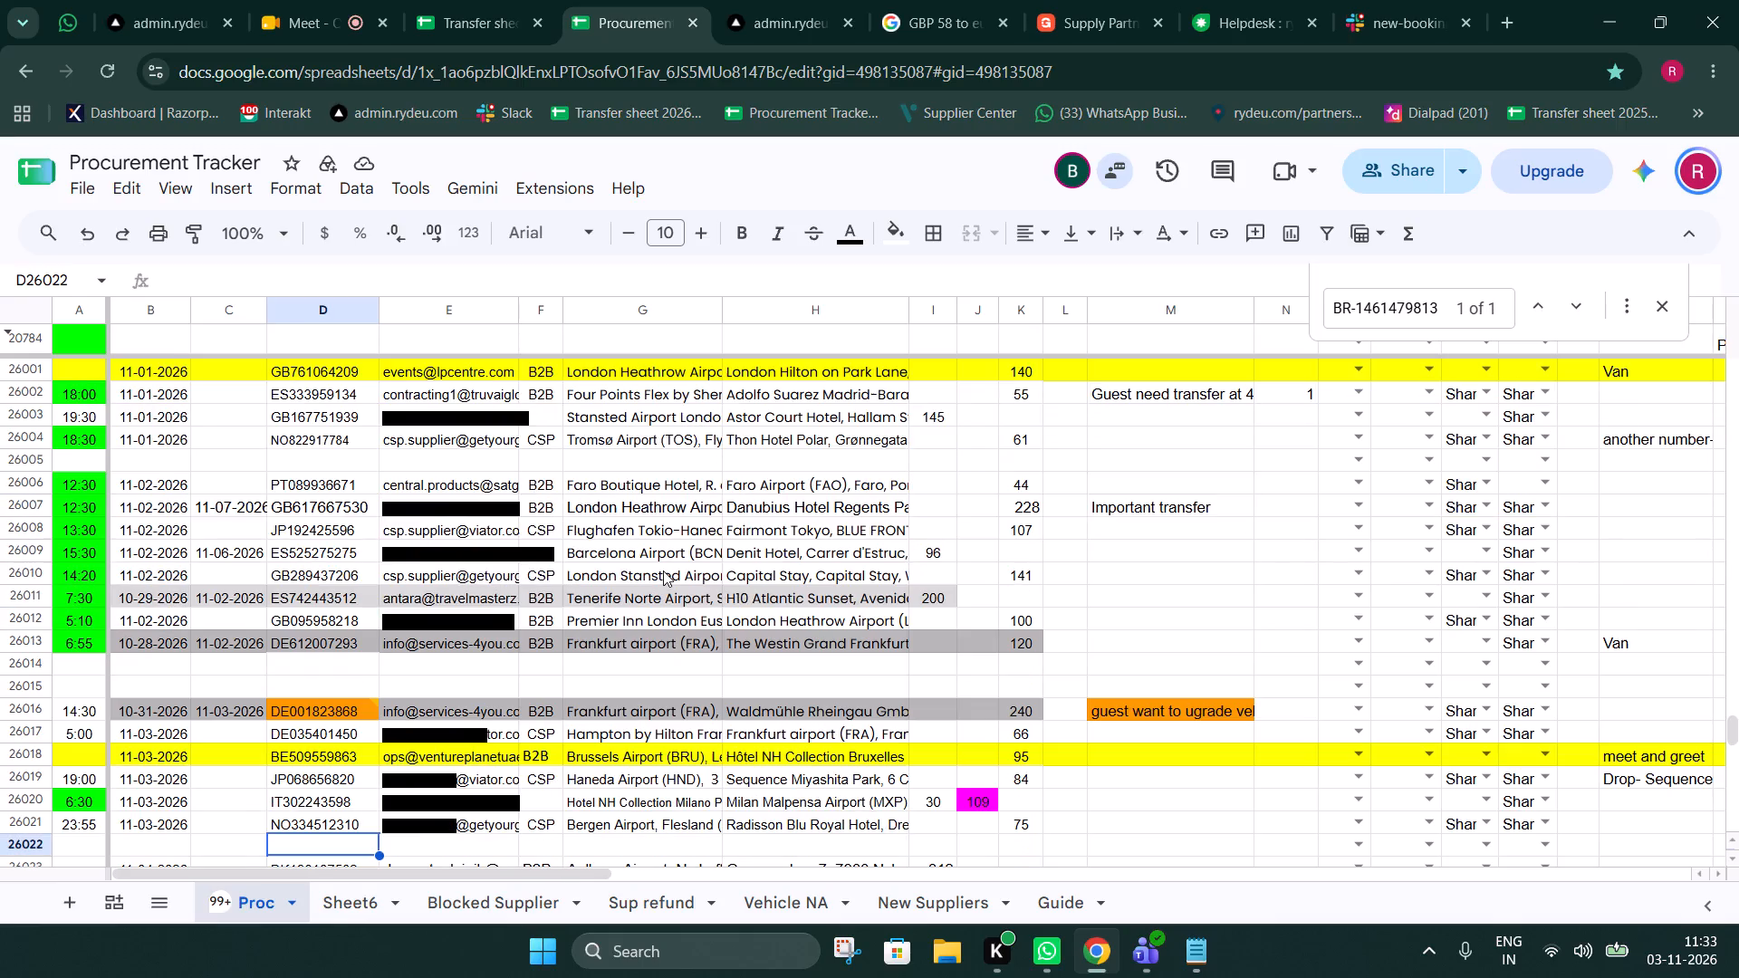
{"action": "scroll", "coordinate": [662, 570], "scroll_direction": "down", "scroll_amount": 3}
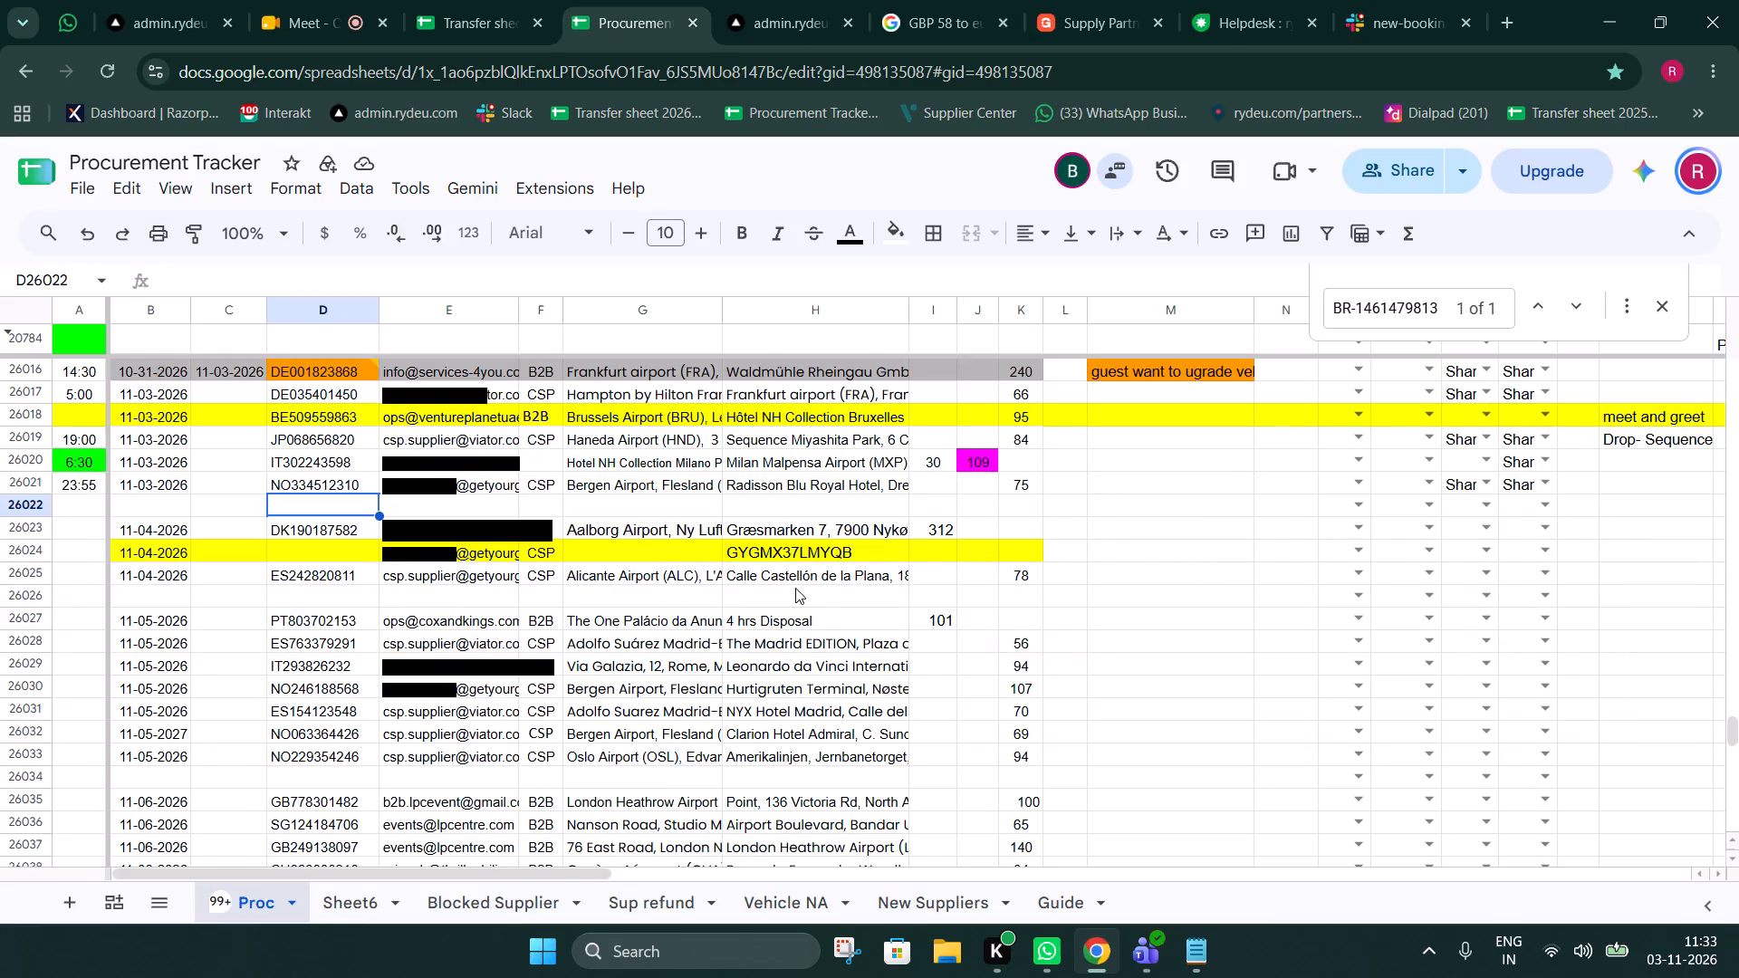
{"action": "scroll", "coordinate": [745, 570], "scroll_direction": "up", "scroll_amount": 1}
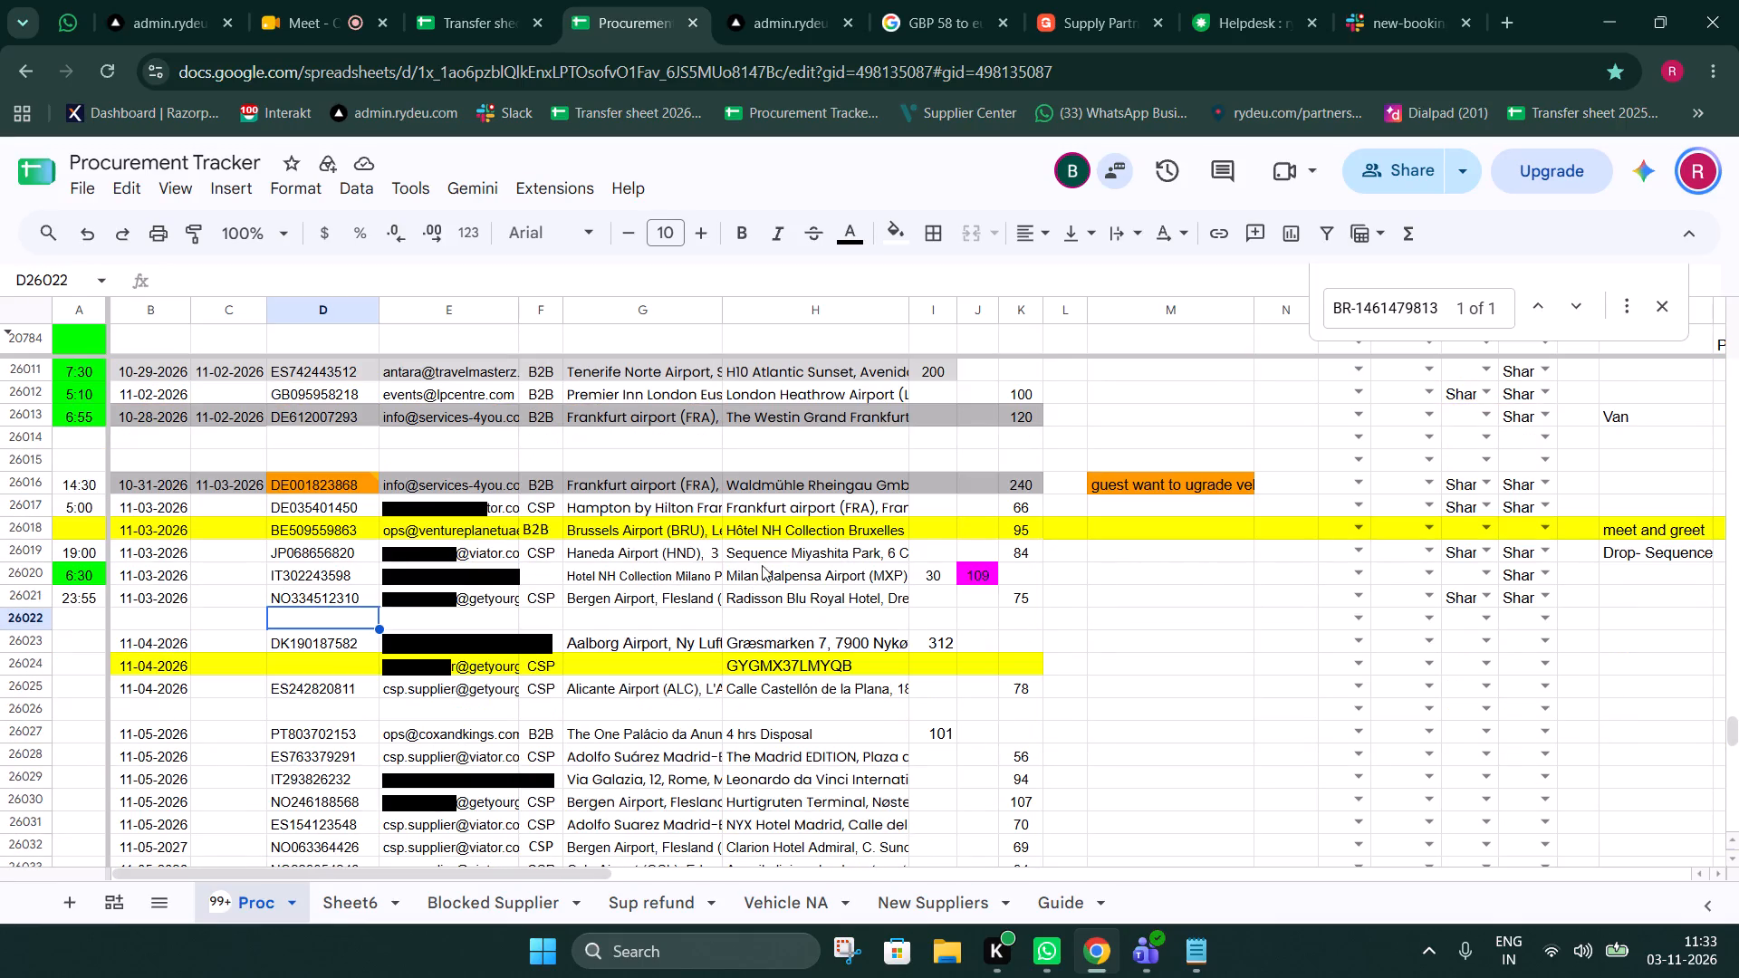
{"action": "left_click", "coordinate": [1664, 302]}
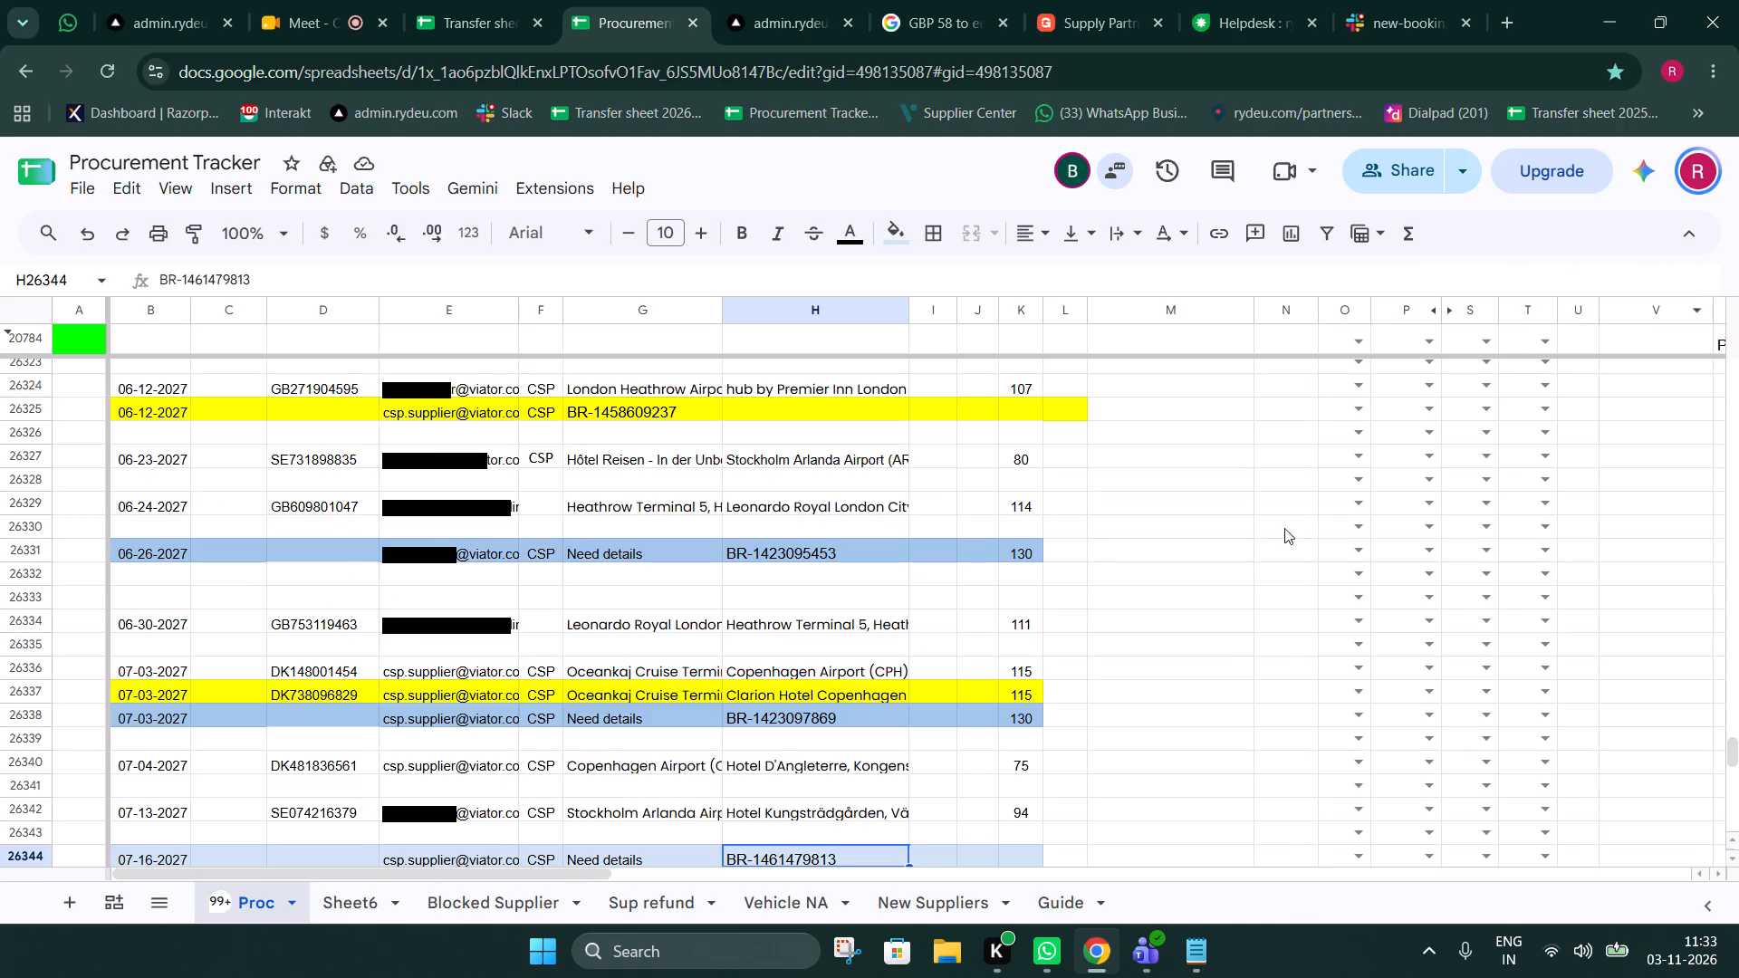
{"action": "left_click", "coordinate": [104, 587]}
{"action": "key", "text": "ctrl+Up"}
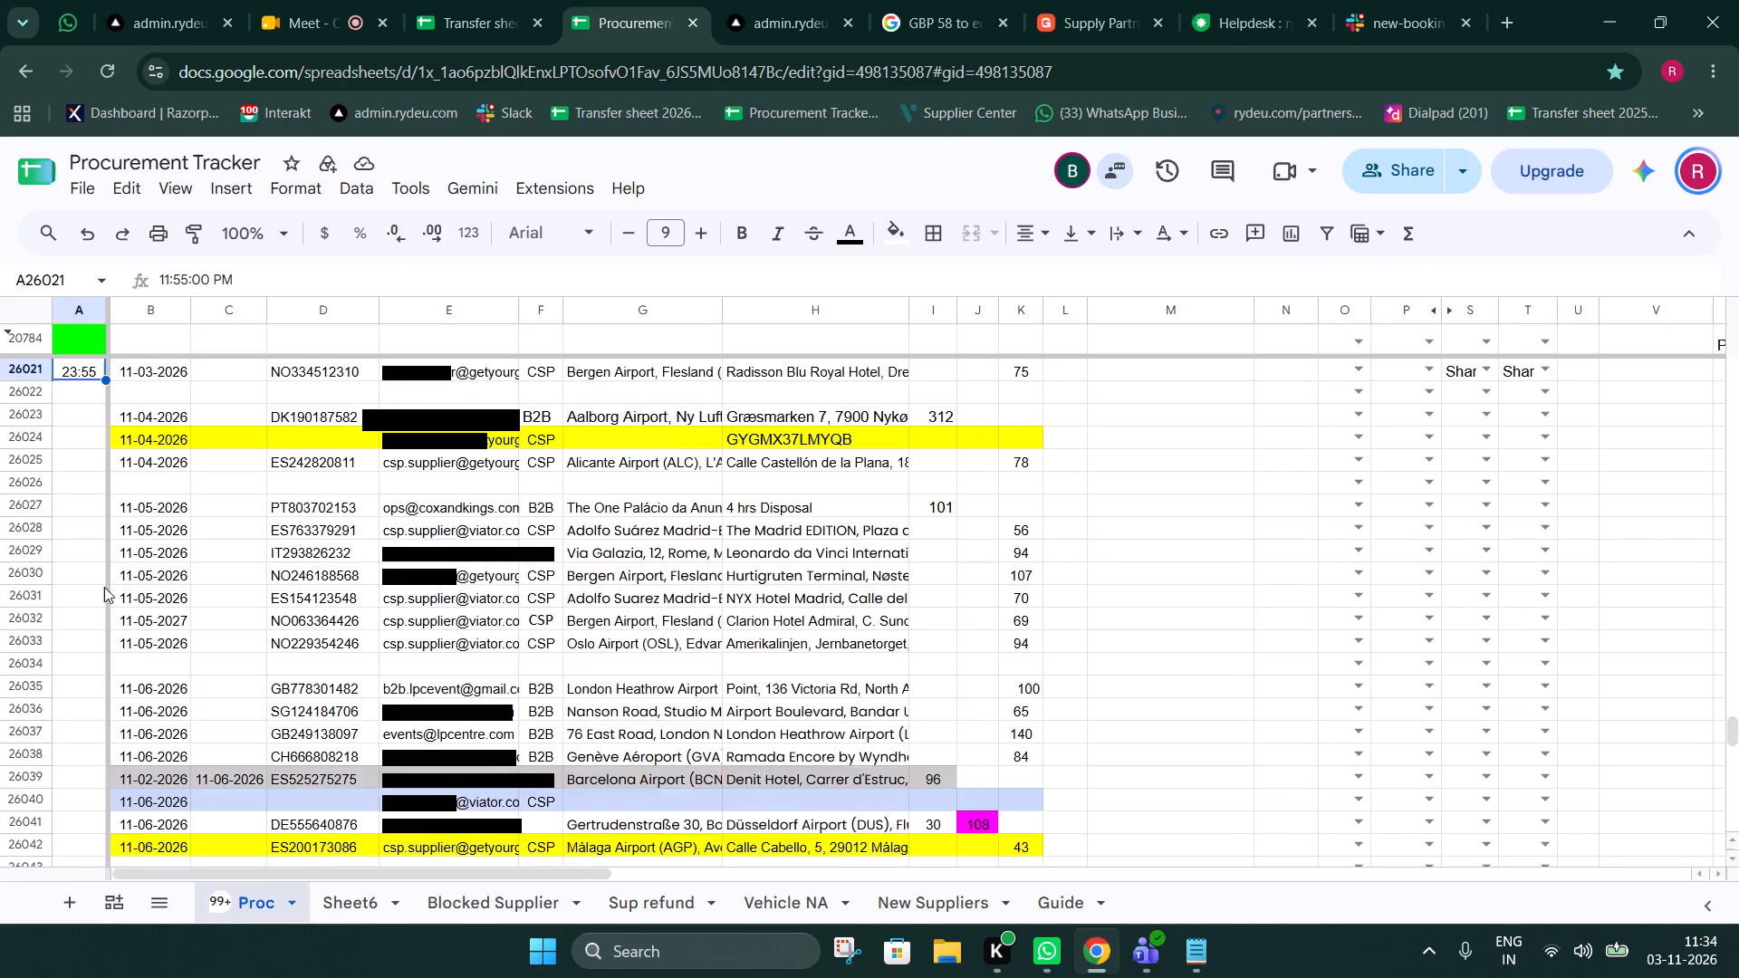
{"action": "scroll", "coordinate": [104, 587], "scroll_direction": "up", "scroll_amount": 3}
{"action": "scroll", "coordinate": [367, 676], "scroll_direction": "down", "scroll_amount": 1}
{"action": "left_click", "coordinate": [347, 642]}
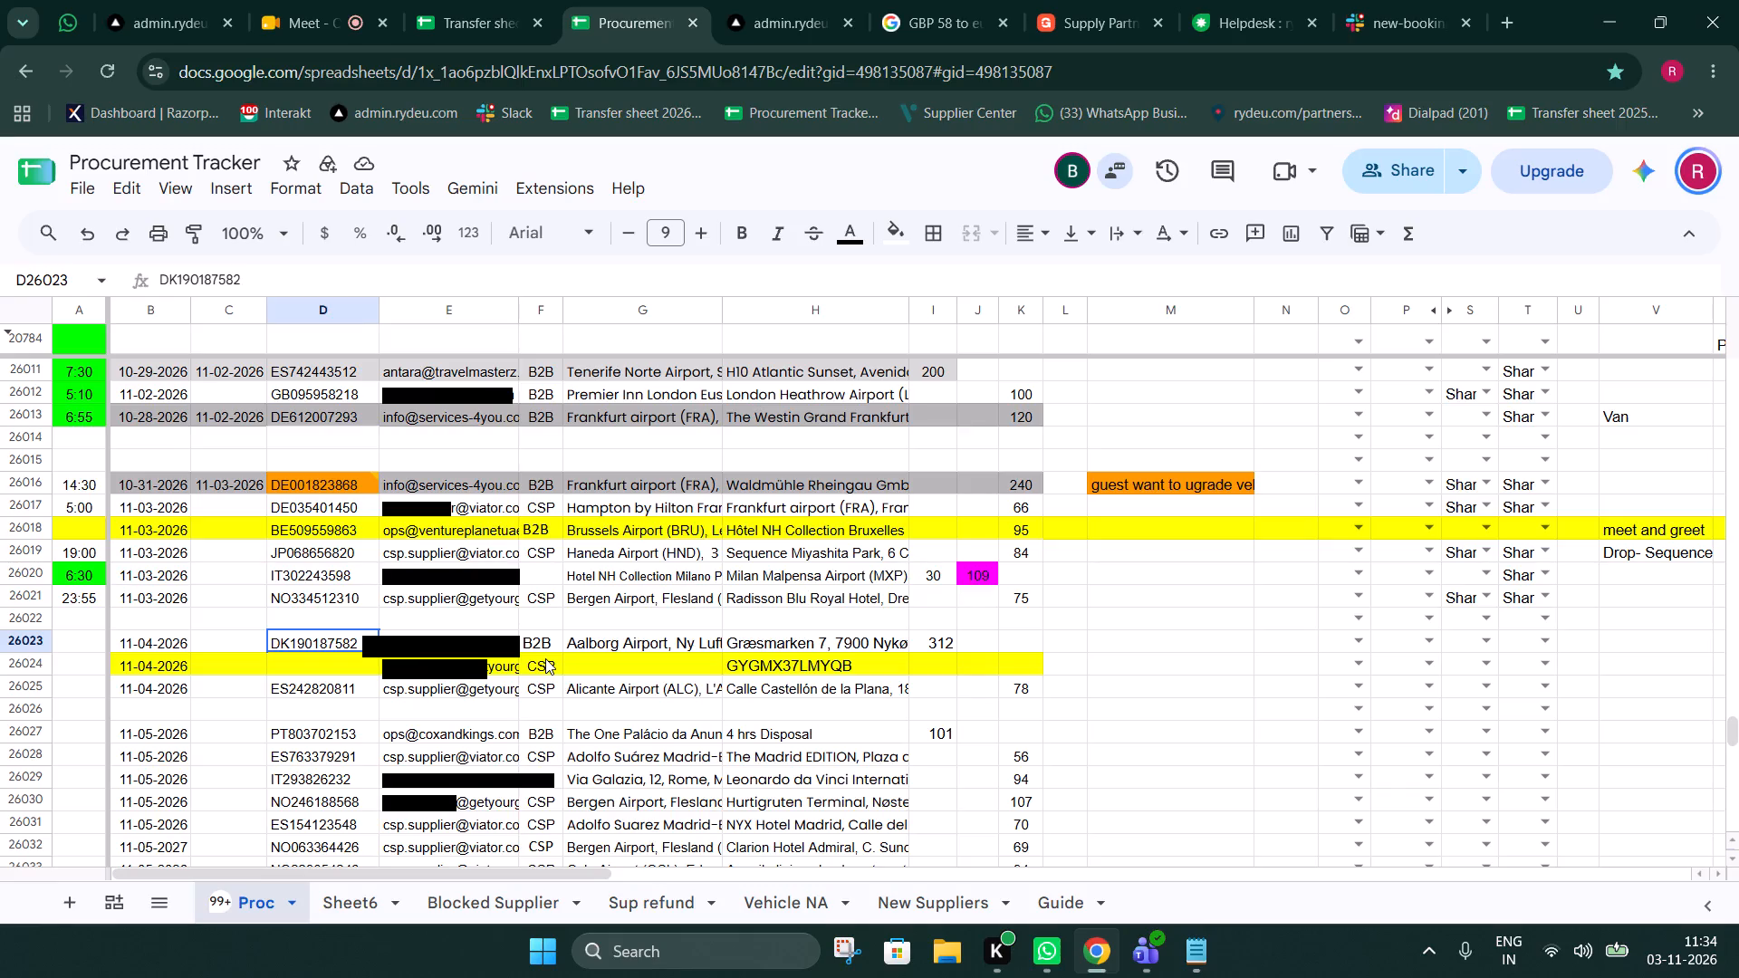
{"action": "left_click", "coordinate": [1113, 480]}
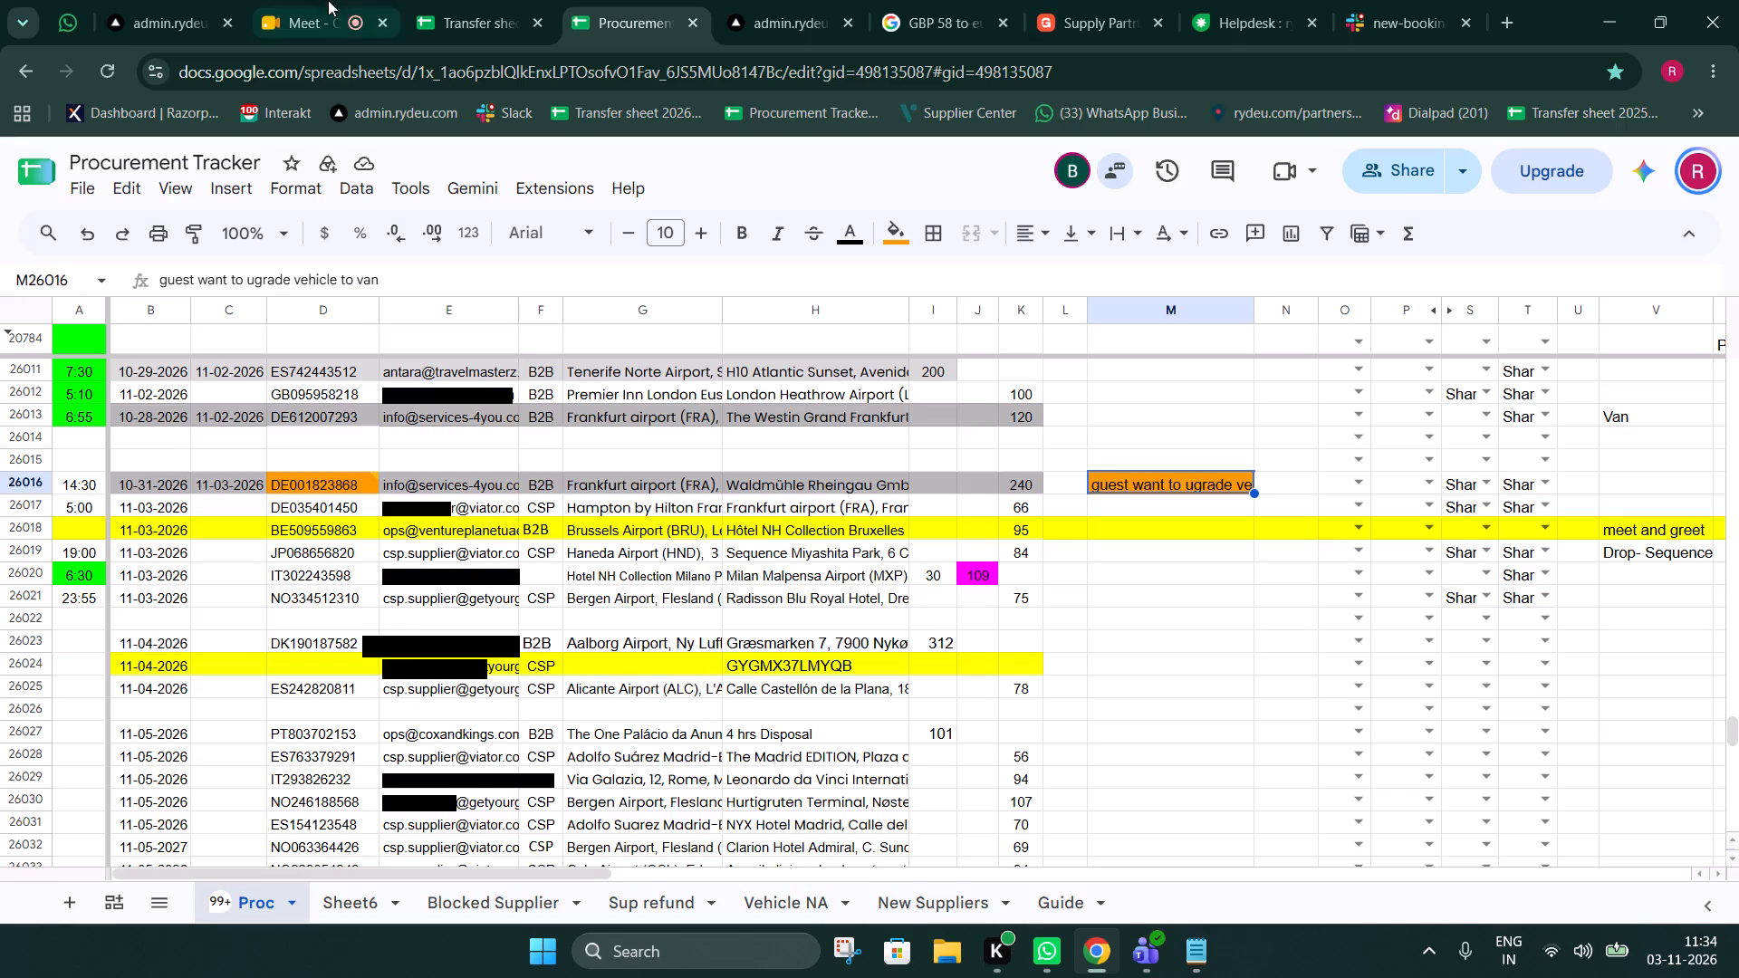
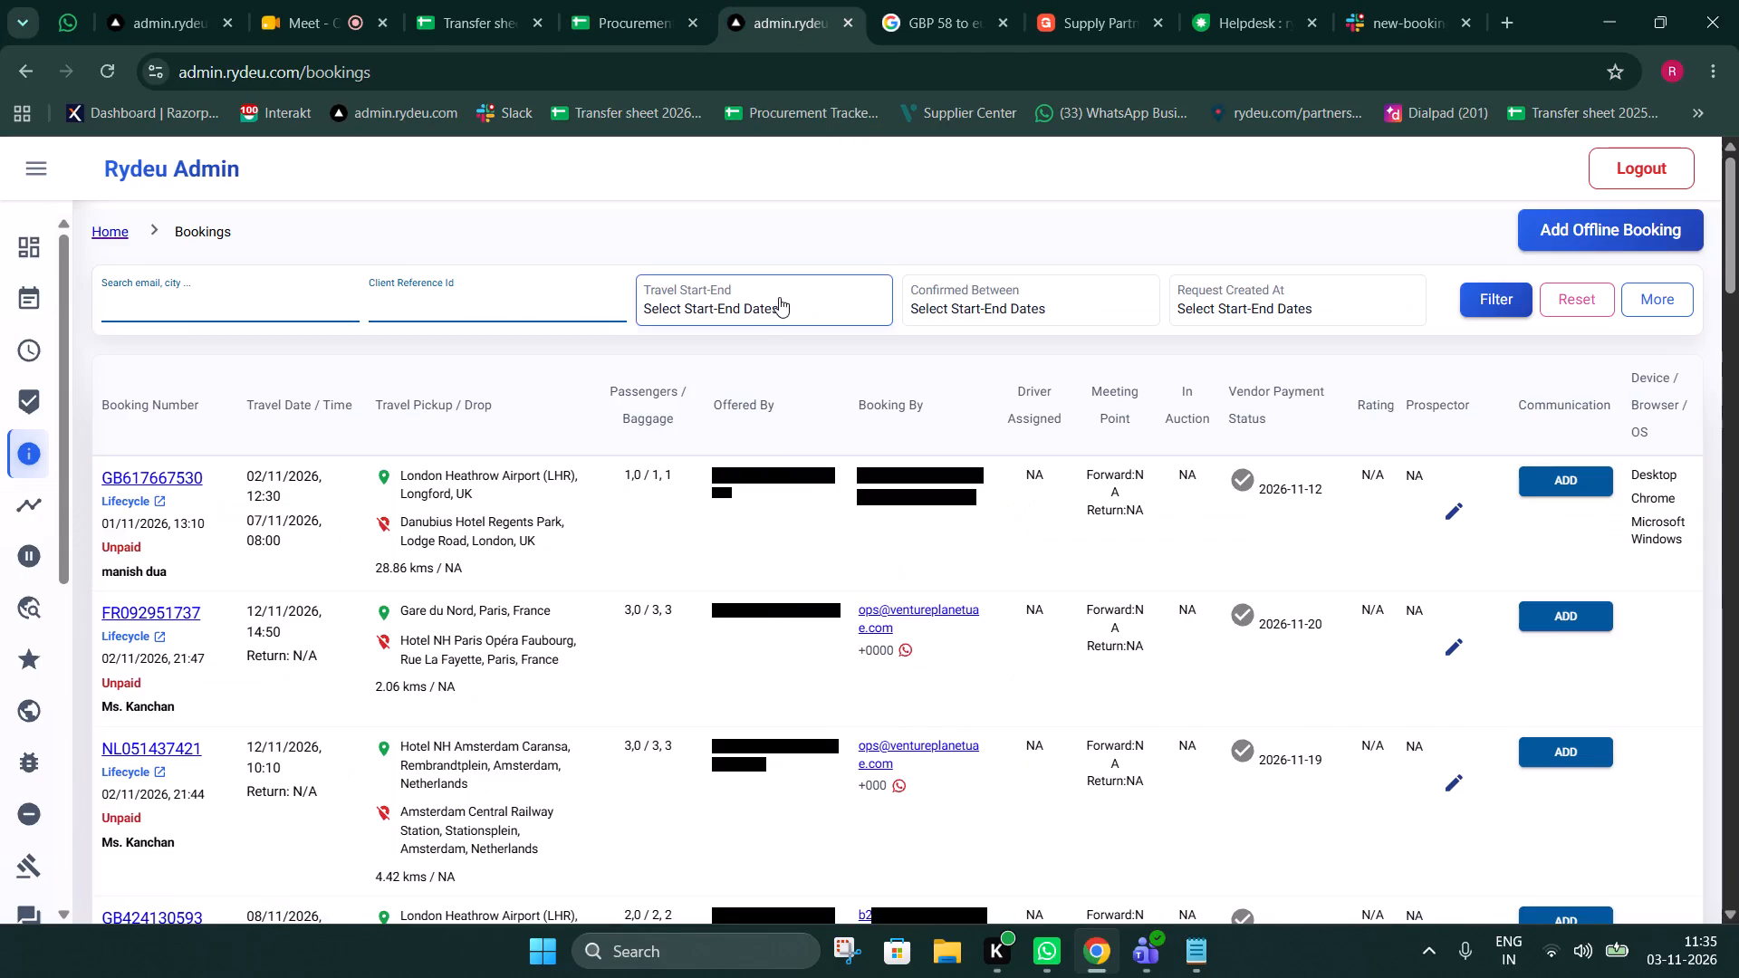
Set the travel date range filter for the bookings to start and end on 4 November 2026.
{"action": "double_click", "coordinate": [882, 440]}
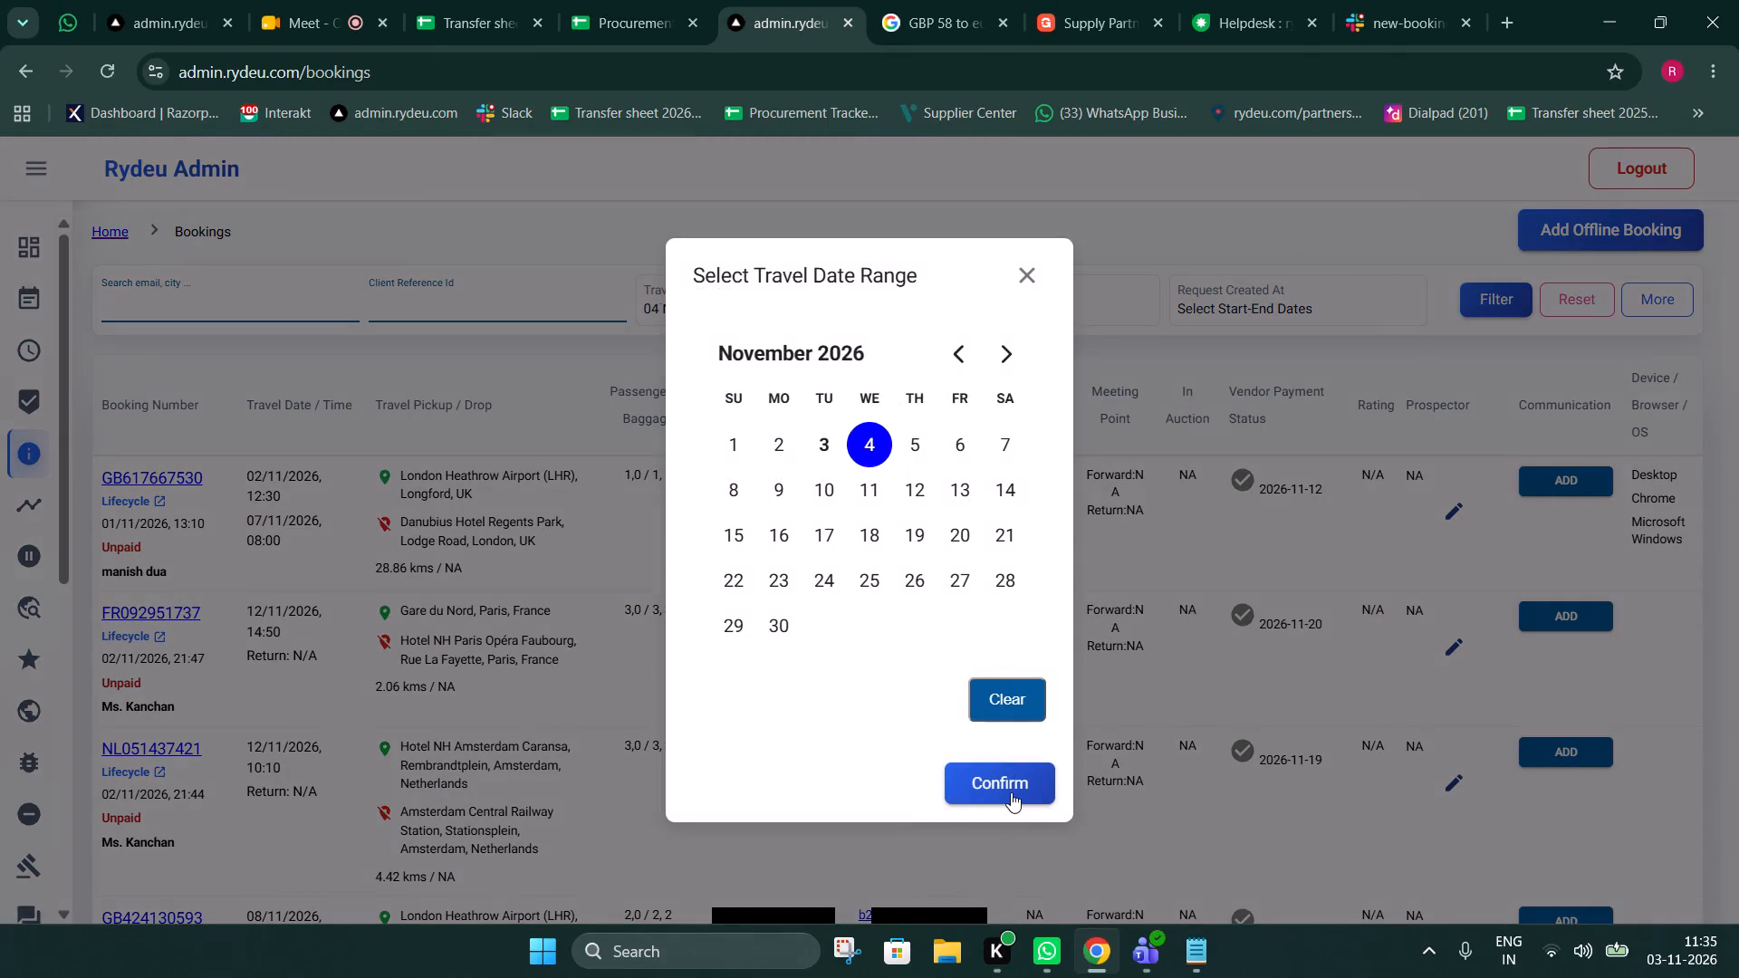
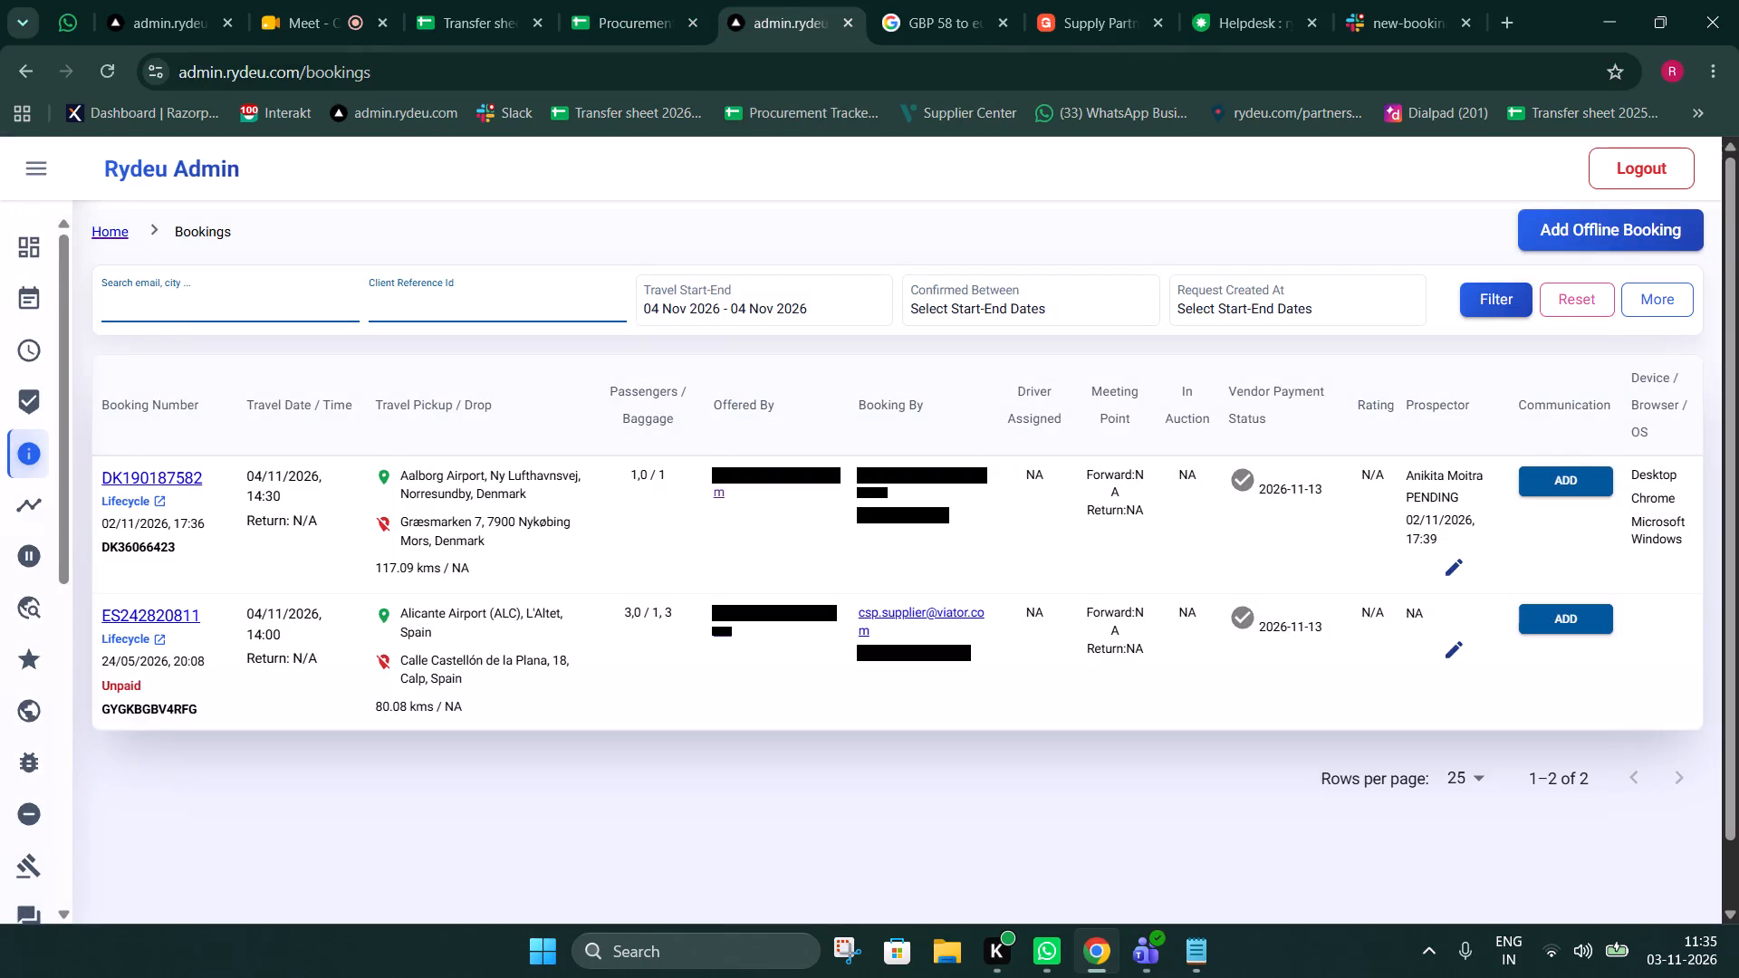
Compare the 11-04-2026 entries in the Procurement Tracker with the 04 Nov 2026 bookings in Rydeu Admin.
{"action": "left_click", "coordinate": [604, 0]}
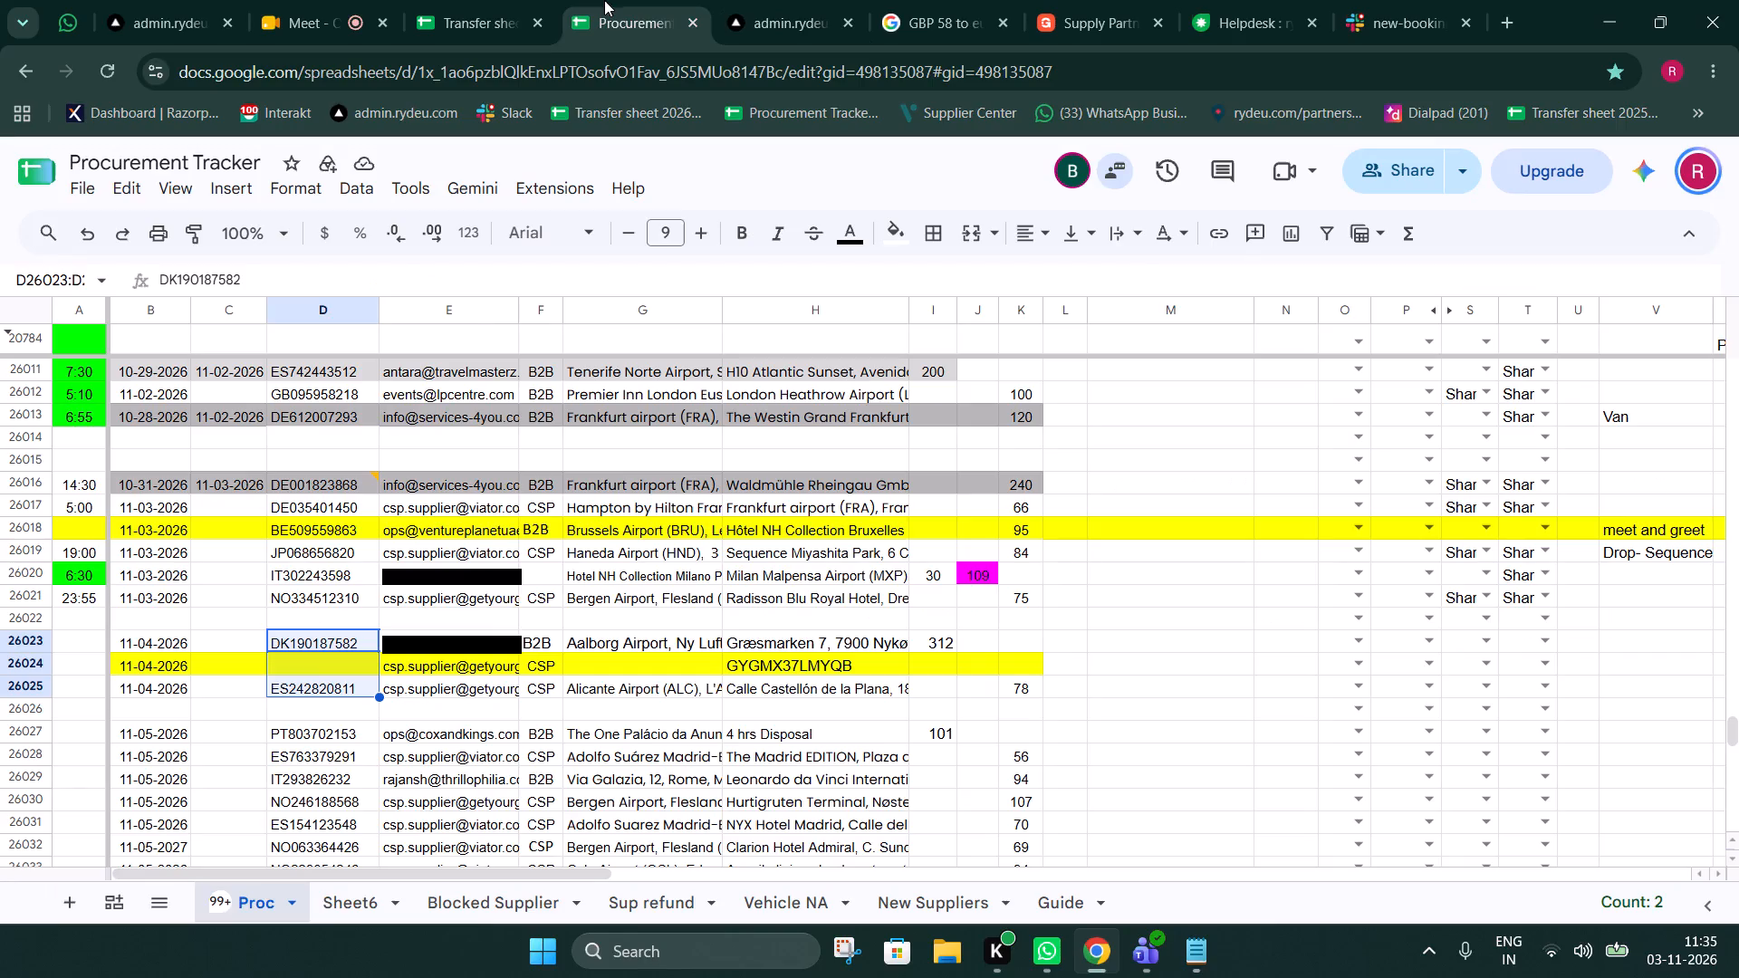
{"action": "left_click", "coordinate": [797, 0]}
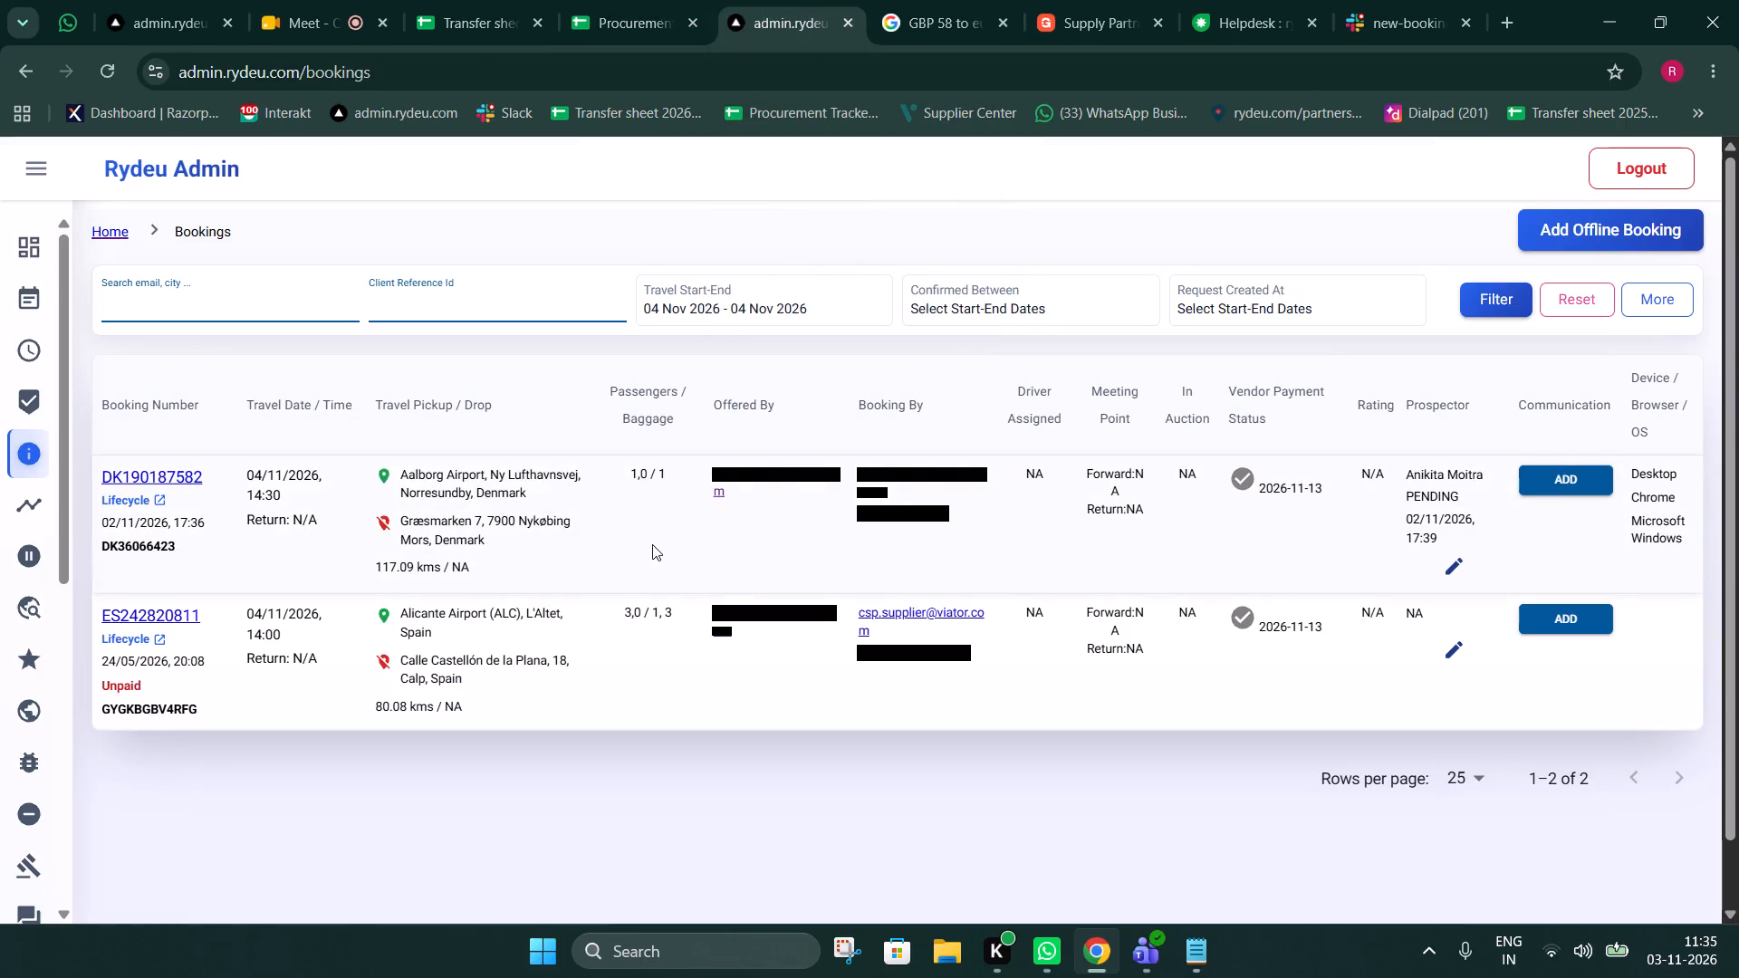
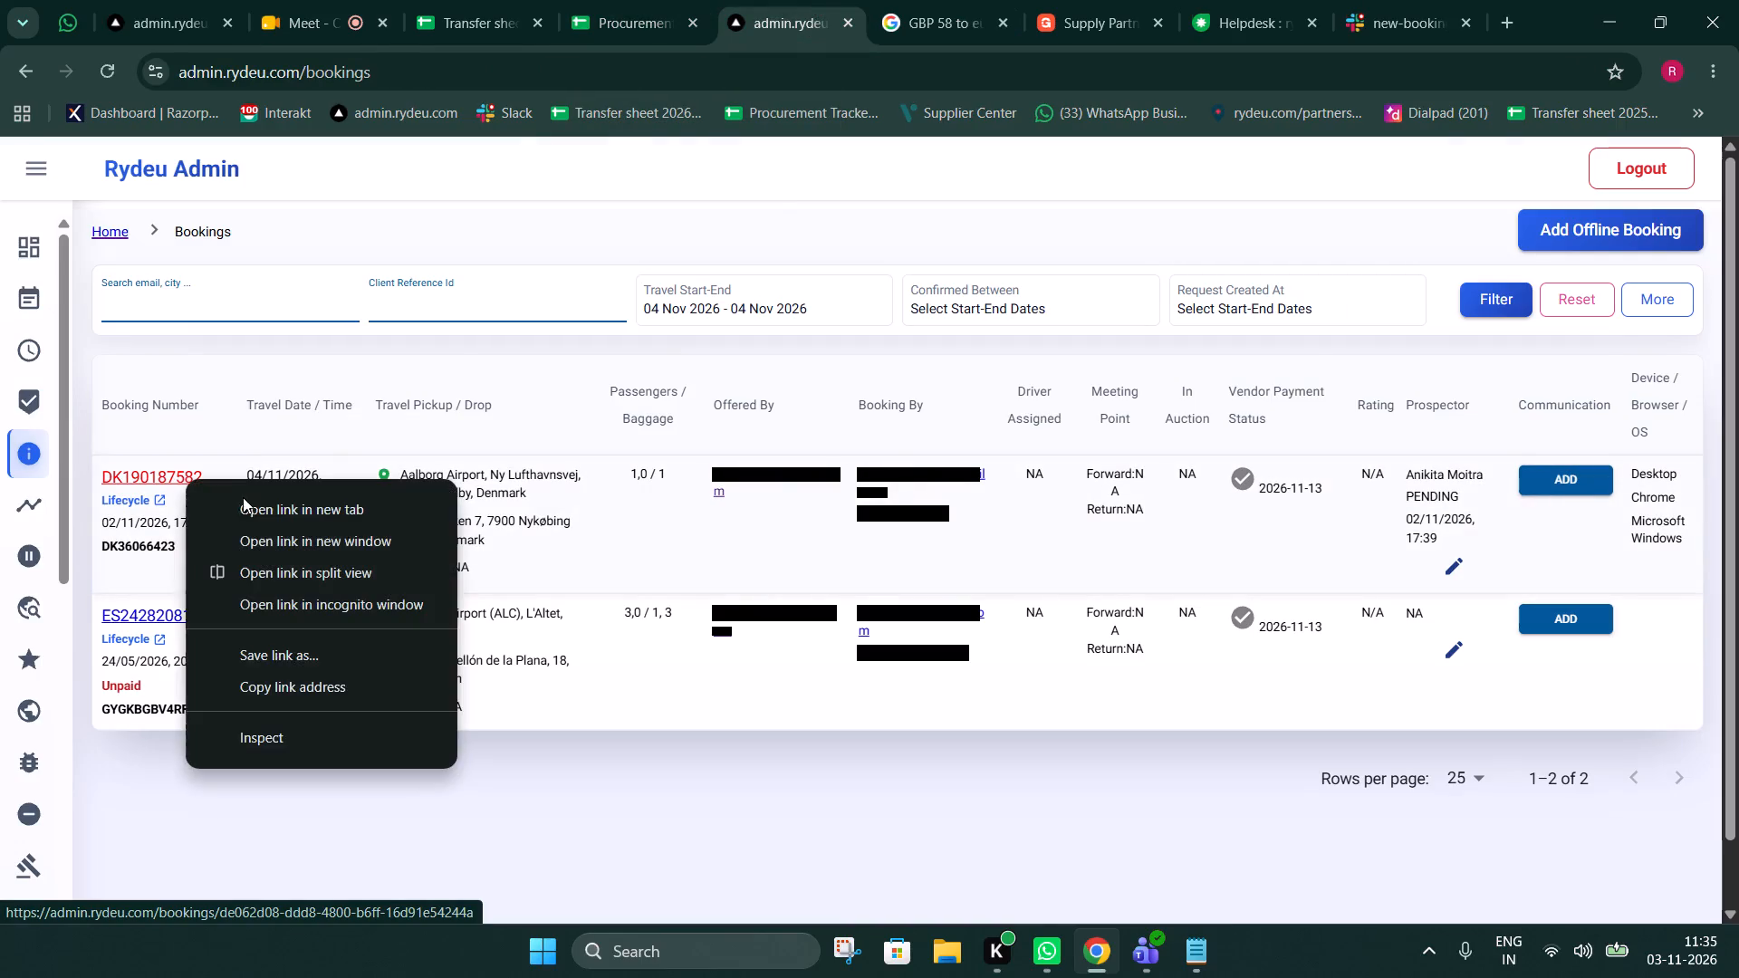
{"action": "left_click", "coordinate": [247, 500]}
{"action": "left_click", "coordinate": [849, 0]}
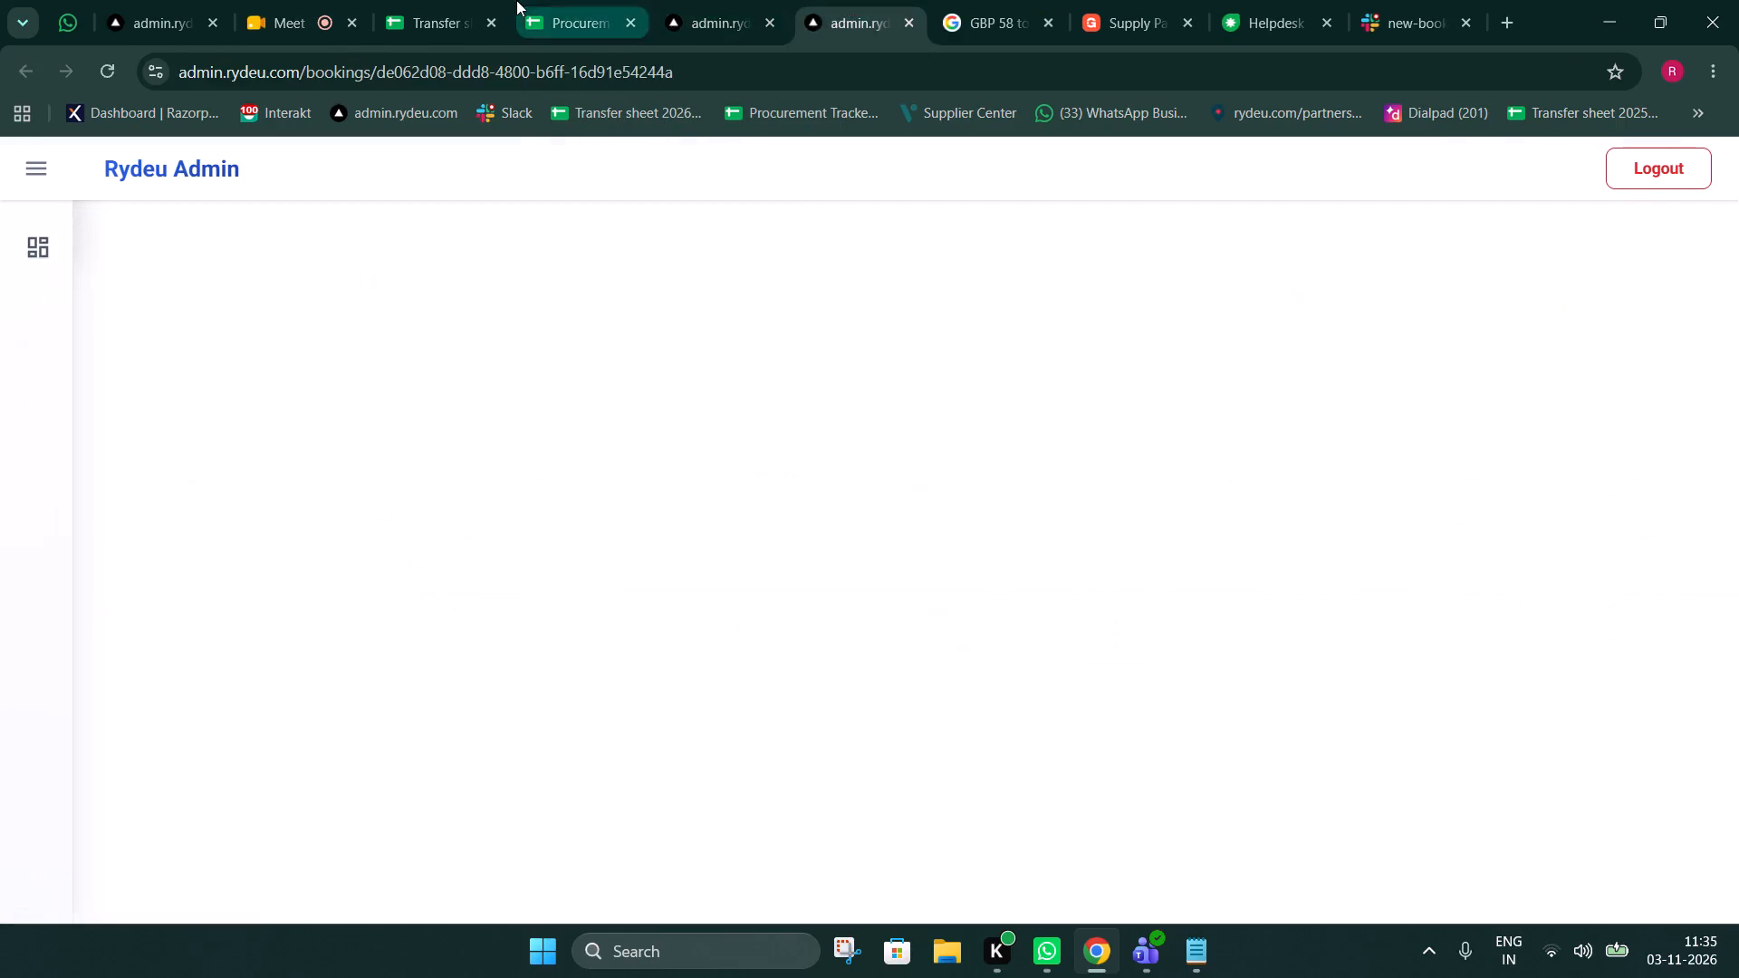
{"action": "left_click", "coordinate": [516, 0]}
{"action": "left_click", "coordinate": [494, 0]}
{"action": "scroll", "coordinate": [514, 552], "scroll_direction": "up", "scroll_amount": 4}
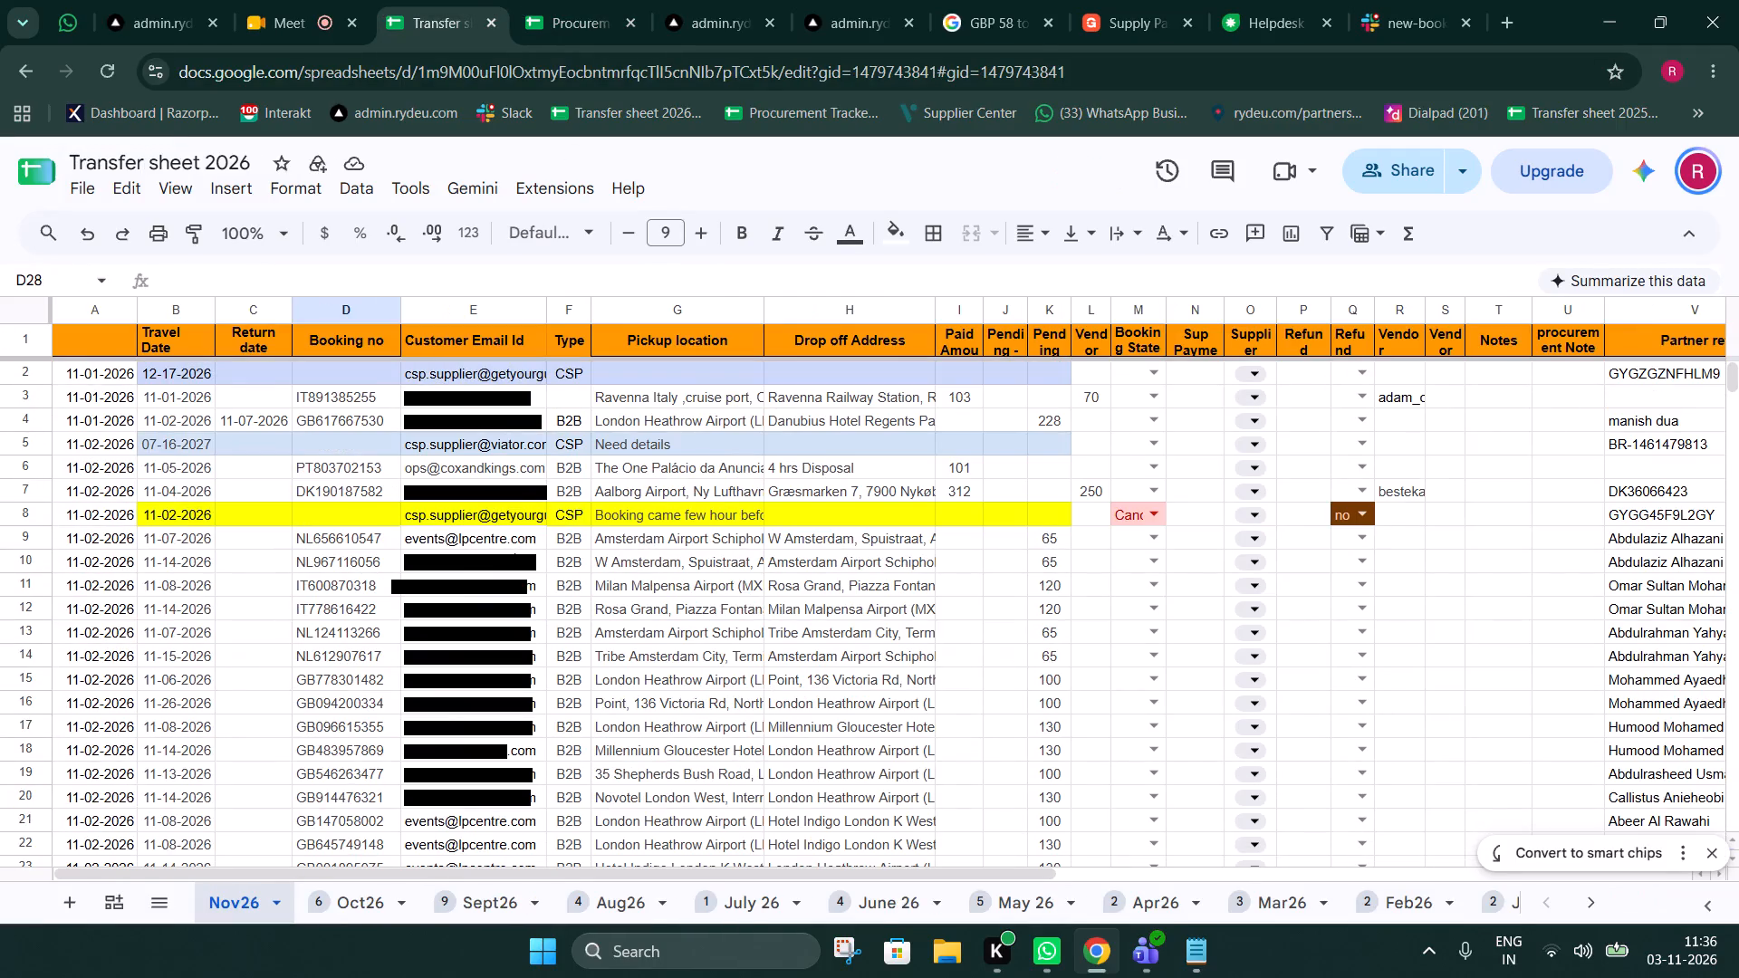
{"action": "scroll", "coordinate": [516, 555], "scroll_direction": "down", "scroll_amount": 4}
{"action": "left_click", "coordinate": [838, 0]}
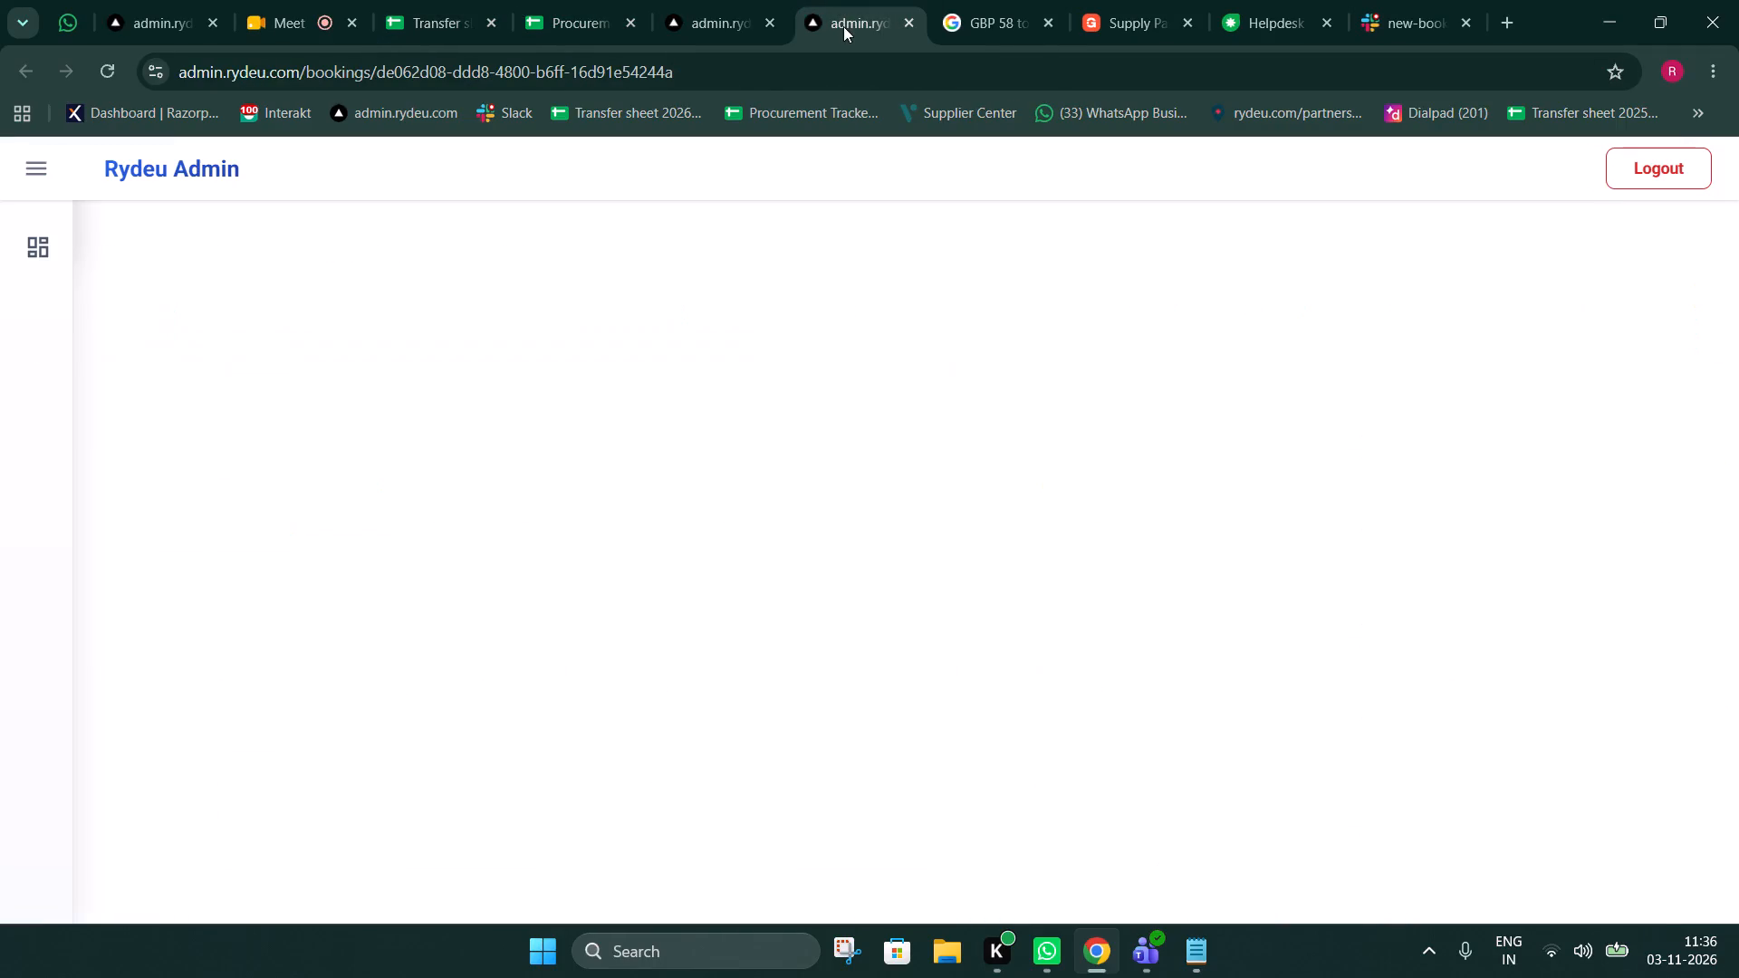
{"action": "scroll", "coordinate": [898, 476], "scroll_direction": "down", "scroll_amount": 3}
Search Google for the flight number kl1285 copied from the booking's transfer details.
{"action": "double_click", "coordinate": [1187, 338]}
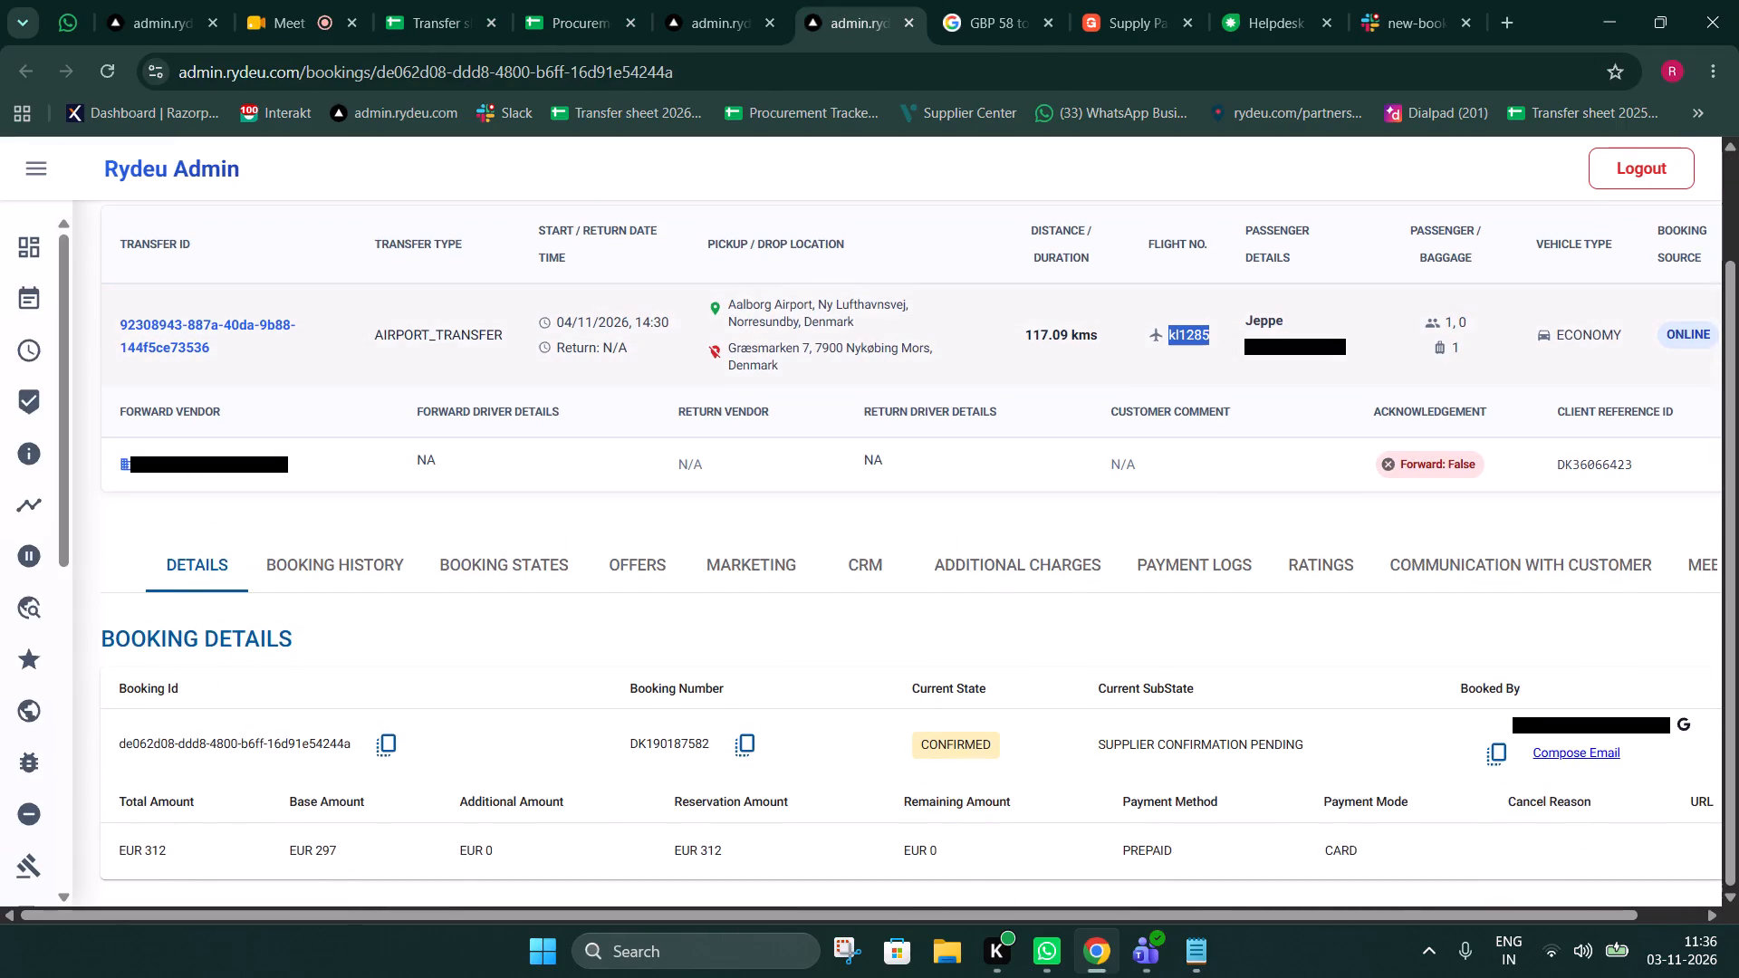
{"action": "key", "text": "ctrl+c"}
{"action": "left_click", "coordinate": [980, 0]}
{"action": "left_click", "coordinate": [1056, 196]}
{"action": "key", "text": "ctrl+v"}
{"action": "key", "text": "Return"}
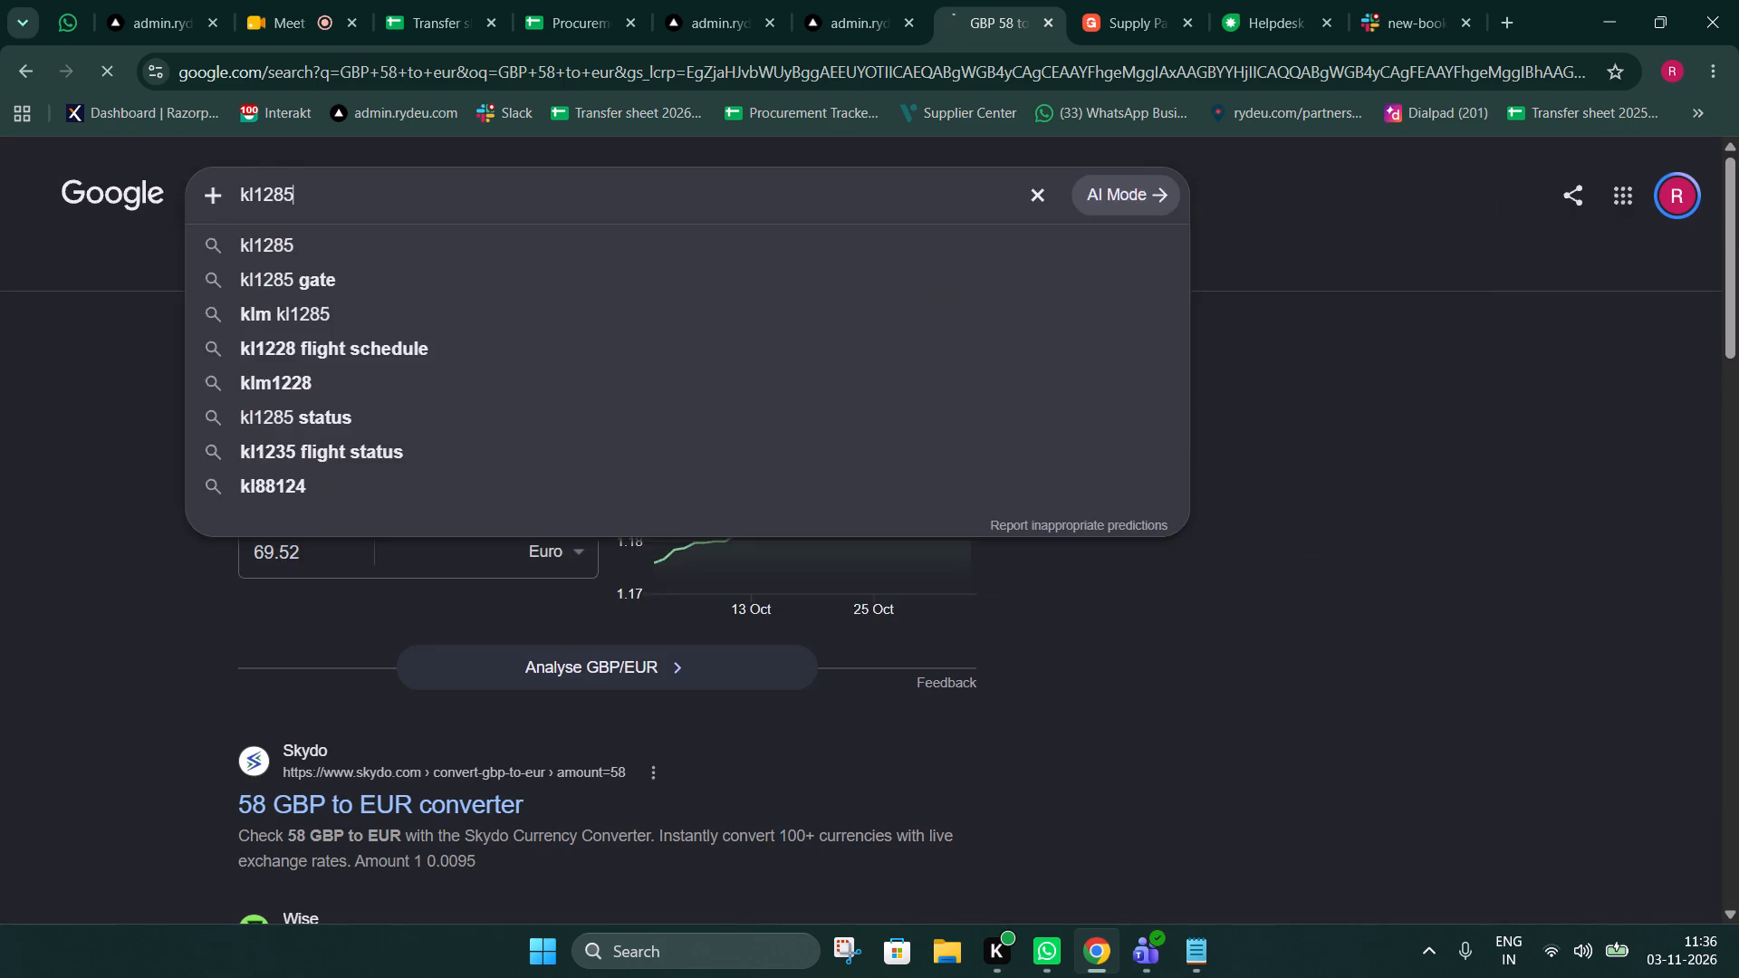
{"action": "left_click", "coordinate": [18, 70]}
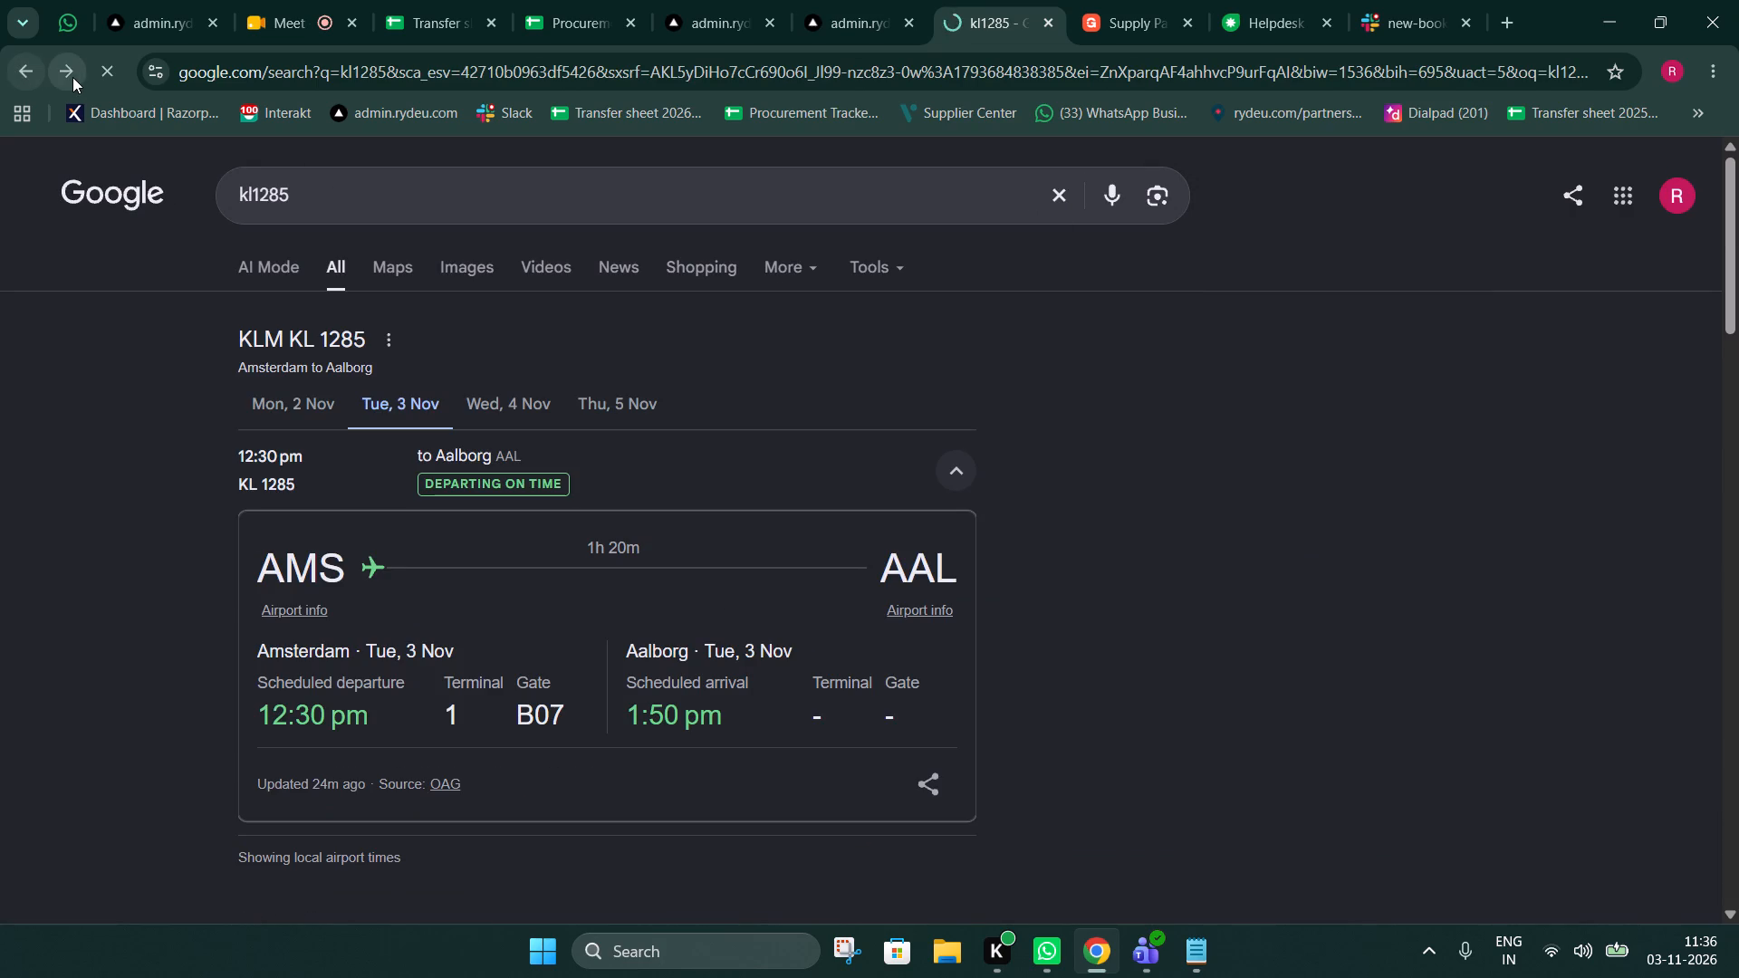
{"action": "left_click", "coordinate": [68, 69]}
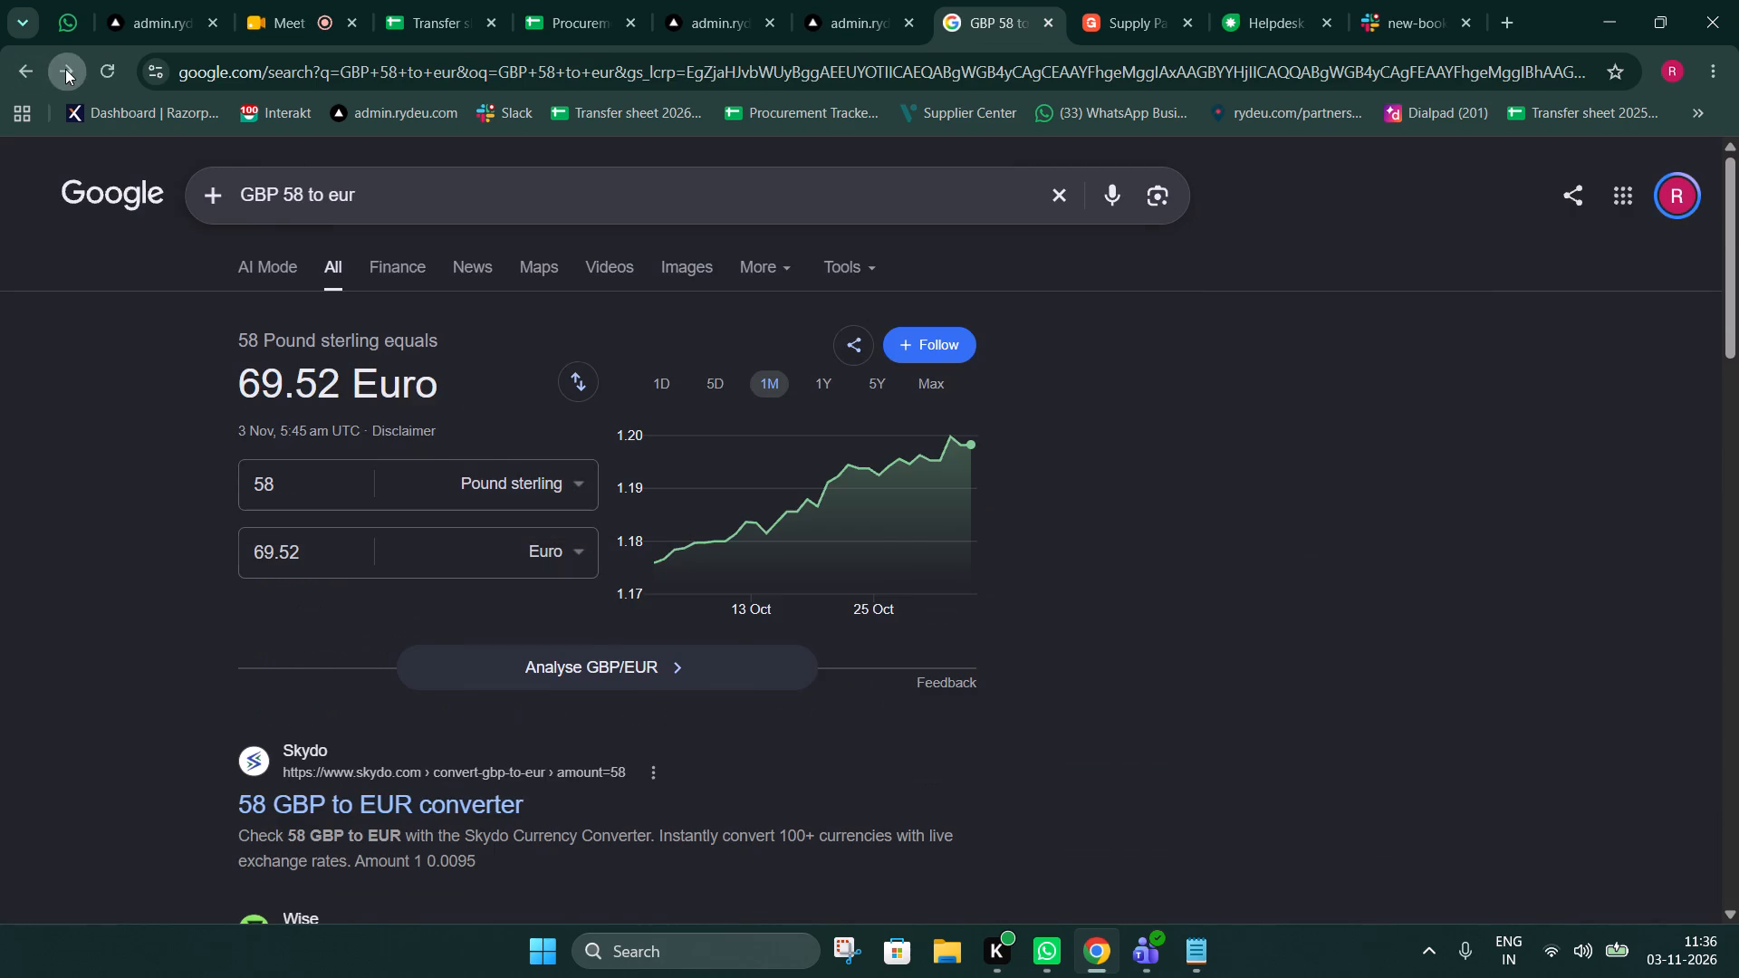
{"action": "left_click", "coordinate": [499, 0]}
{"action": "scroll", "coordinate": [925, 596], "scroll_direction": "up", "scroll_amount": 3}
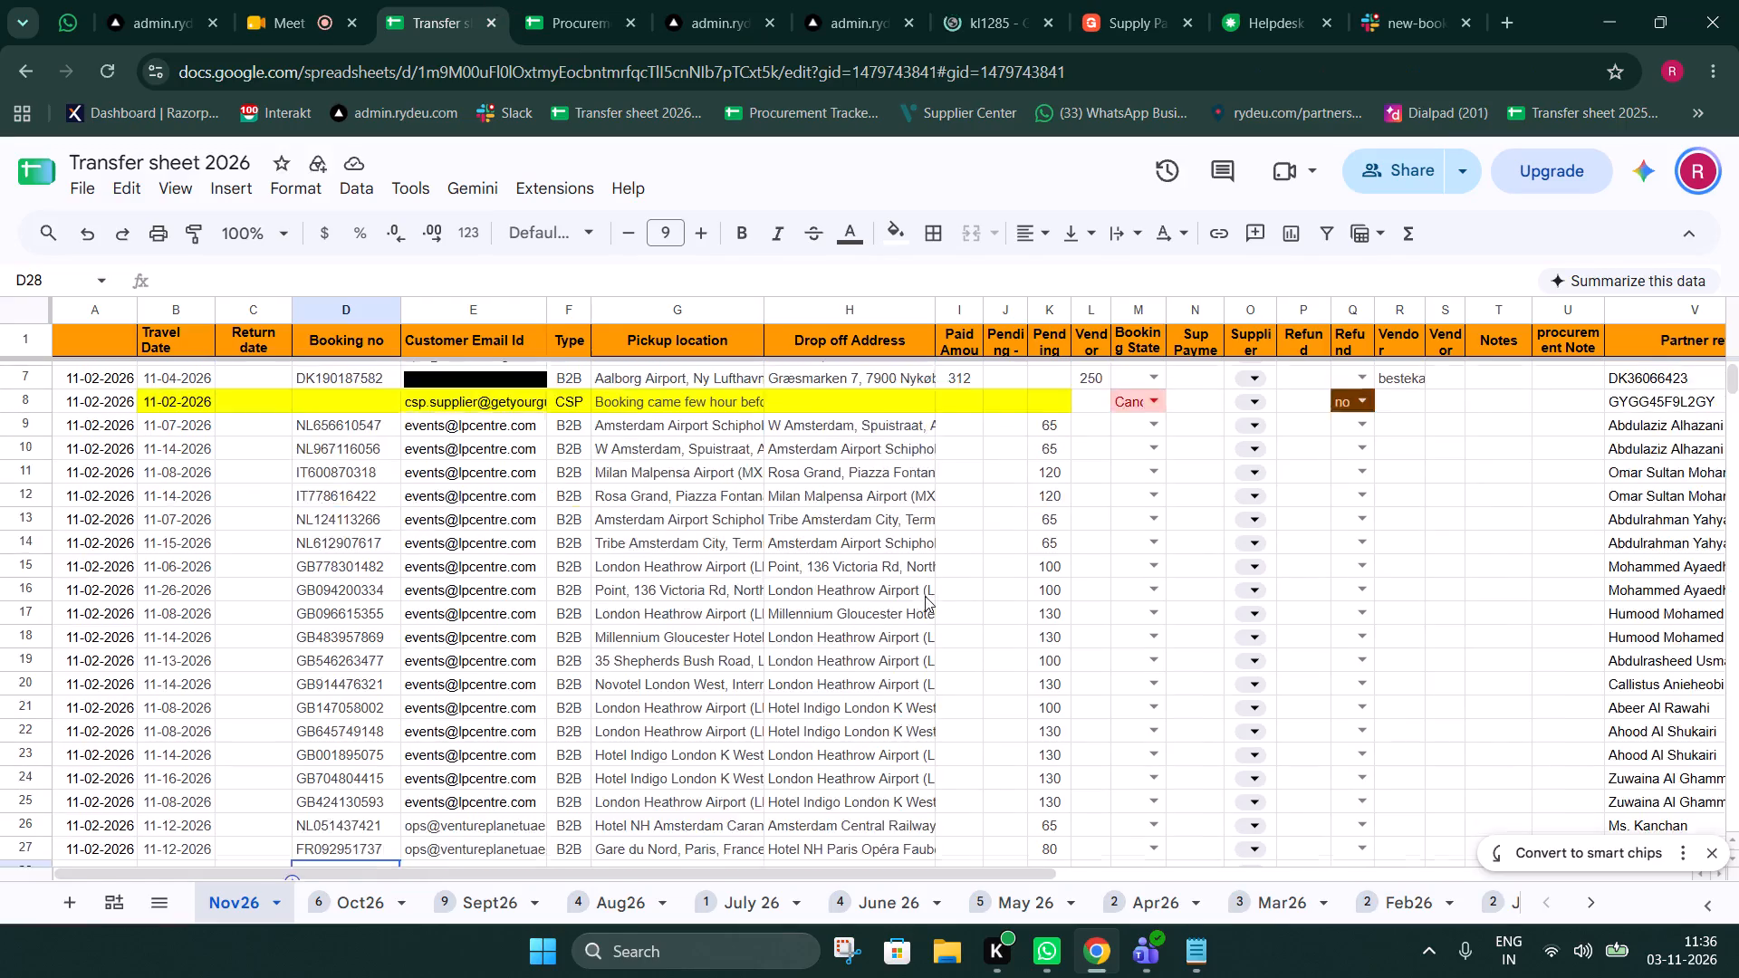
{"action": "scroll", "coordinate": [925, 596], "scroll_direction": "up", "scroll_amount": 2}
{"action": "left_click", "coordinate": [881, 0]}
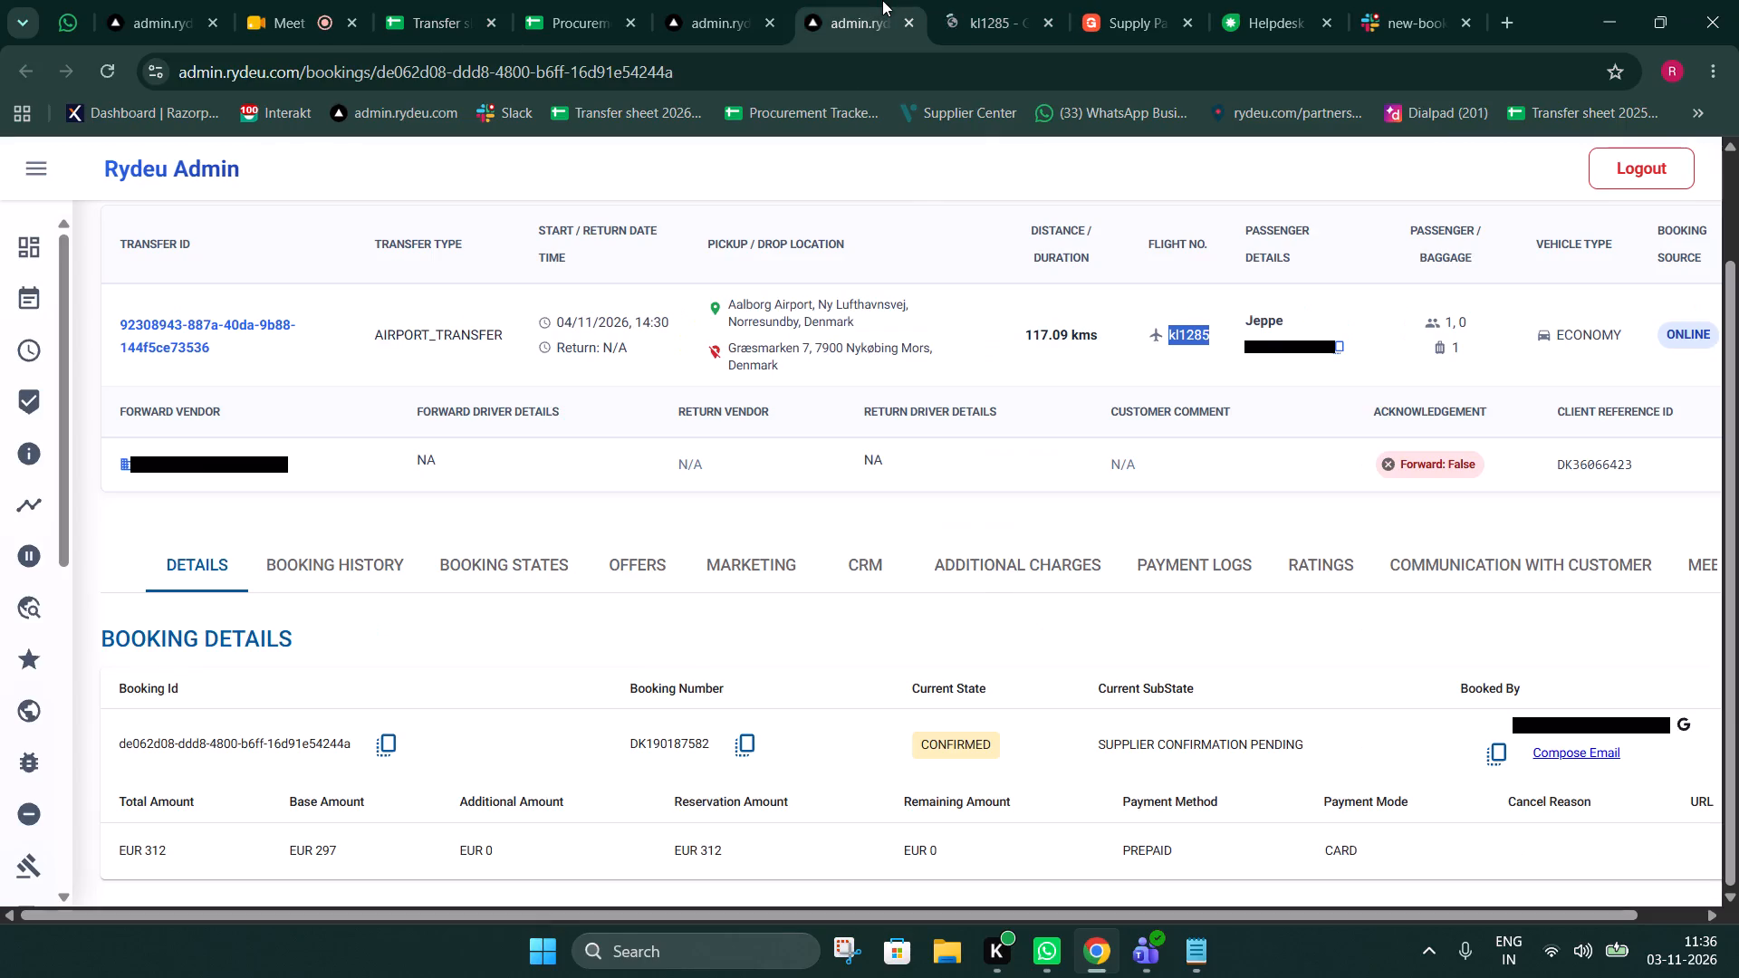
{"action": "left_click", "coordinate": [819, 452]}
Show the Wed, 4 Nov schedule for flight KL 1285 and compare its arrival with the booking's pickup time in Rydeu Admin.
{"action": "left_click", "coordinate": [919, 0]}
{"action": "left_click", "coordinate": [969, 0]}
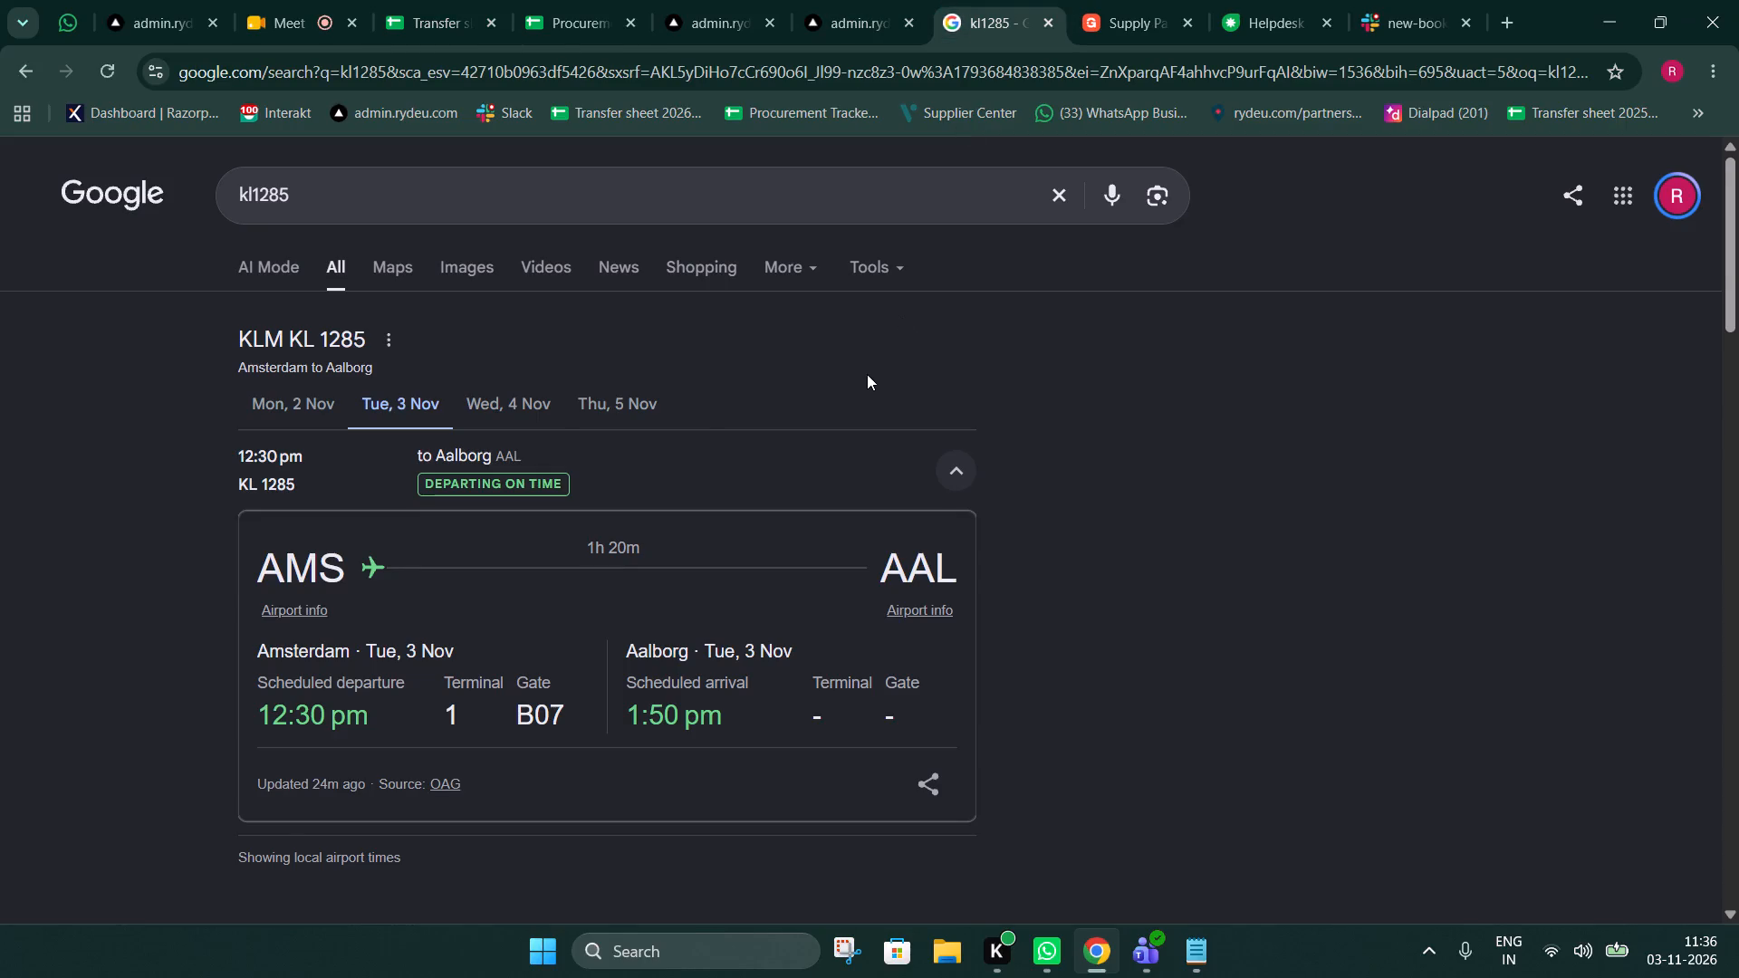
{"action": "left_click", "coordinate": [486, 416]}
{"action": "left_click", "coordinate": [900, 0]}
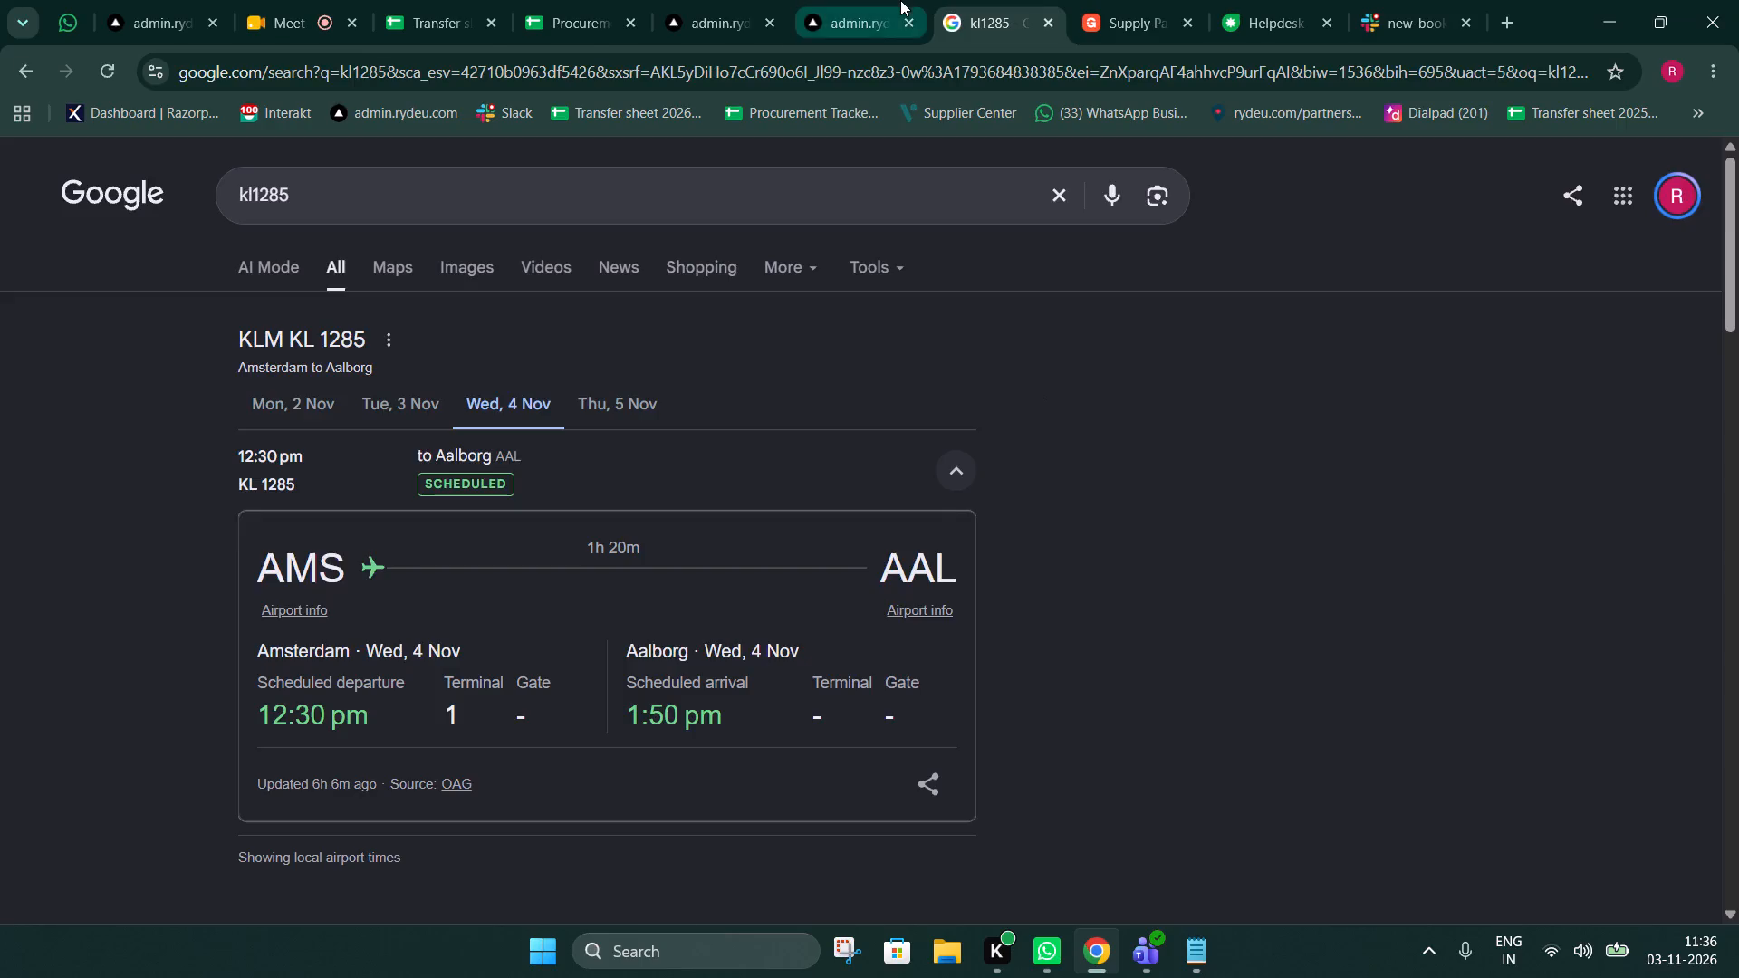
{"action": "left_click", "coordinate": [986, 0]}
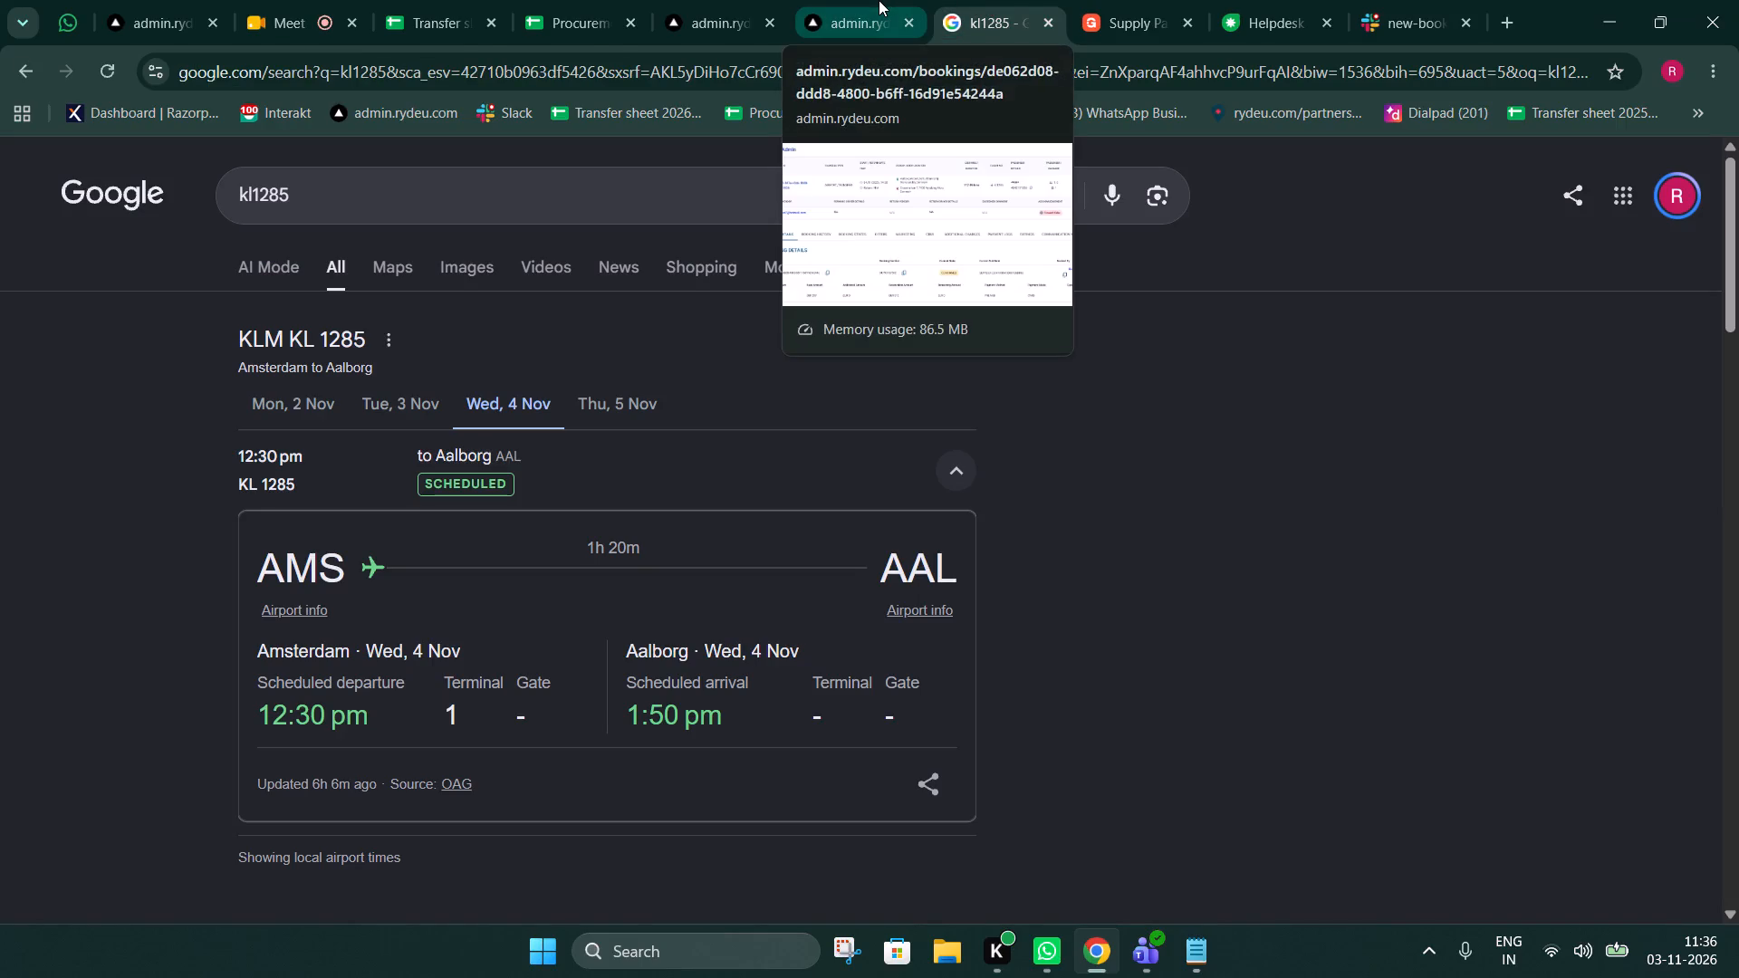
{"action": "left_click", "coordinate": [879, 0]}
{"action": "left_click", "coordinate": [979, 0]}
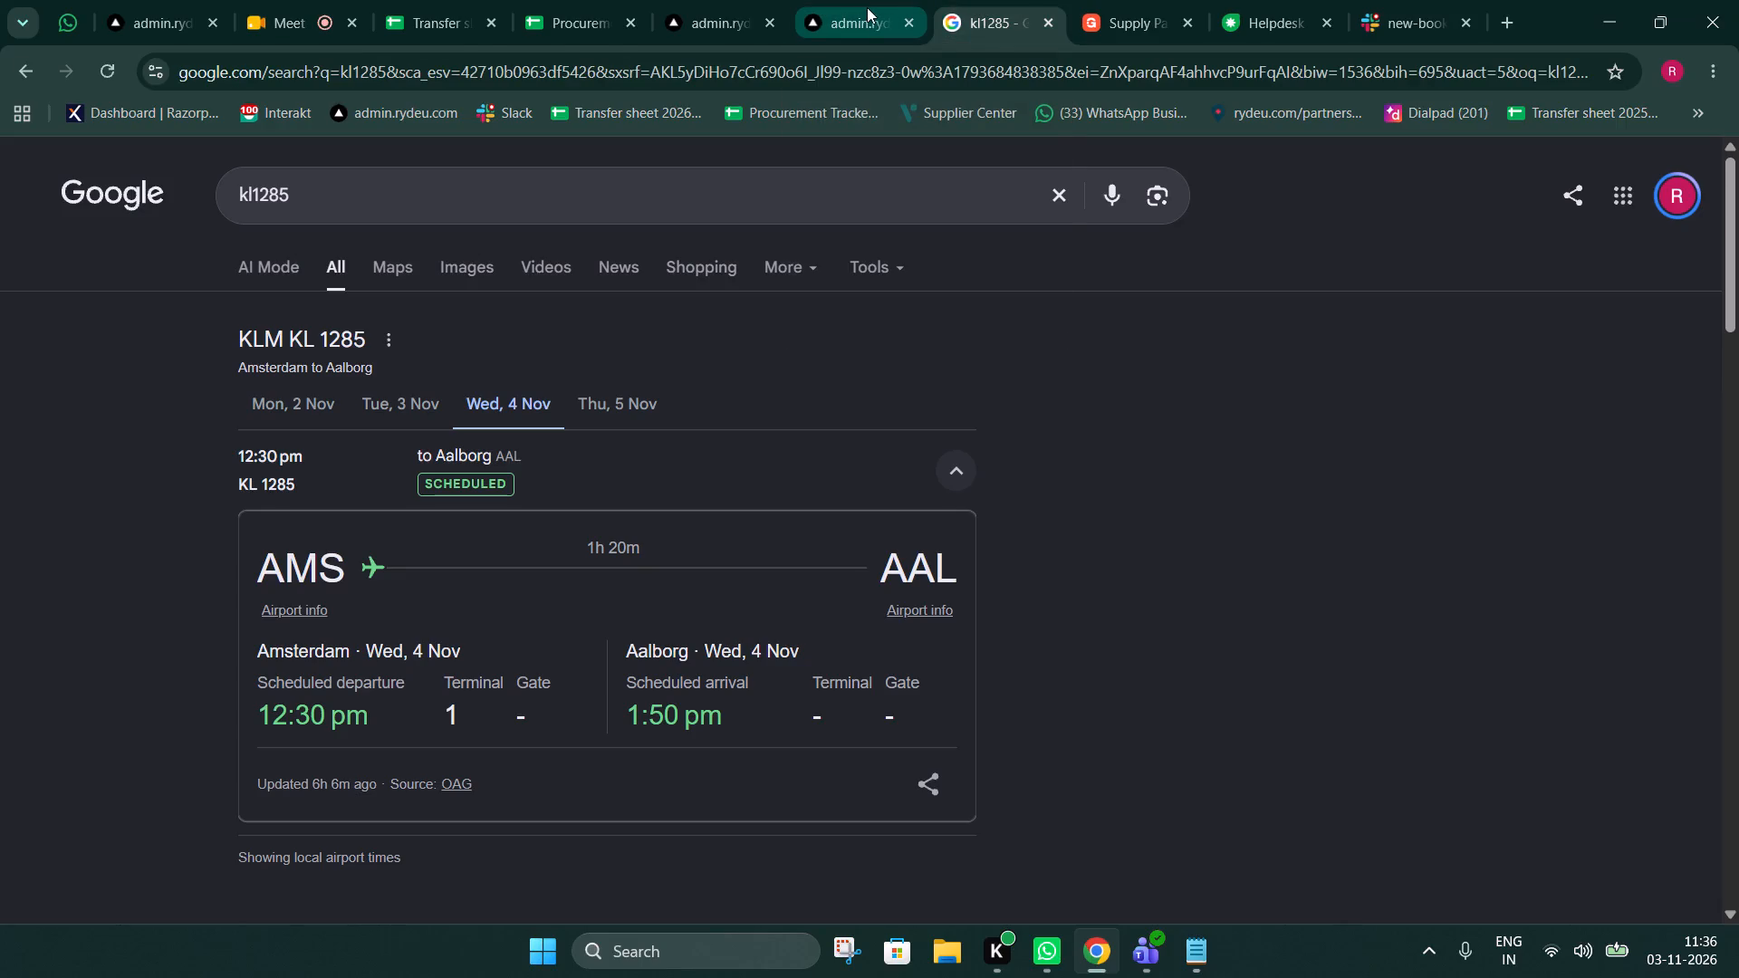
{"action": "left_click", "coordinate": [869, 0]}
{"action": "left_click", "coordinate": [968, 0]}
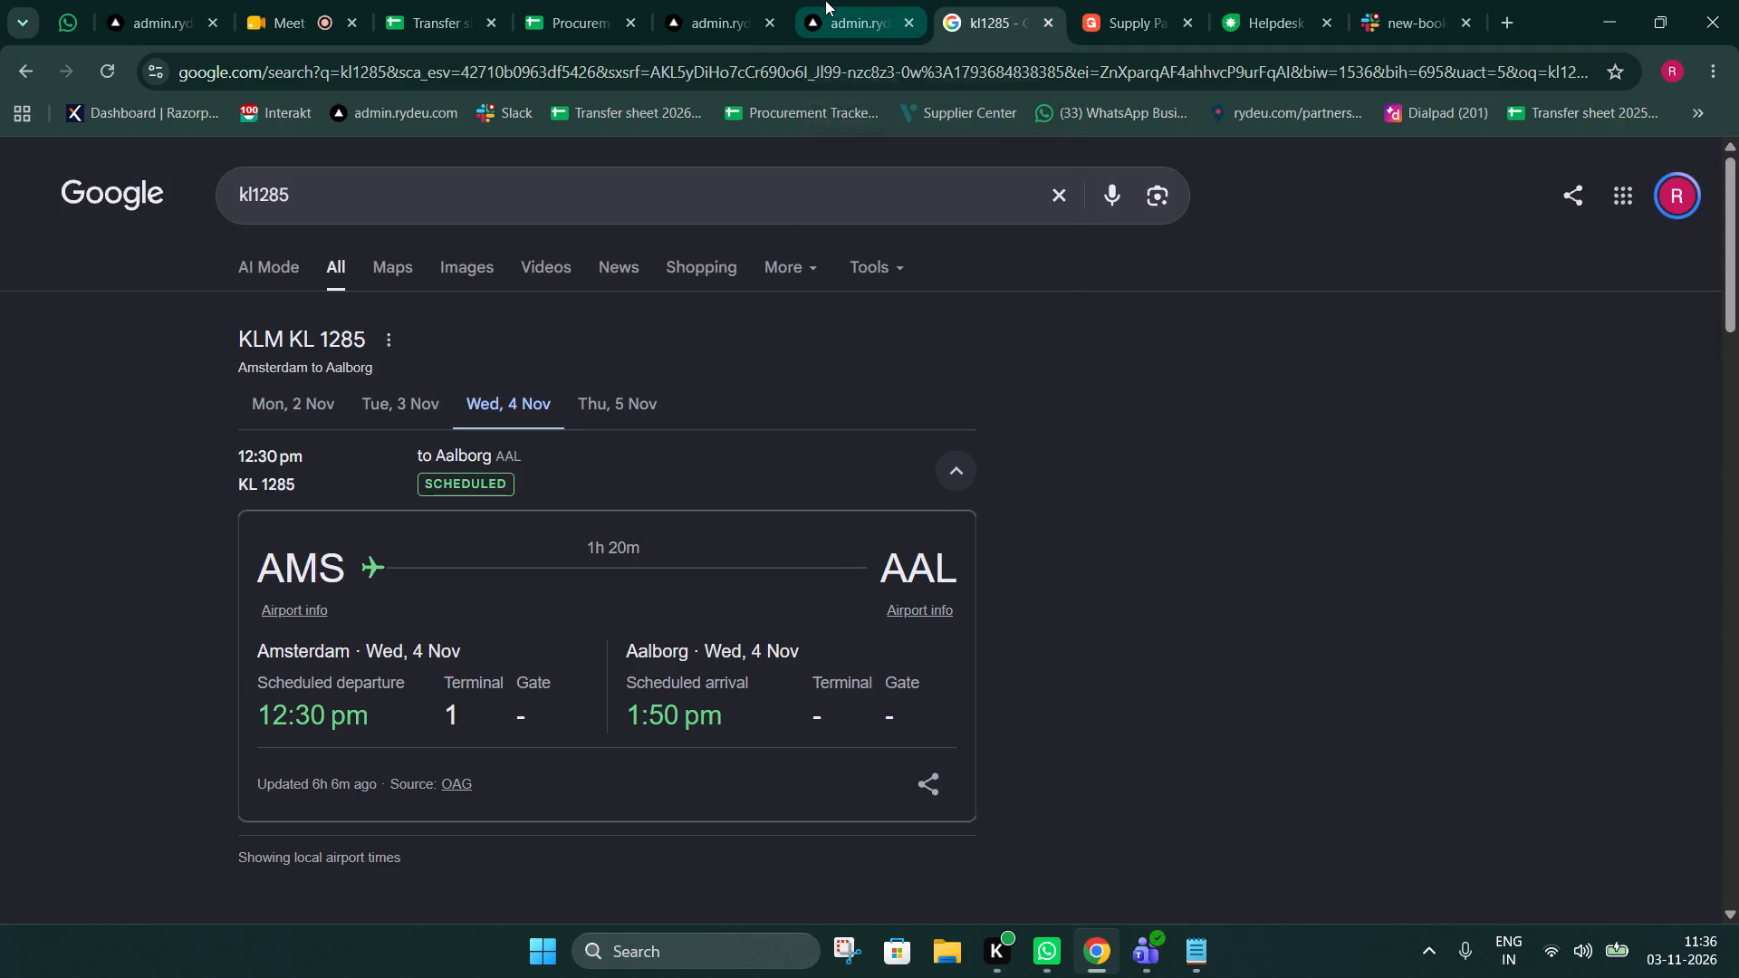
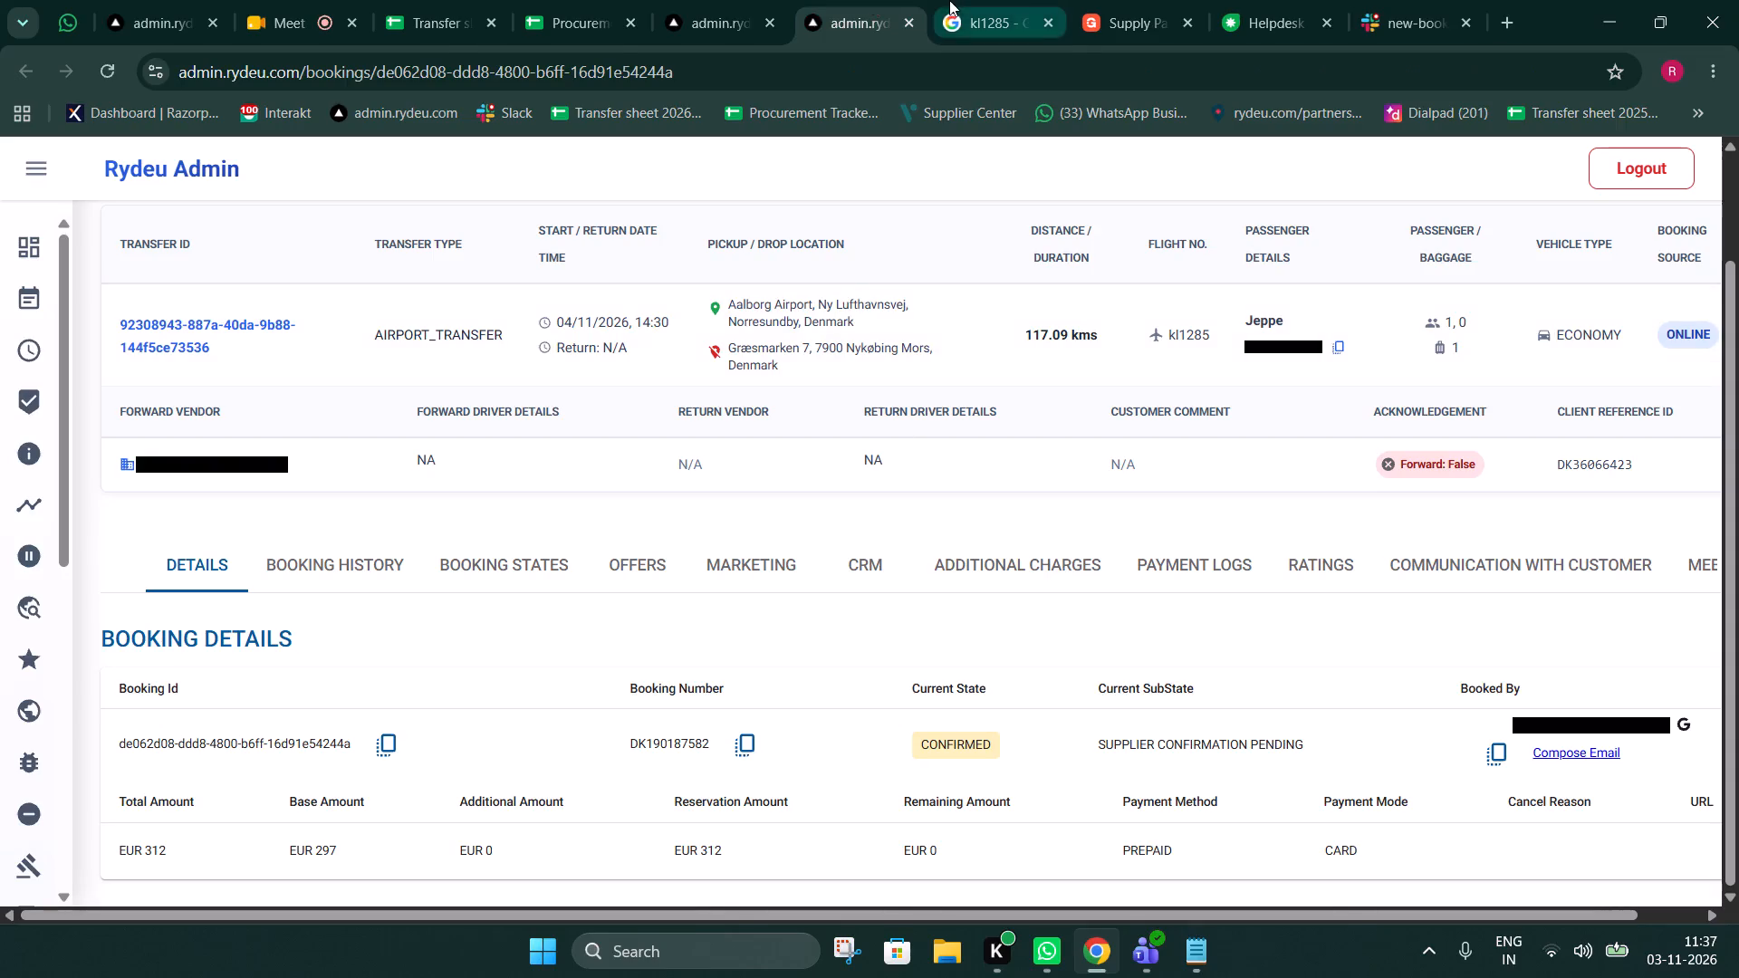
{"action": "left_click", "coordinate": [861, 0]}
{"action": "left_click", "coordinate": [1003, 0]}
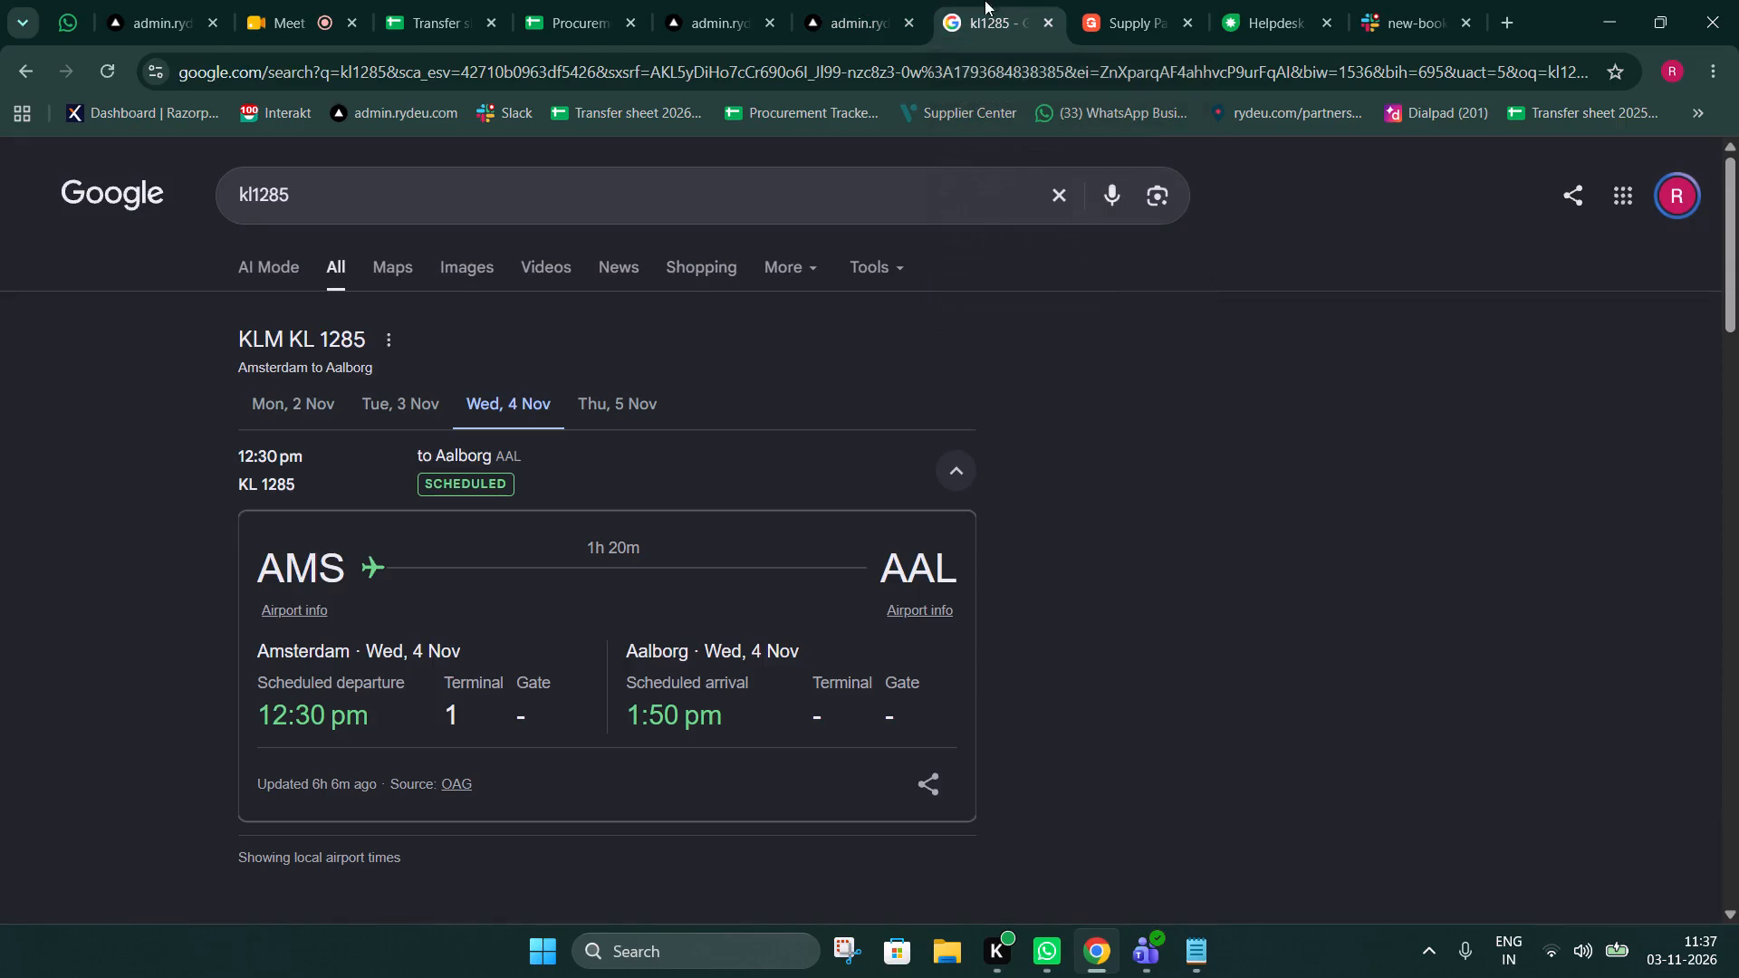
{"action": "left_click", "coordinate": [841, 0]}
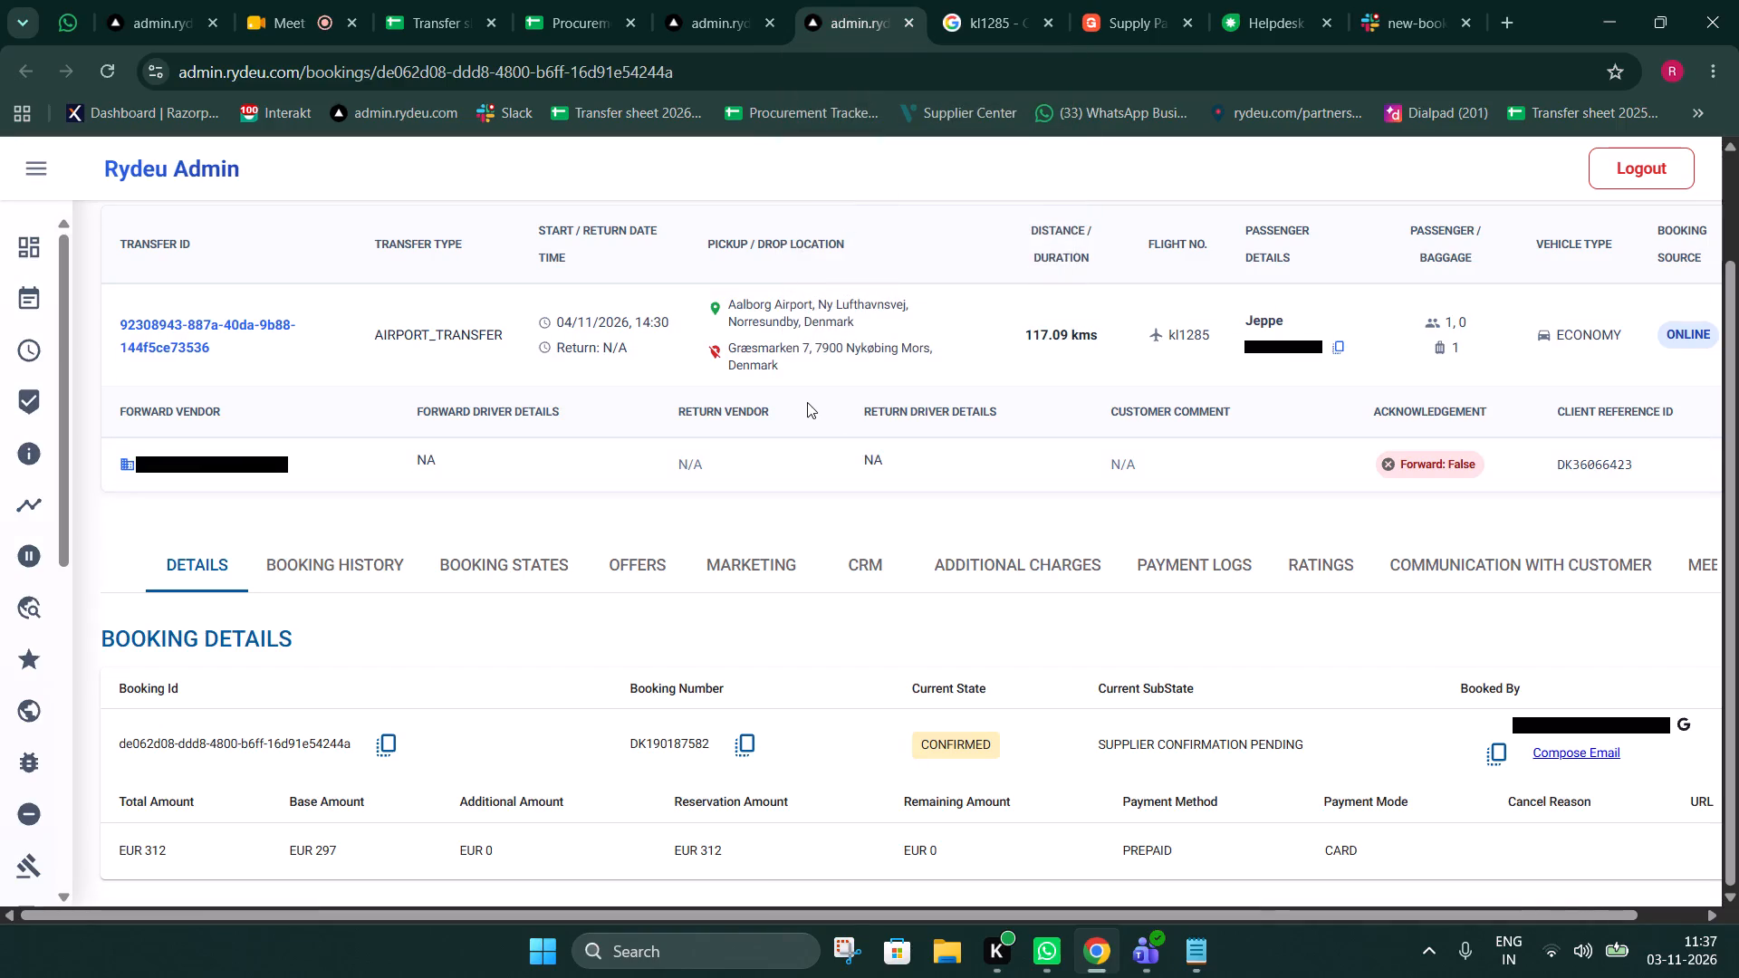
{"action": "left_click", "coordinate": [976, 0]}
{"action": "left_click", "coordinate": [884, 0]}
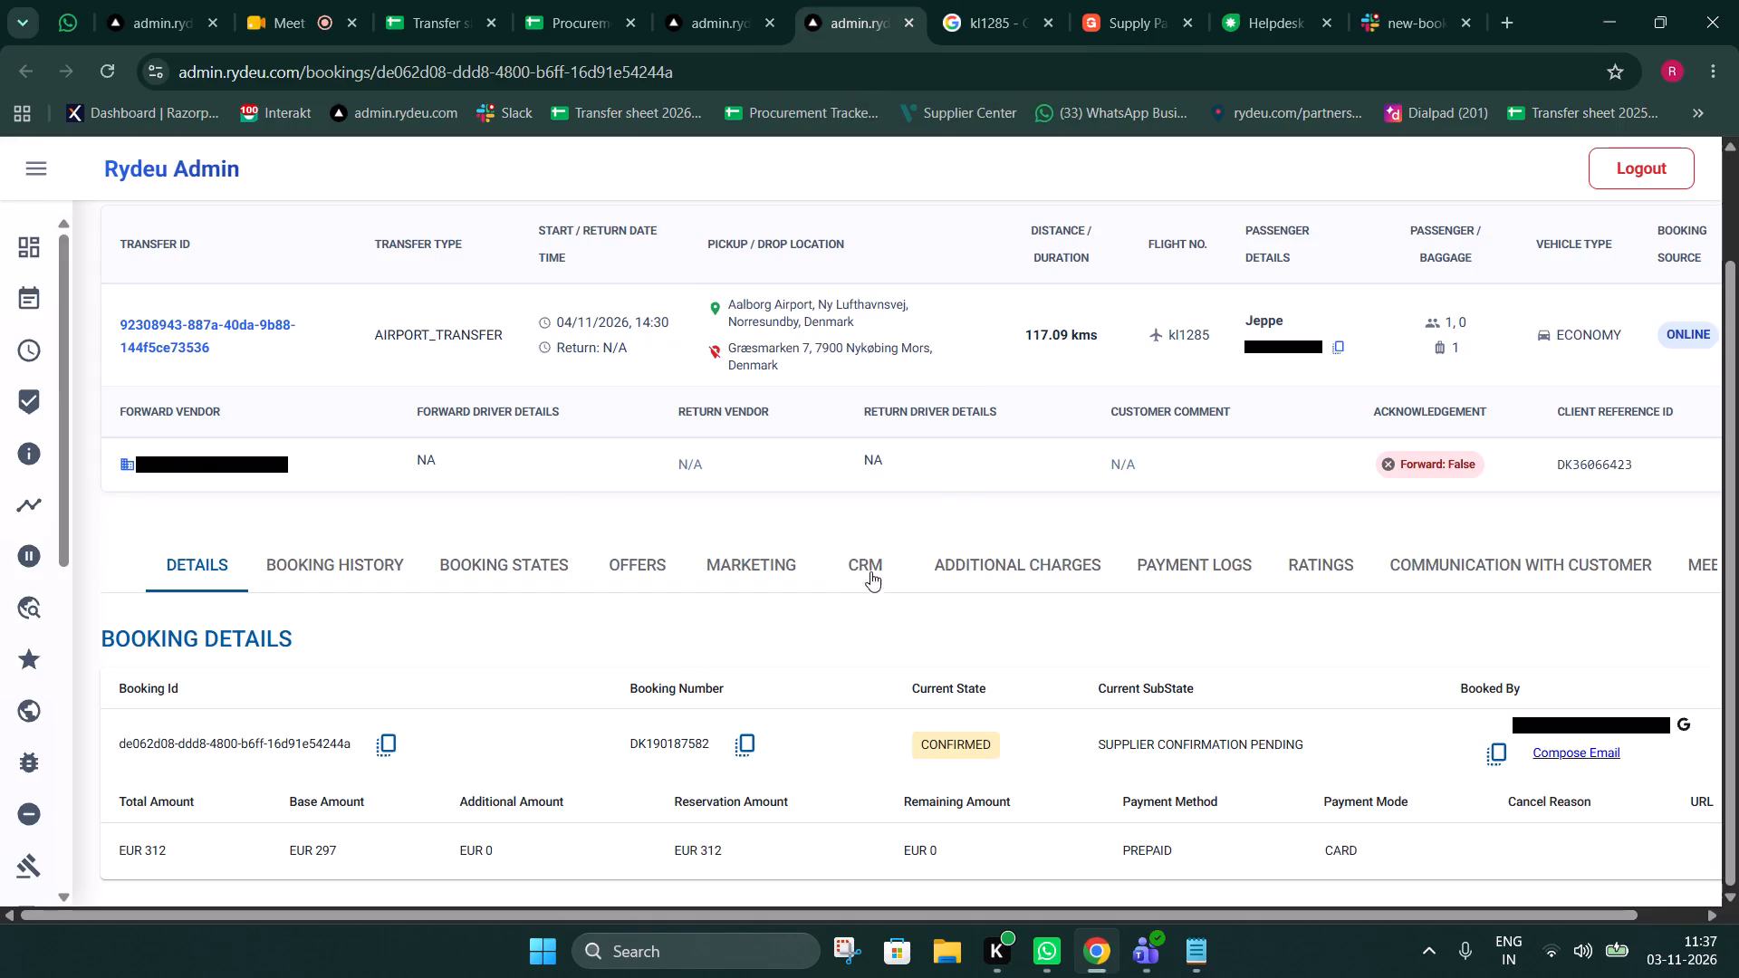
{"action": "left_click", "coordinate": [876, 565]}
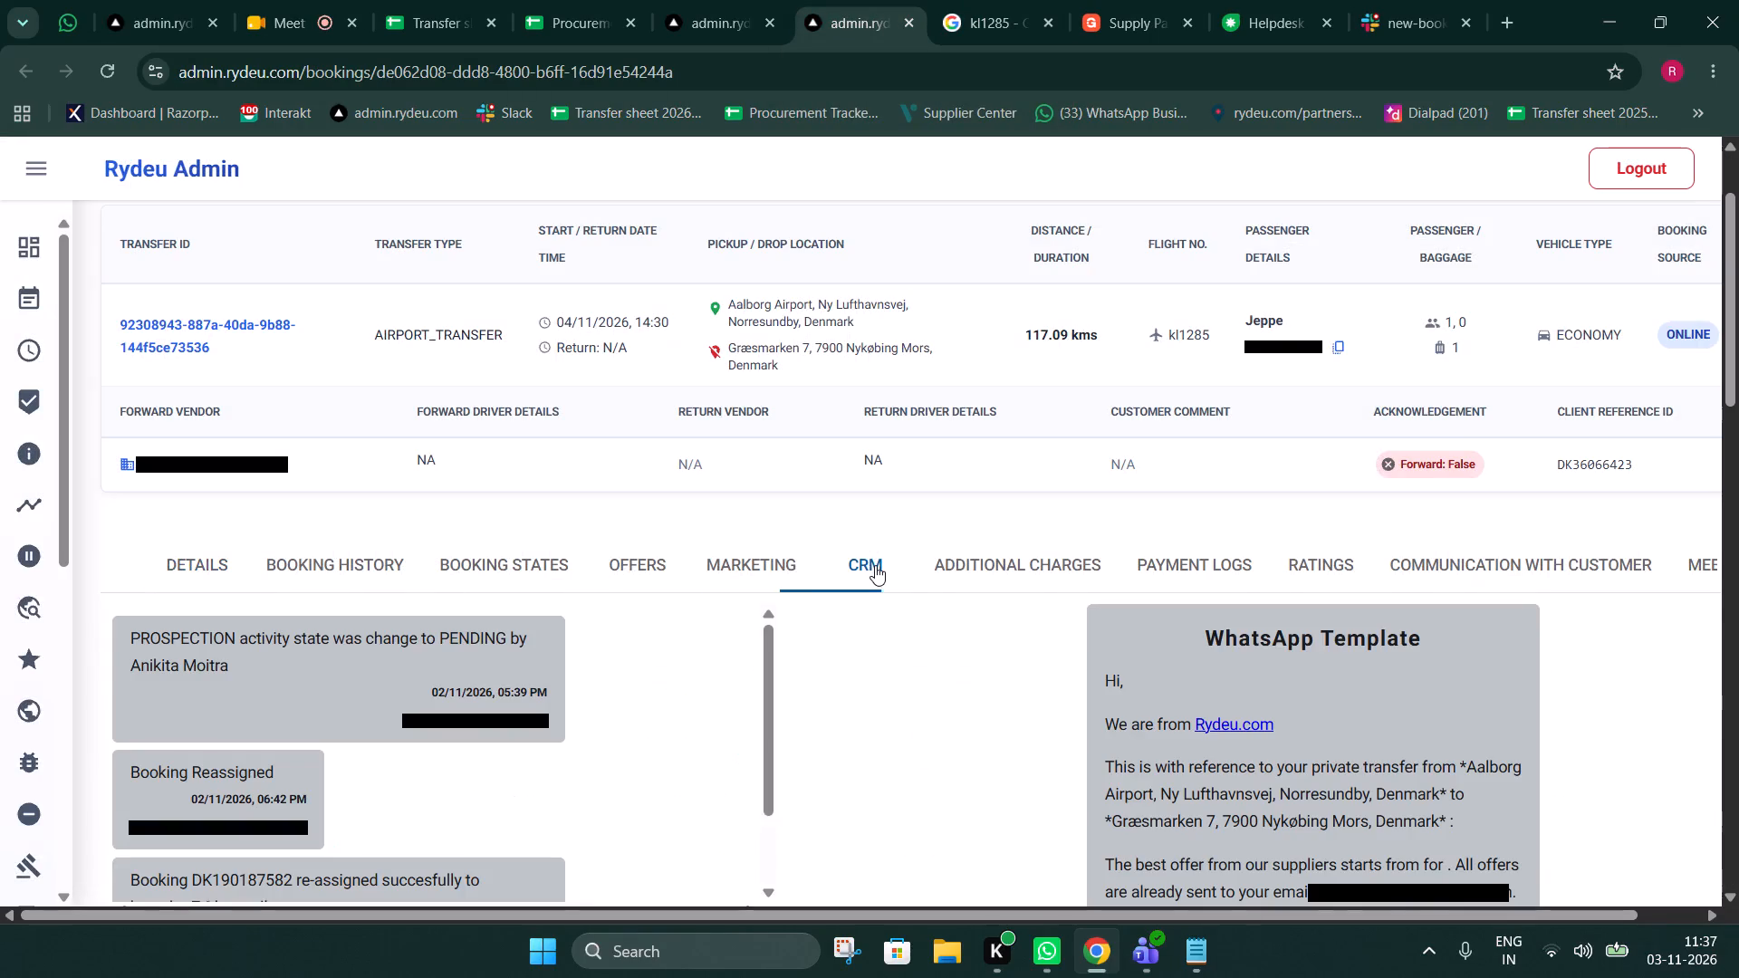
{"action": "scroll", "coordinate": [875, 565], "scroll_direction": "down", "scroll_amount": 16}
{"action": "left_click", "coordinate": [1112, 315]}
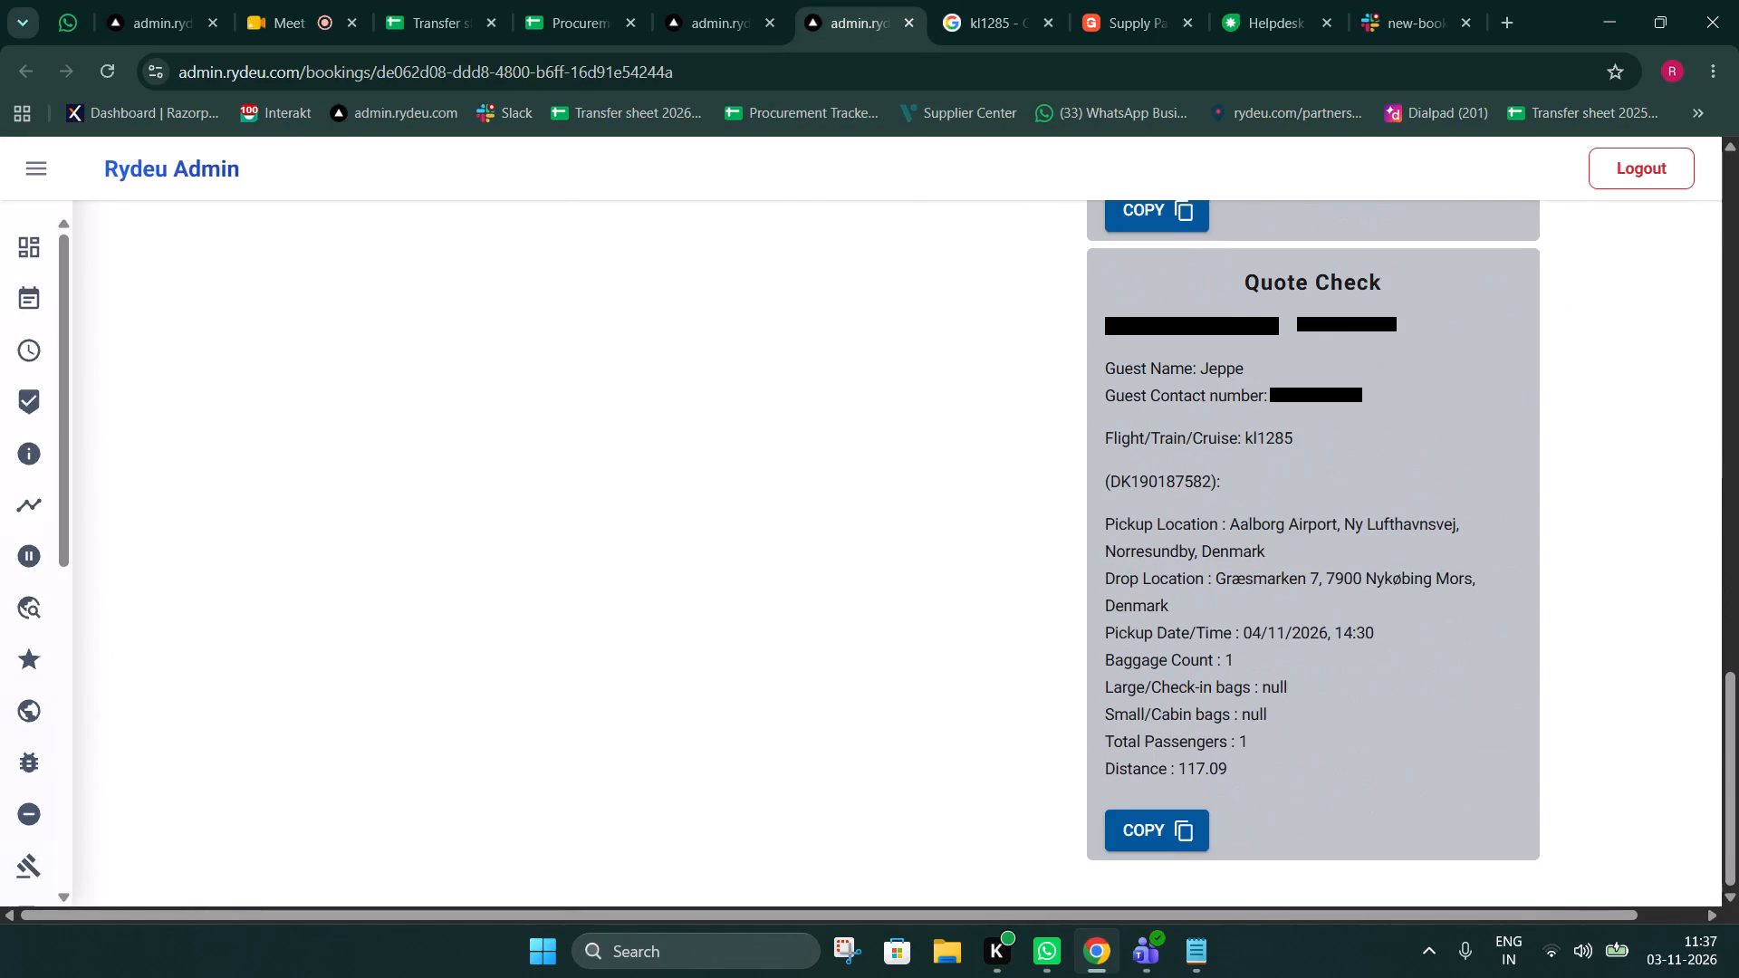
{"action": "left_click_drag", "start_coordinate": [1106, 315], "coordinate": [1213, 545]}
{"action": "left_click", "coordinate": [1302, 706]}
{"action": "left_click_drag", "start_coordinate": [1266, 727], "coordinate": [1162, 376]}
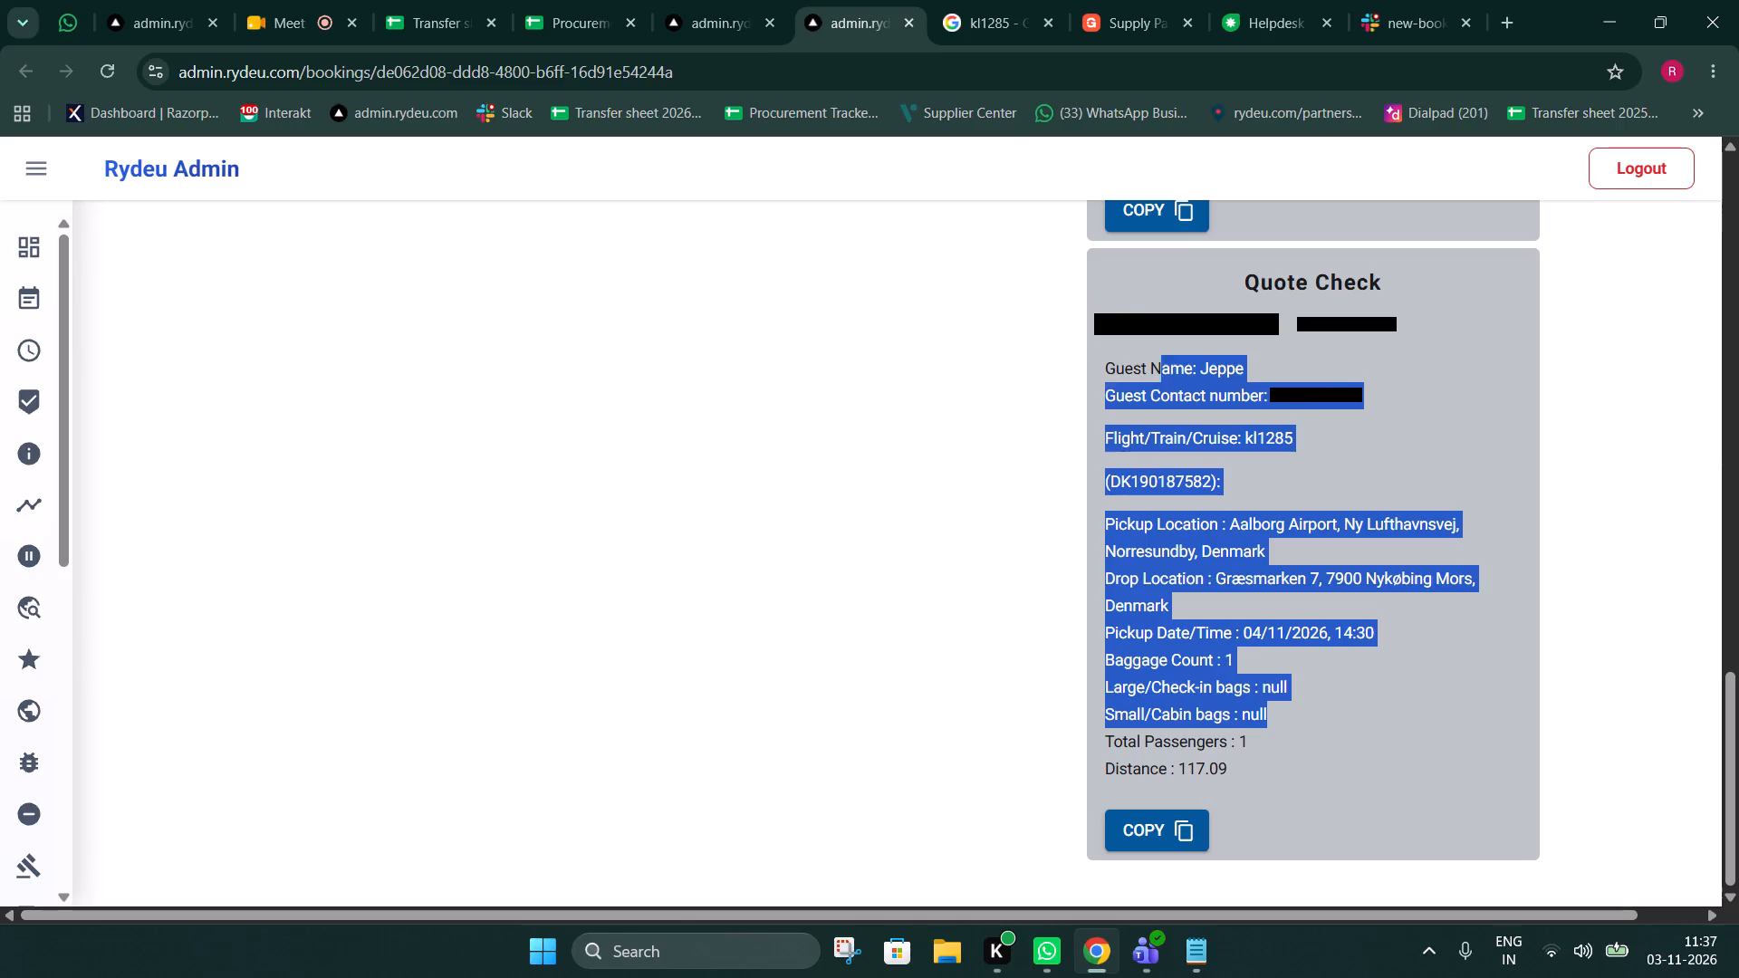
{"action": "left_click_drag", "start_coordinate": [1162, 376], "coordinate": [1095, 314]}
{"action": "left_click", "coordinate": [1100, 316]}
{"action": "left_click_drag", "start_coordinate": [1100, 315], "coordinate": [1277, 760]}
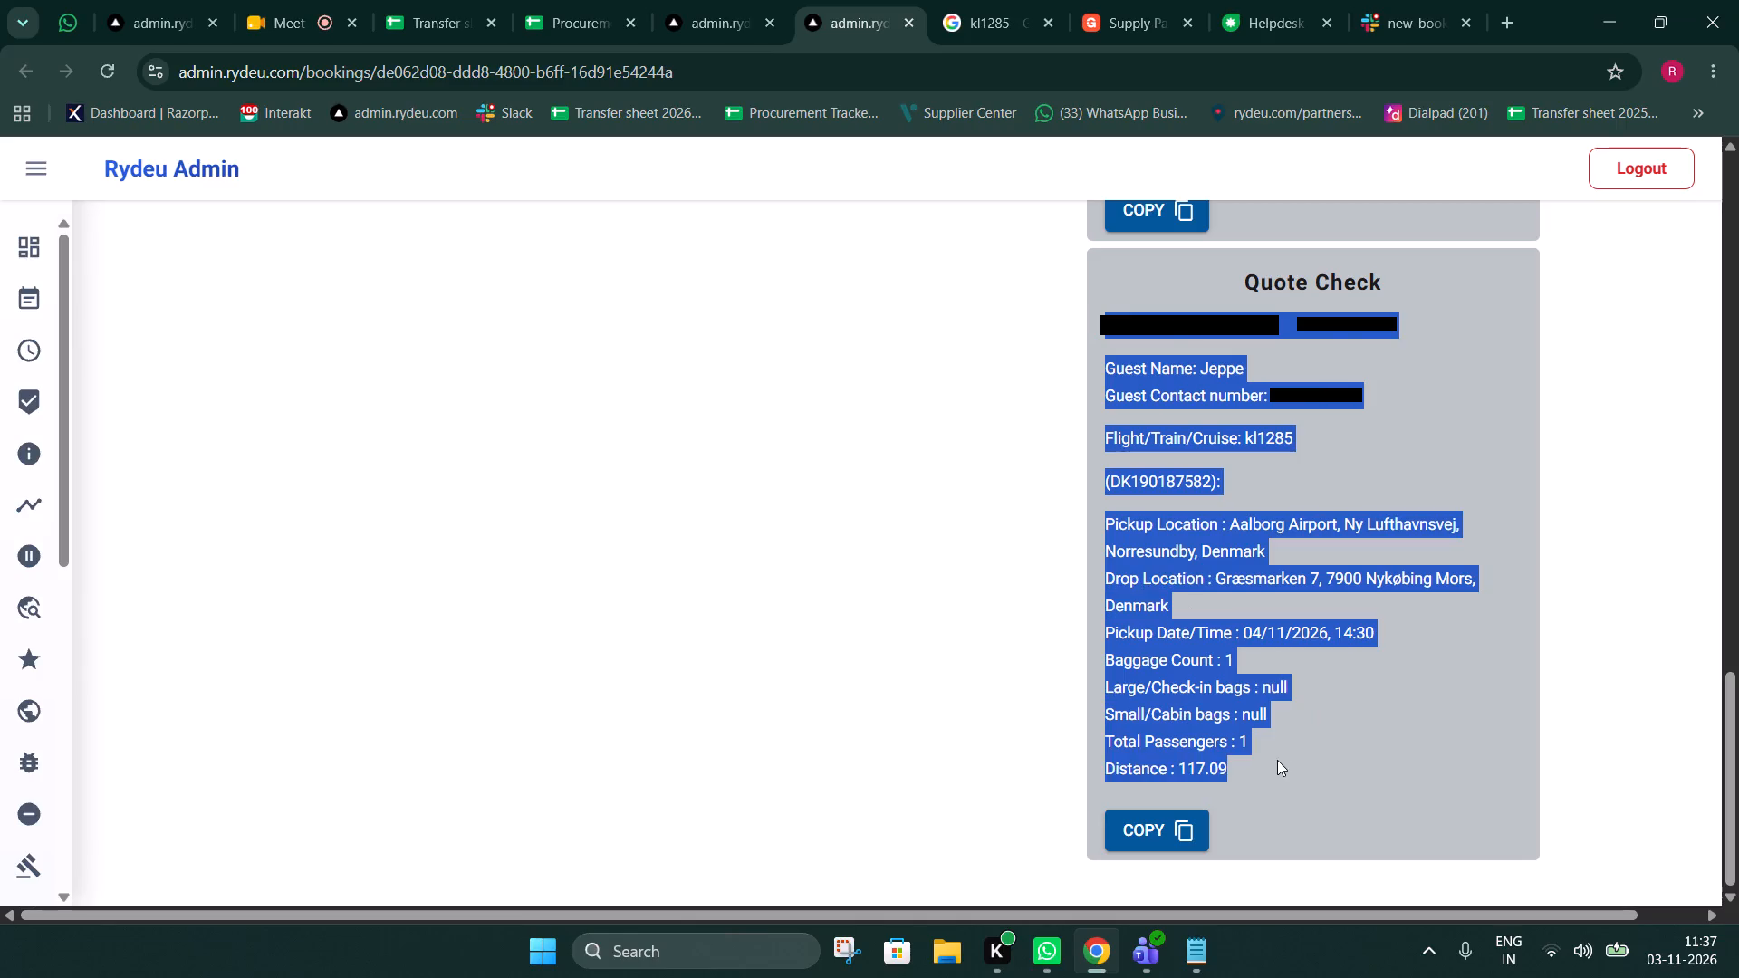
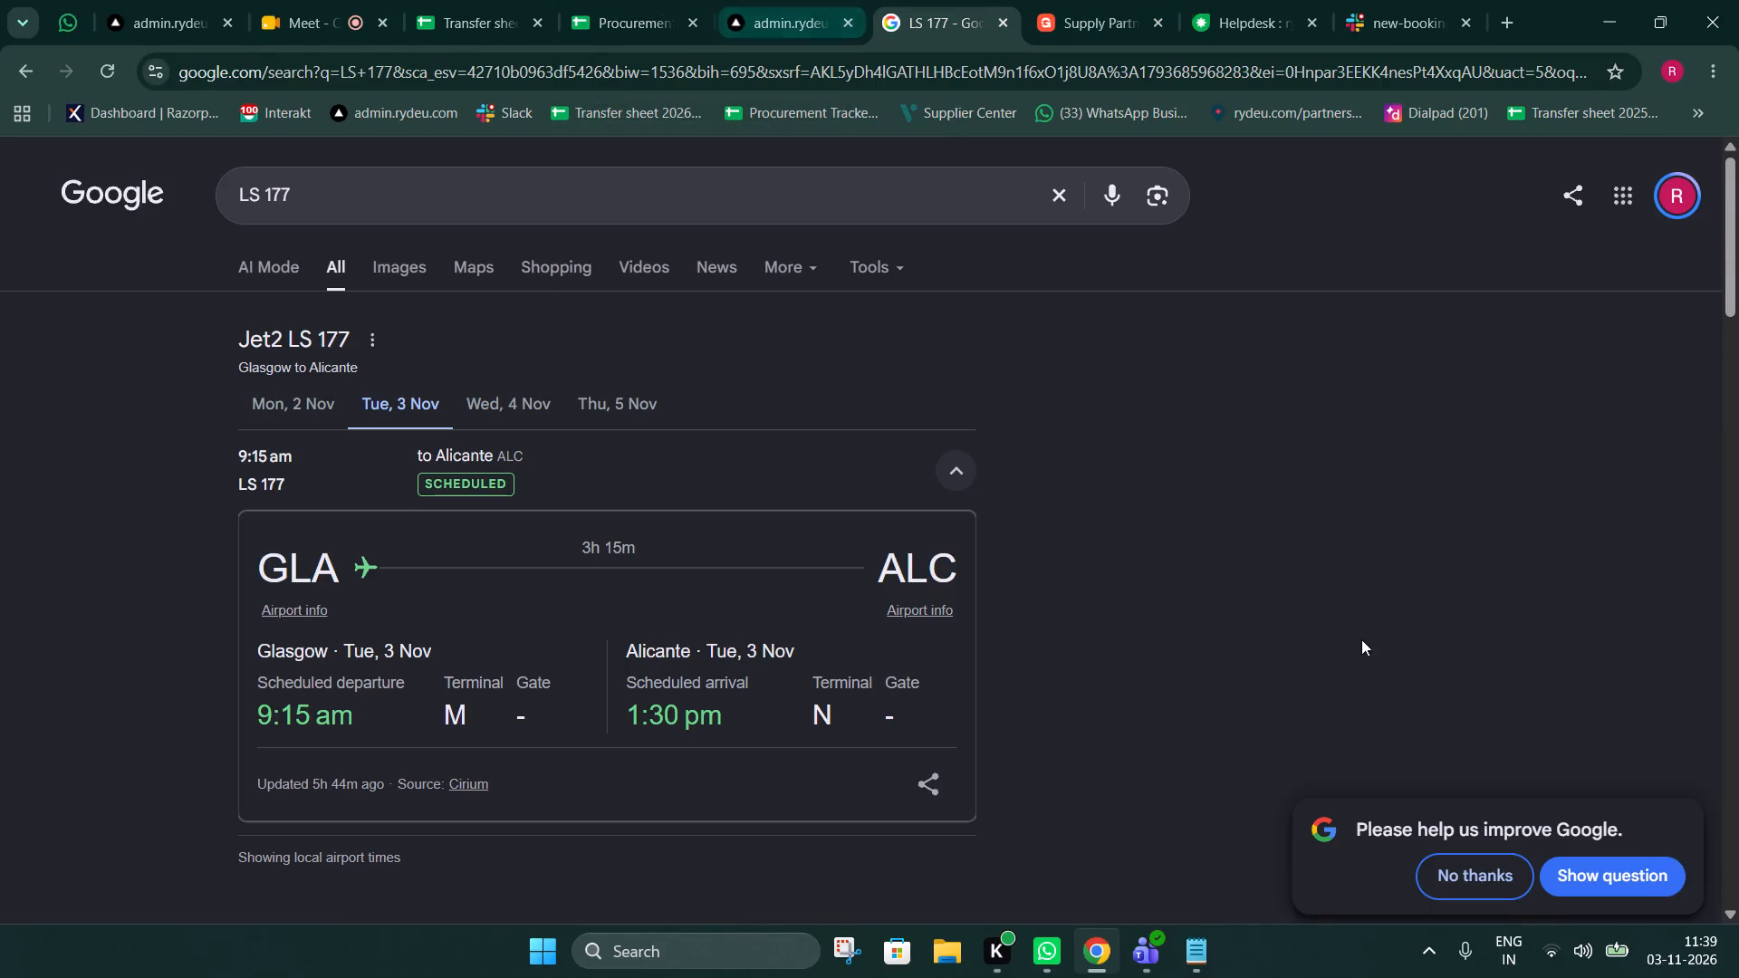
{"action": "left_click", "coordinate": [1445, 886]}
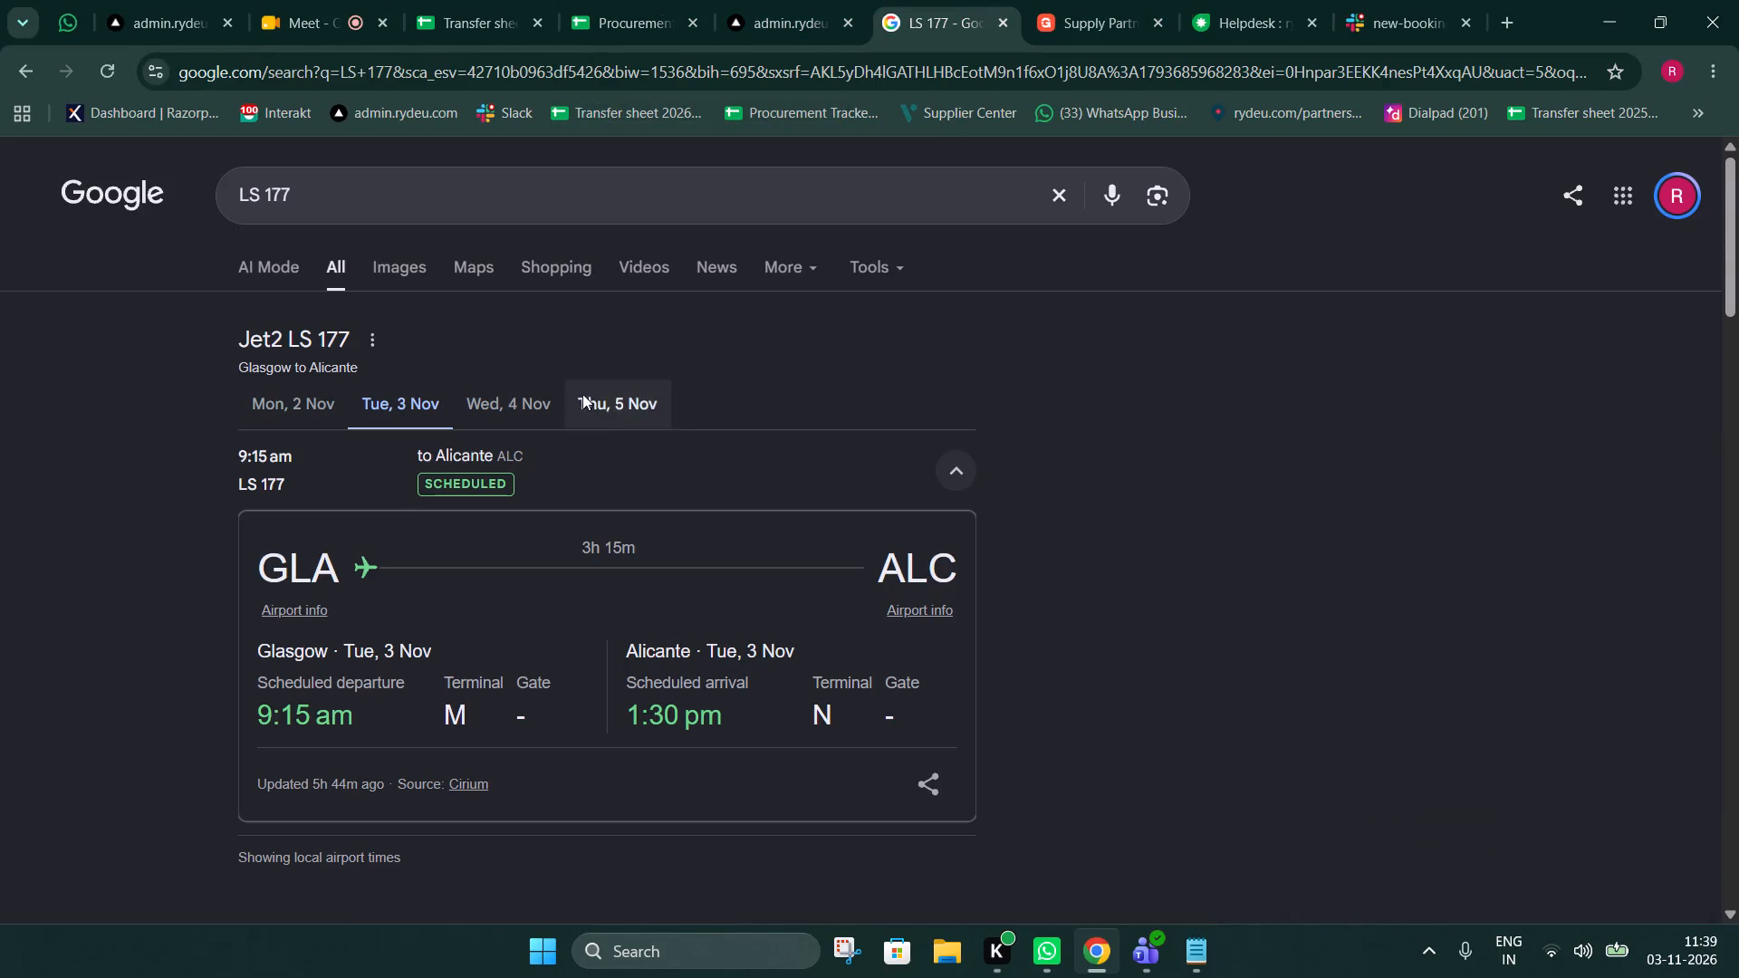
{"action": "left_click", "coordinate": [523, 397]}
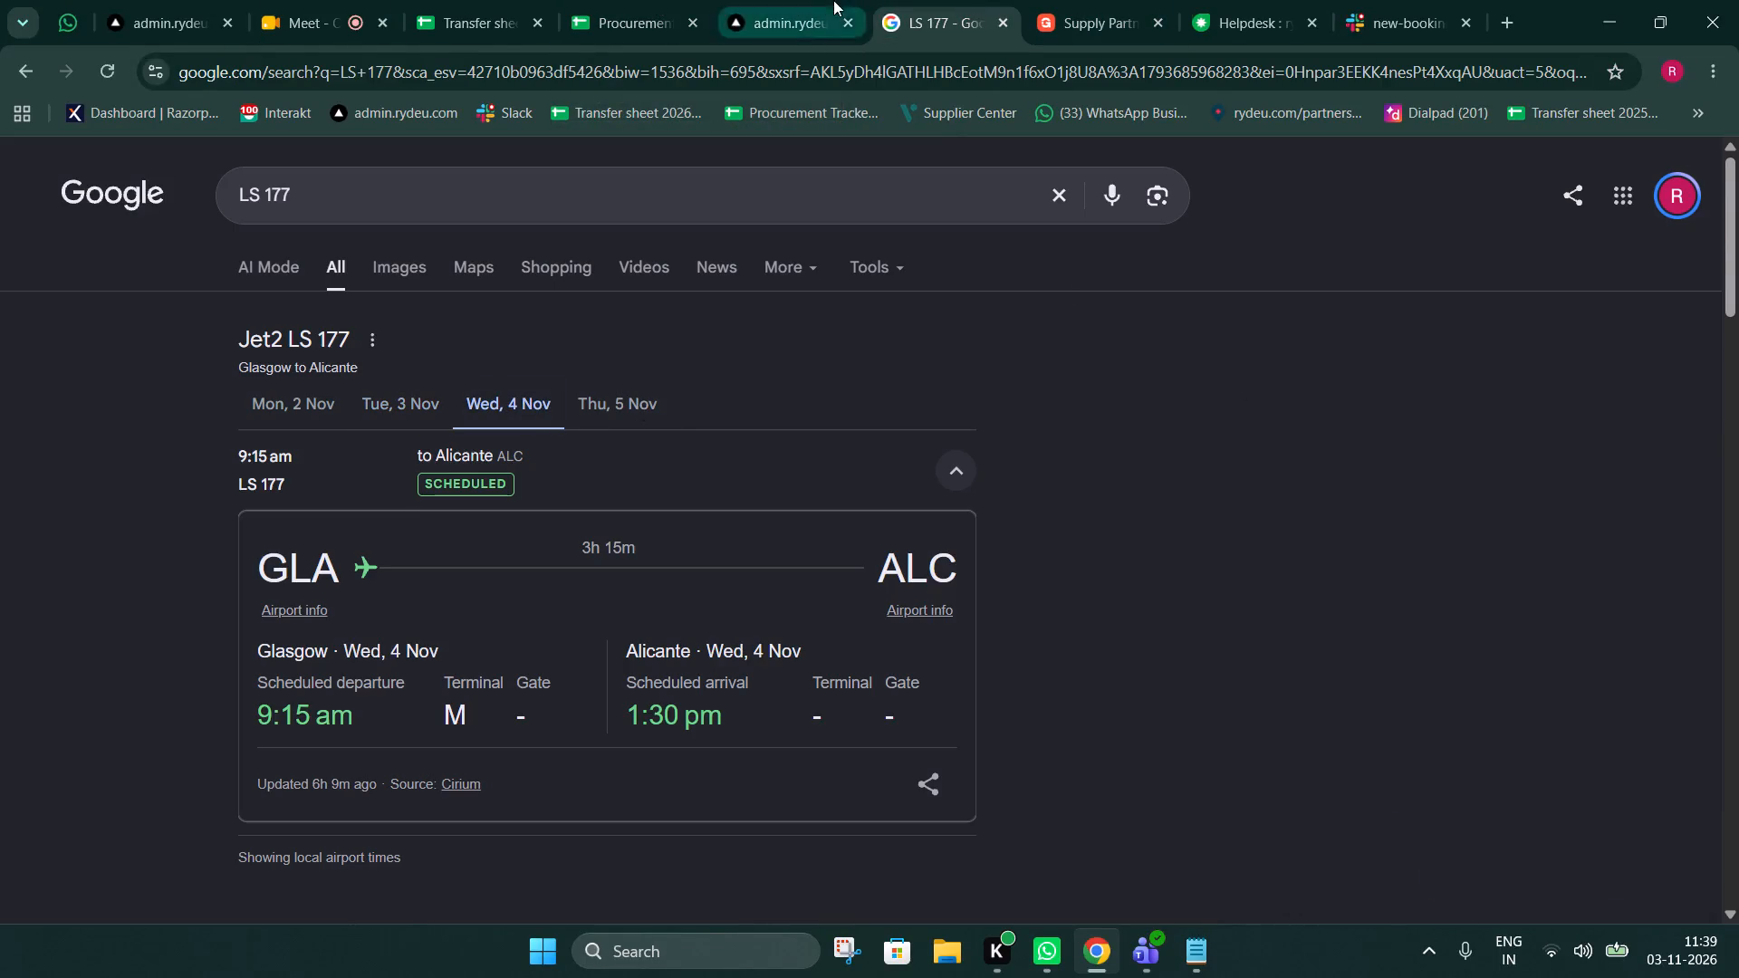
{"action": "left_click", "coordinate": [833, 0]}
{"action": "left_click", "coordinate": [989, 338]}
{"action": "left_click", "coordinate": [934, 0]}
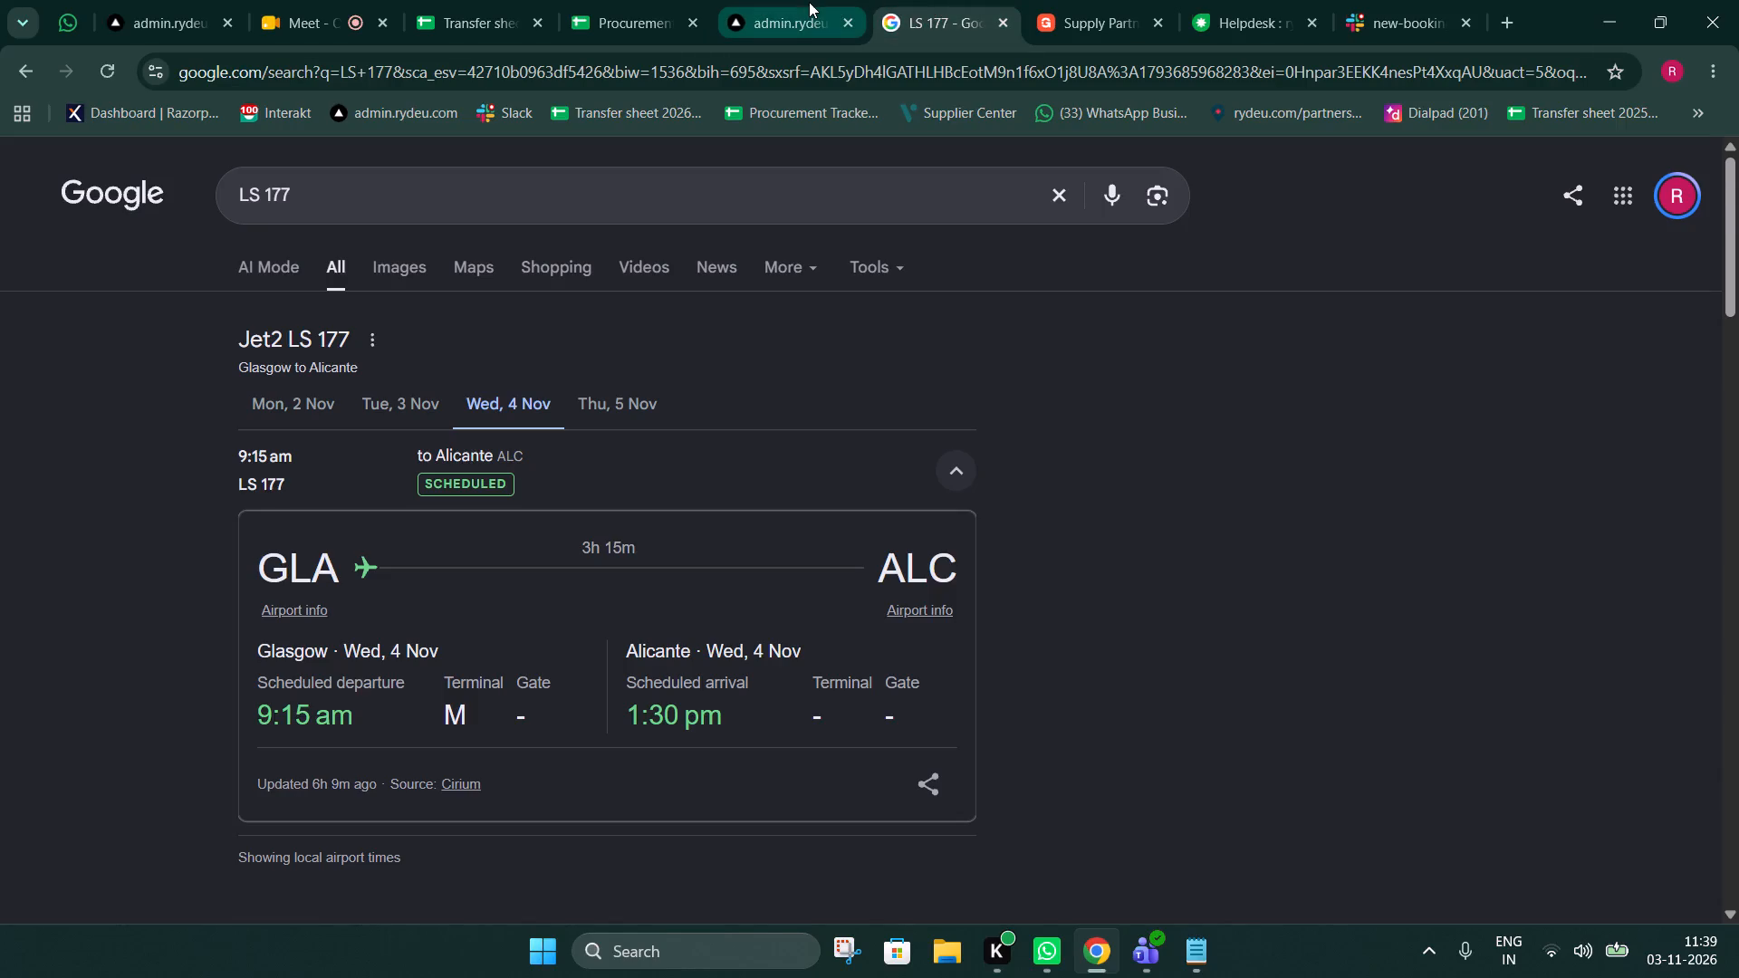
{"action": "left_click", "coordinate": [819, 2]}
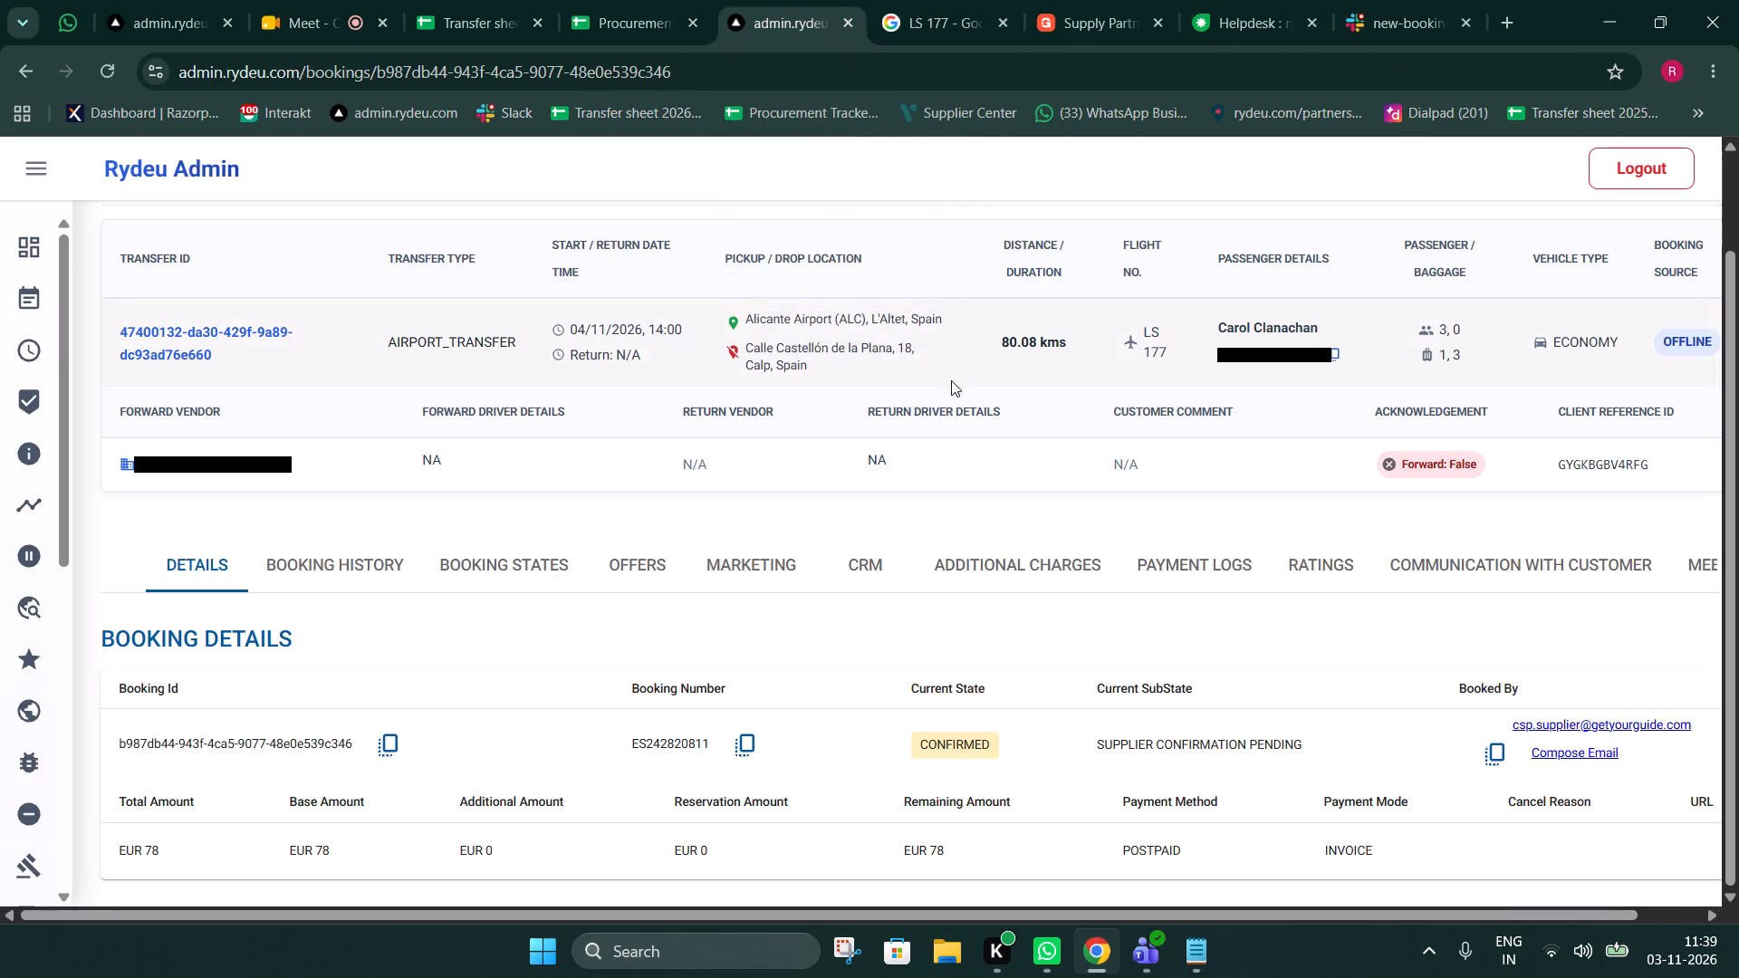
{"action": "left_click", "coordinate": [922, 0]}
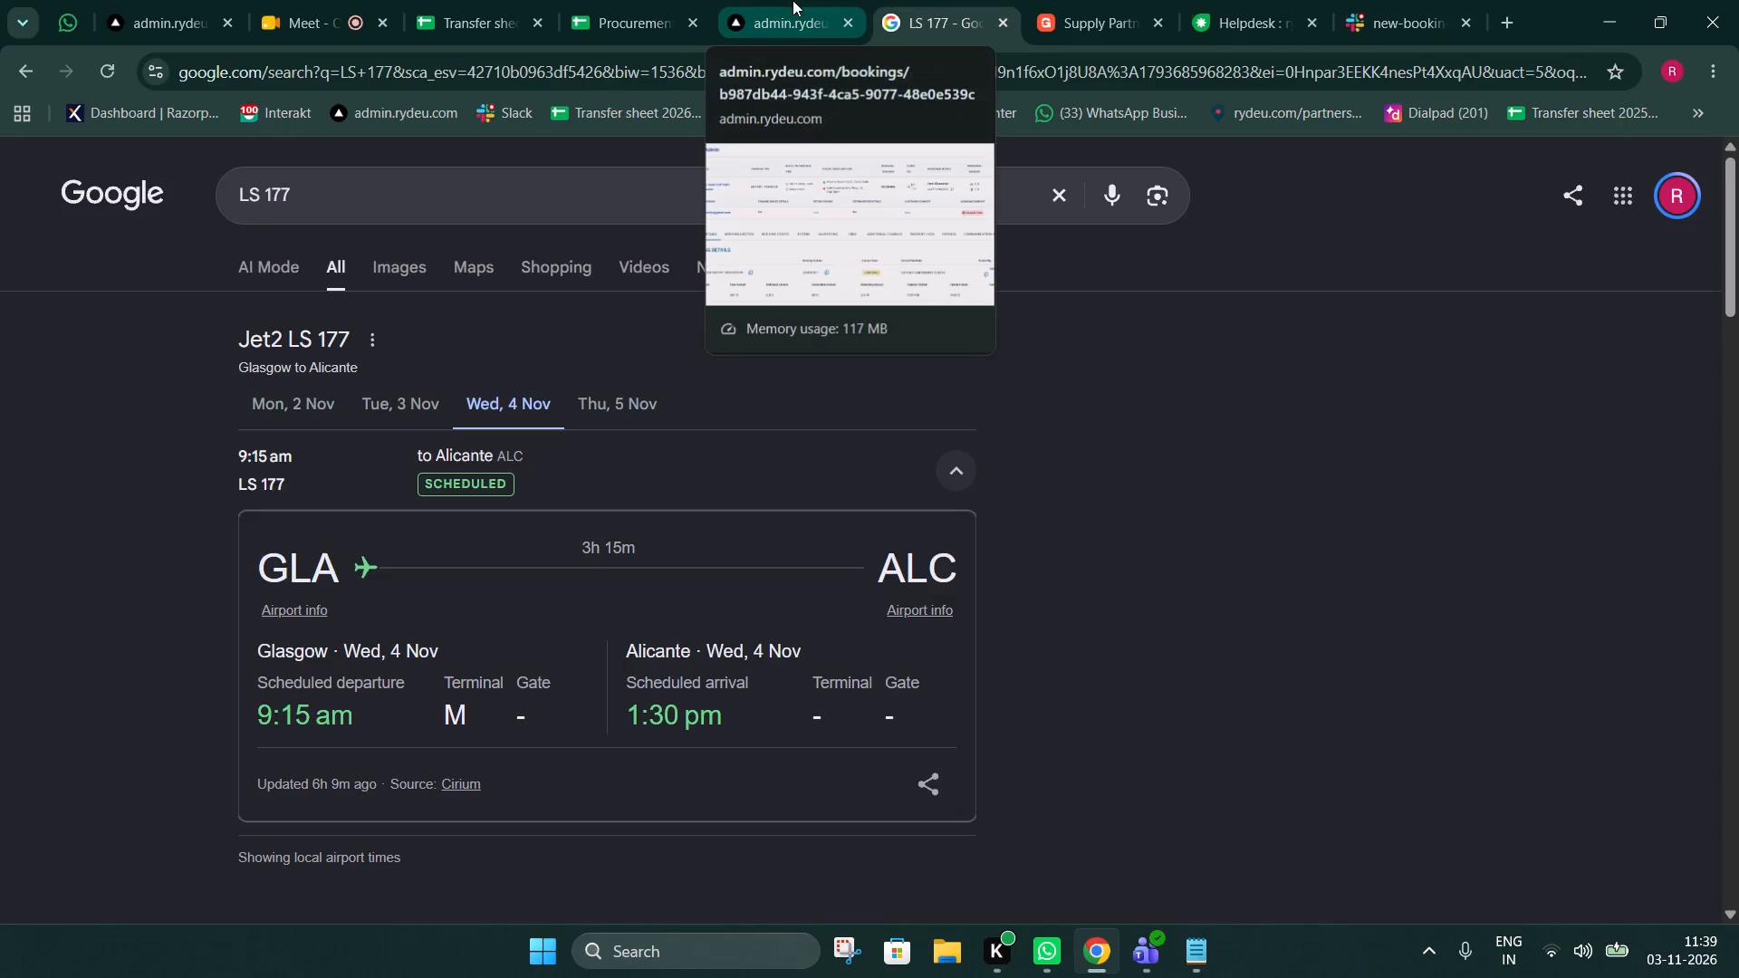
{"action": "left_click", "coordinate": [793, 0]}
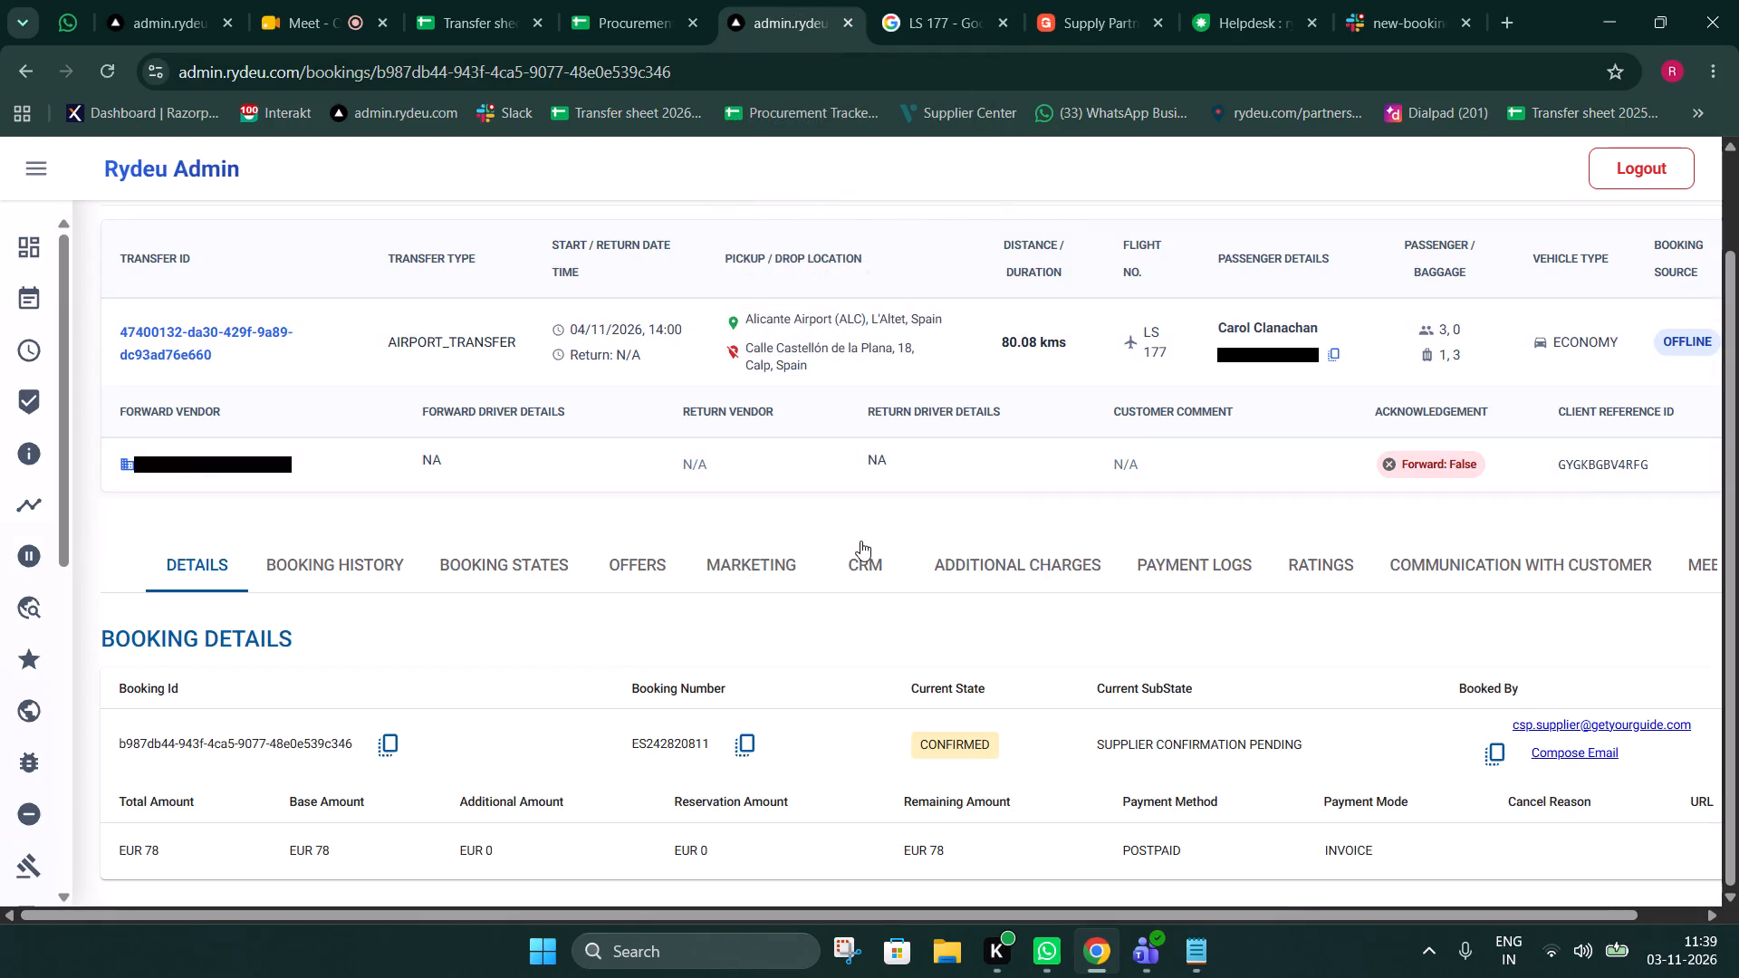
{"action": "left_click", "coordinate": [1096, 0]}
{"action": "left_click", "coordinate": [1573, 738]}
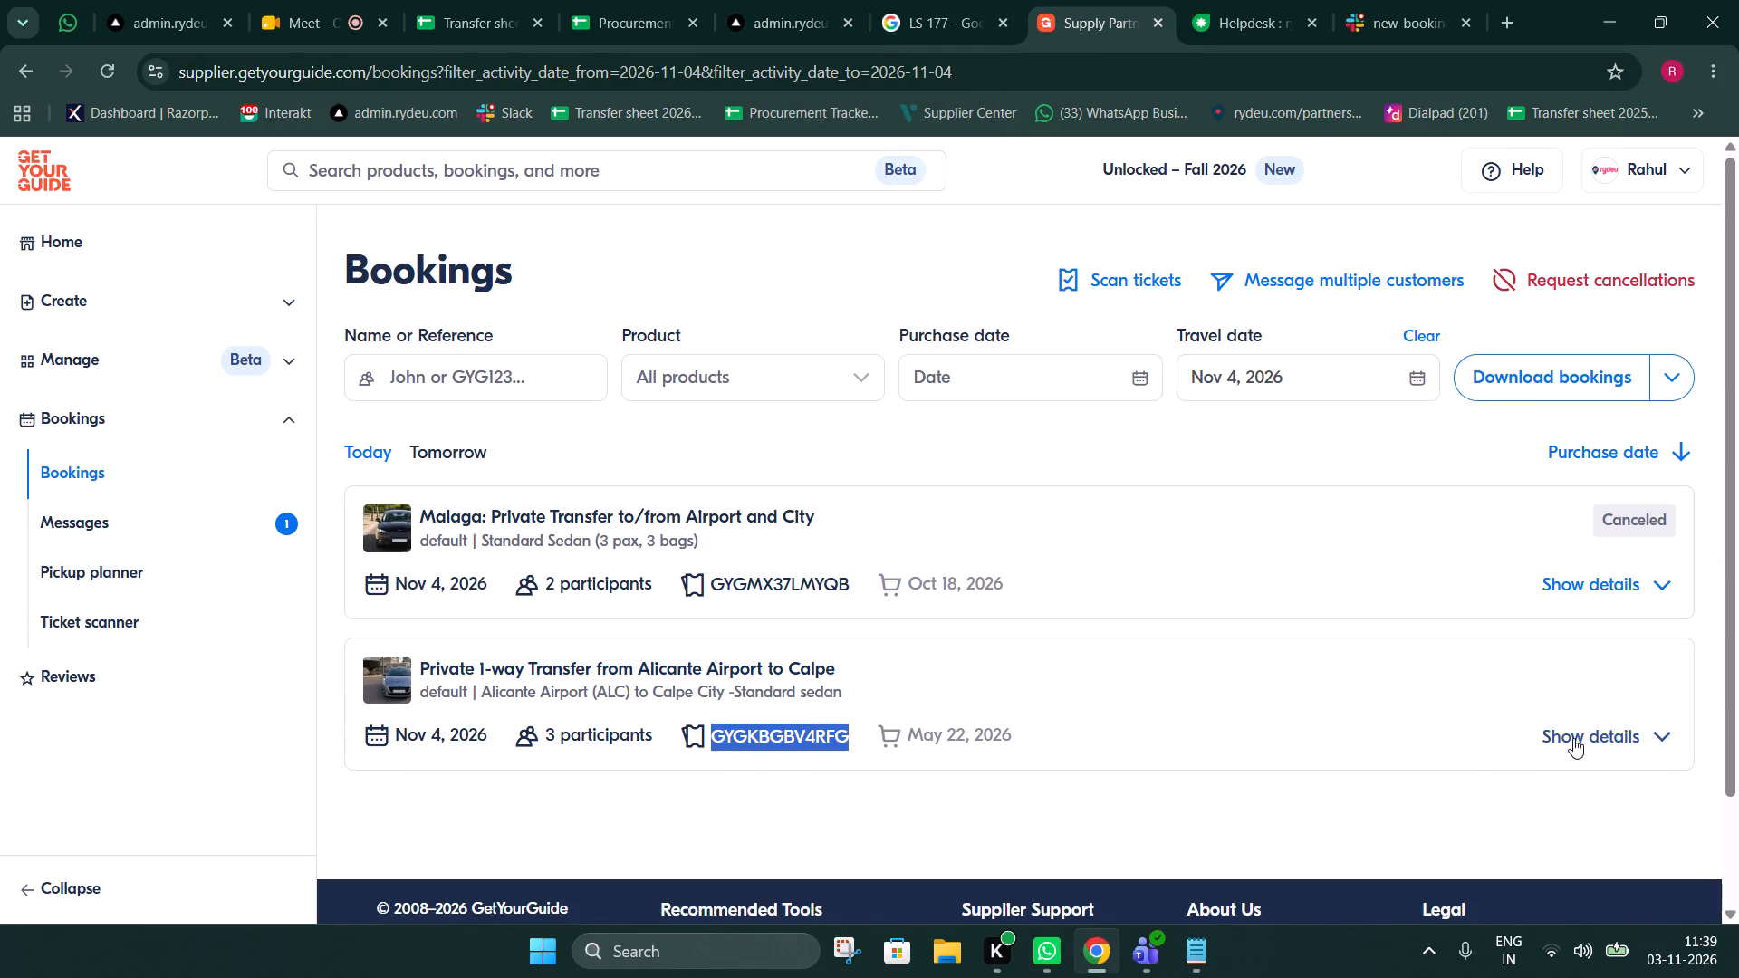
{"action": "scroll", "coordinate": [1098, 658], "scroll_direction": "down", "scroll_amount": 3}
{"action": "left_click", "coordinate": [1060, 511]}
{"action": "scroll", "coordinate": [898, 549], "scroll_direction": "down", "scroll_amount": 4}
{"action": "left_click", "coordinate": [514, 570]}
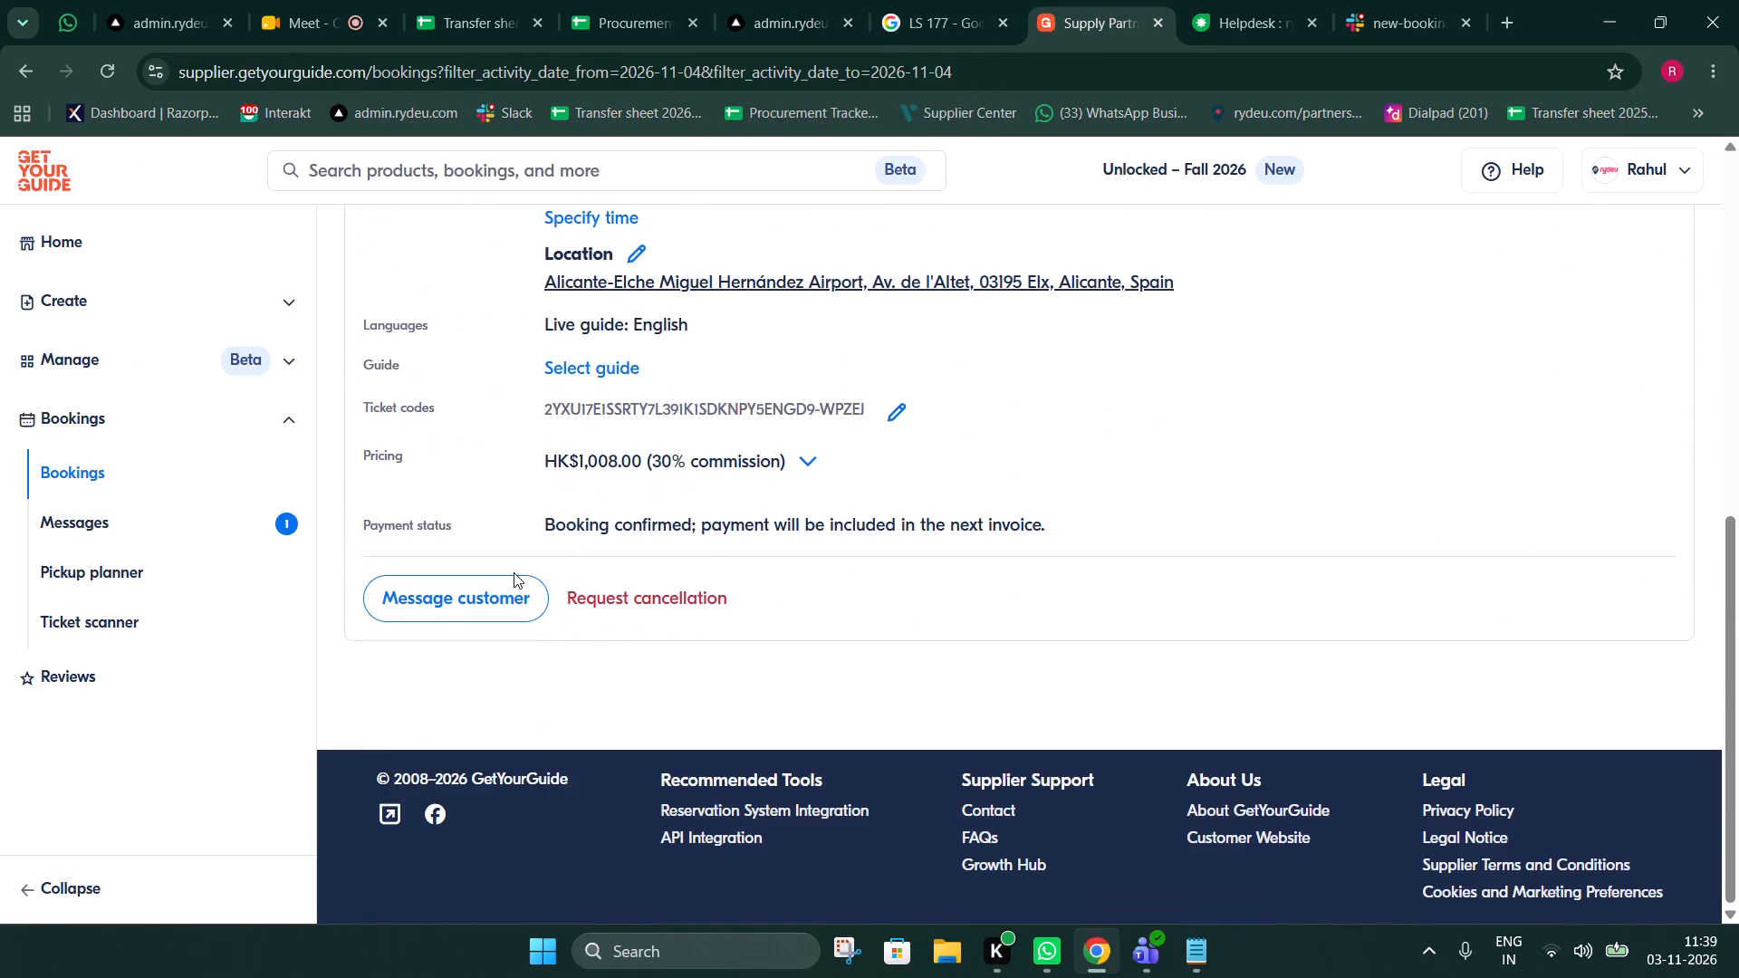
{"action": "left_click", "coordinate": [503, 591]}
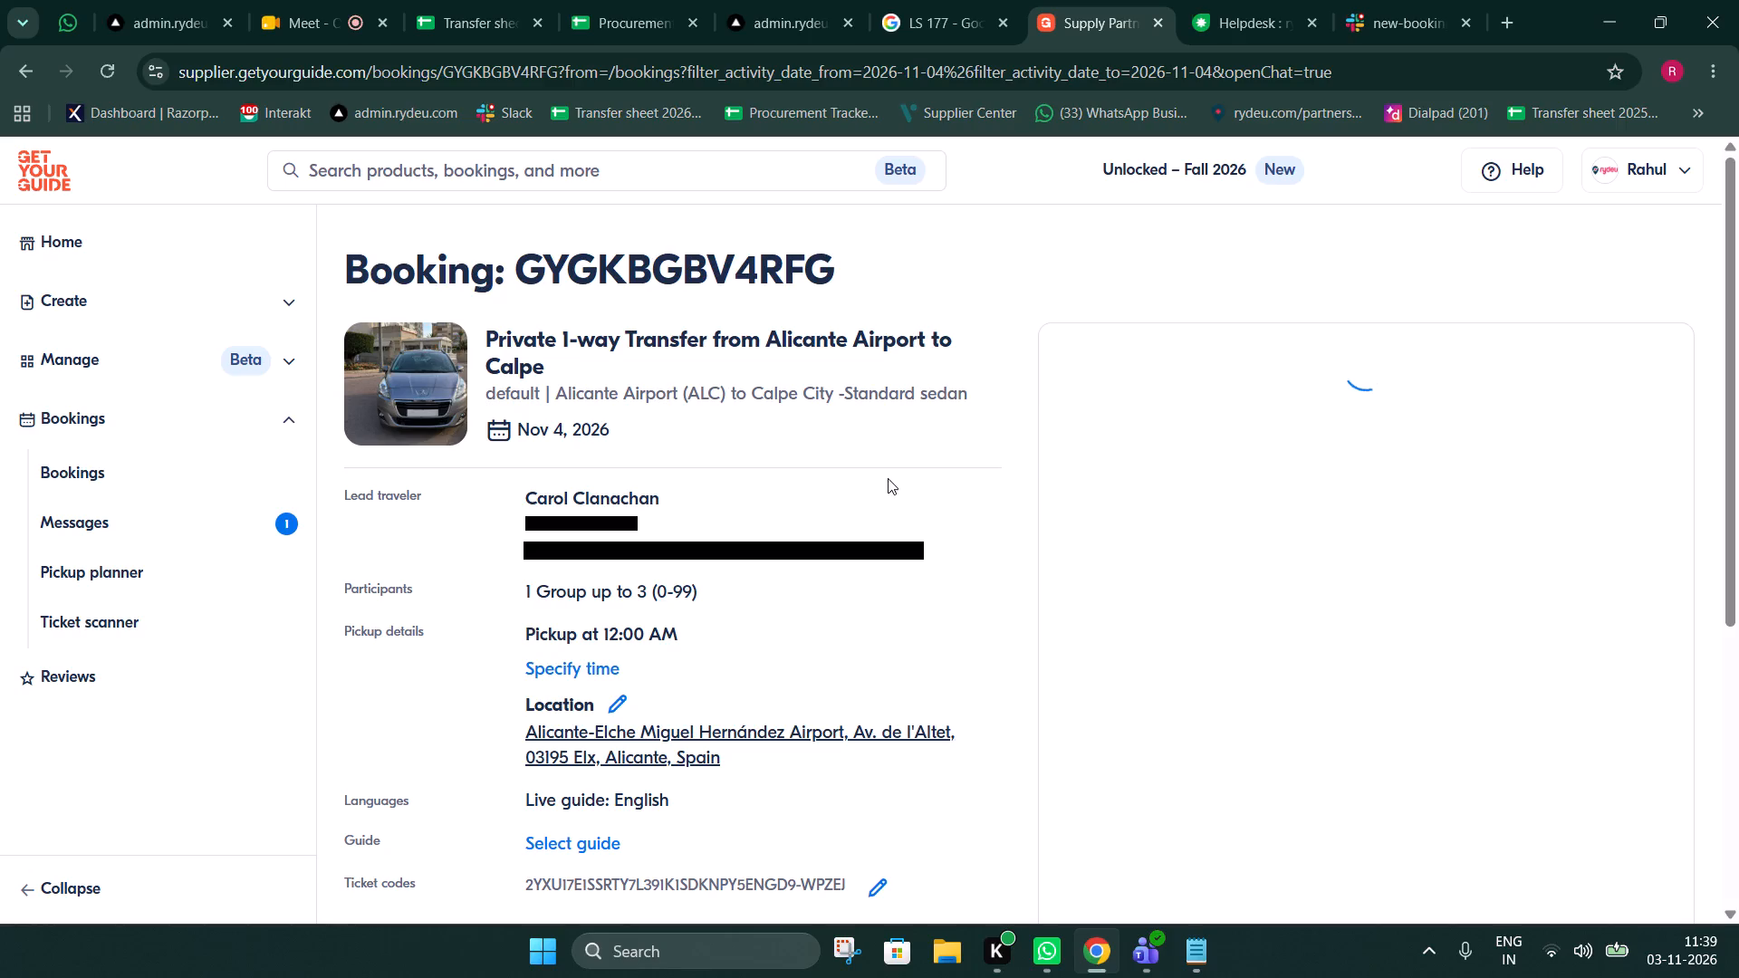
{"action": "scroll", "coordinate": [886, 478], "scroll_direction": "down", "scroll_amount": 3}
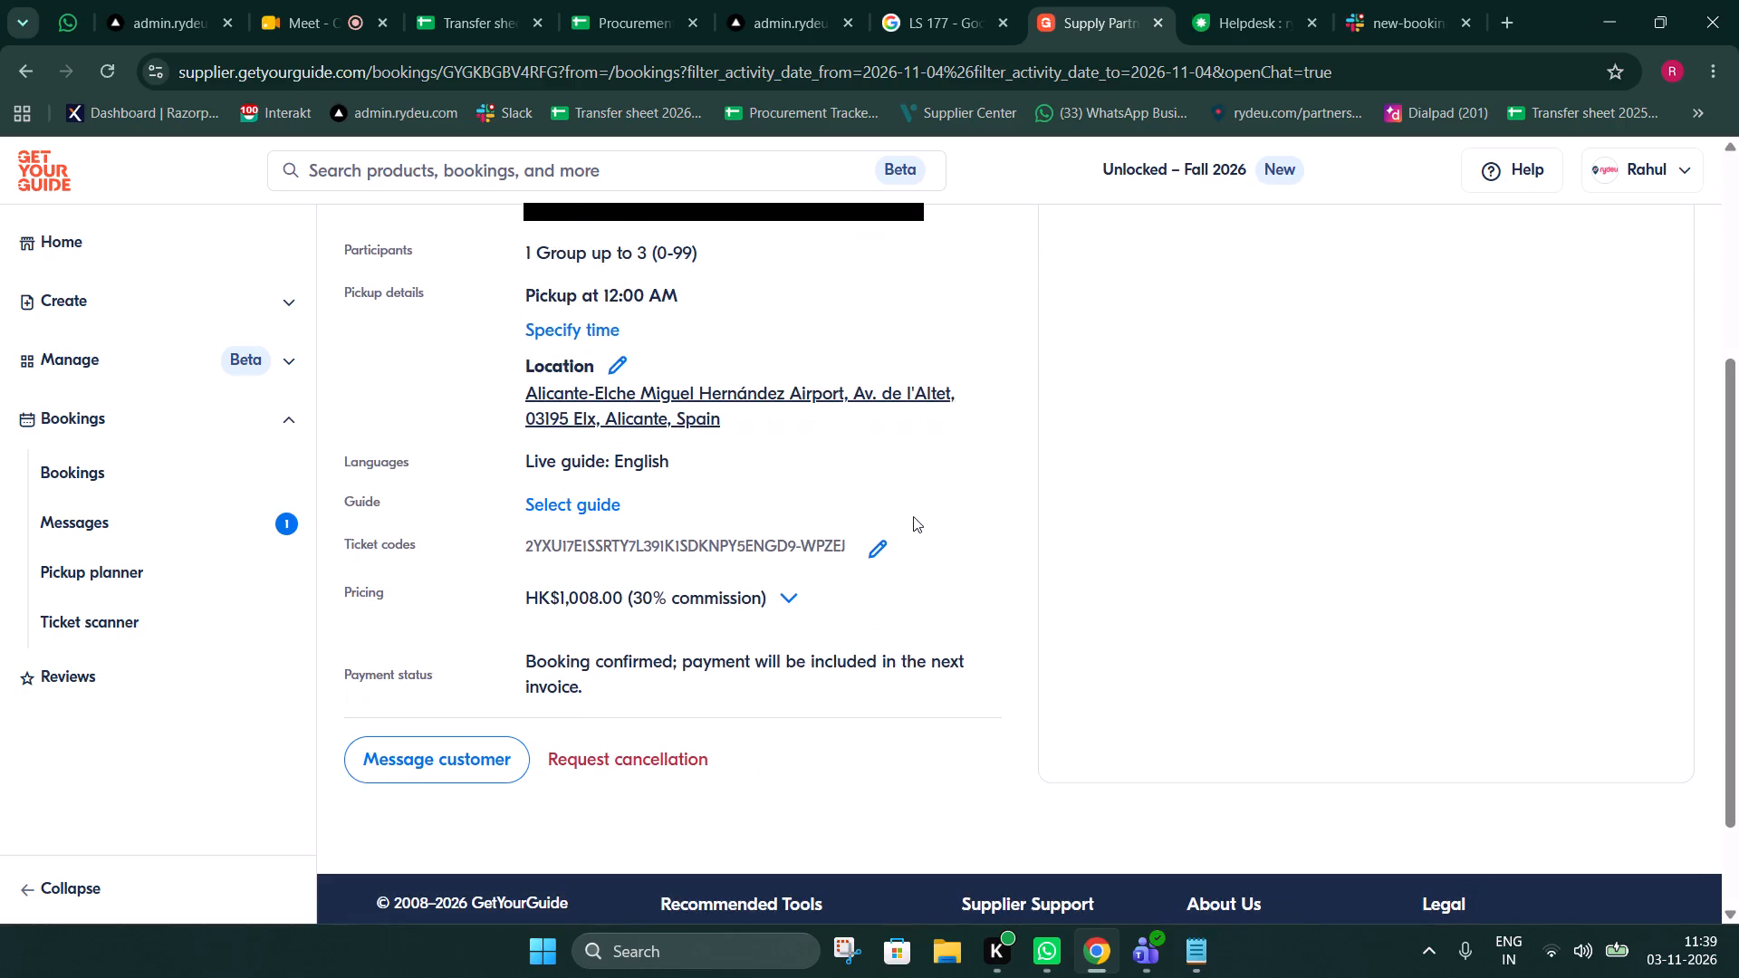
{"action": "scroll", "coordinate": [913, 519], "scroll_direction": "up", "scroll_amount": 4}
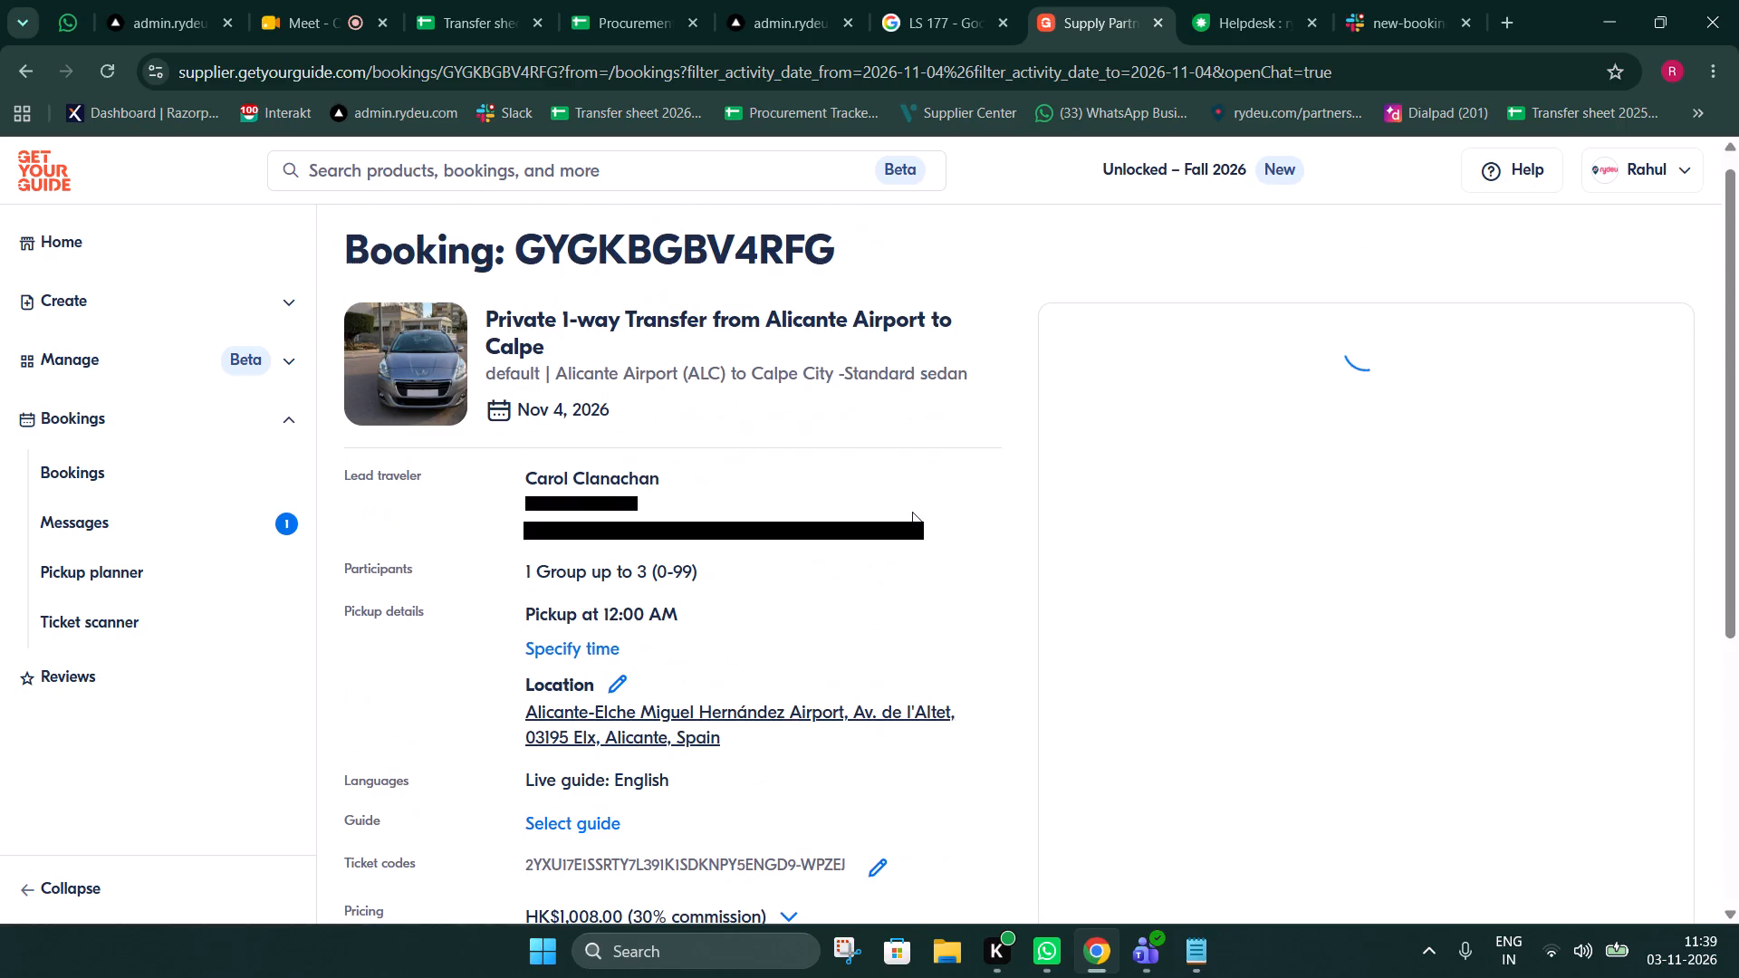
{"action": "left_click", "coordinate": [768, 0]}
{"action": "scroll", "coordinate": [958, 442], "scroll_direction": "down", "scroll_amount": 1}
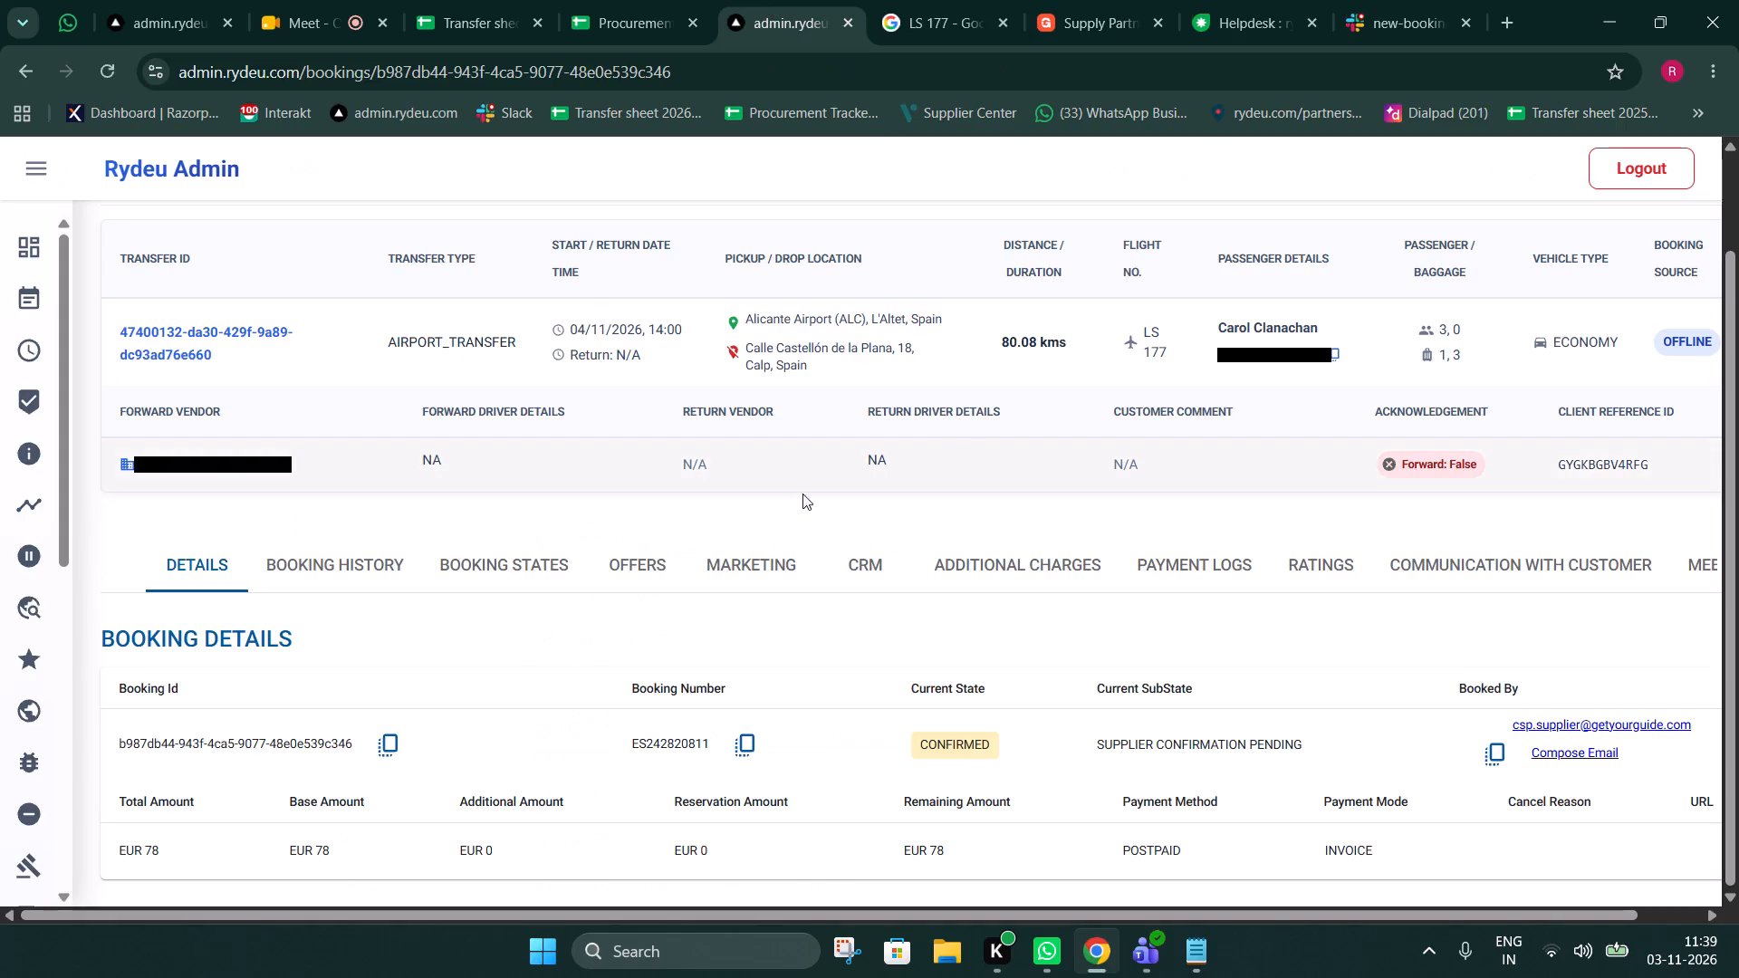
{"action": "left_click", "coordinate": [1086, 0]}
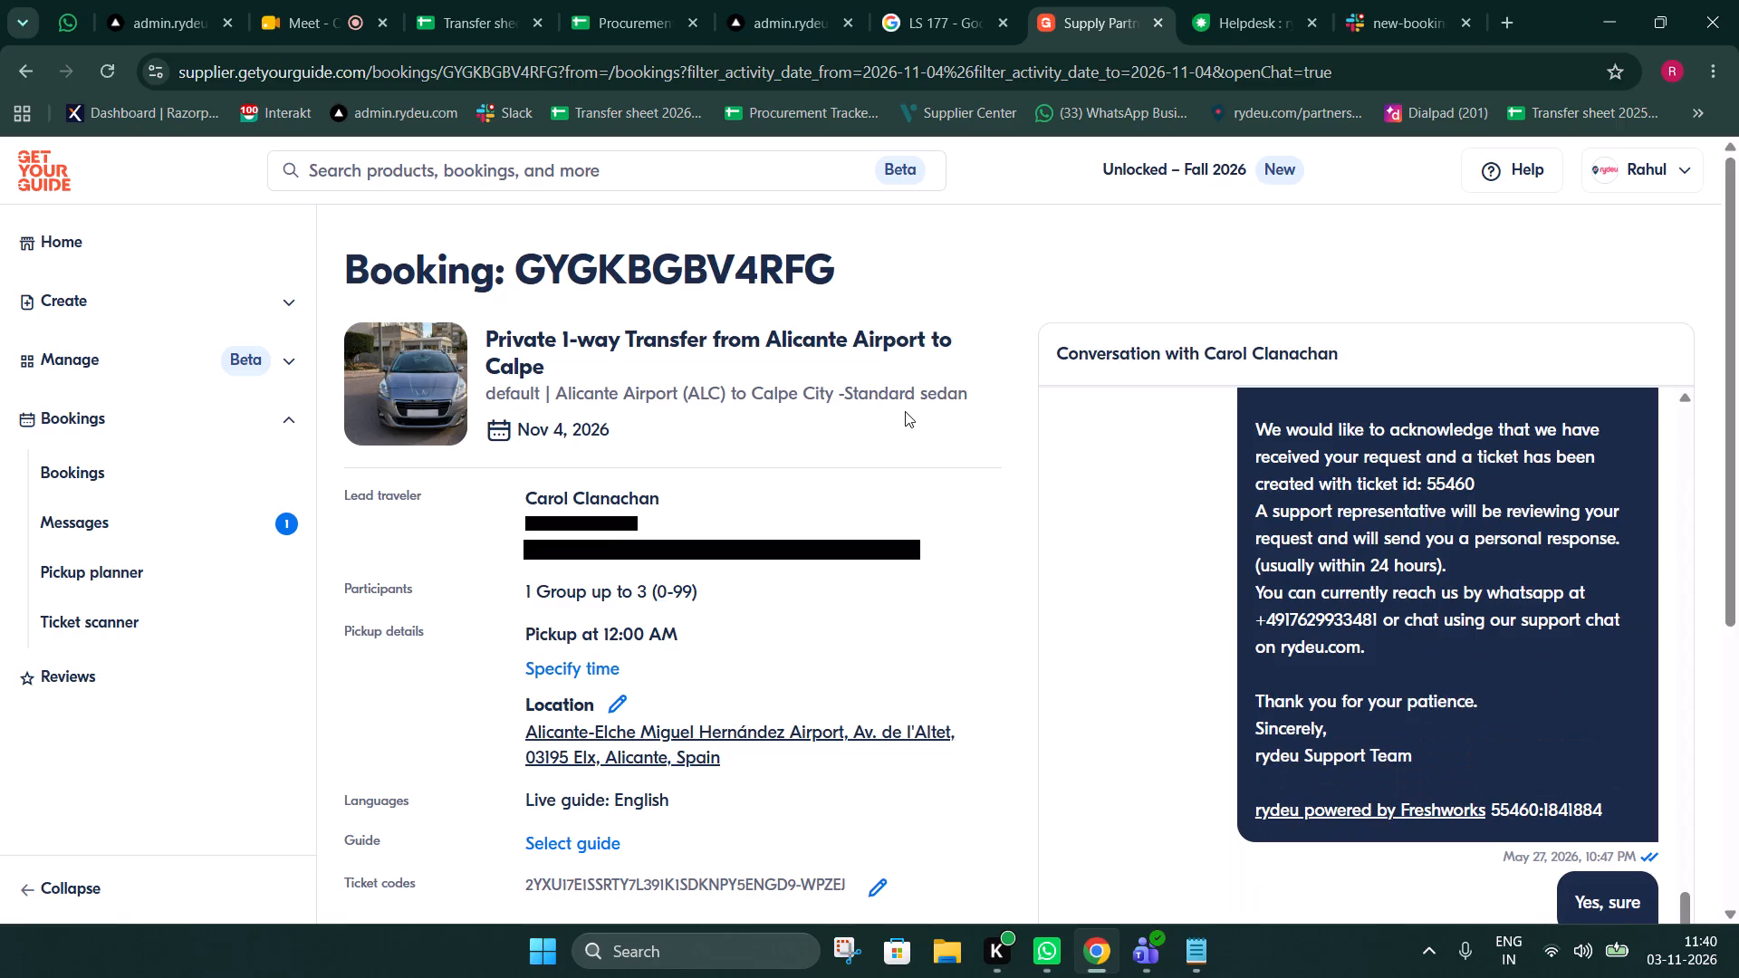
{"action": "scroll", "coordinate": [1122, 441], "scroll_direction": "up", "scroll_amount": 3}
{"action": "scroll", "coordinate": [1132, 569], "scroll_direction": "down", "scroll_amount": 6}
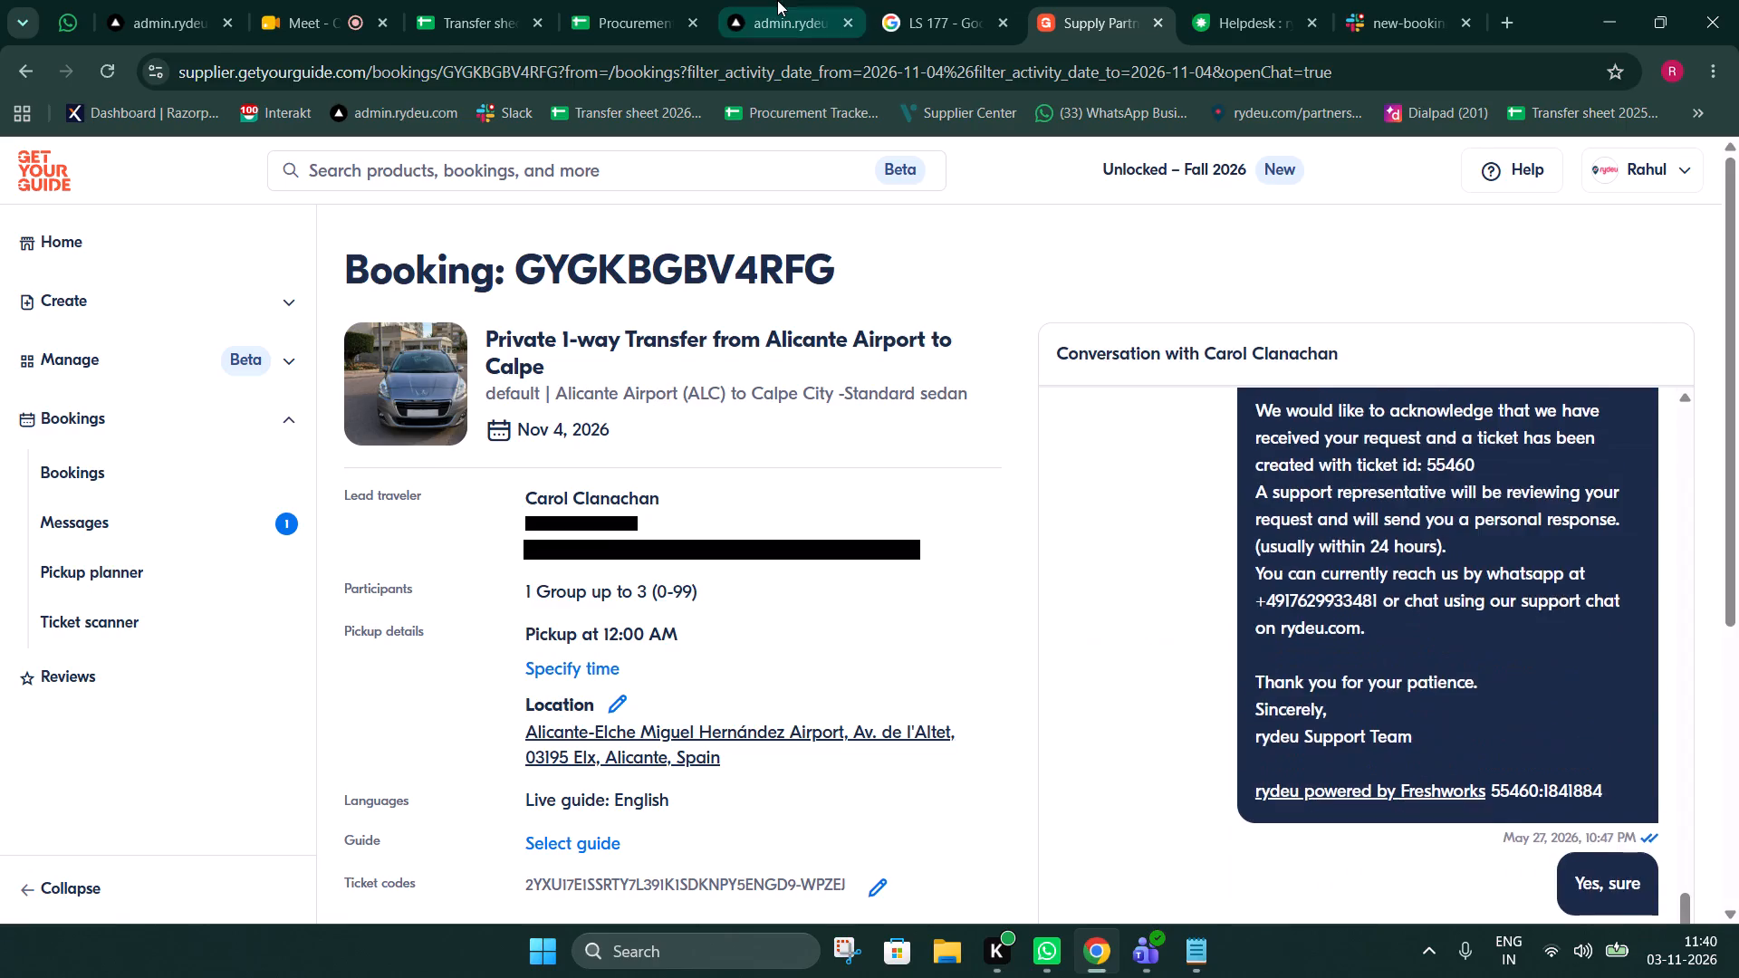
{"action": "left_click", "coordinate": [777, 0]}
{"action": "left_click", "coordinate": [874, 551]}
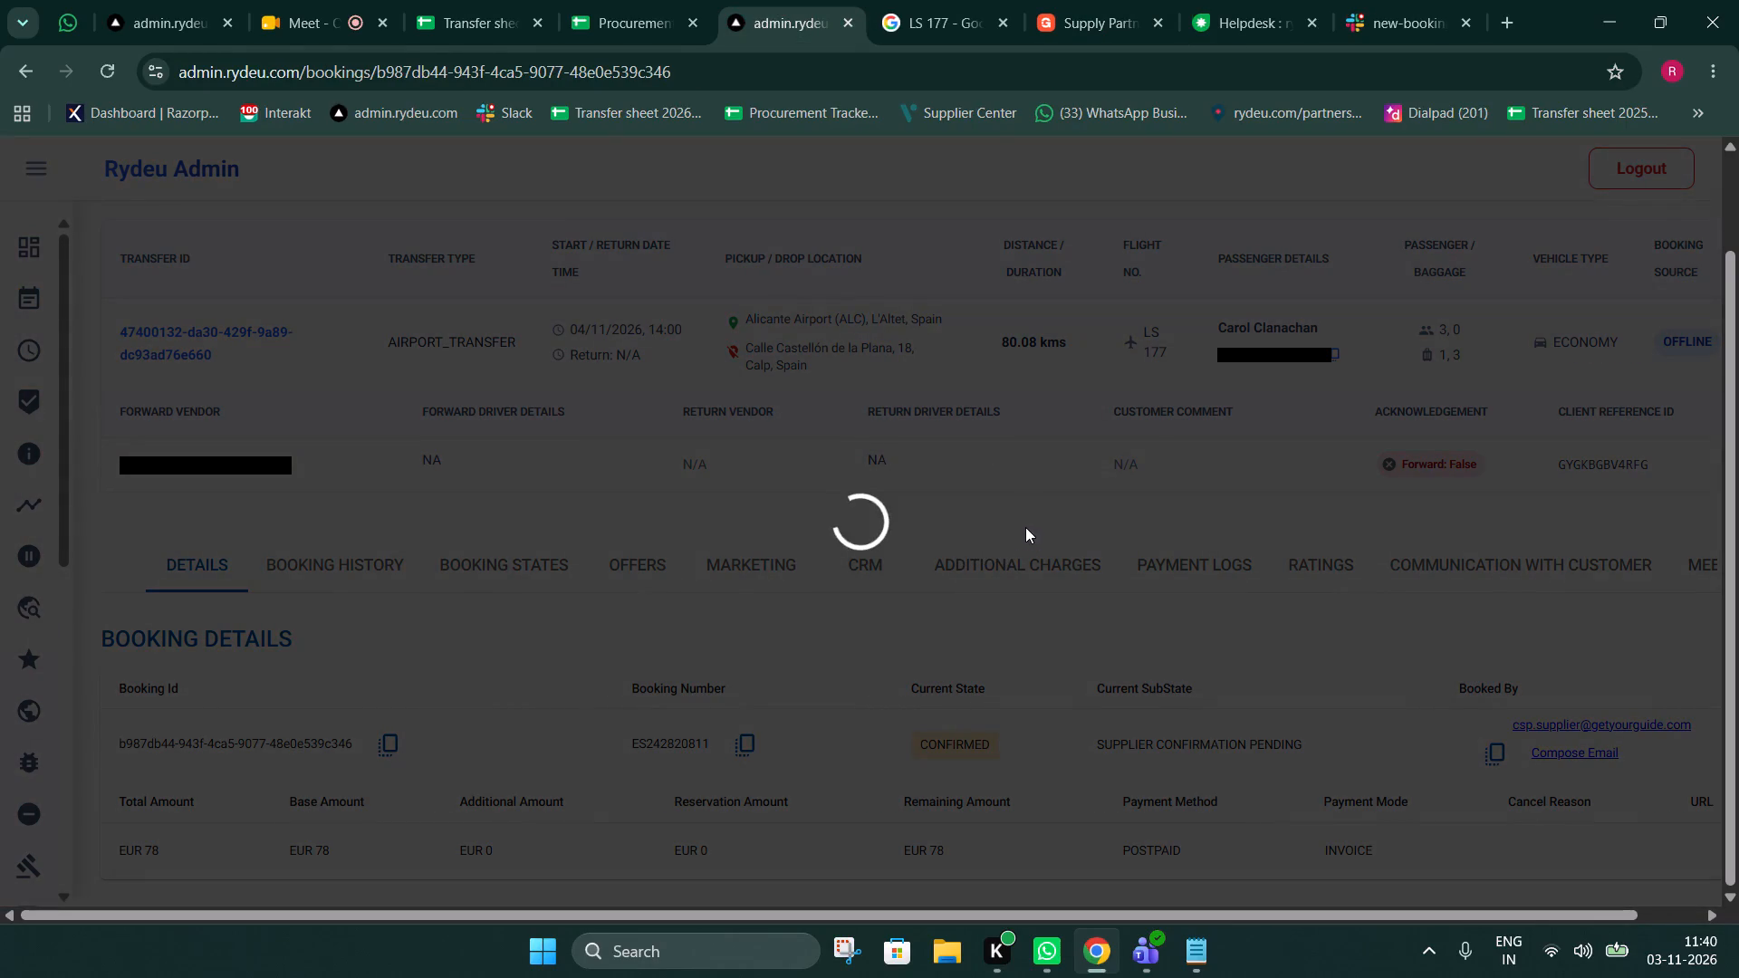
{"action": "scroll", "coordinate": [1025, 527], "scroll_direction": "down", "scroll_amount": 17}
{"action": "left_click_drag", "start_coordinate": [1102, 374], "coordinate": [1131, 430]}
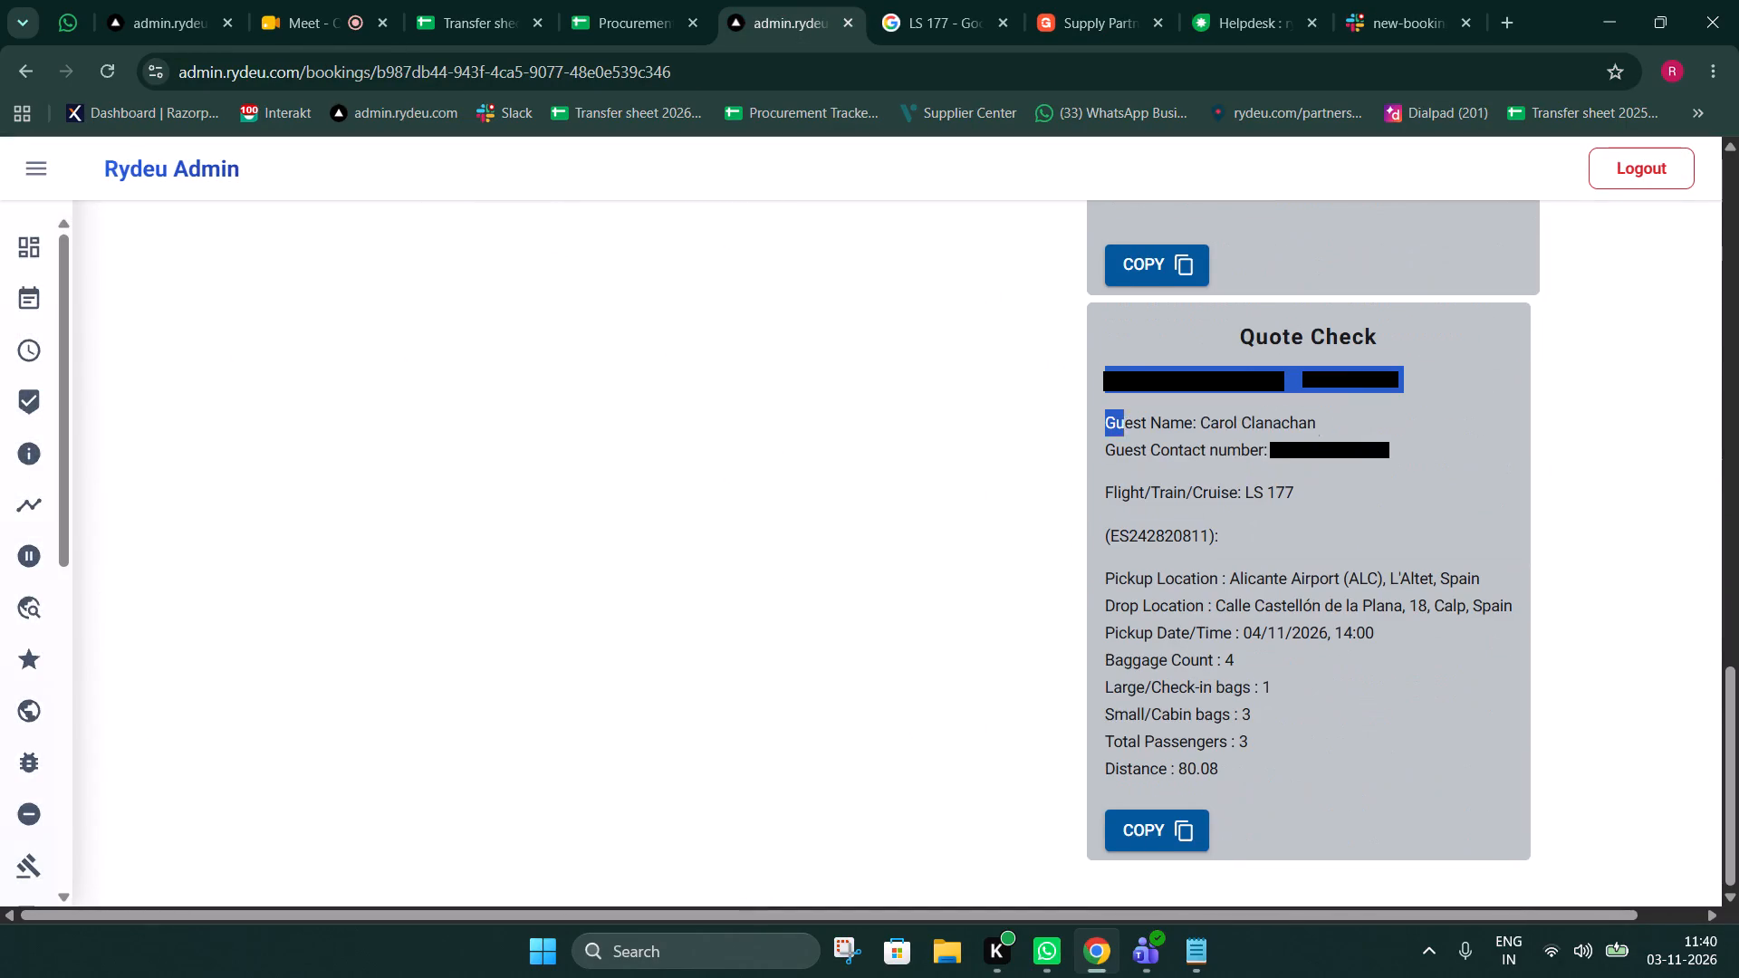
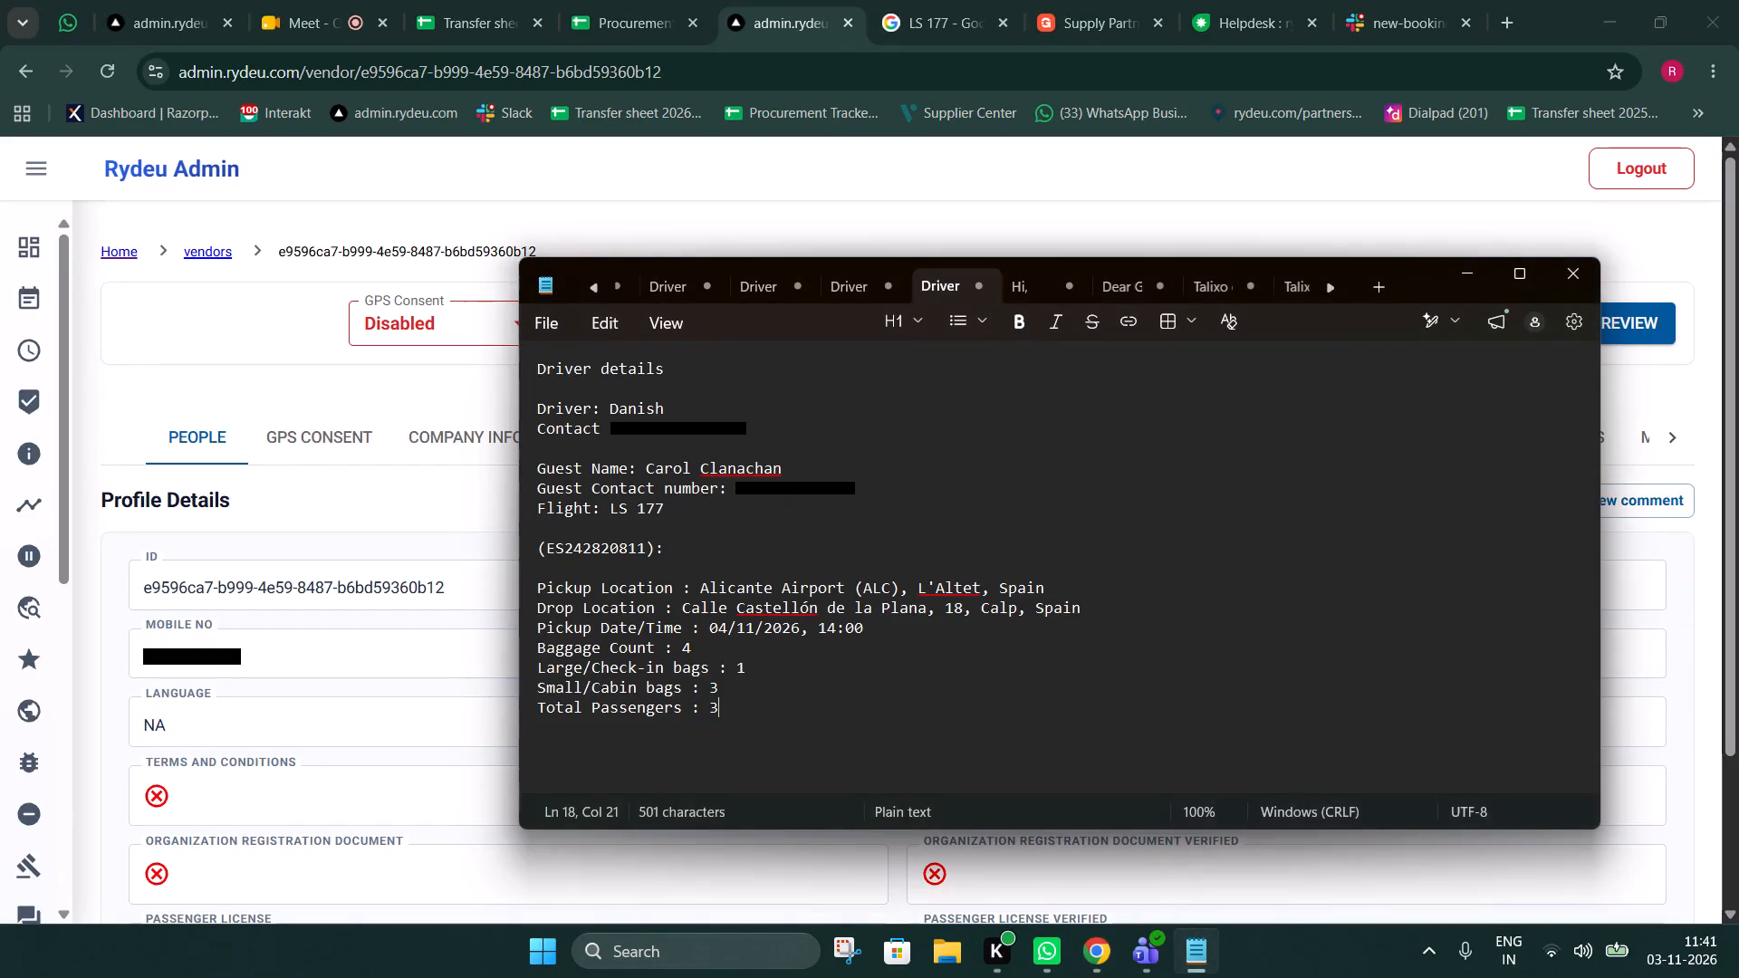
{"action": "double_click", "coordinate": [633, 412]}
{"action": "key", "text": "ctrl+v"}
{"action": "double_click", "coordinate": [217, 658]}
{"action": "key", "text": "ctrl+c"}
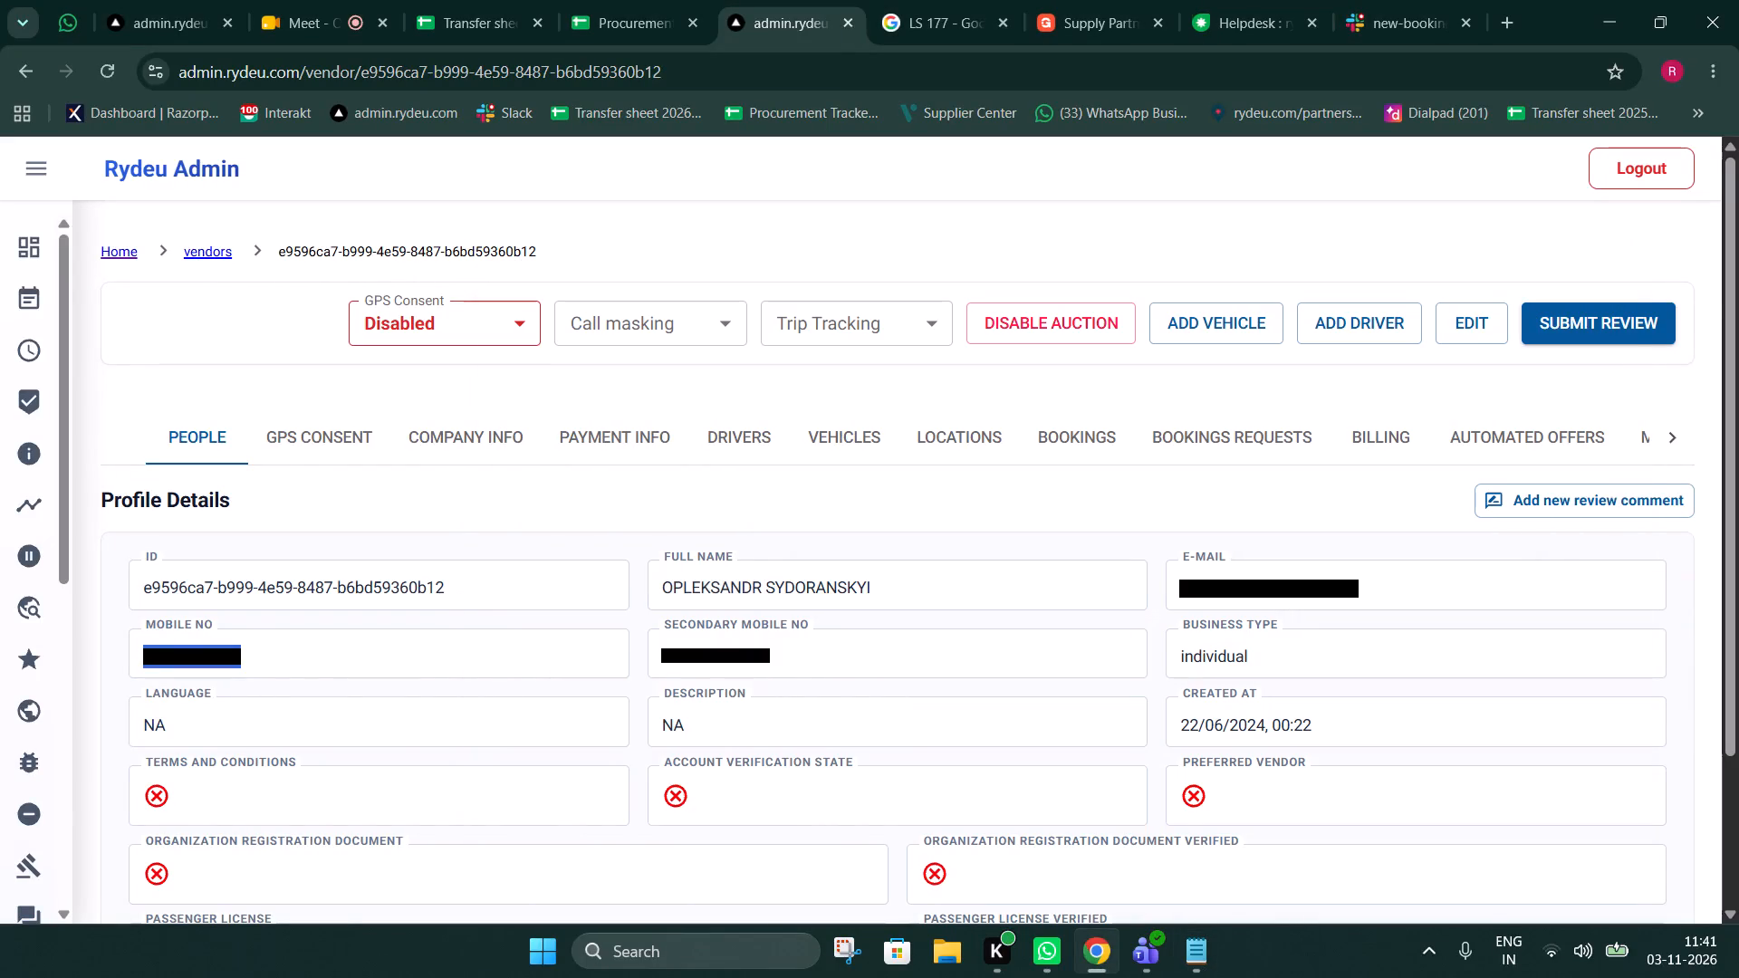
{"action": "left_click", "coordinate": [1192, 952]}
{"action": "double_click", "coordinate": [714, 439]}
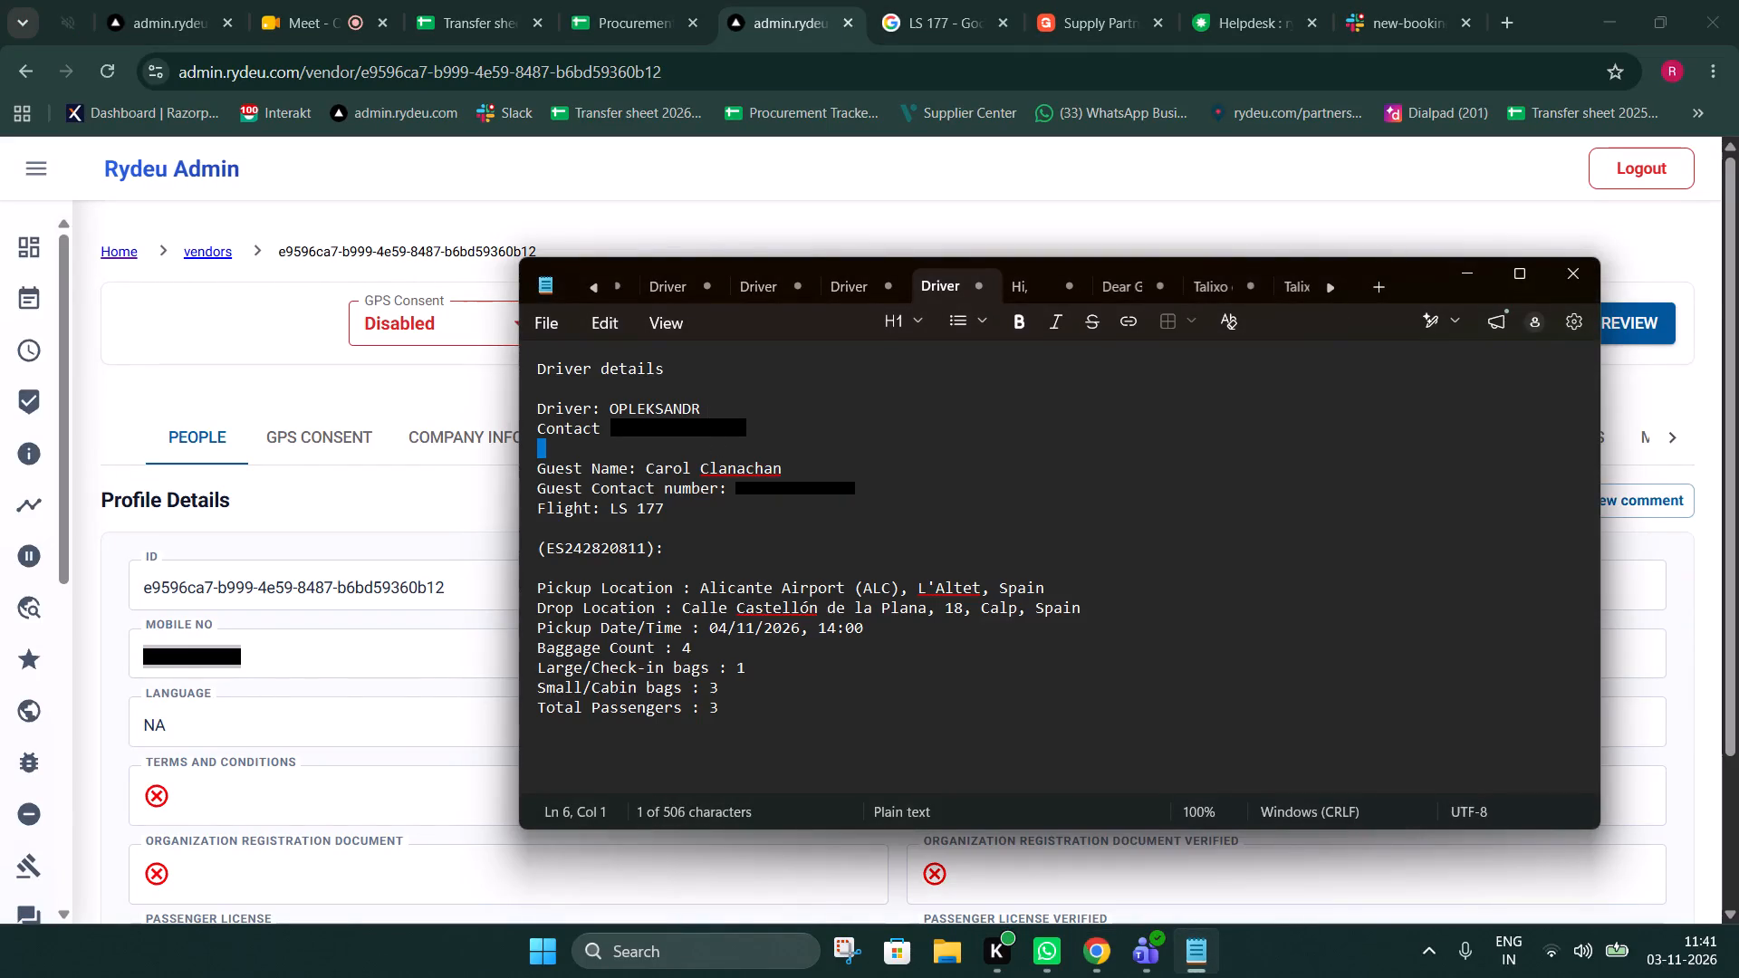
{"action": "double_click", "coordinate": [717, 429]}
{"action": "key", "text": "ctrl+v"}
{"action": "left_click_drag", "start_coordinate": [759, 750], "coordinate": [502, 365]}
{"action": "key", "text": "ctrl+c"}
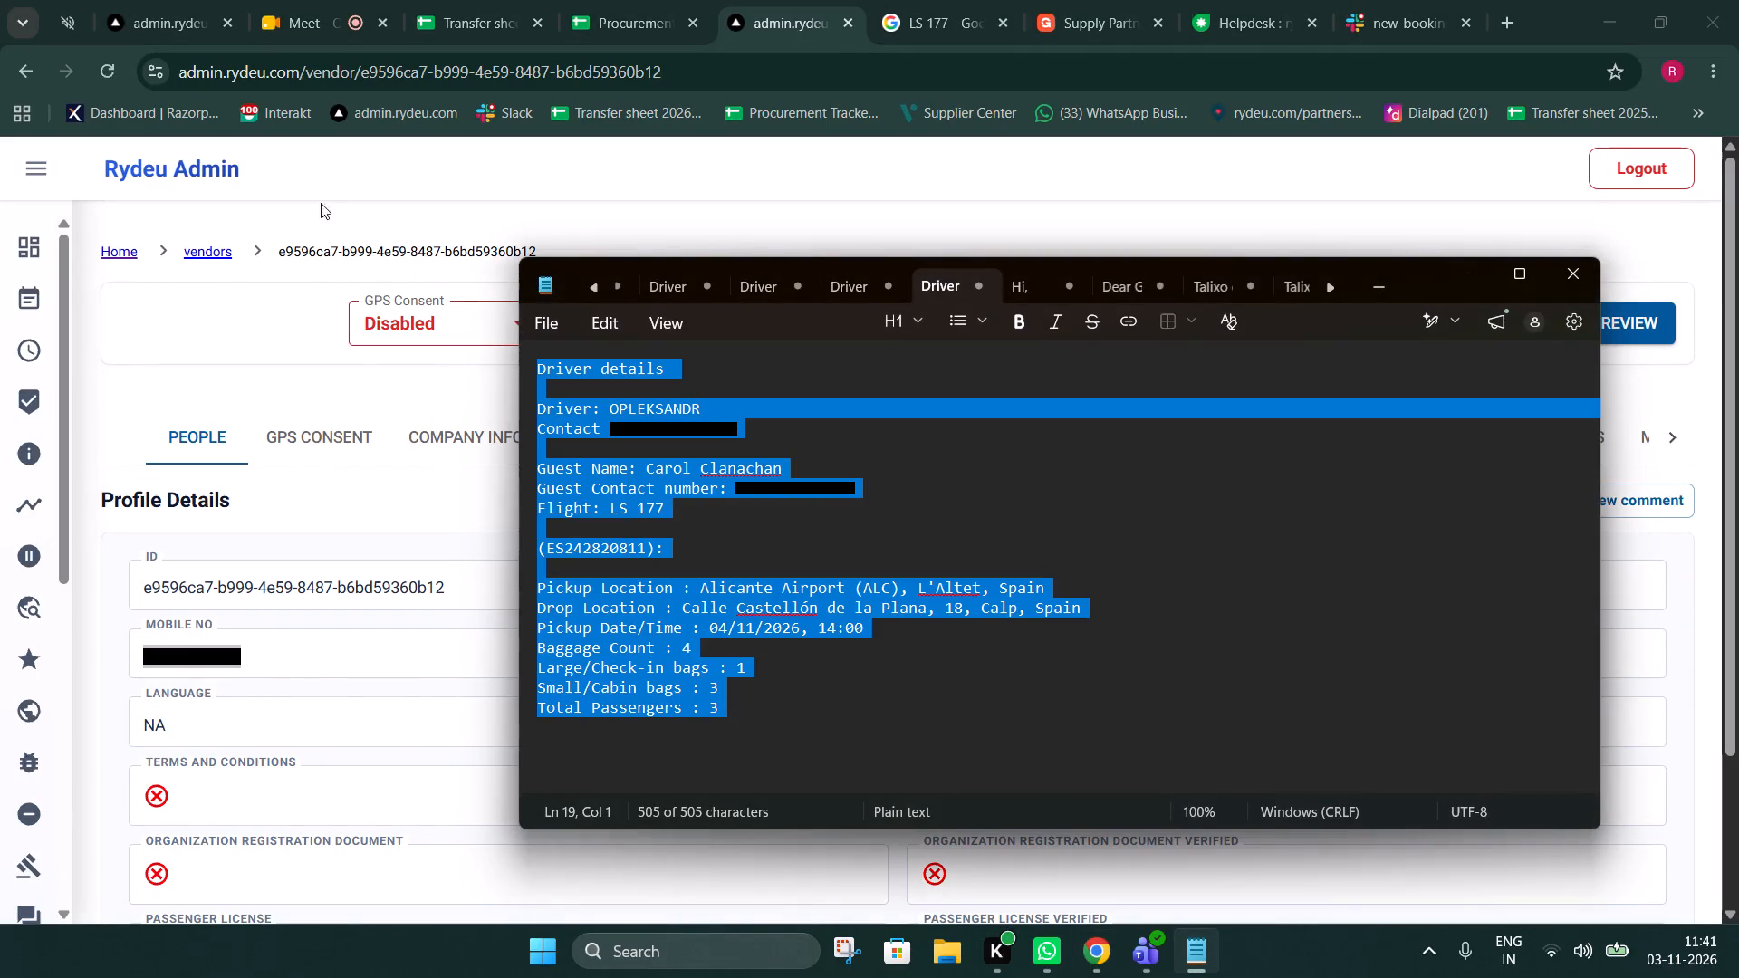
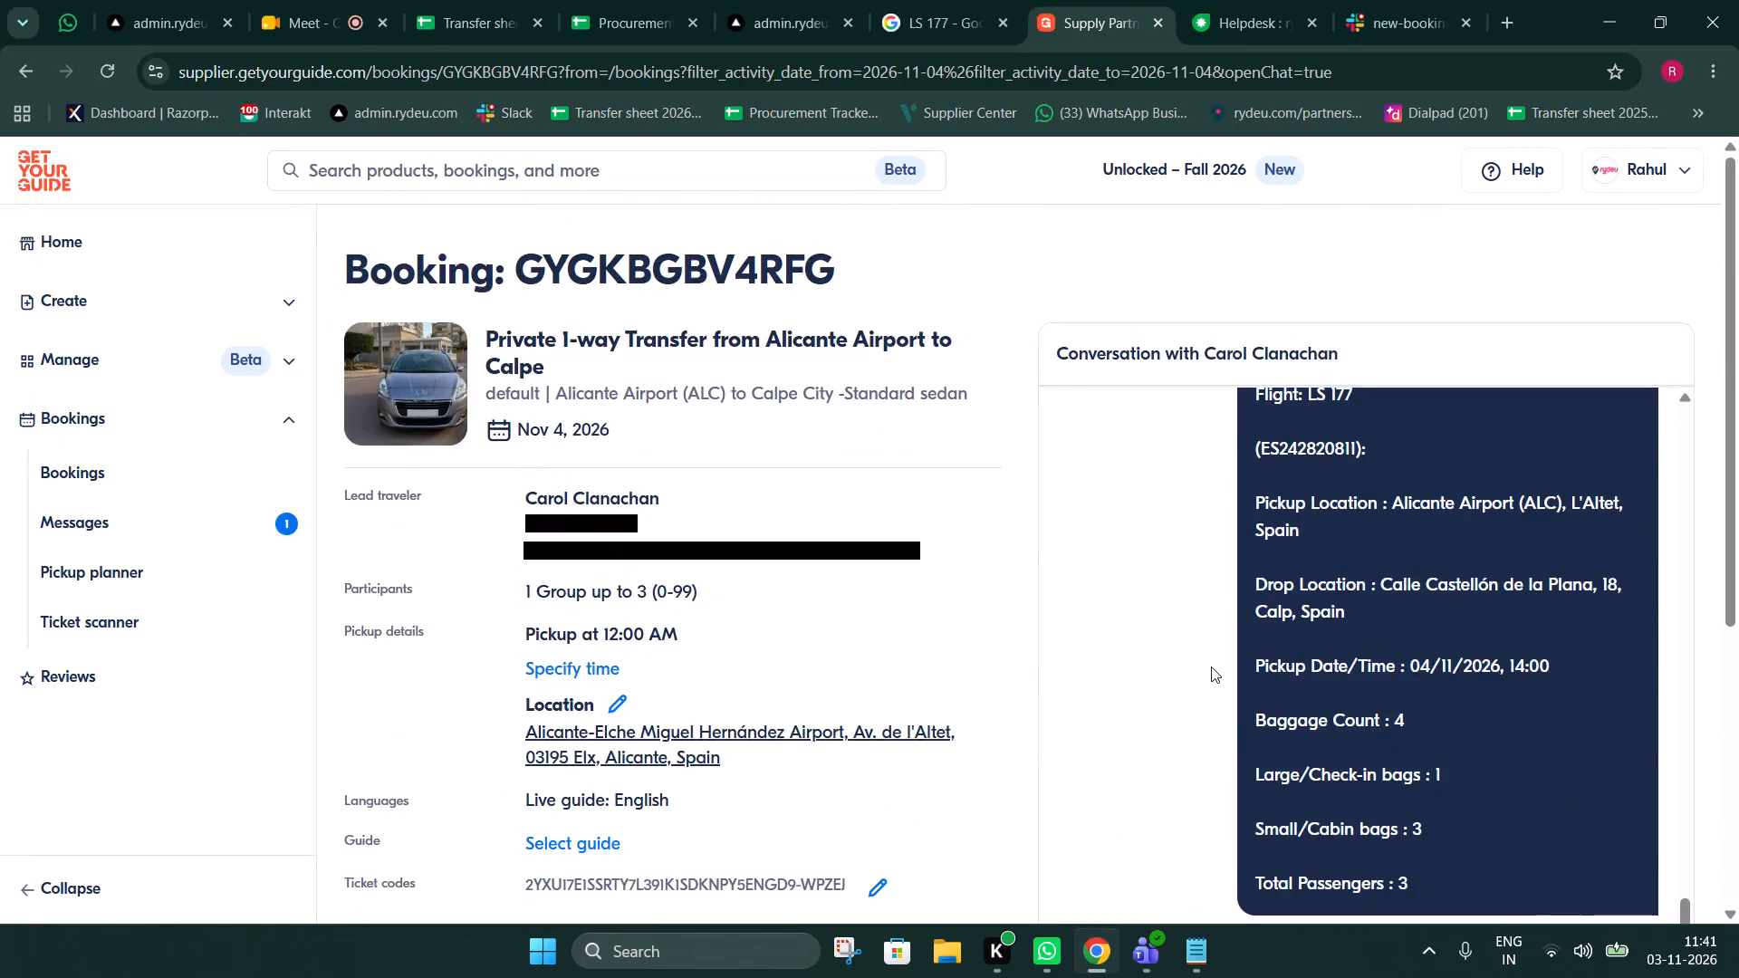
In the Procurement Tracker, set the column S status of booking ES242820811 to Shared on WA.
{"action": "scroll", "coordinate": [1211, 666], "scroll_direction": "up", "scroll_amount": 3}
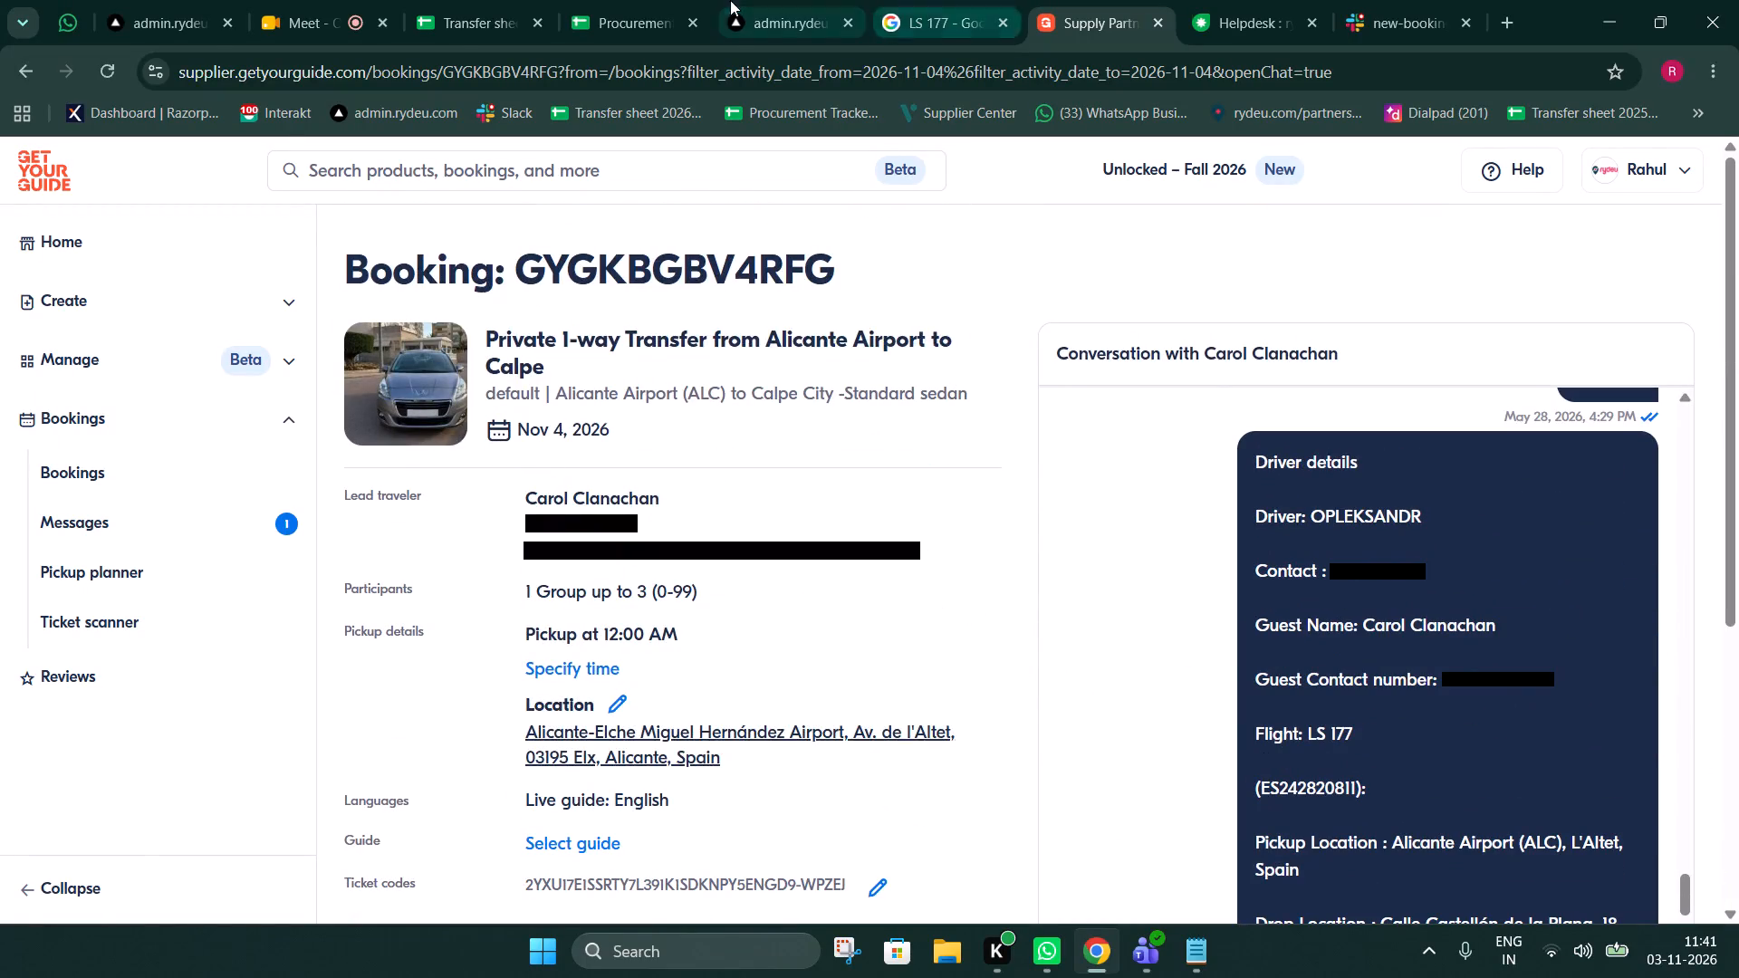
{"action": "left_click", "coordinate": [640, 0]}
{"action": "left_click", "coordinate": [1474, 684]}
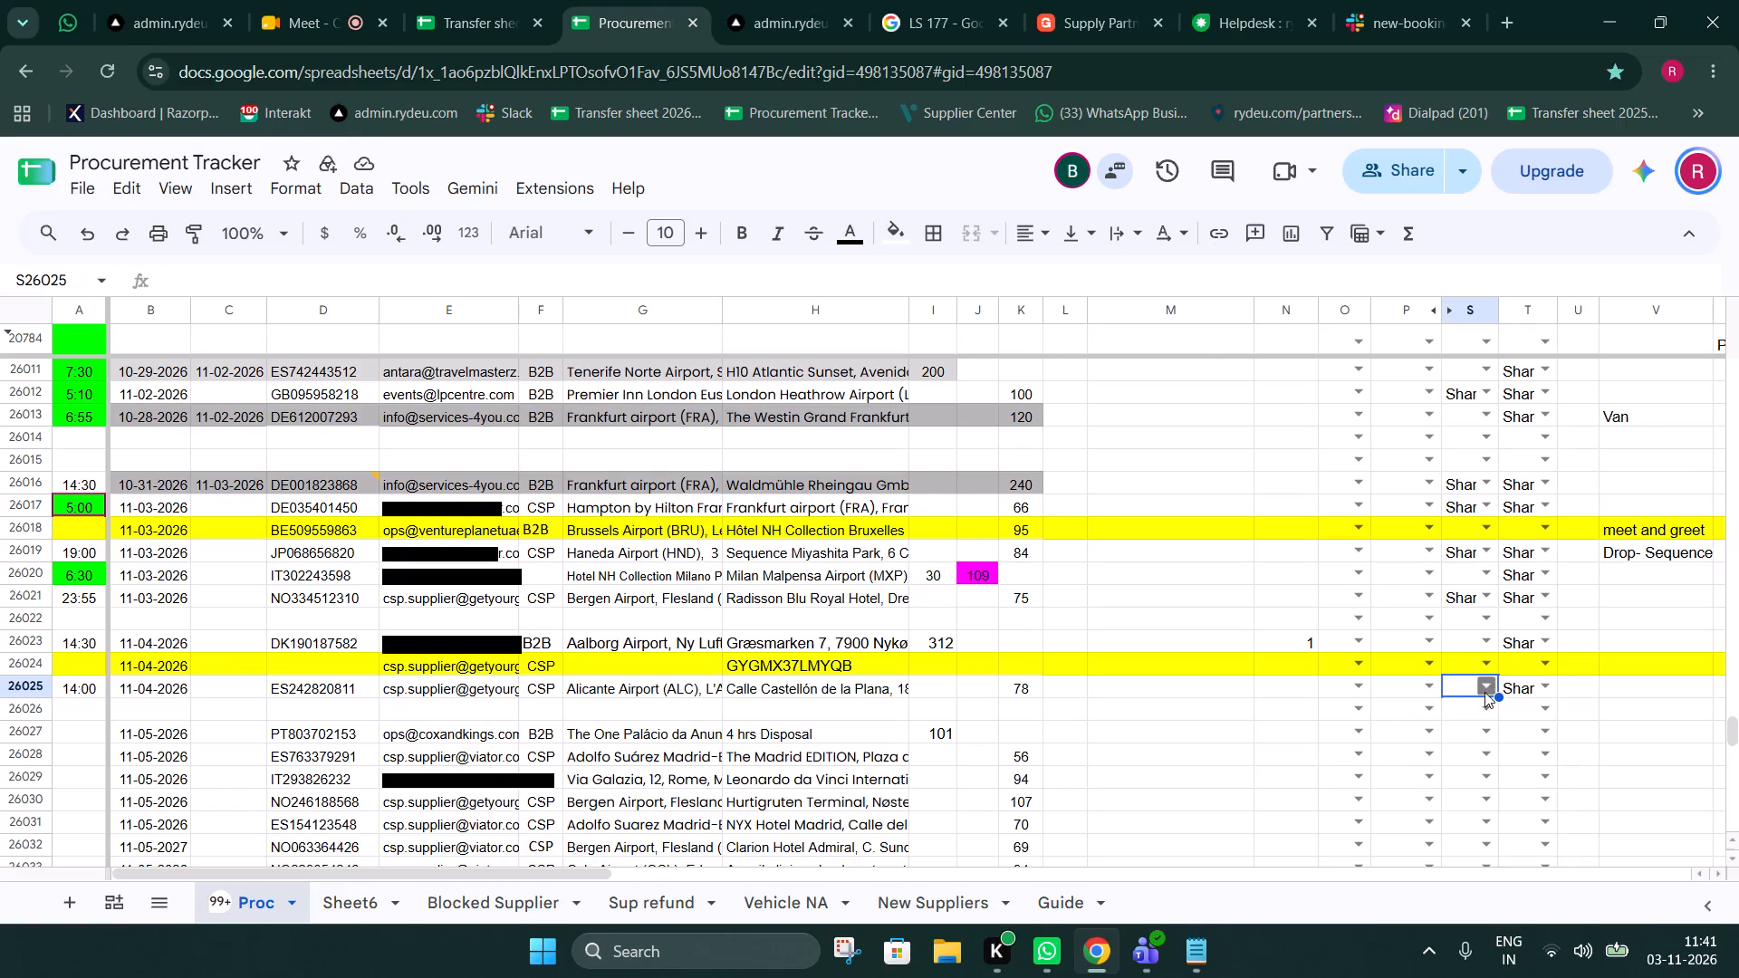
{"action": "left_click", "coordinate": [1485, 692]}
{"action": "left_click", "coordinate": [1493, 705]}
{"action": "scroll", "coordinate": [1494, 707], "scroll_direction": "down", "scroll_amount": 1}
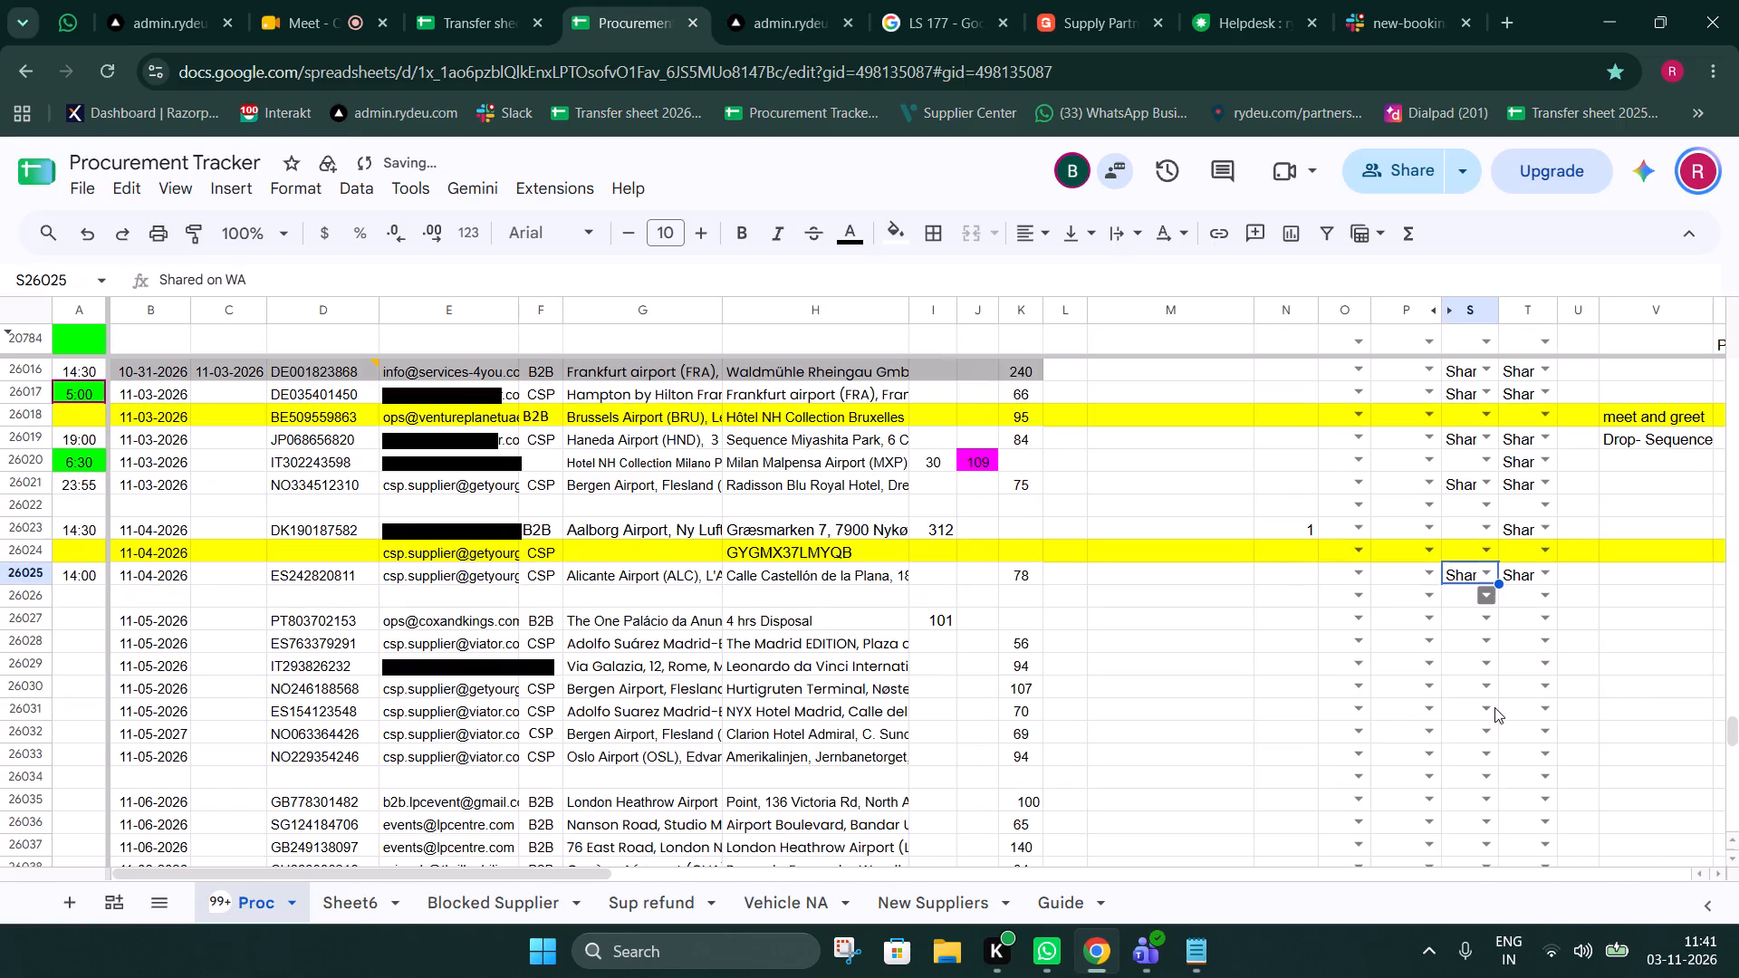
{"action": "key", "text": "Right"}
{"action": "key", "text": "Right"}
{"action": "key", "text": "Left"}
{"action": "key", "text": "Left"}
{"action": "key", "text": "Left"}
{"action": "key", "text": "Left"}
{"action": "key", "text": "Left"}
{"action": "key", "text": "Left"}
{"action": "key", "text": "Left"}
{"action": "key", "text": "Left"}
{"action": "key", "text": "Left"}
{"action": "key", "text": "Left"}
{"action": "key", "text": "Left"}
{"action": "key", "text": "Left"}
{"action": "key", "text": "Left"}
{"action": "key", "text": "Left"}
{"action": "key", "text": "Left"}
{"action": "key", "text": "Left"}
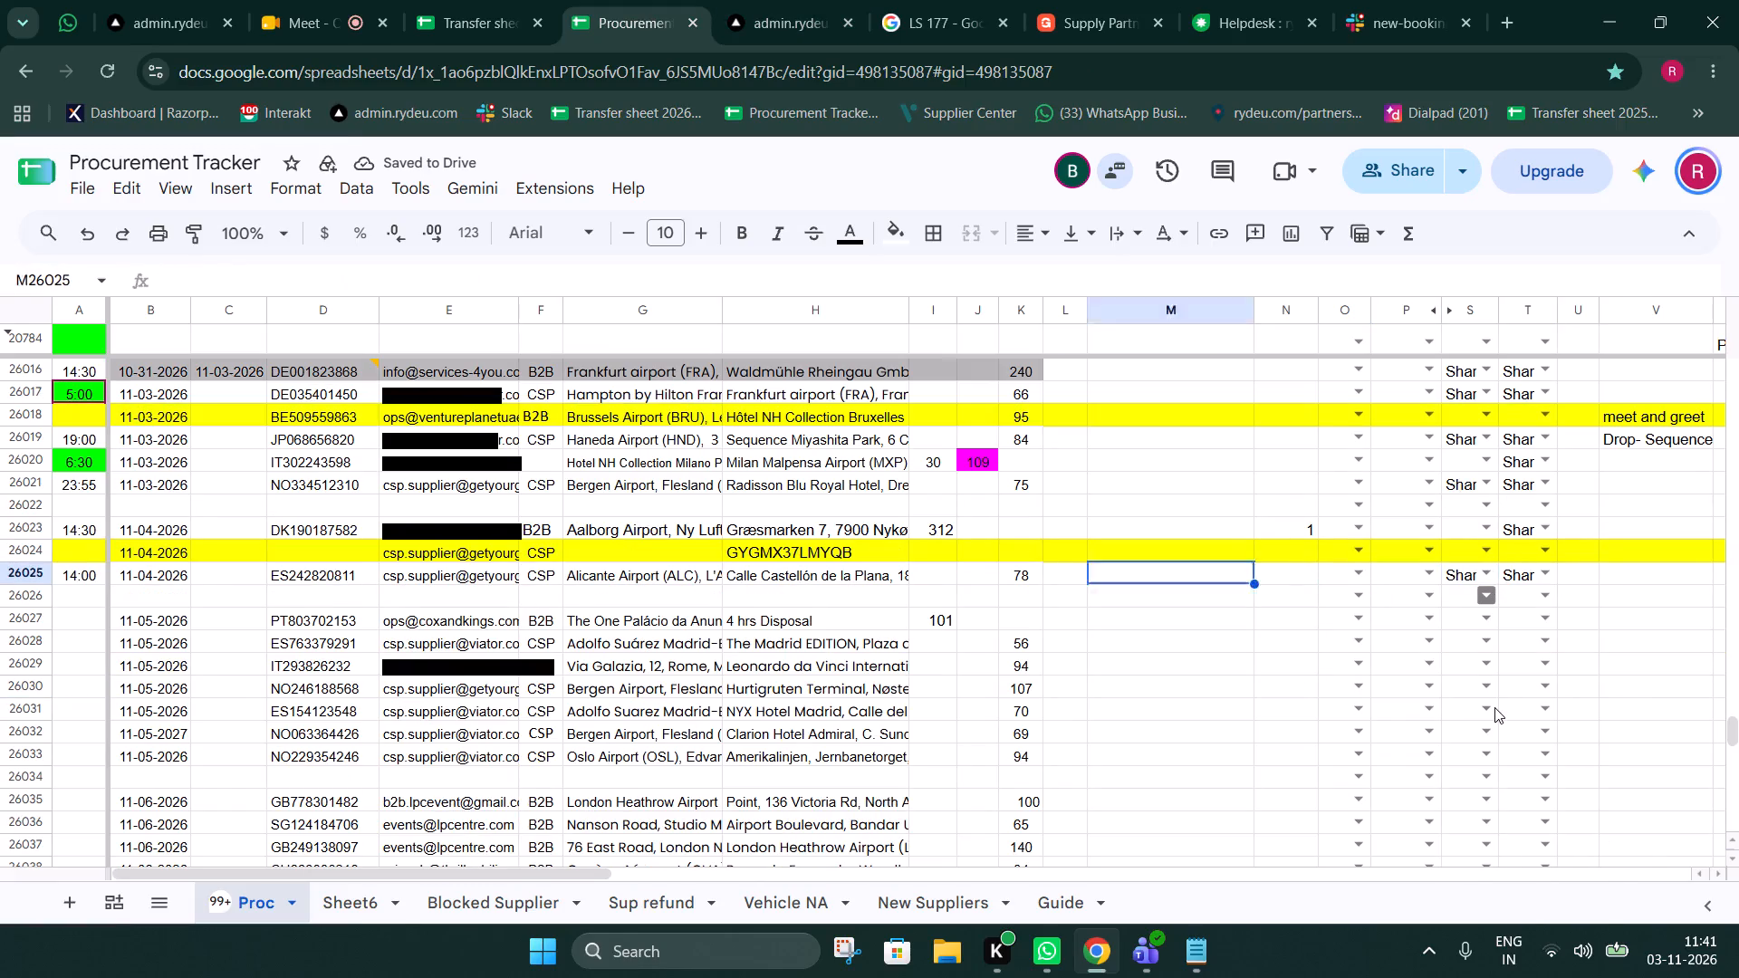
{"action": "key", "text": "Right"}
{"action": "key", "text": "Right"}
{"action": "key", "text": "Left"}
{"action": "key", "text": "Down"}
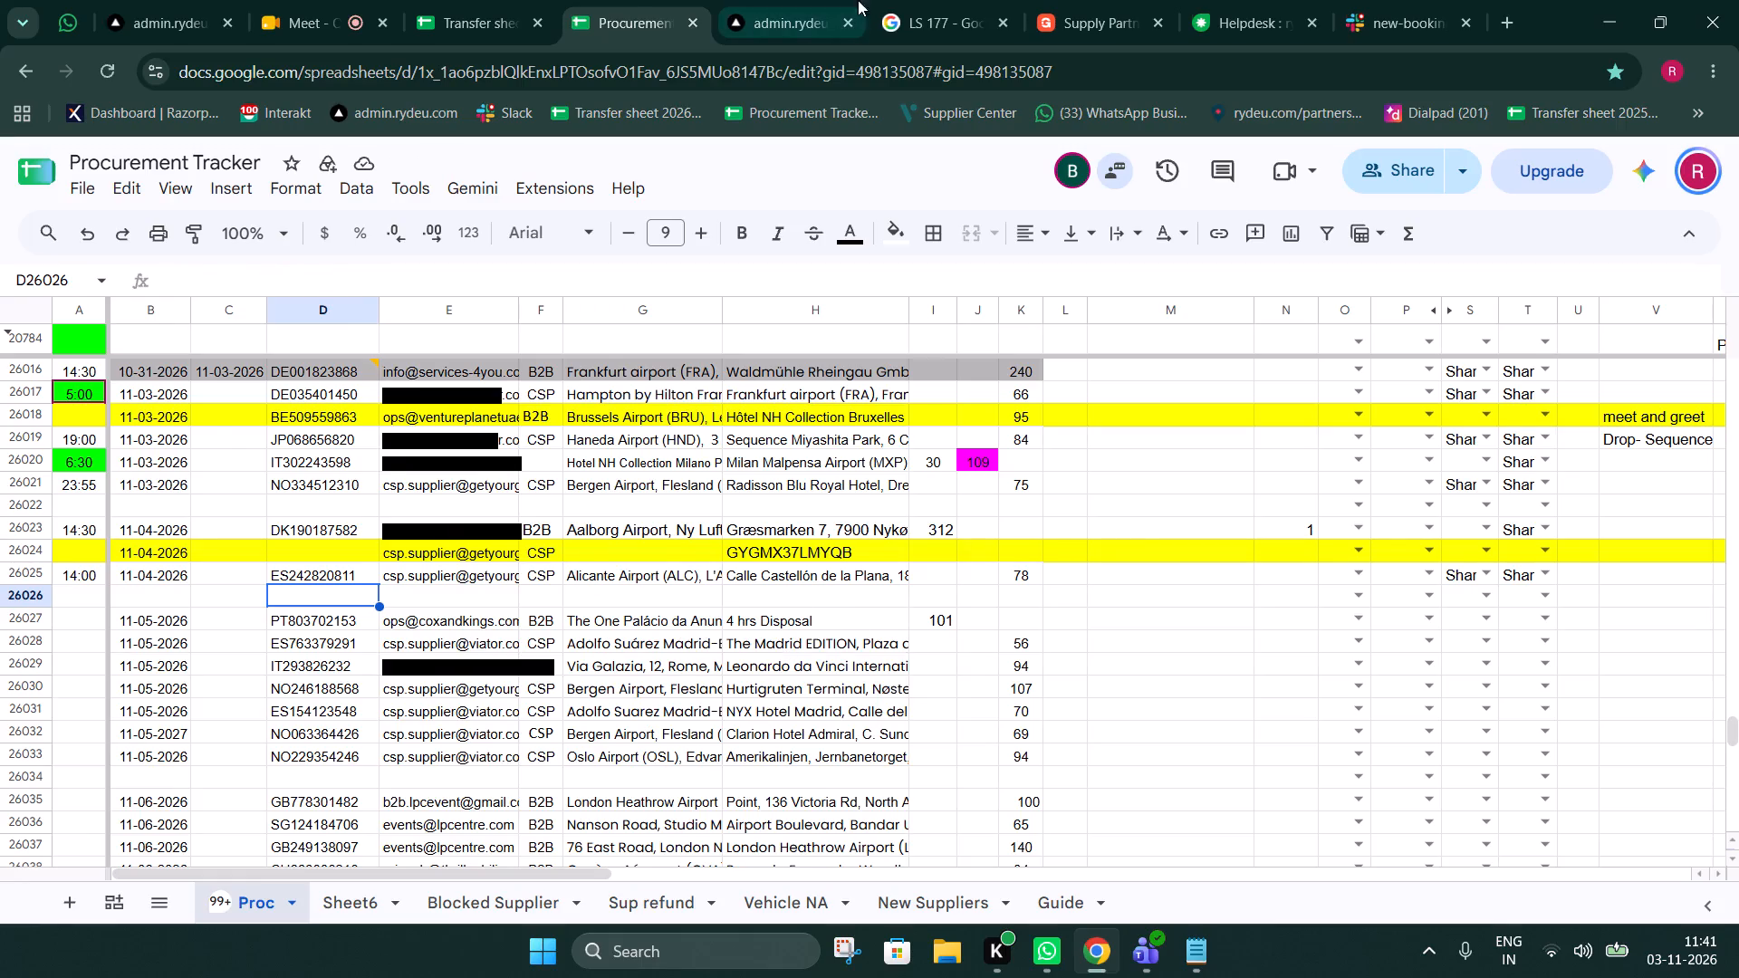
{"action": "left_click", "coordinate": [833, 0]}
{"action": "scroll", "coordinate": [851, 447], "scroll_direction": "down", "scroll_amount": 3}
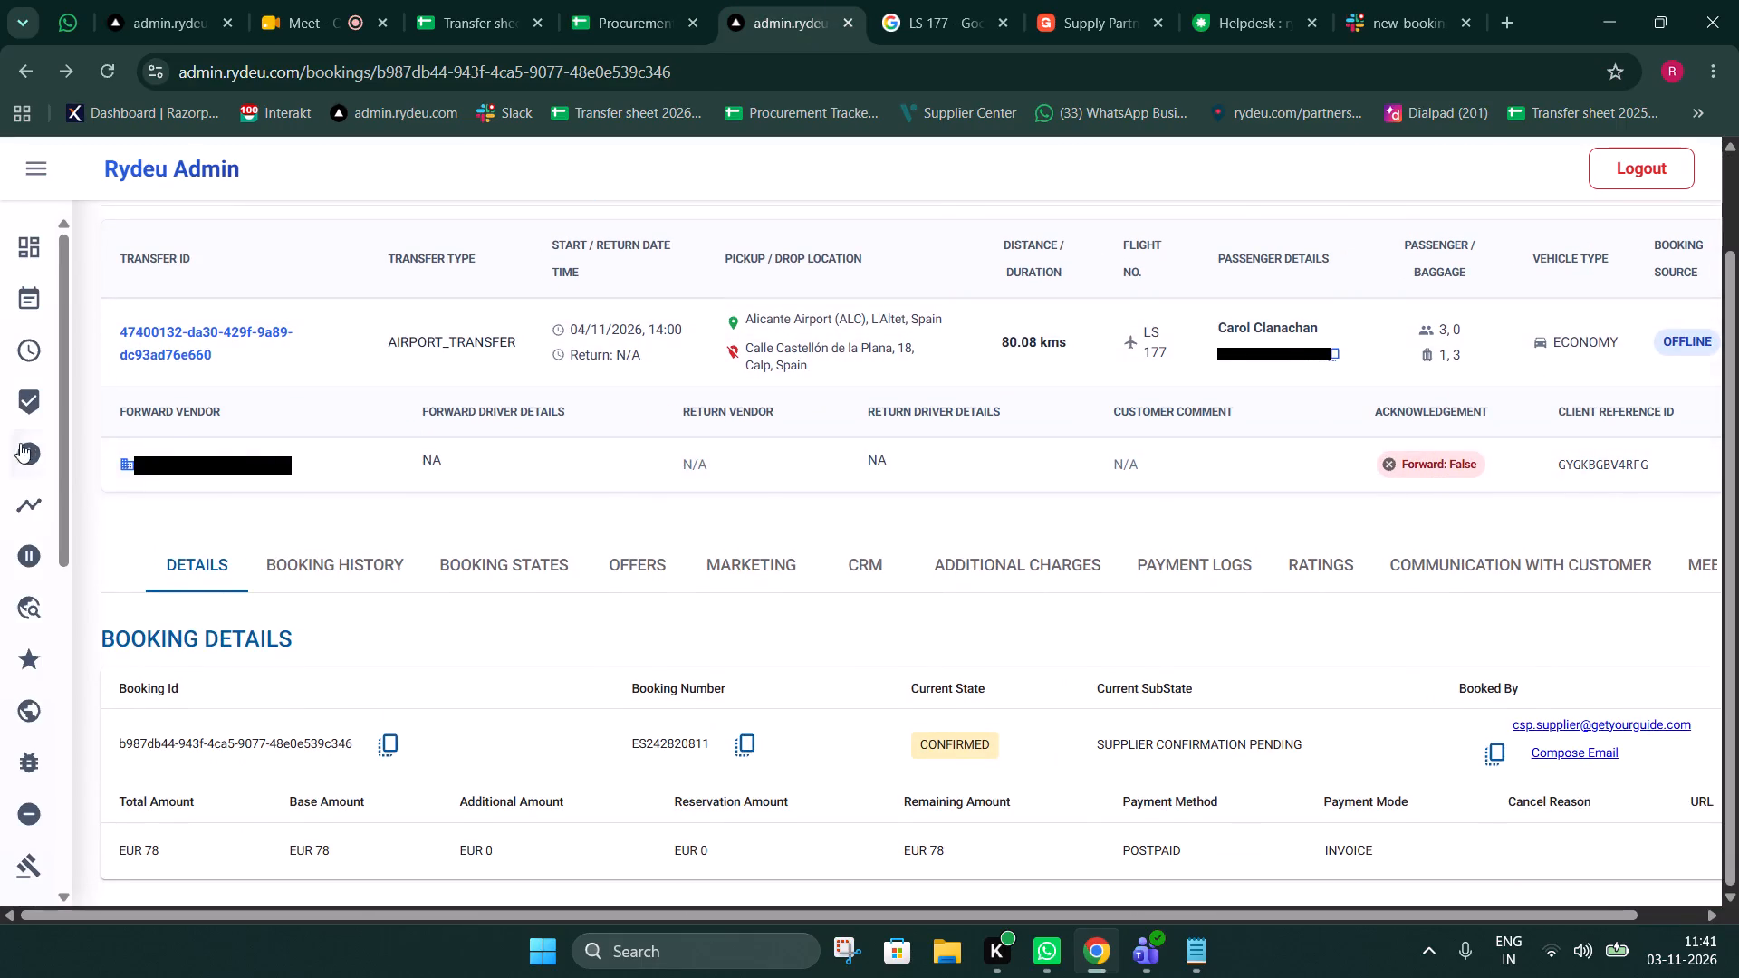
{"action": "left_click", "coordinate": [36, 445]}
{"action": "left_click", "coordinate": [1083, 0]}
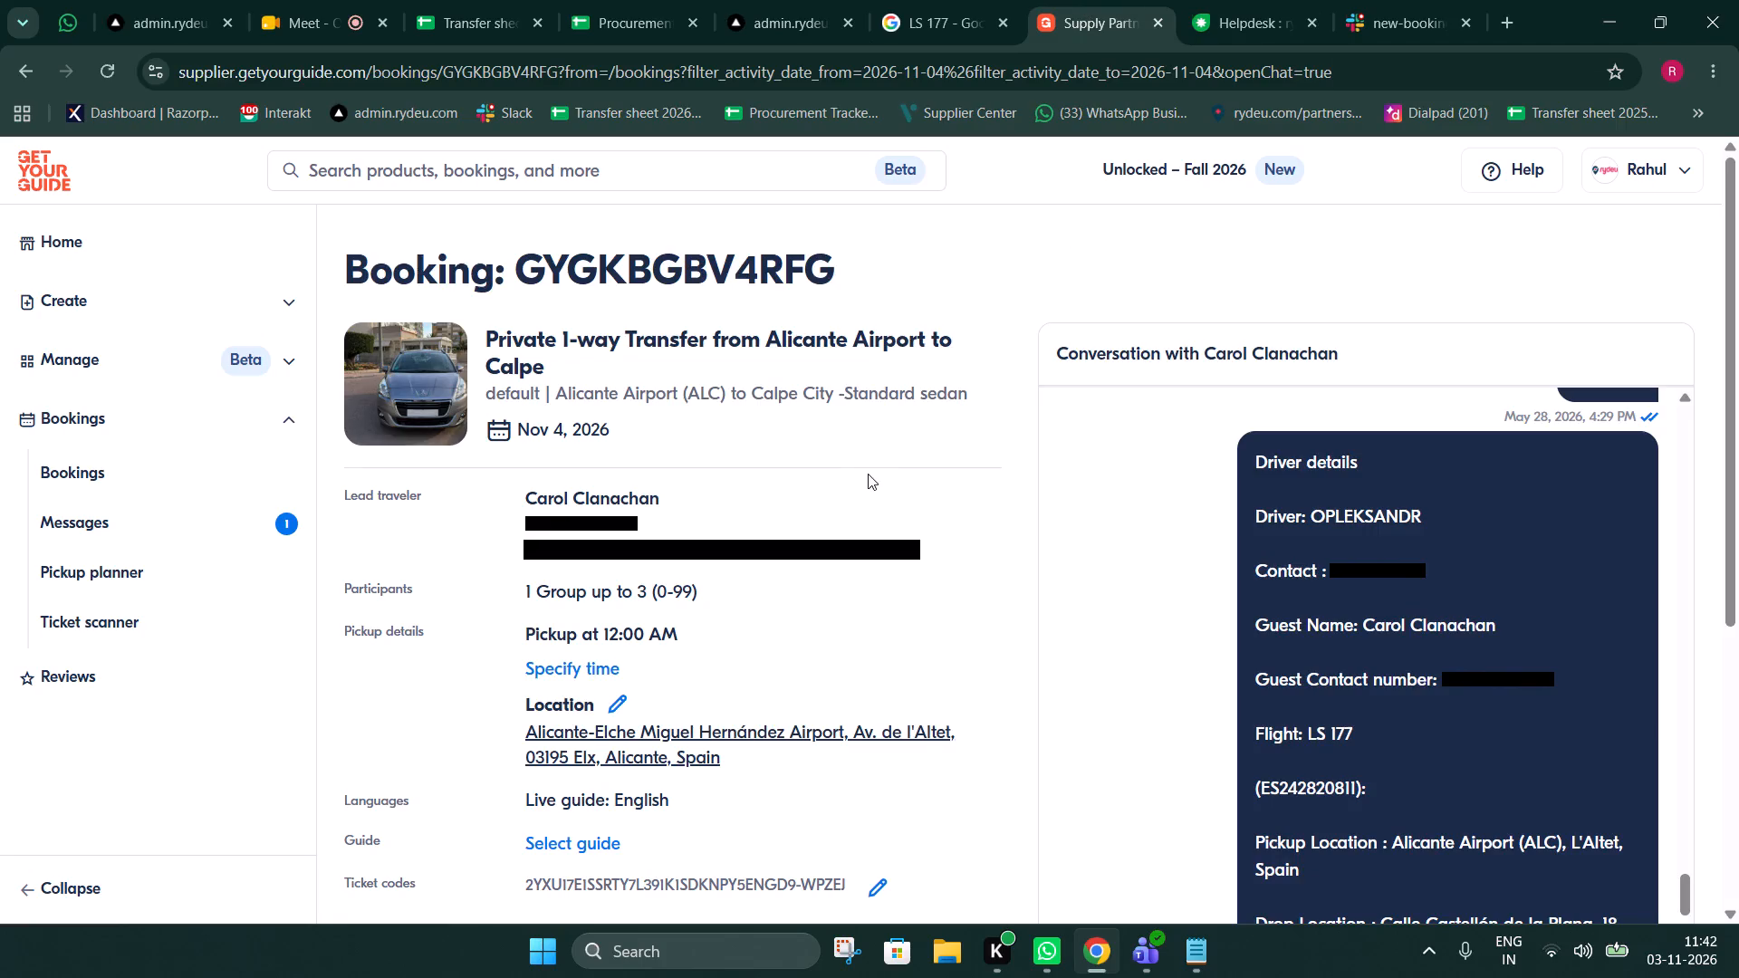
{"action": "scroll", "coordinate": [869, 474], "scroll_direction": "down", "scroll_amount": 2}
{"action": "scroll", "coordinate": [1124, 497], "scroll_direction": "down", "scroll_amount": 2}
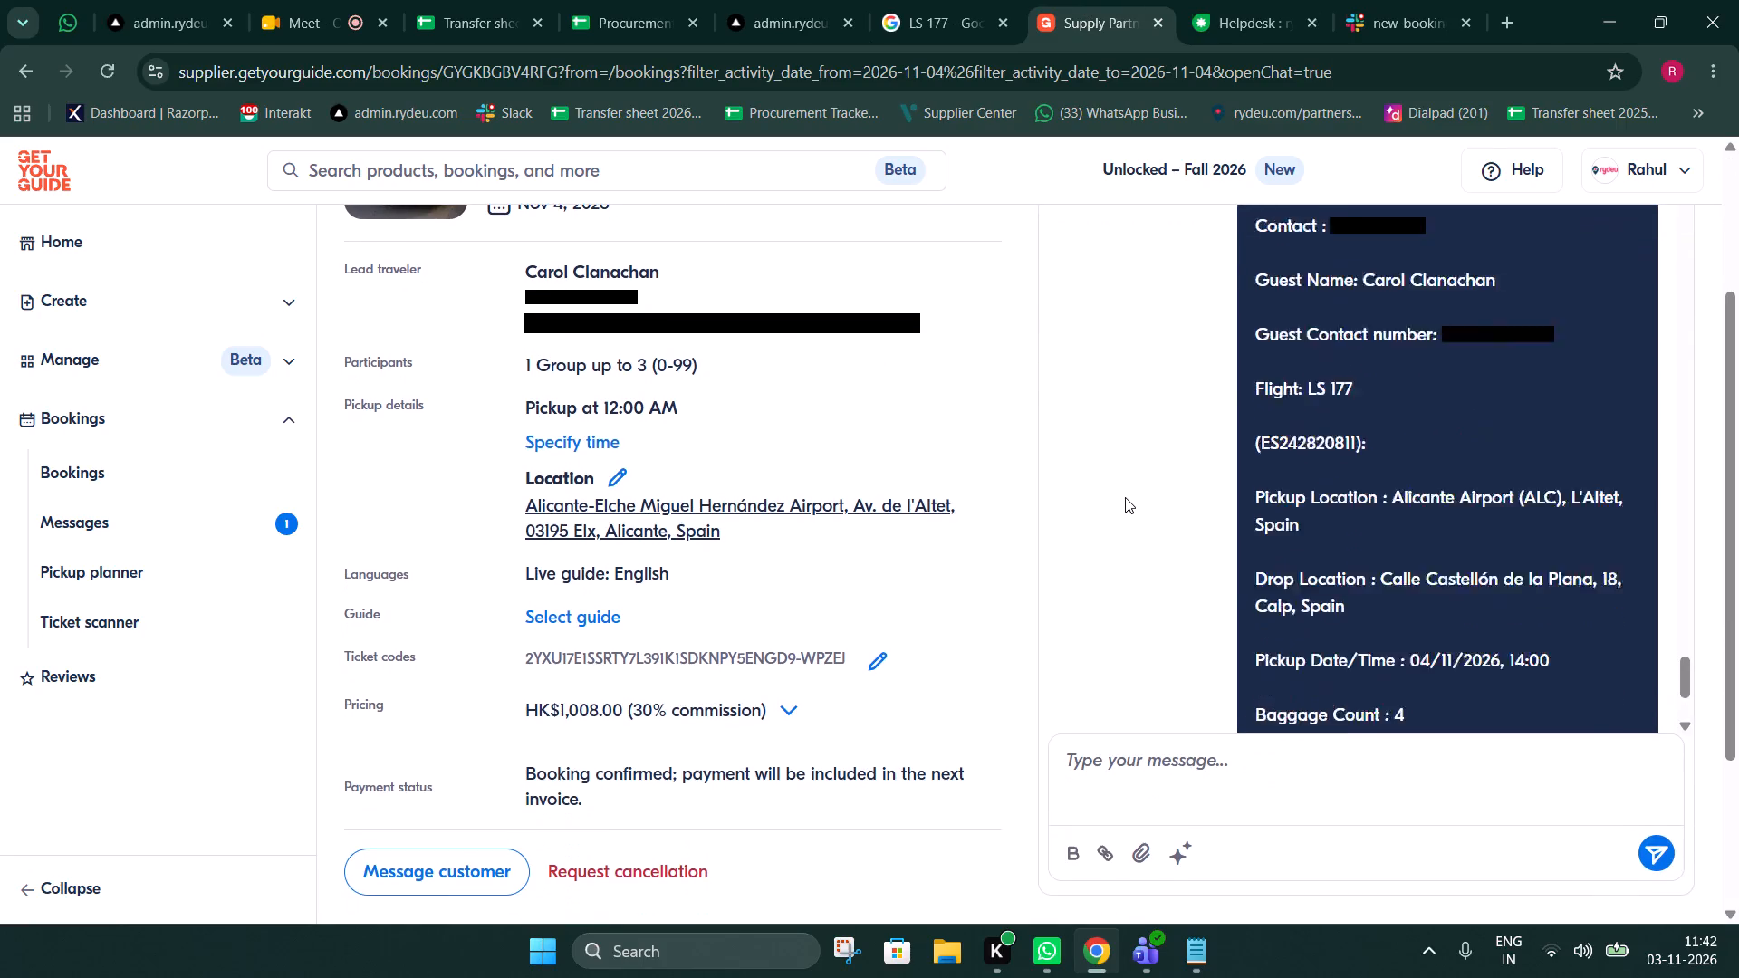
{"action": "scroll", "coordinate": [1125, 497], "scroll_direction": "down", "scroll_amount": 2}
{"action": "scroll", "coordinate": [879, 637], "scroll_direction": "up", "scroll_amount": 2}
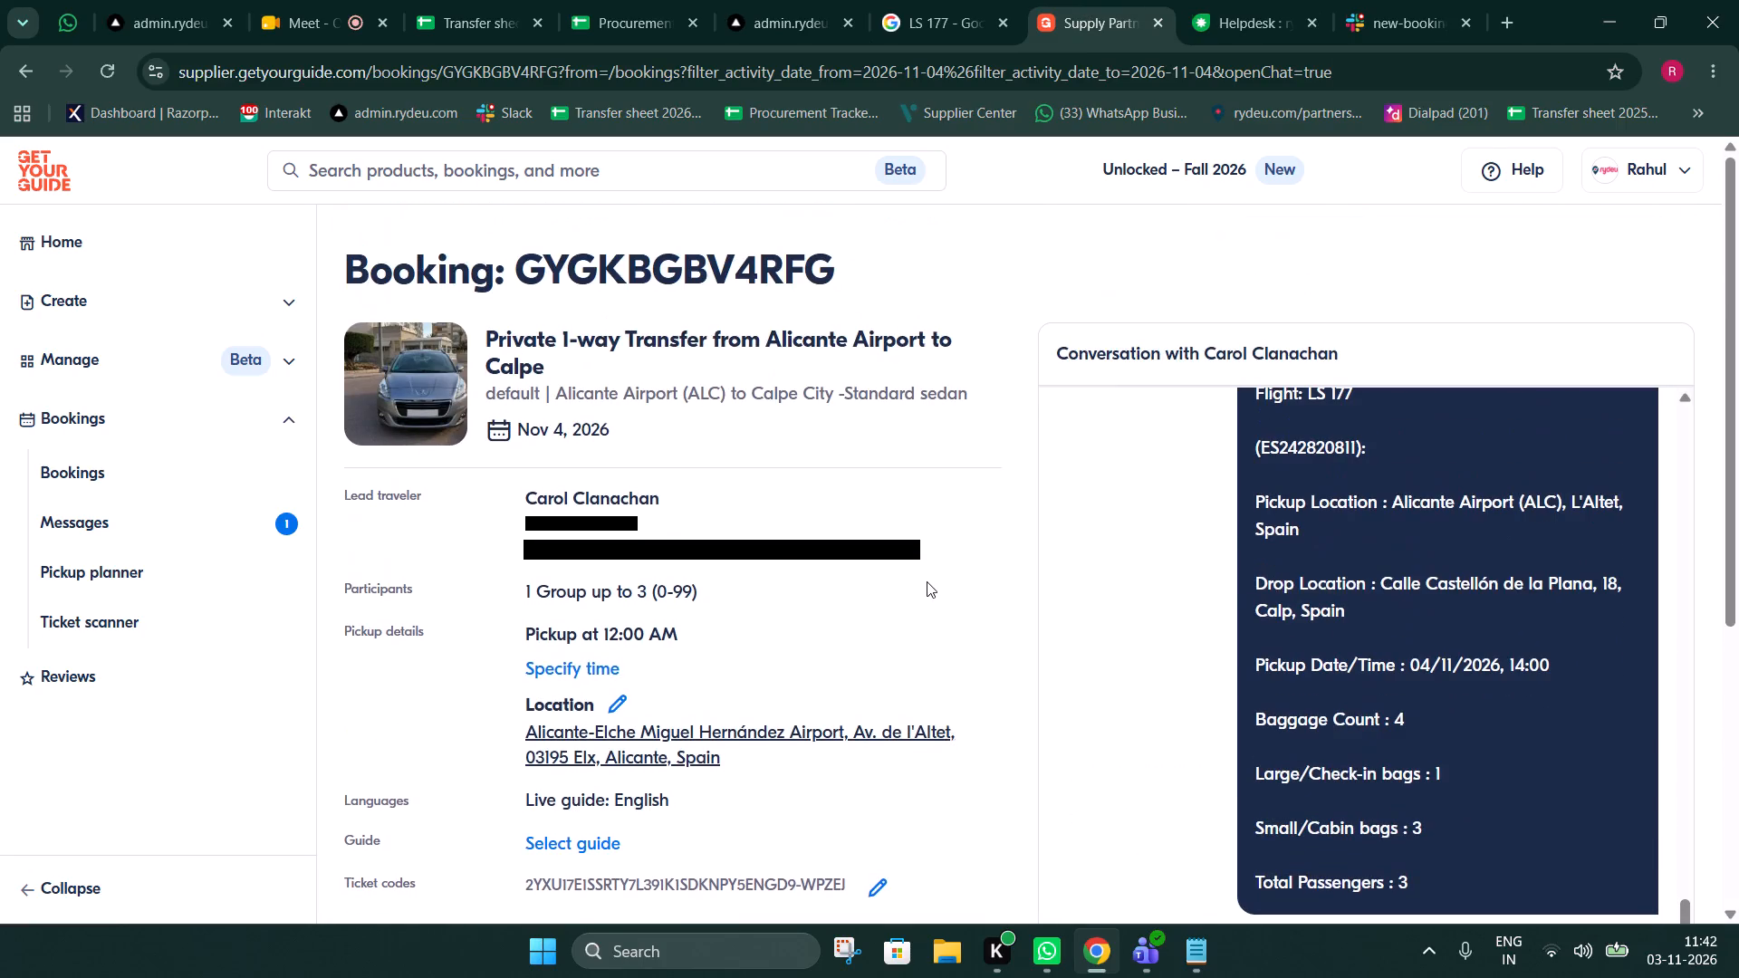
{"action": "scroll", "coordinate": [927, 580], "scroll_direction": "down", "scroll_amount": 2}
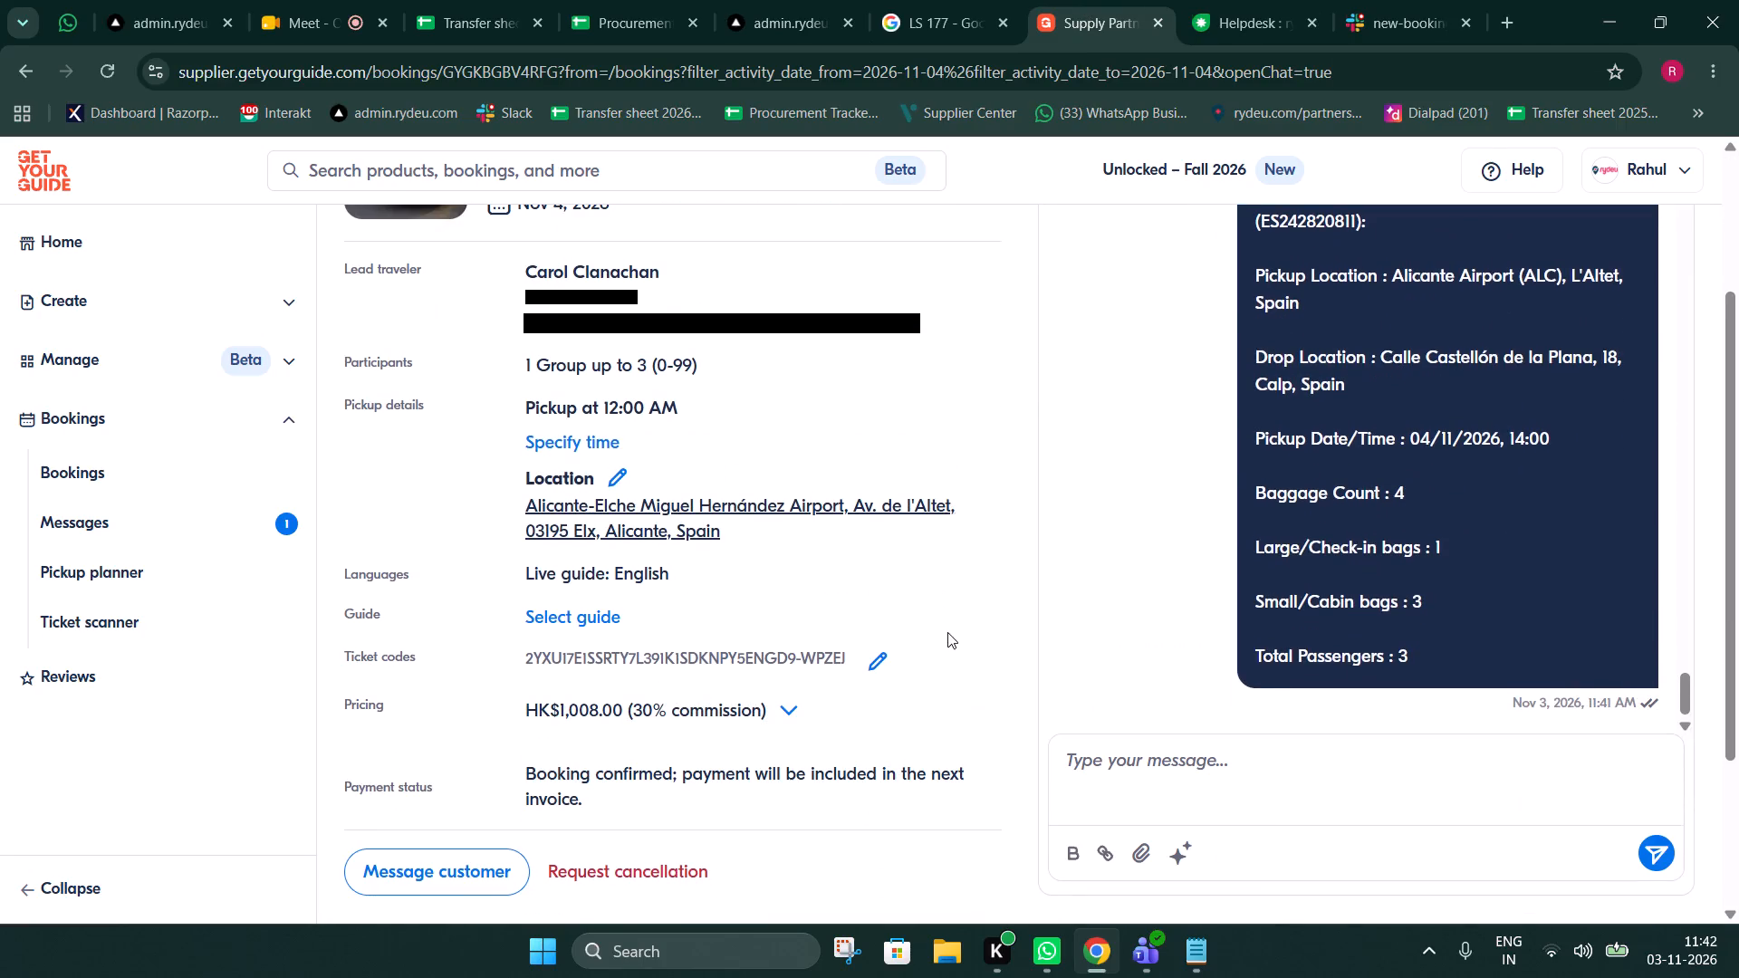
{"action": "scroll", "coordinate": [947, 632], "scroll_direction": "up", "scroll_amount": 2}
{"action": "scroll", "coordinate": [1094, 620], "scroll_direction": "up", "scroll_amount": 3}
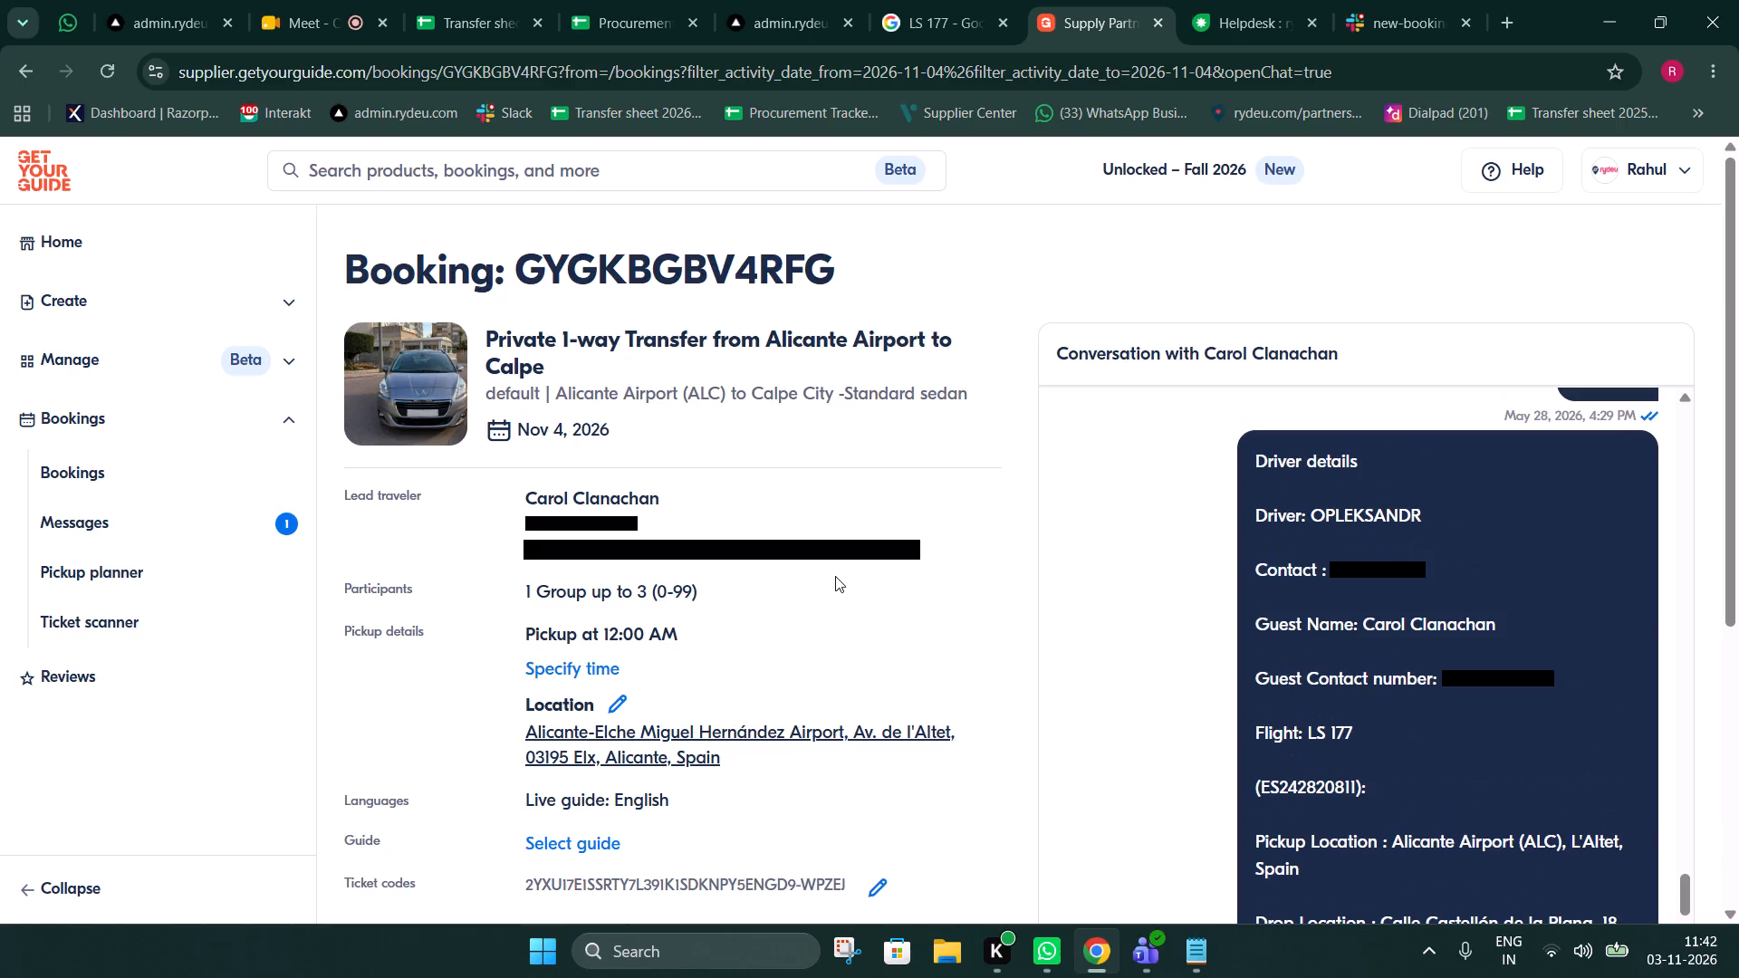
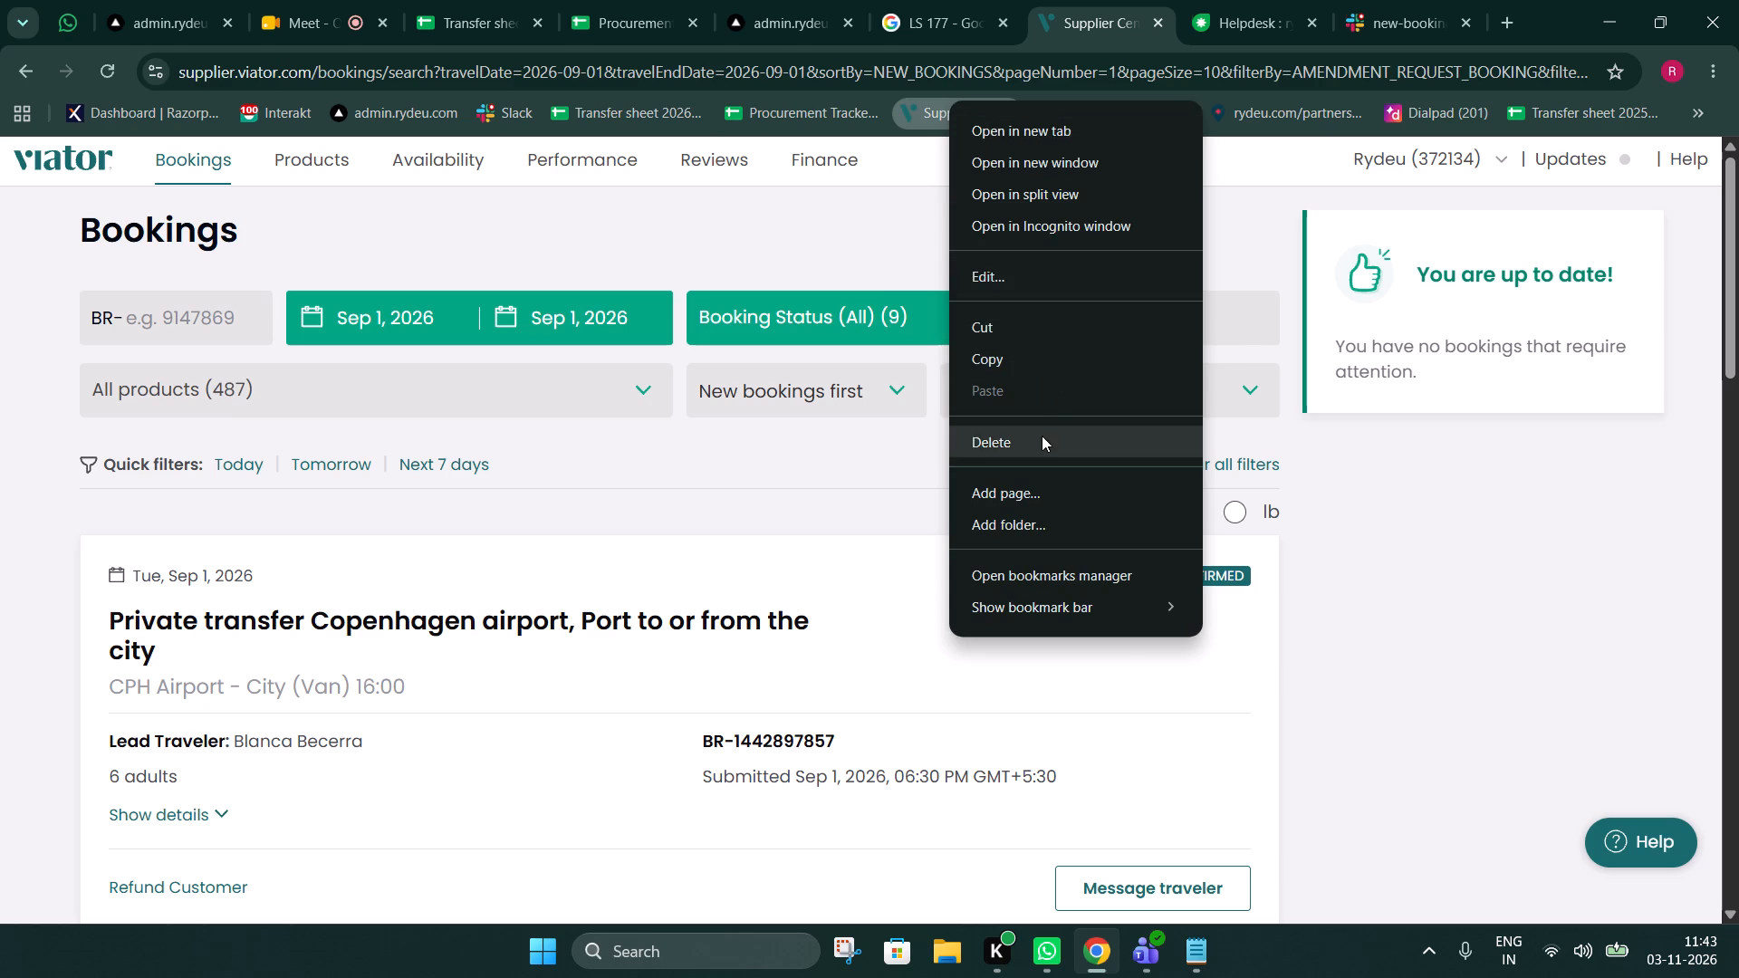
Delete the existing Viator Supplier Center bookmark from the bookmarks bar.
{"action": "left_click", "coordinate": [1042, 436]}
Filter the Viator bookings to a travel date of Nov 4, 2026 only.
{"action": "left_click", "coordinate": [406, 317]}
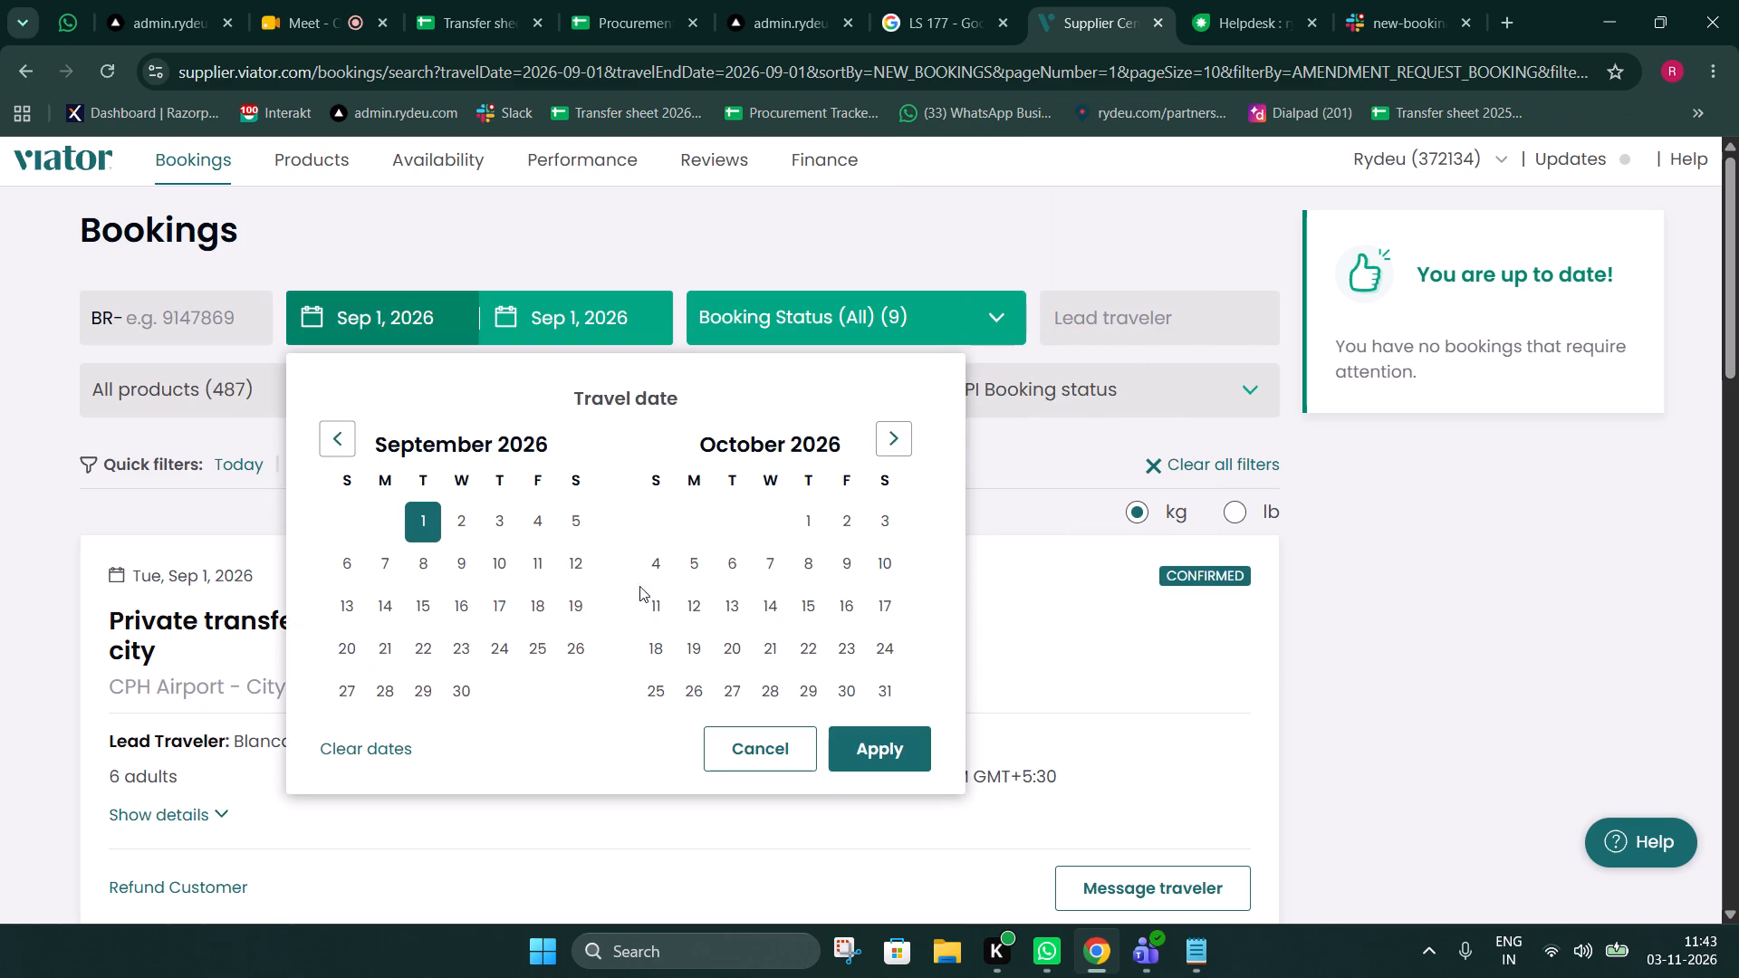
{"action": "left_click", "coordinate": [912, 435]}
{"action": "left_click", "coordinate": [897, 436]}
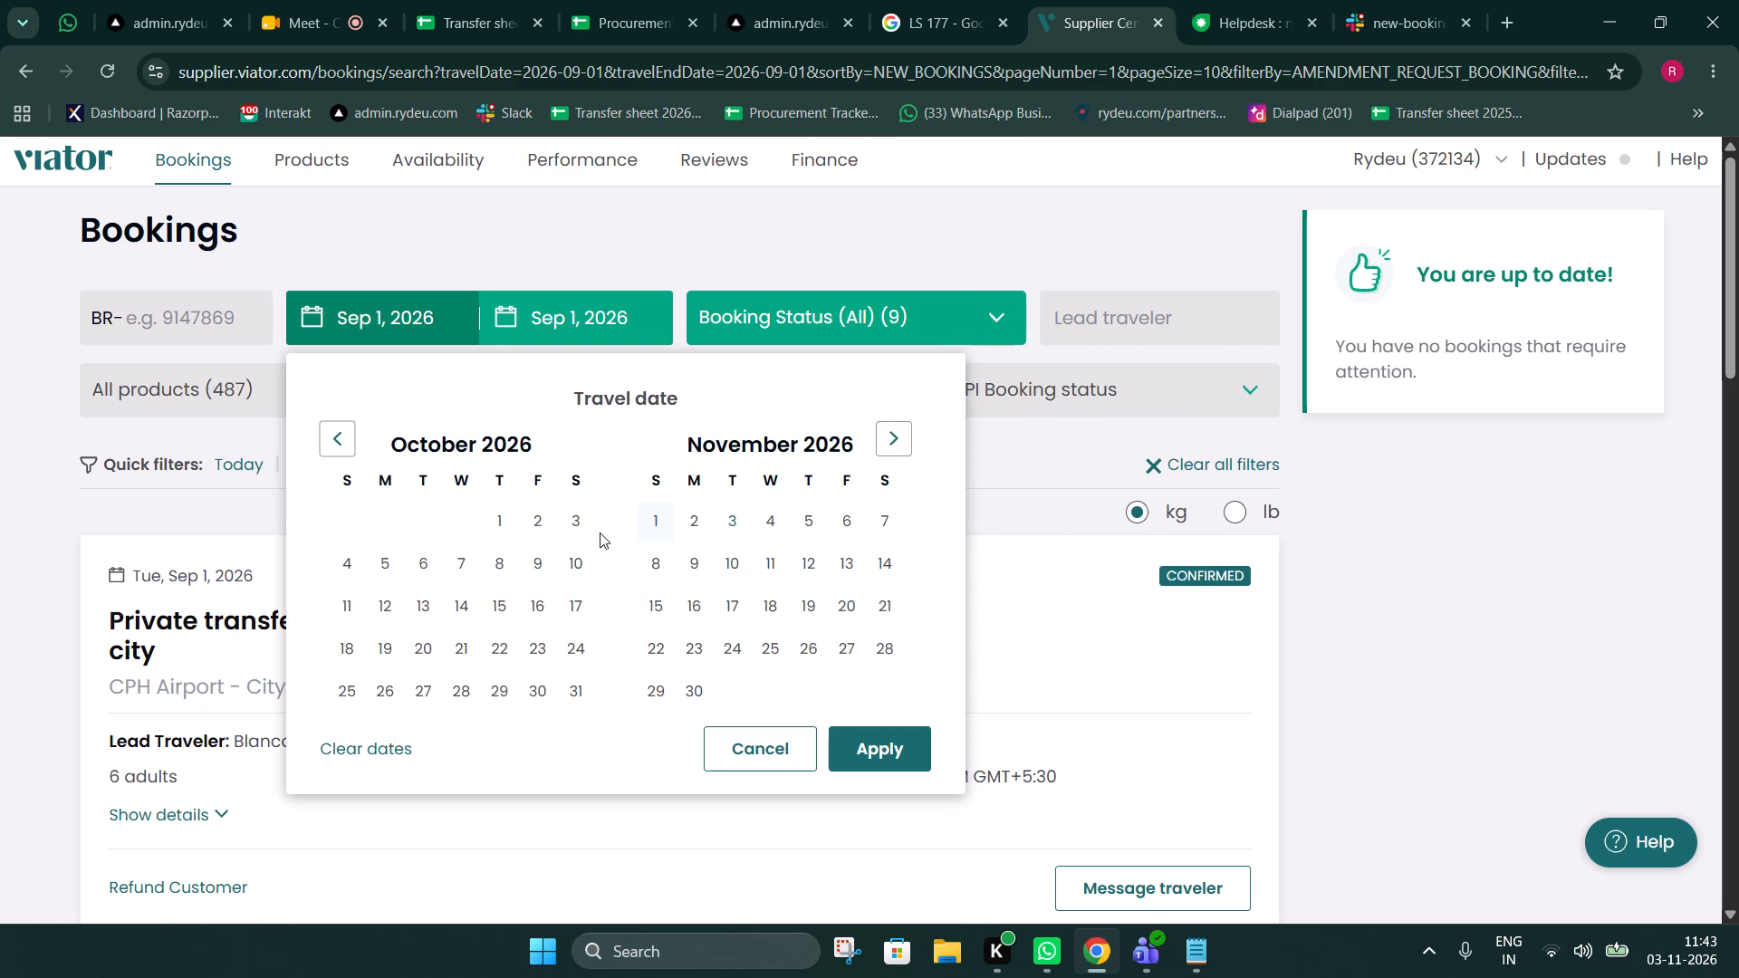
{"action": "double_click", "coordinate": [777, 519]}
{"action": "left_click", "coordinate": [896, 753]}
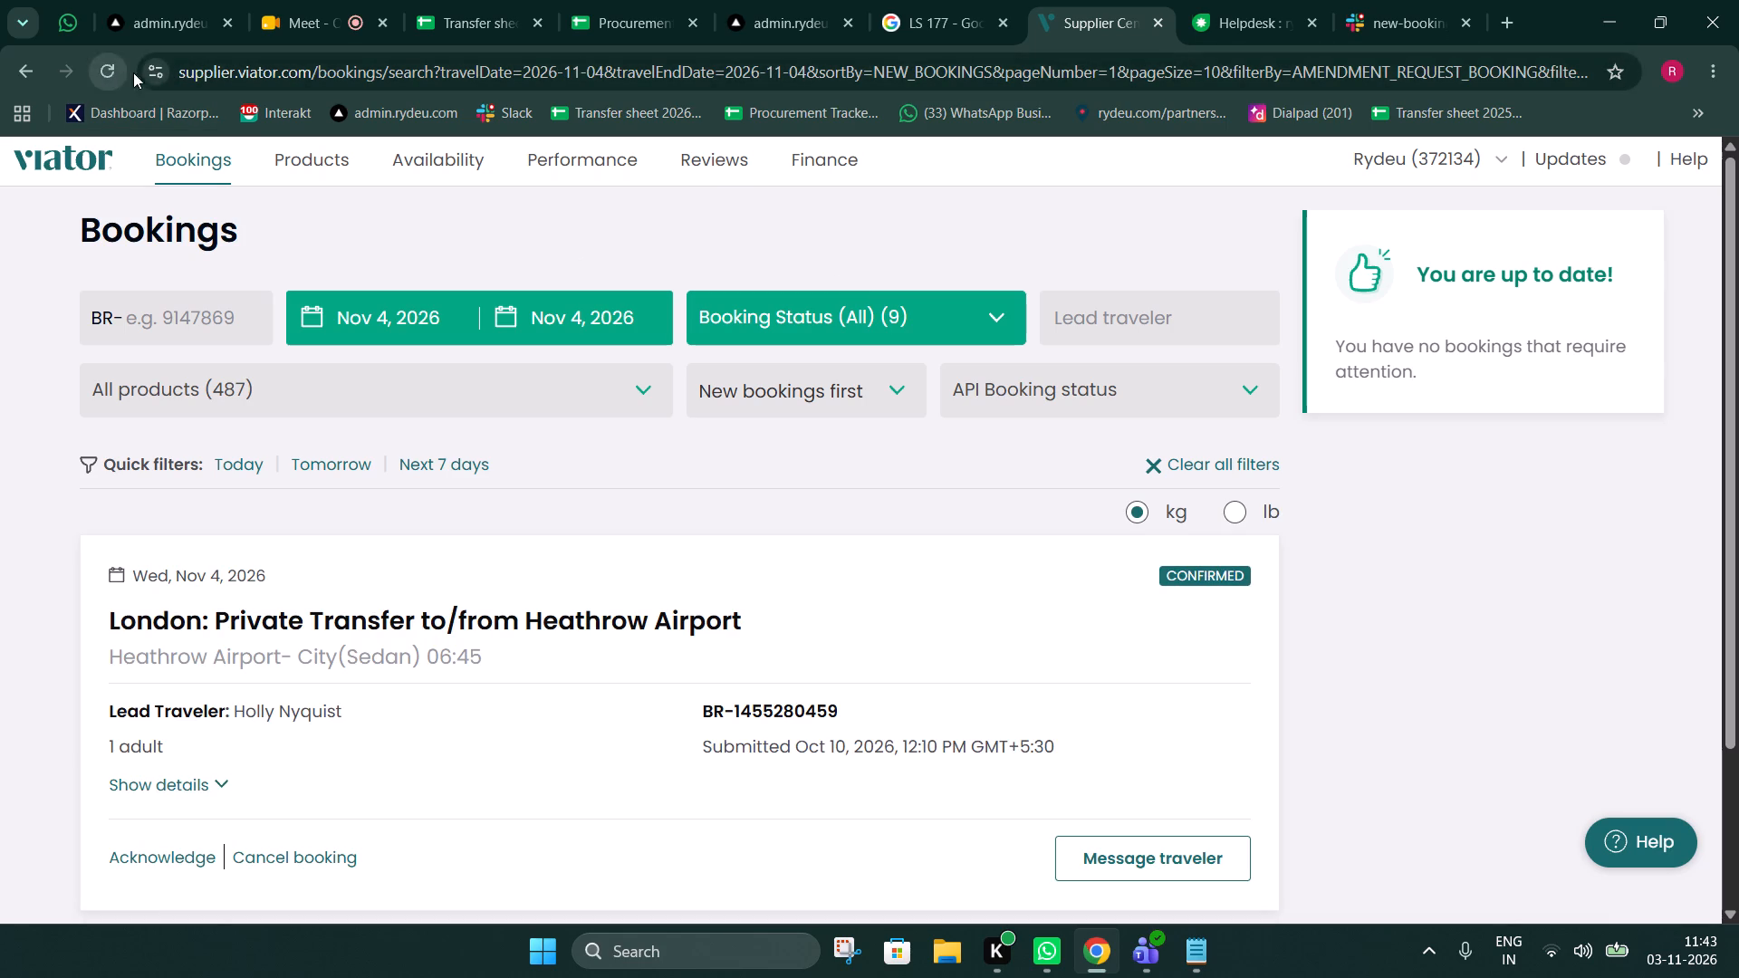
Bookmark the filtered Viator bookings page between the Procurement Tracker and WhatsApp Business bookmarks.
{"action": "left_click_drag", "start_coordinate": [153, 69], "coordinate": [901, 121]}
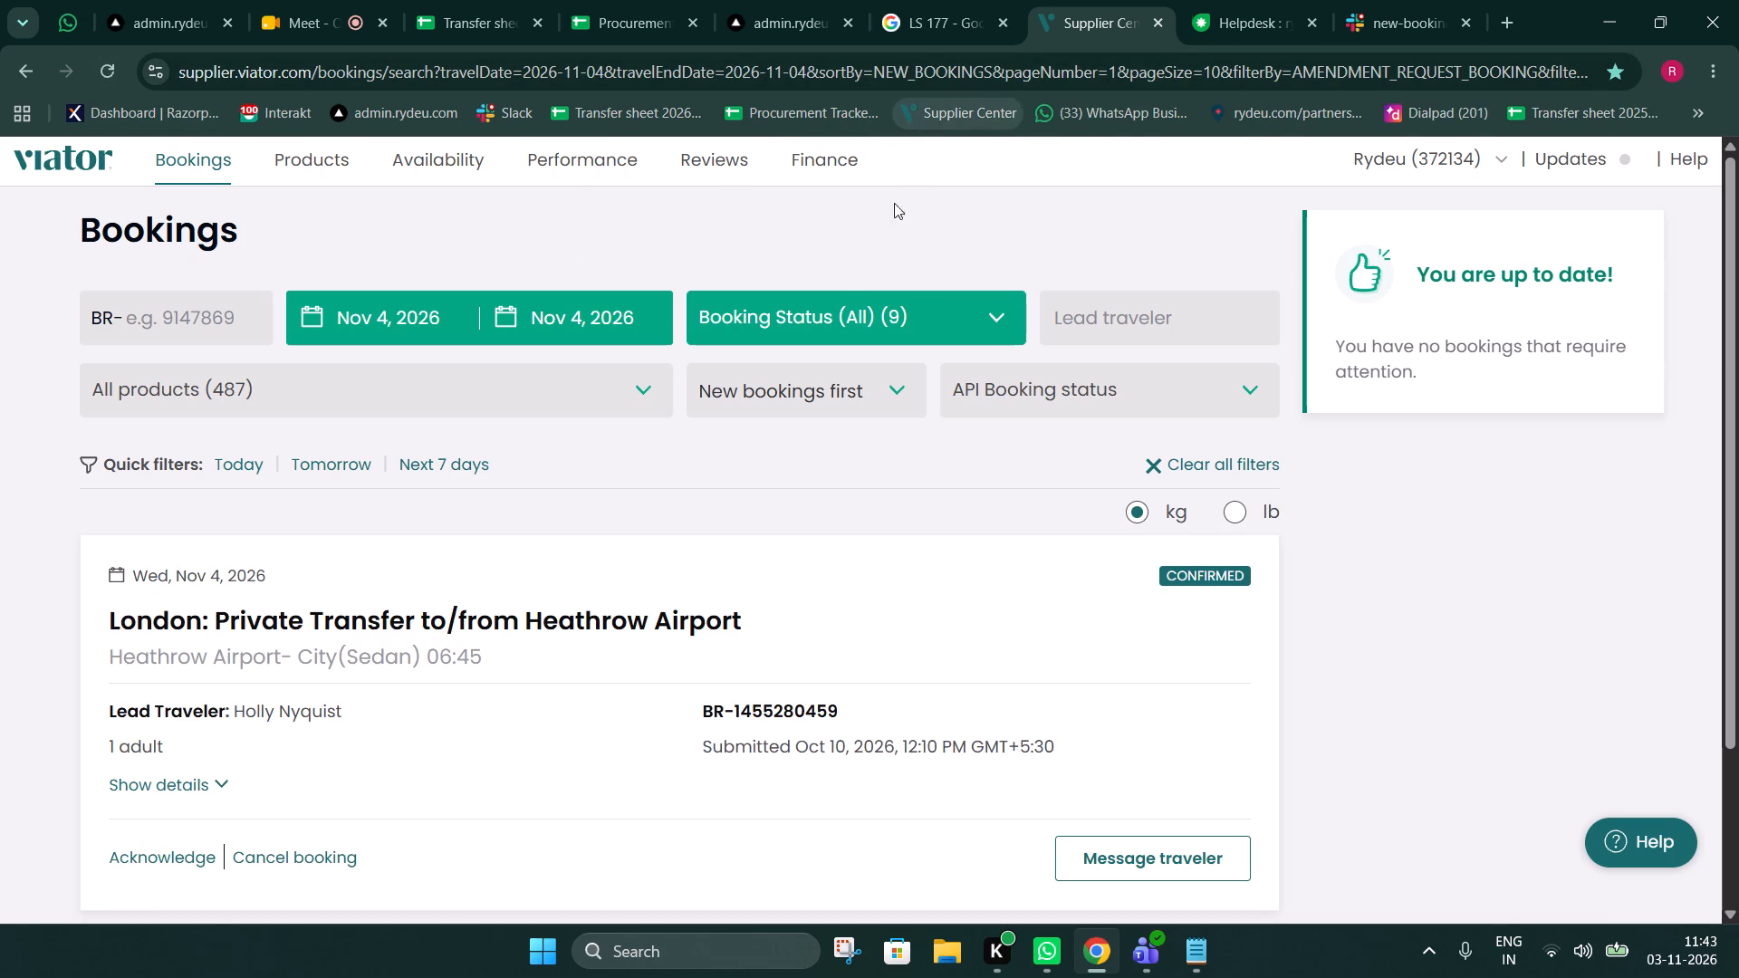
{"action": "scroll", "coordinate": [695, 474], "scroll_direction": "up", "scroll_amount": 2}
{"action": "scroll", "coordinate": [694, 474], "scroll_direction": "down", "scroll_amount": 2}
{"action": "scroll", "coordinate": [704, 482], "scroll_direction": "up", "scroll_amount": 4}
{"action": "scroll", "coordinate": [793, 491], "scroll_direction": "down", "scroll_amount": 1}
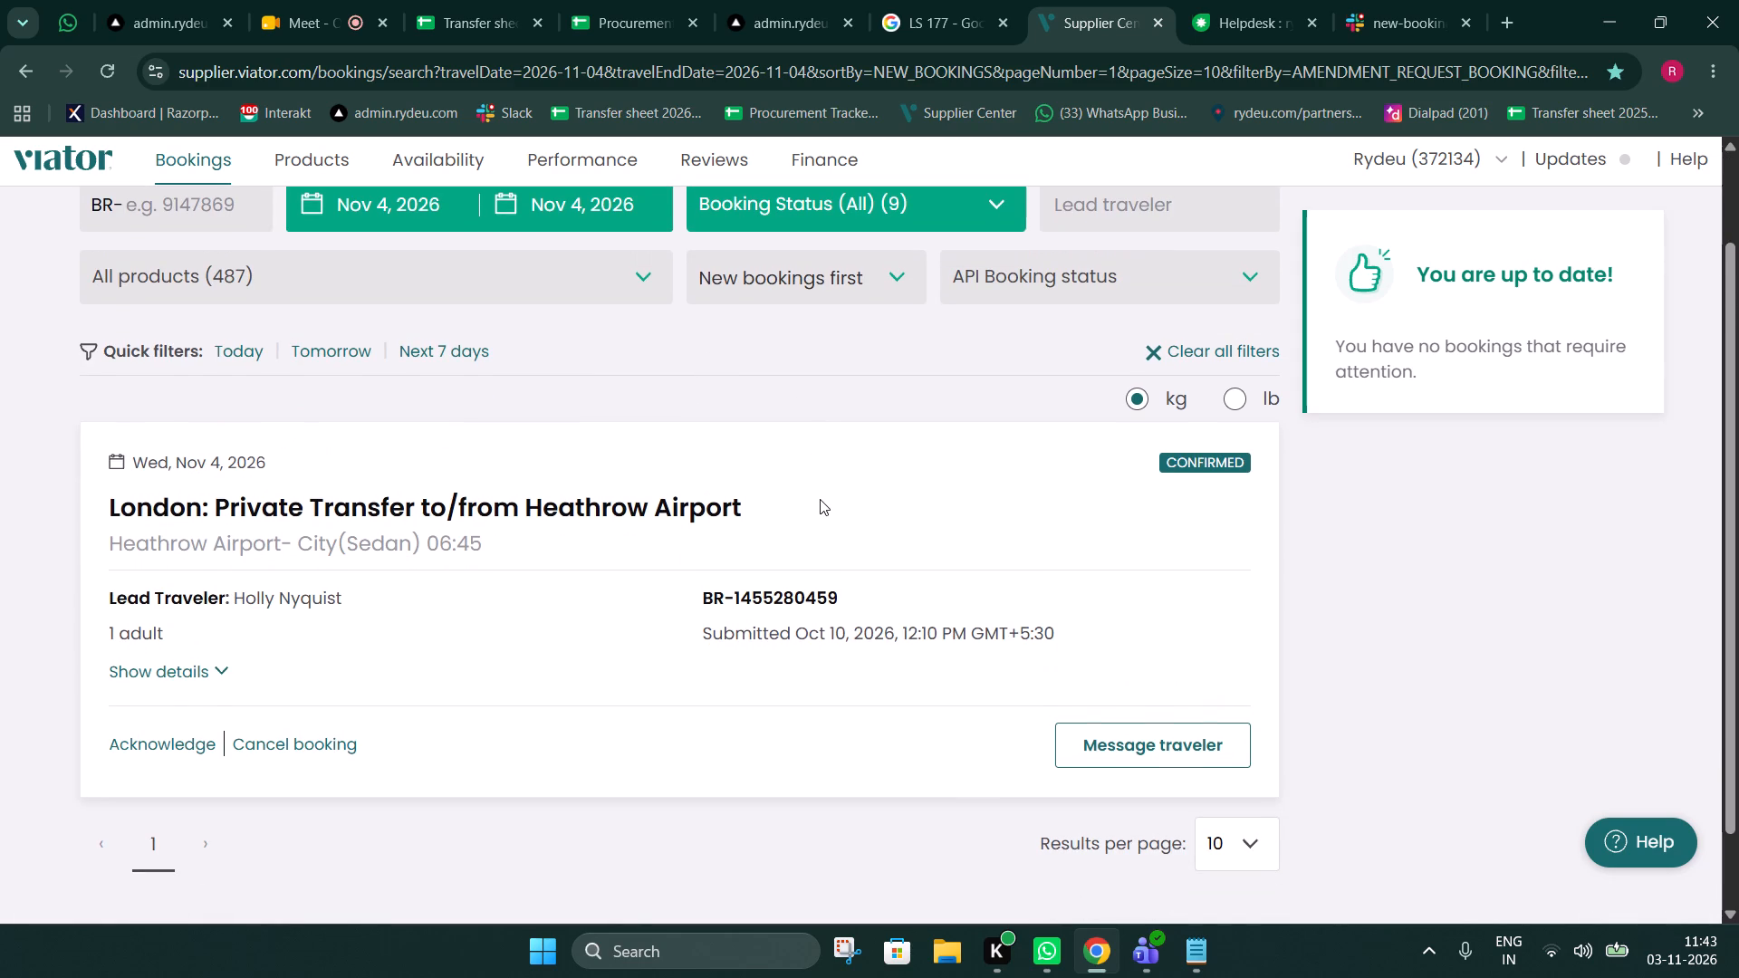
{"action": "left_click_drag", "start_coordinate": [702, 600], "coordinate": [755, 600]}
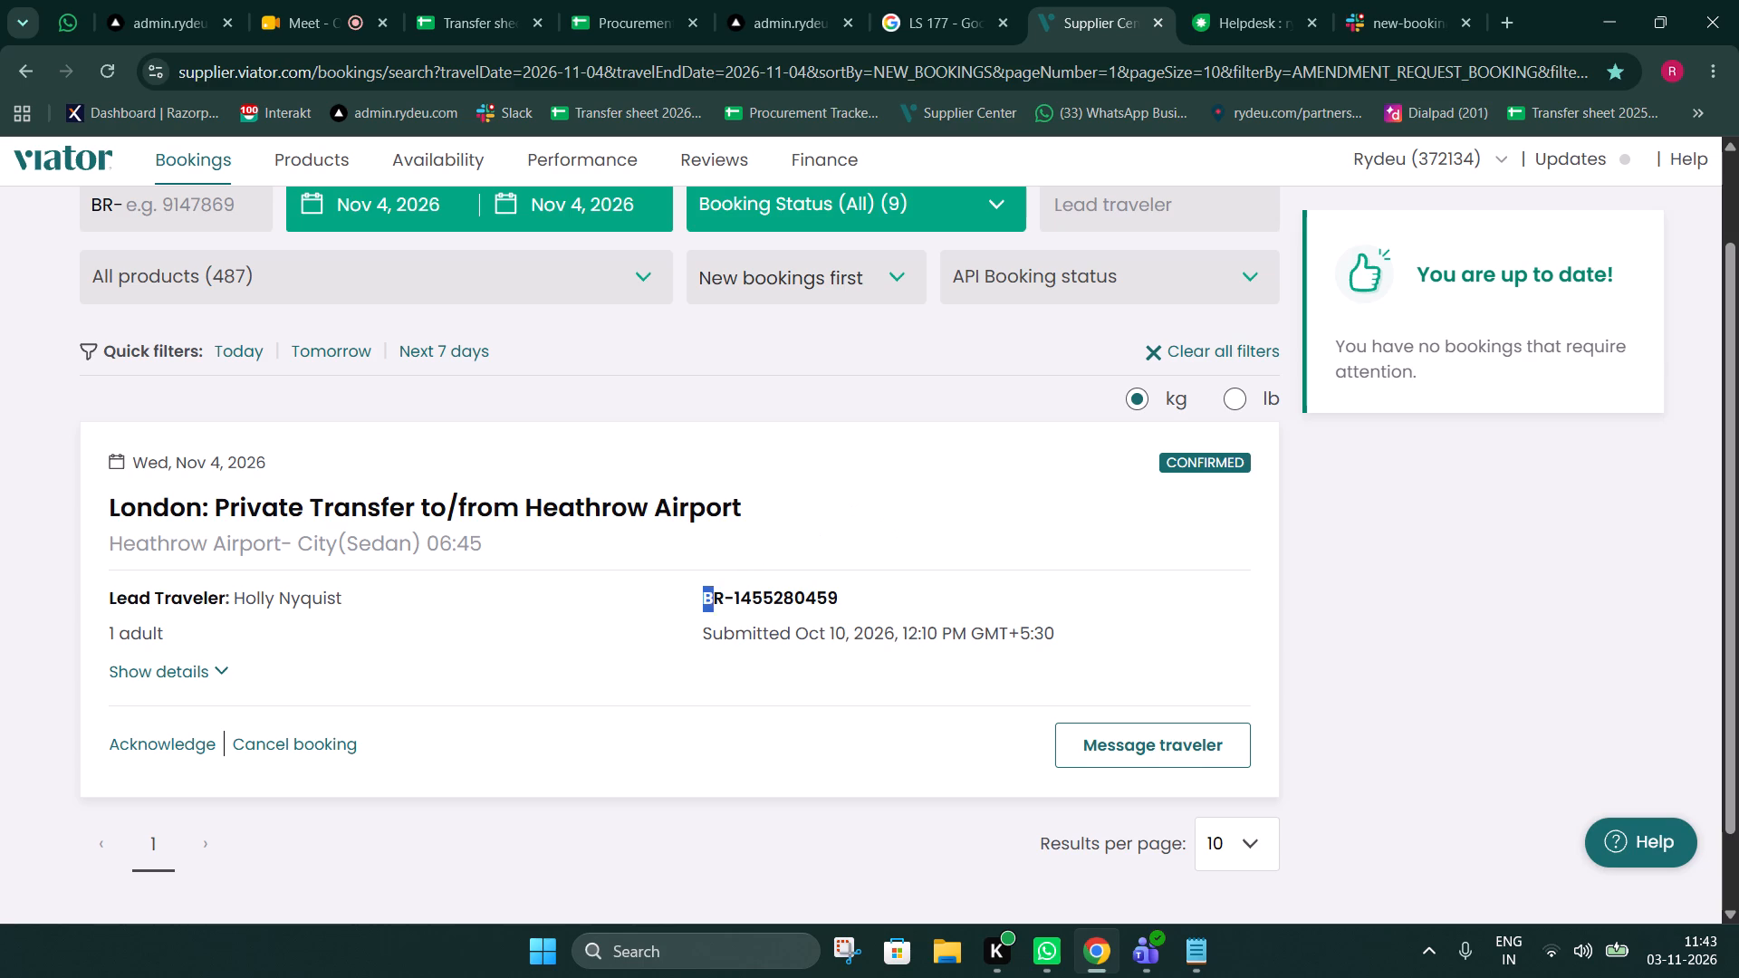
{"action": "left_click_drag", "start_coordinate": [755, 600], "coordinate": [924, 596]}
{"action": "key", "text": "ctrl+c"}
{"action": "left_click", "coordinate": [475, 0]}
{"action": "key", "text": "ctrl+f"}
{"action": "key", "text": "ctrl+v"}
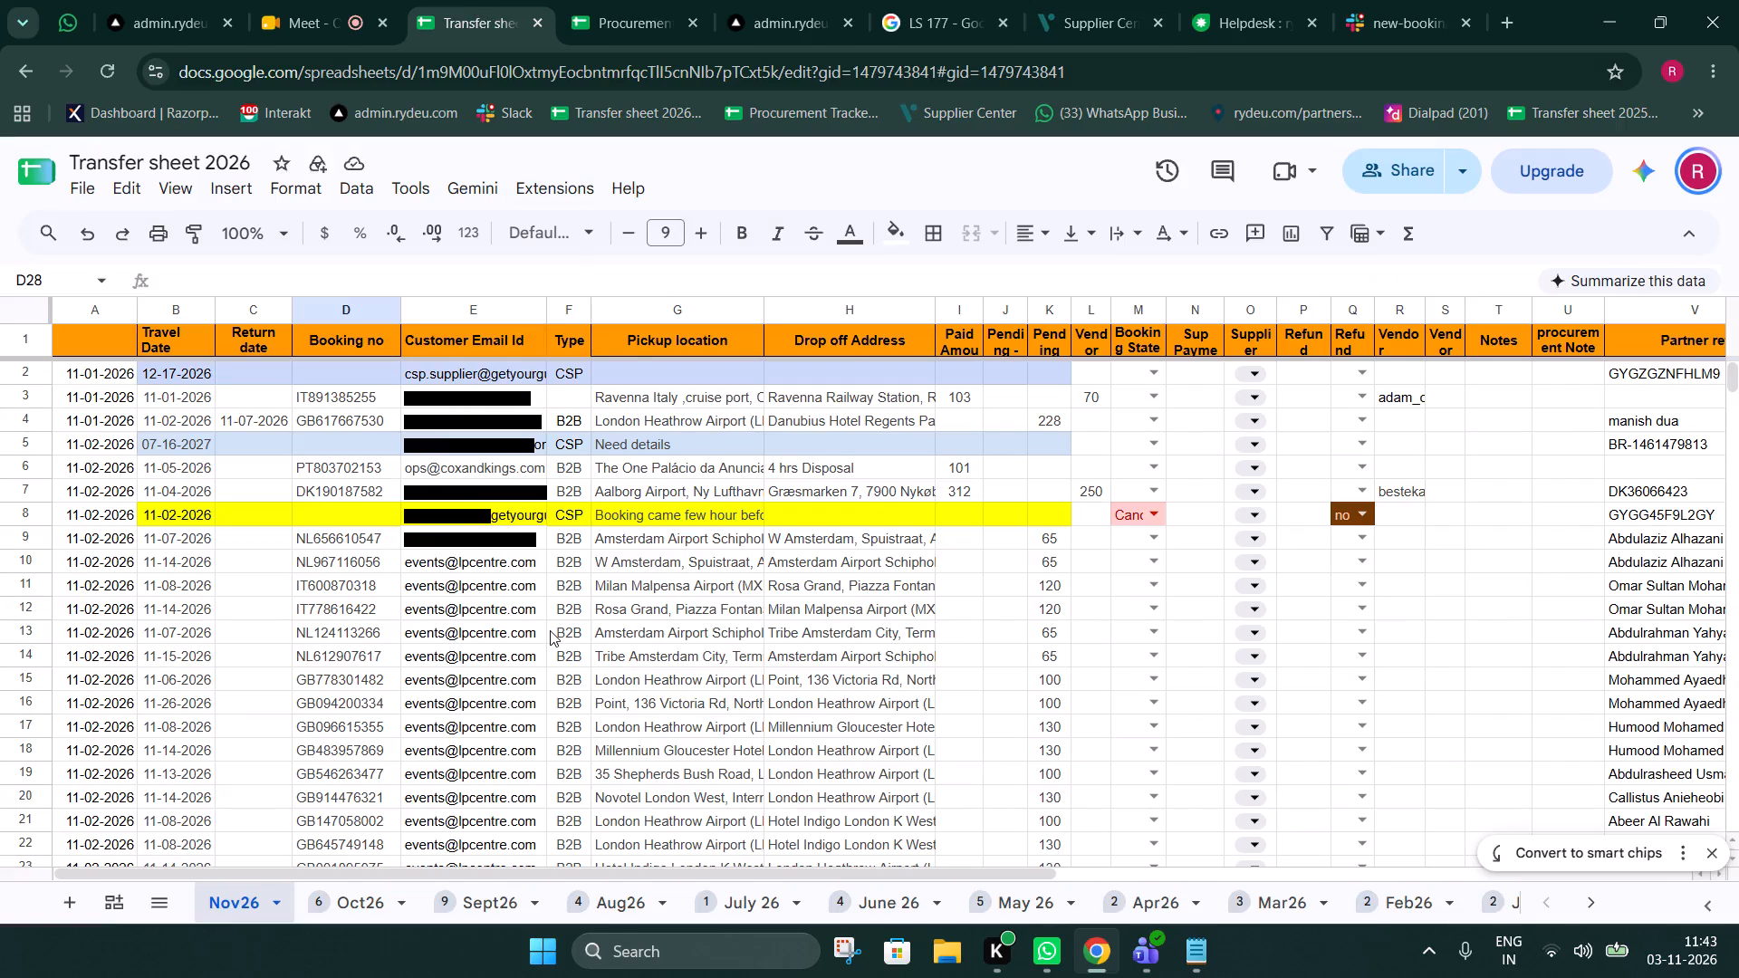
{"action": "left_click", "coordinate": [374, 906]}
{"action": "scroll", "coordinate": [965, 521], "scroll_direction": "up", "scroll_amount": 8}
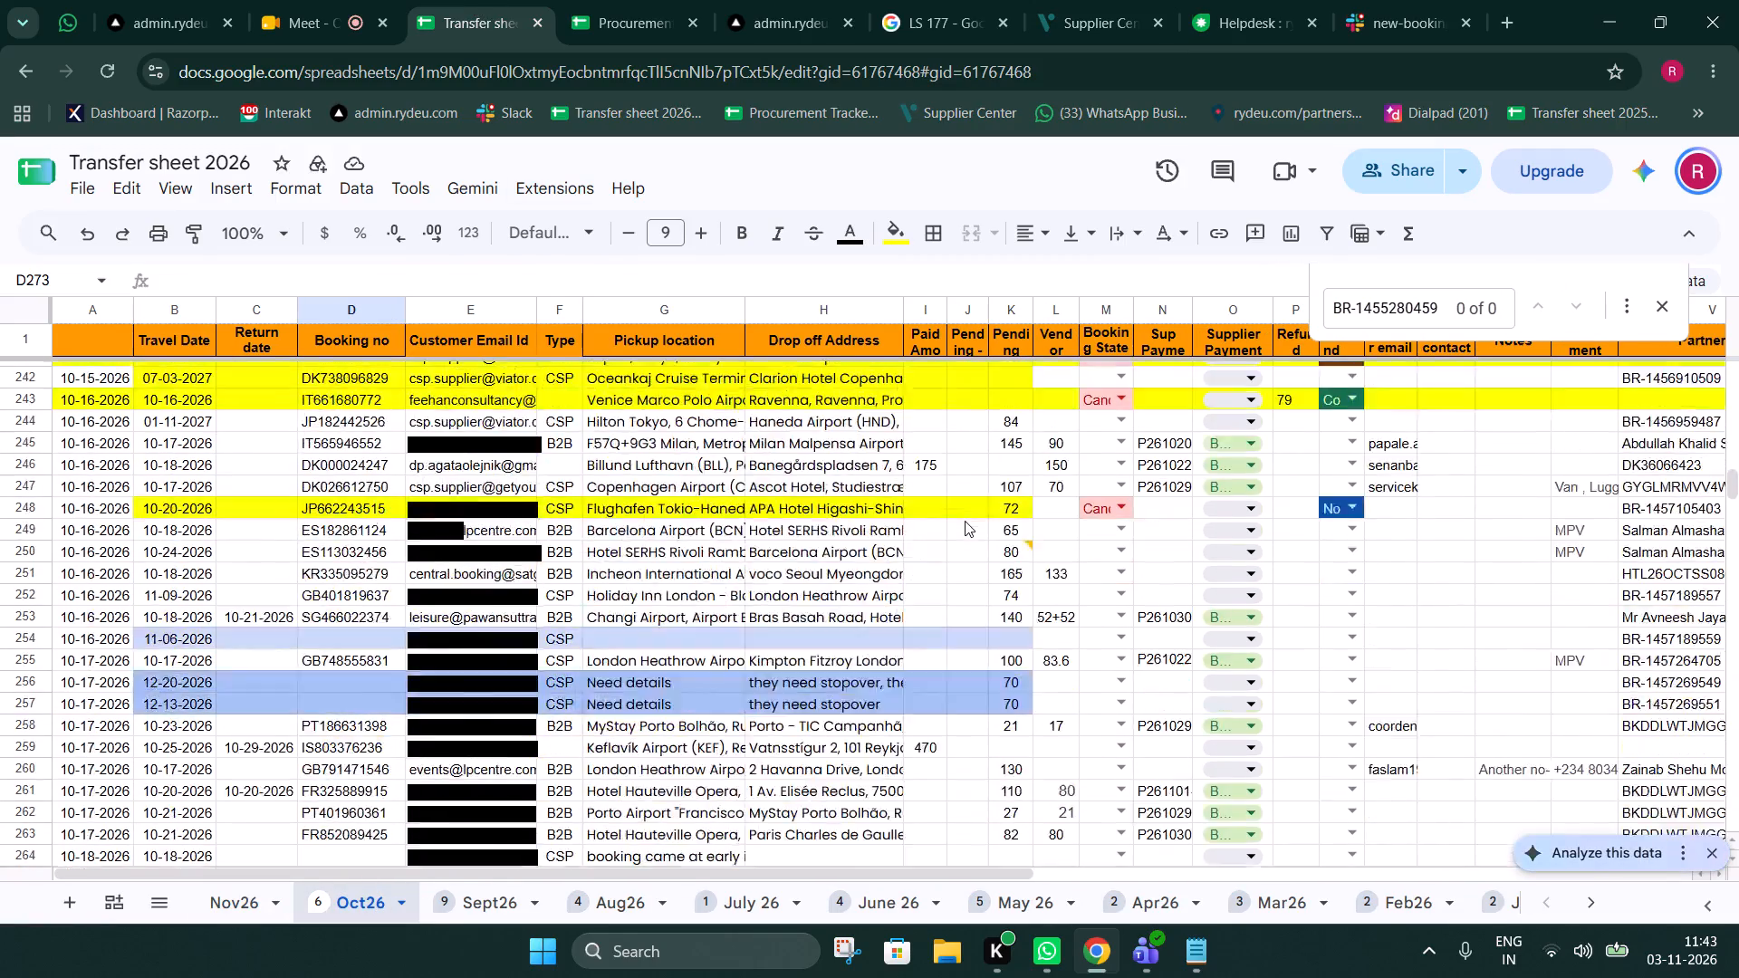
{"action": "scroll", "coordinate": [965, 521], "scroll_direction": "up", "scroll_amount": 12}
{"action": "scroll", "coordinate": [965, 521], "scroll_direction": "up", "scroll_amount": 10}
{"action": "scroll", "coordinate": [965, 520], "scroll_direction": "up", "scroll_amount": 14}
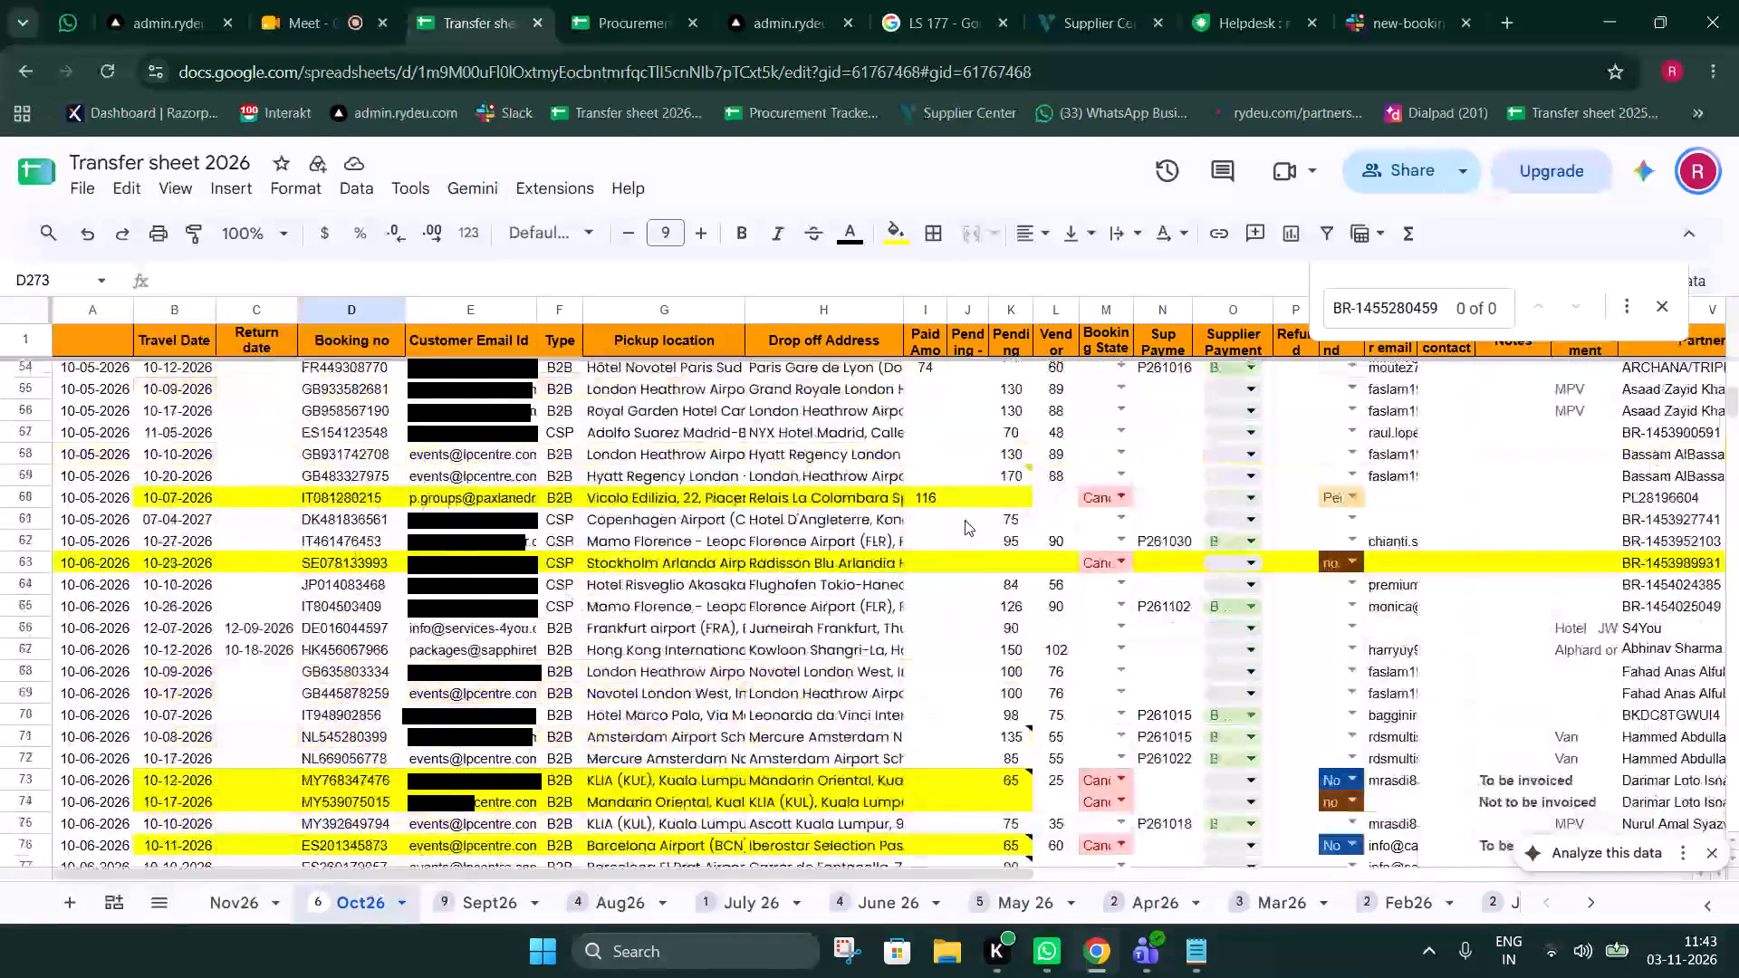
{"action": "scroll", "coordinate": [965, 520], "scroll_direction": "up", "scroll_amount": 18}
{"action": "scroll", "coordinate": [965, 520], "scroll_direction": "up", "scroll_amount": 7}
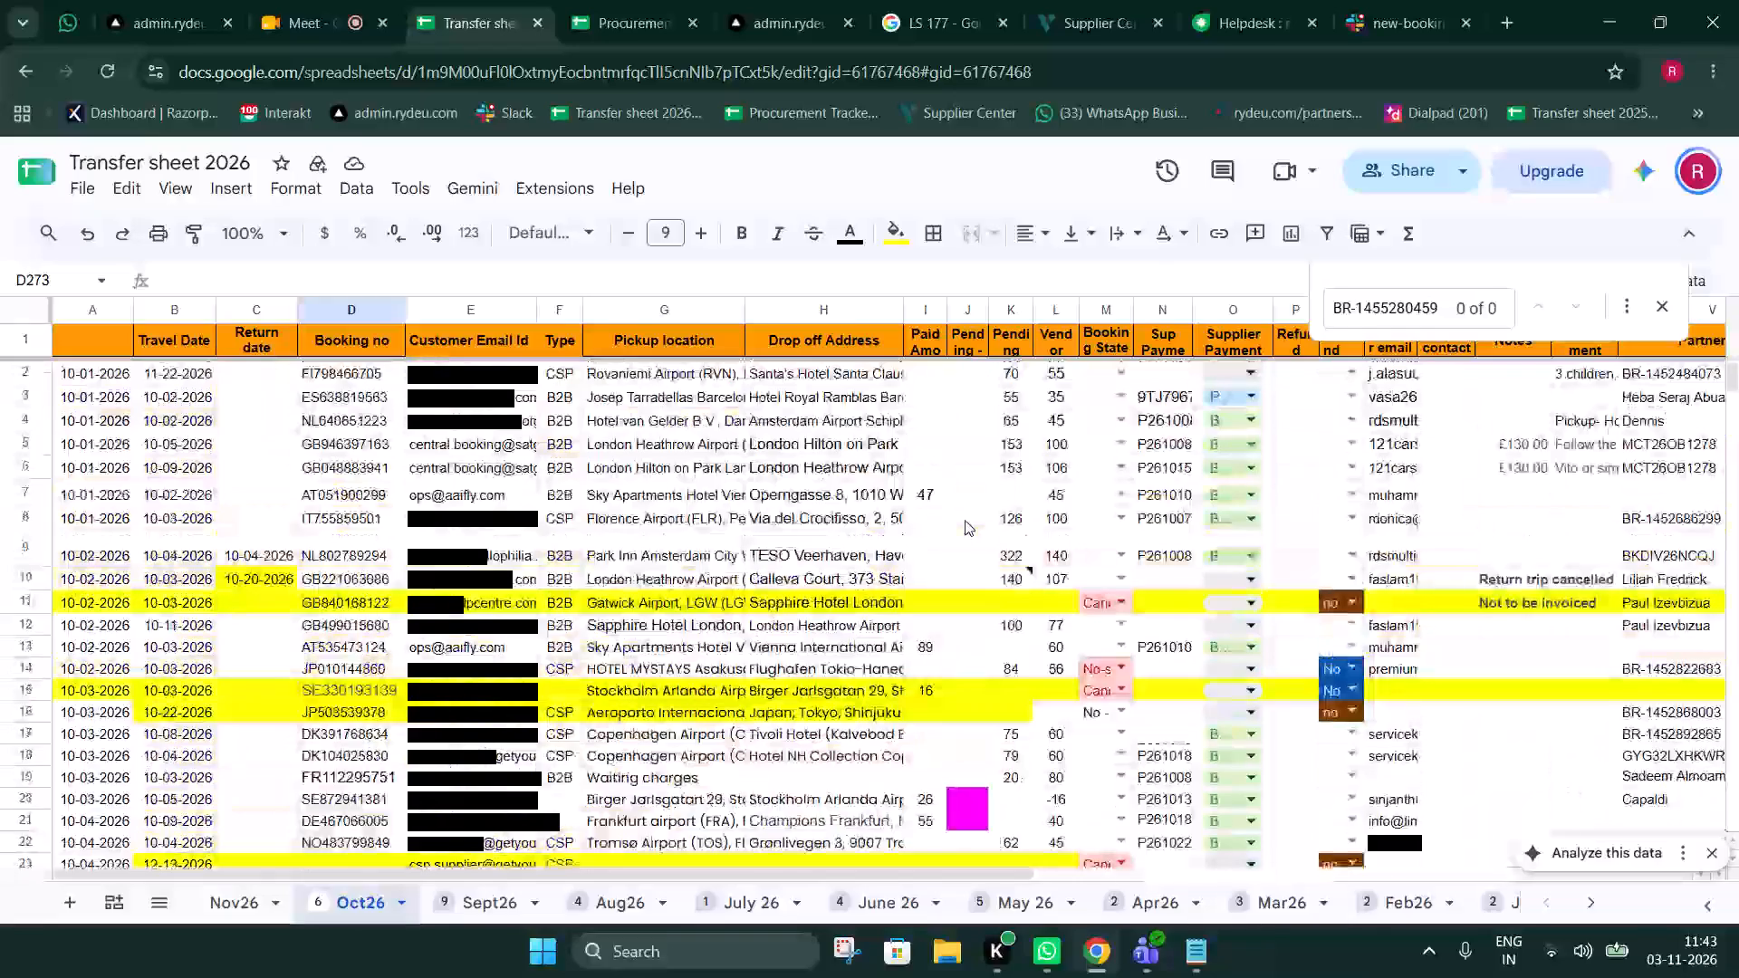
{"action": "left_click", "coordinate": [237, 899]}
{"action": "scroll", "coordinate": [668, 559], "scroll_direction": "down", "scroll_amount": 9}
{"action": "scroll", "coordinate": [669, 559], "scroll_direction": "up", "scroll_amount": 5}
{"action": "double_click", "coordinate": [1627, 539]}
{"action": "key", "text": "ctrl+v"}
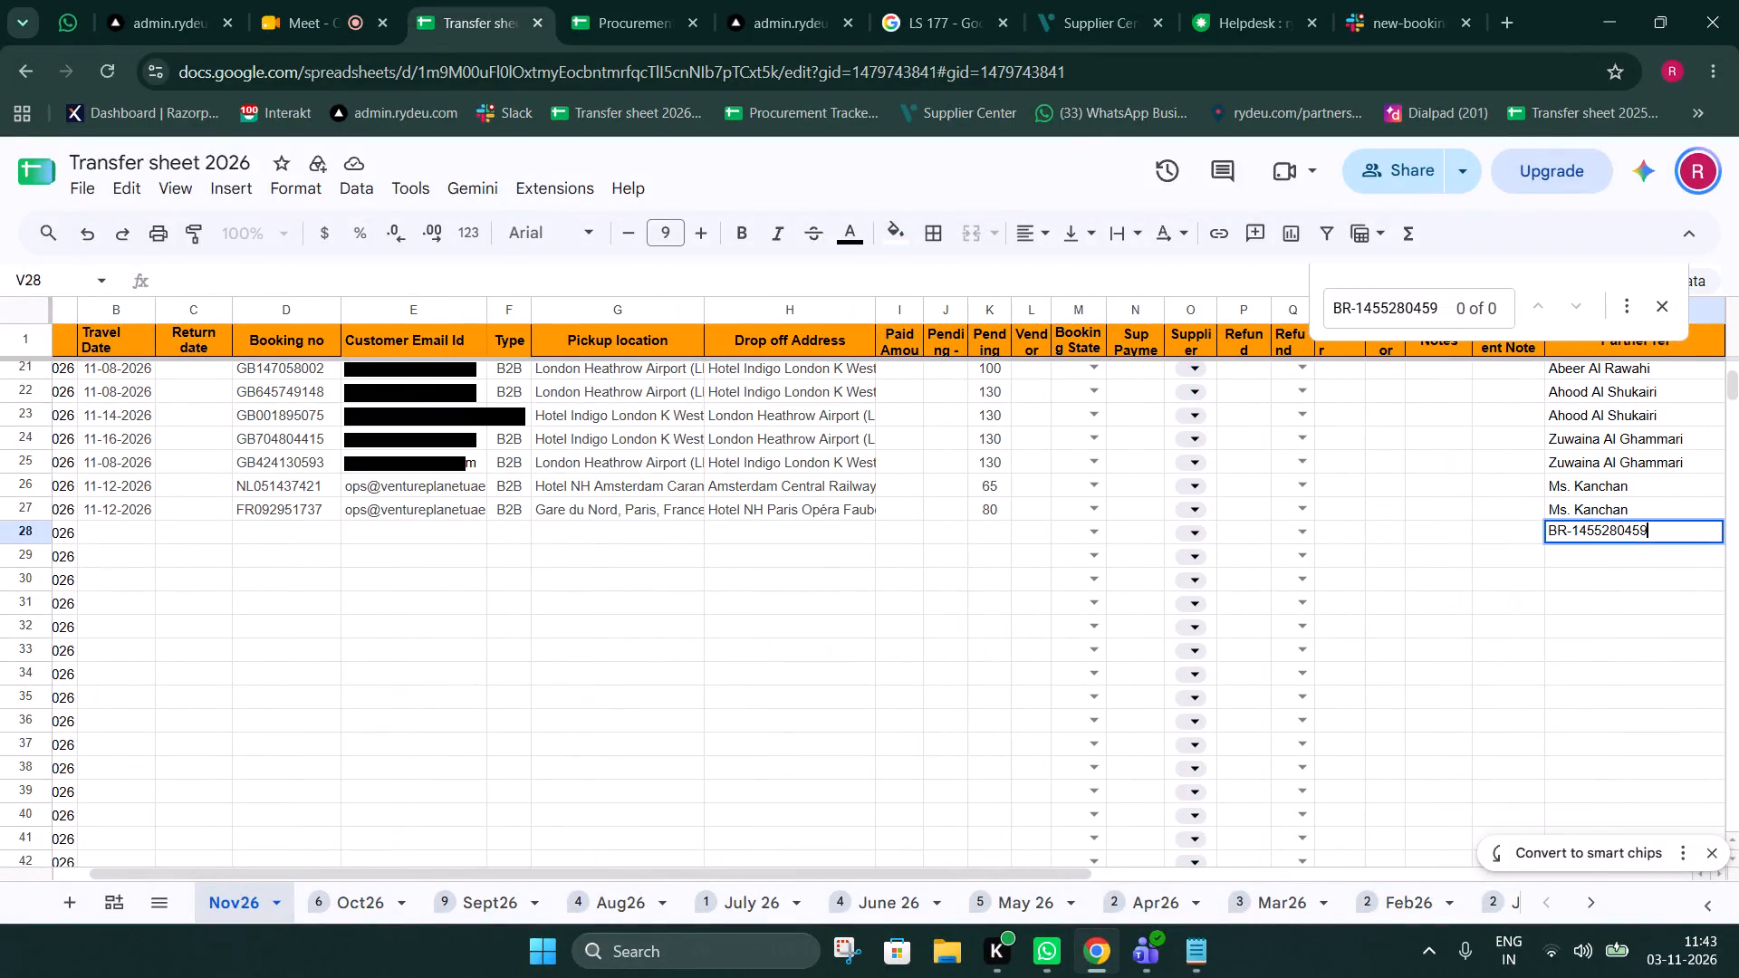
{"action": "left_click", "coordinate": [1513, 535]}
{"action": "left_click", "coordinate": [1672, 298]}
Move along row 28 to its Customer Email Id cell and look over the earlier booking entries in the Nov26 sheet.
{"action": "key", "text": "Left"}
{"action": "key", "text": "Left"}
{"action": "key", "text": "Left"}
{"action": "key", "text": "Left"}
{"action": "key", "text": "Left"}
{"action": "key", "text": "Left"}
{"action": "key", "text": "Left"}
{"action": "key", "text": "Left"}
{"action": "key", "text": "Left"}
{"action": "key", "text": "Left"}
{"action": "key", "text": "Left"}
{"action": "key", "text": "Left"}
{"action": "key", "text": "Left"}
{"action": "key", "text": "Left"}
{"action": "key", "text": "Left"}
{"action": "key", "text": "Left"}
{"action": "key", "text": "Left"}
{"action": "key", "text": "Left"}
{"action": "key", "text": "Left"}
{"action": "key", "text": "Left"}
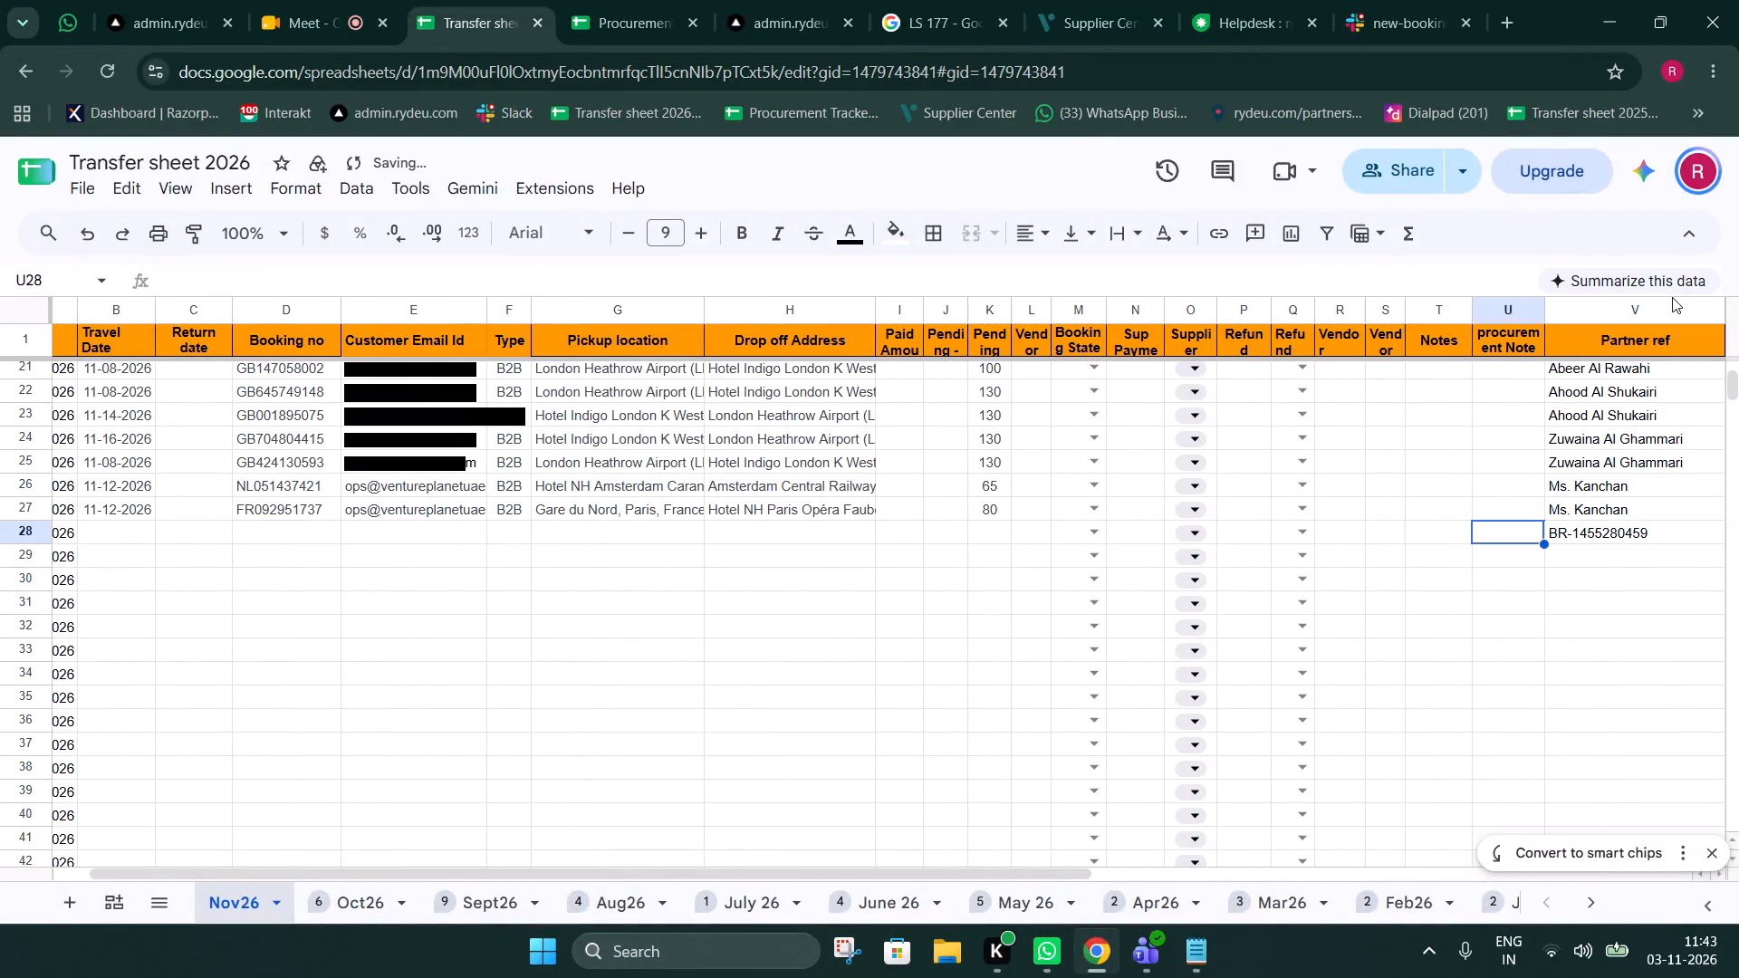
{"action": "key", "text": "Right"}
{"action": "key", "text": "Right"}
{"action": "key", "text": "Right"}
{"action": "key", "text": "Right"}
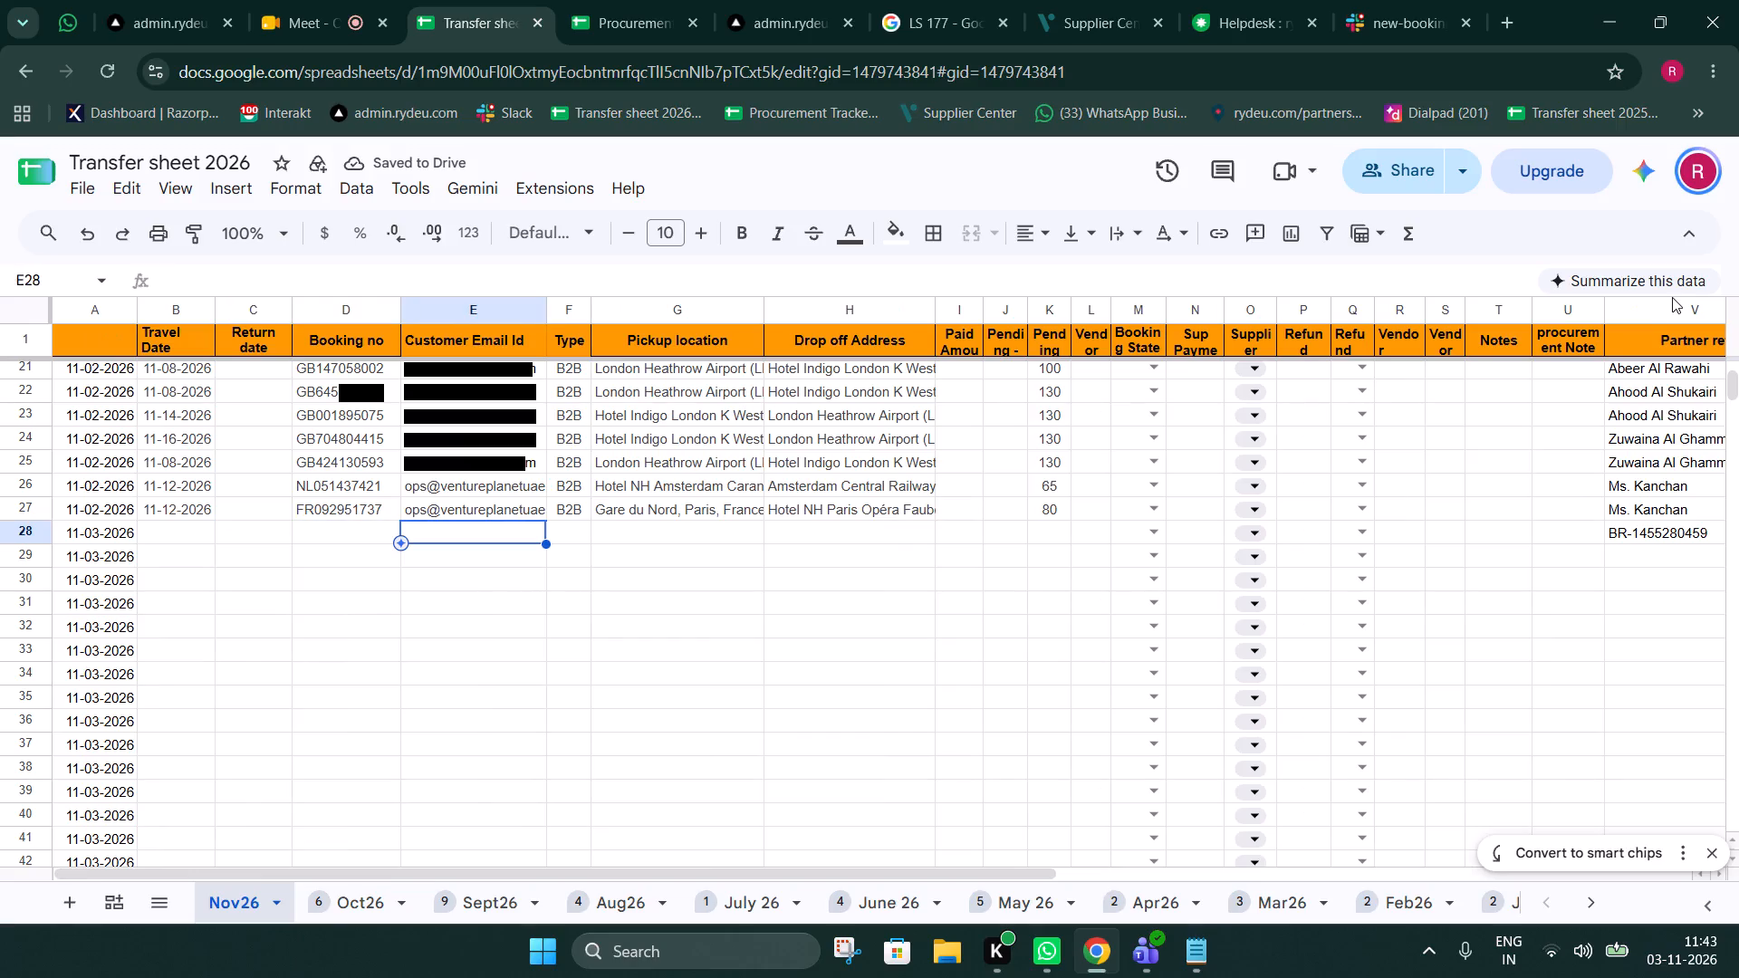
{"action": "scroll", "coordinate": [746, 448], "scroll_direction": "up", "scroll_amount": 2}
{"action": "scroll", "coordinate": [537, 522], "scroll_direction": "up", "scroll_amount": 3}
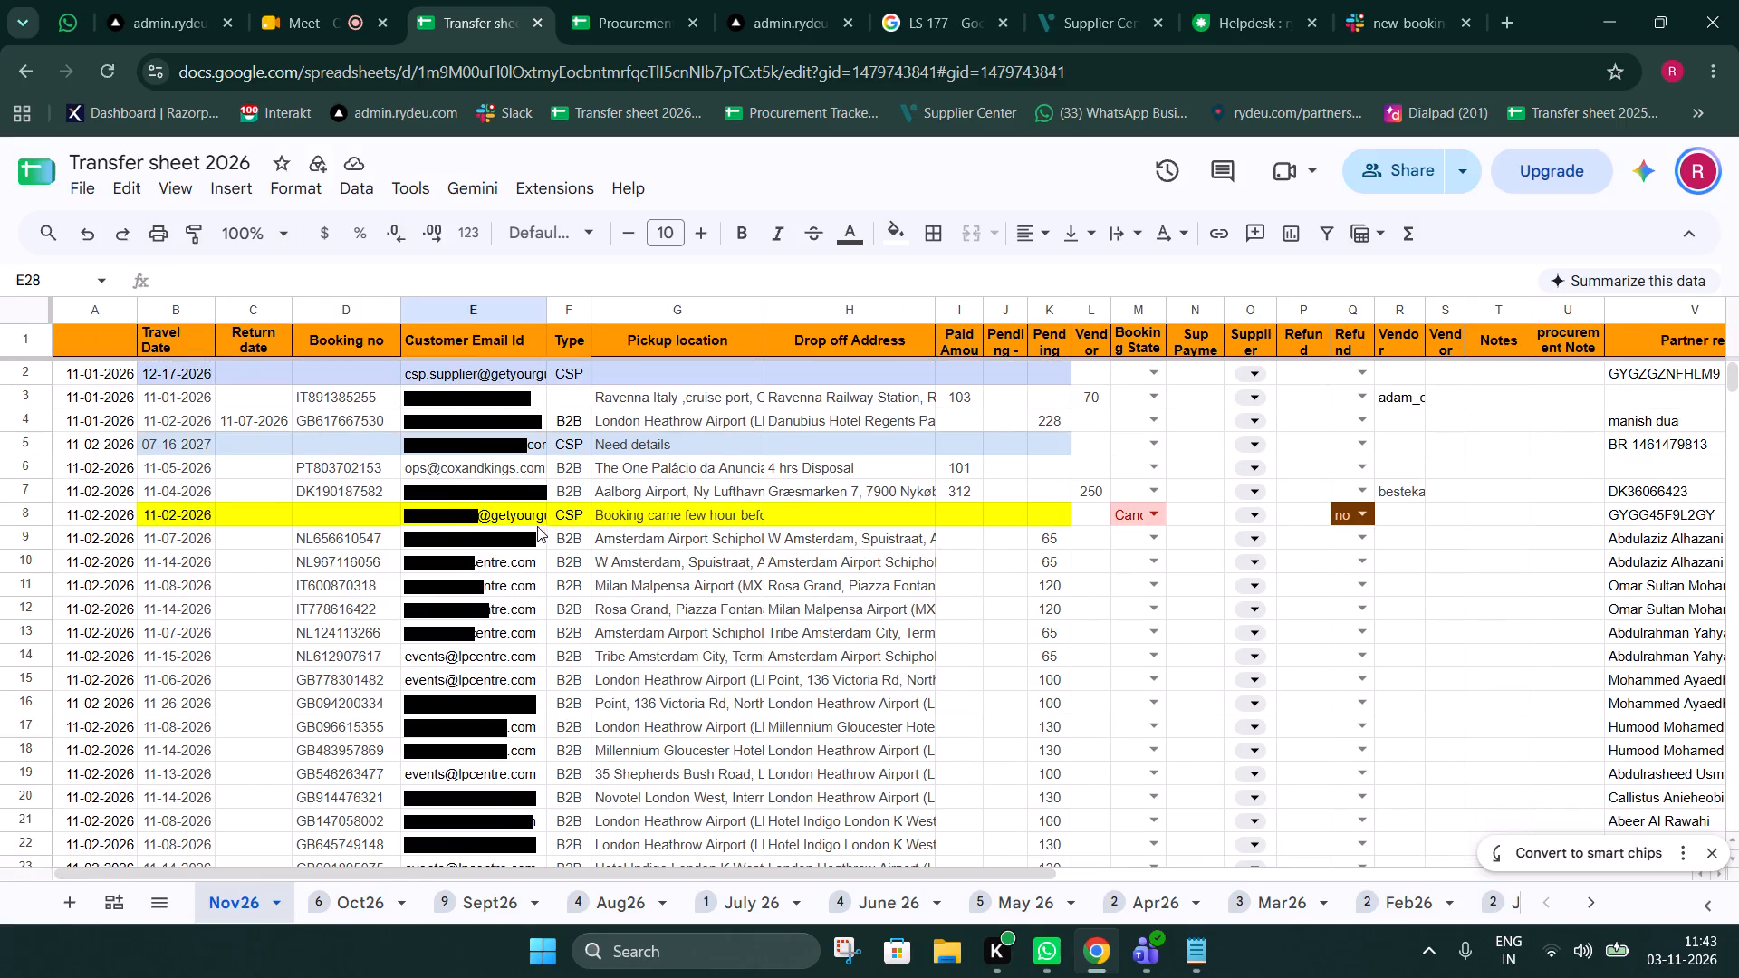
Copy the Viator supplier email and CSP type from row 5 into row 28 of the Nov26 sheet.
{"action": "left_click", "coordinate": [526, 444]}
{"action": "key", "text": "shift+Right"}
{"action": "key", "text": "ctrl+c"}
{"action": "scroll", "coordinate": [528, 455], "scroll_direction": "down", "scroll_amount": 4}
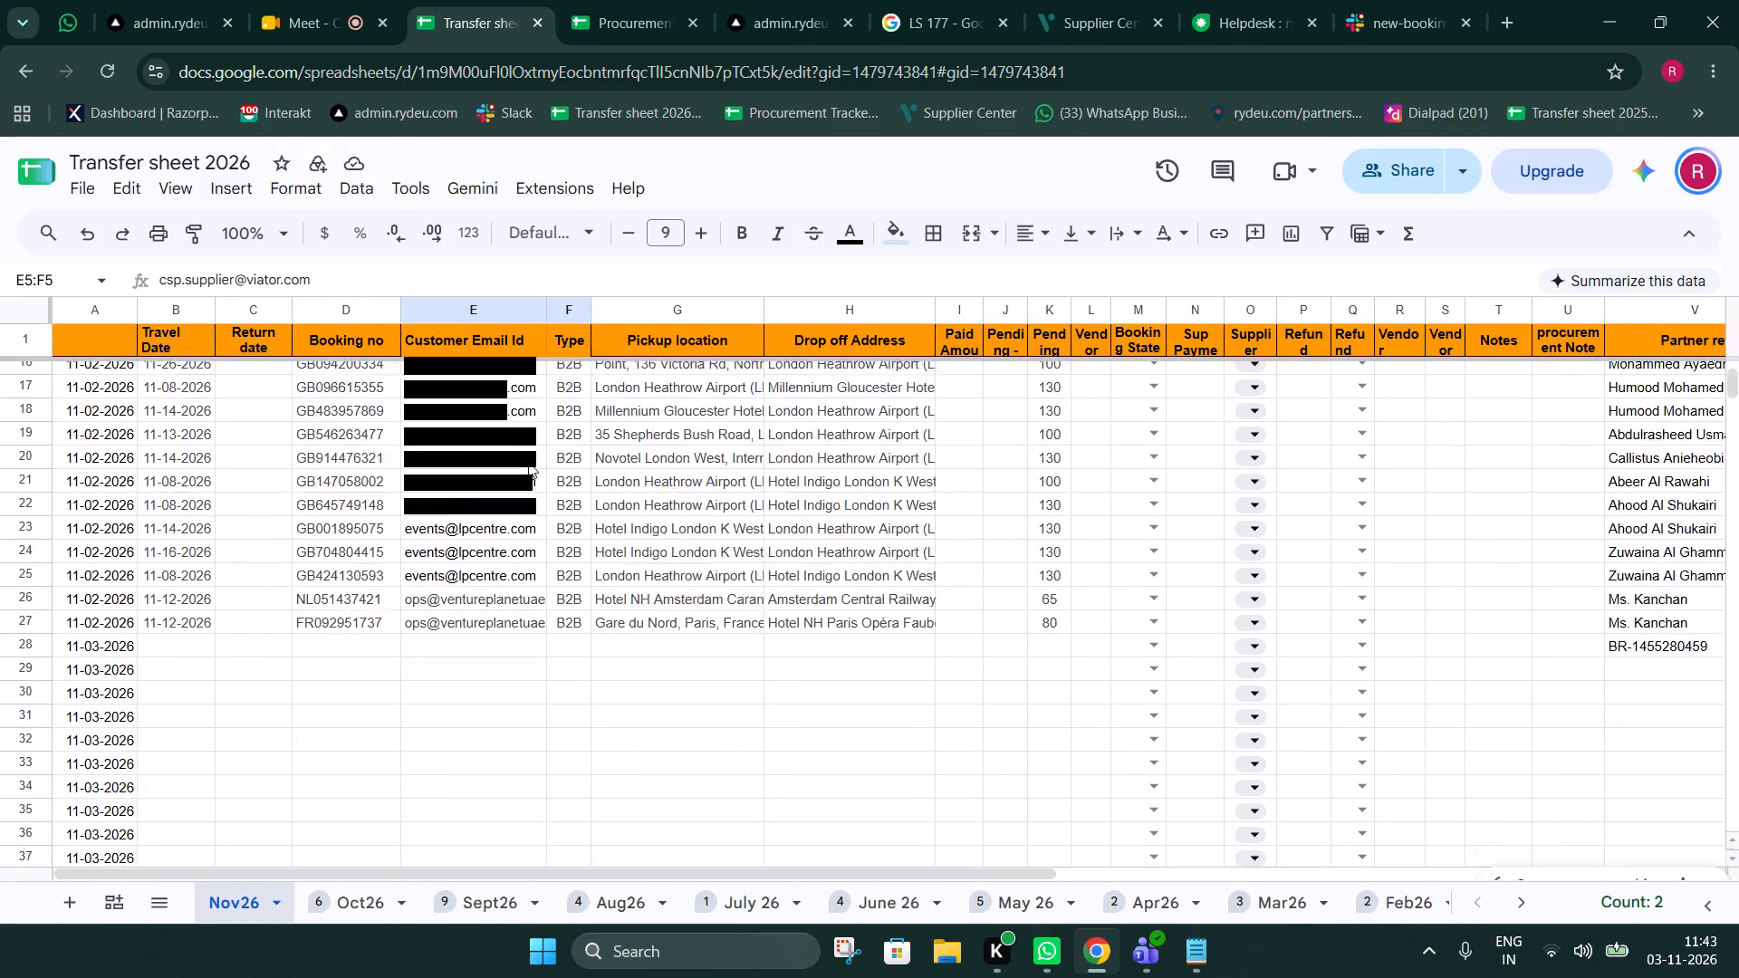
{"action": "scroll", "coordinate": [528, 462], "scroll_direction": "down", "scroll_amount": 2}
{"action": "scroll", "coordinate": [511, 461], "scroll_direction": "up", "scroll_amount": 2}
{"action": "left_click", "coordinate": [508, 539]}
{"action": "key", "text": "ctrl+v"}
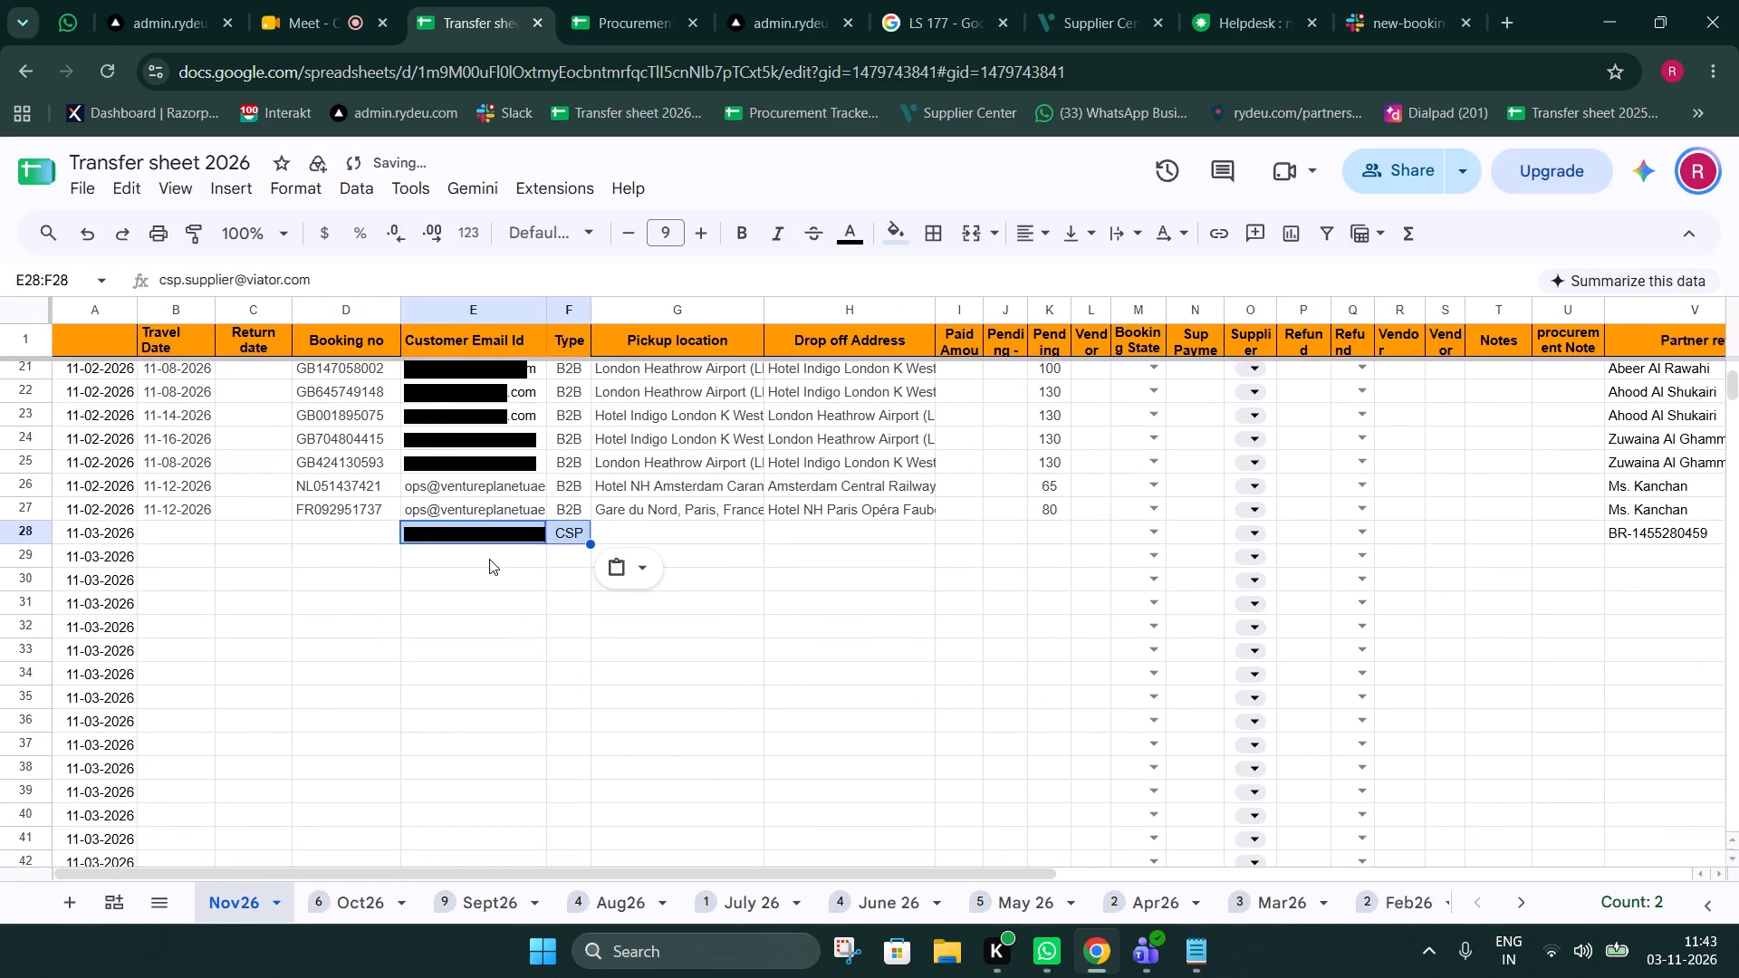
{"action": "left_click", "coordinate": [659, 583]}
Set the fill of row 28's Customer Email Id and Type cells to white.
{"action": "left_click", "coordinate": [455, 532]}
{"action": "key", "text": "shift+Right"}
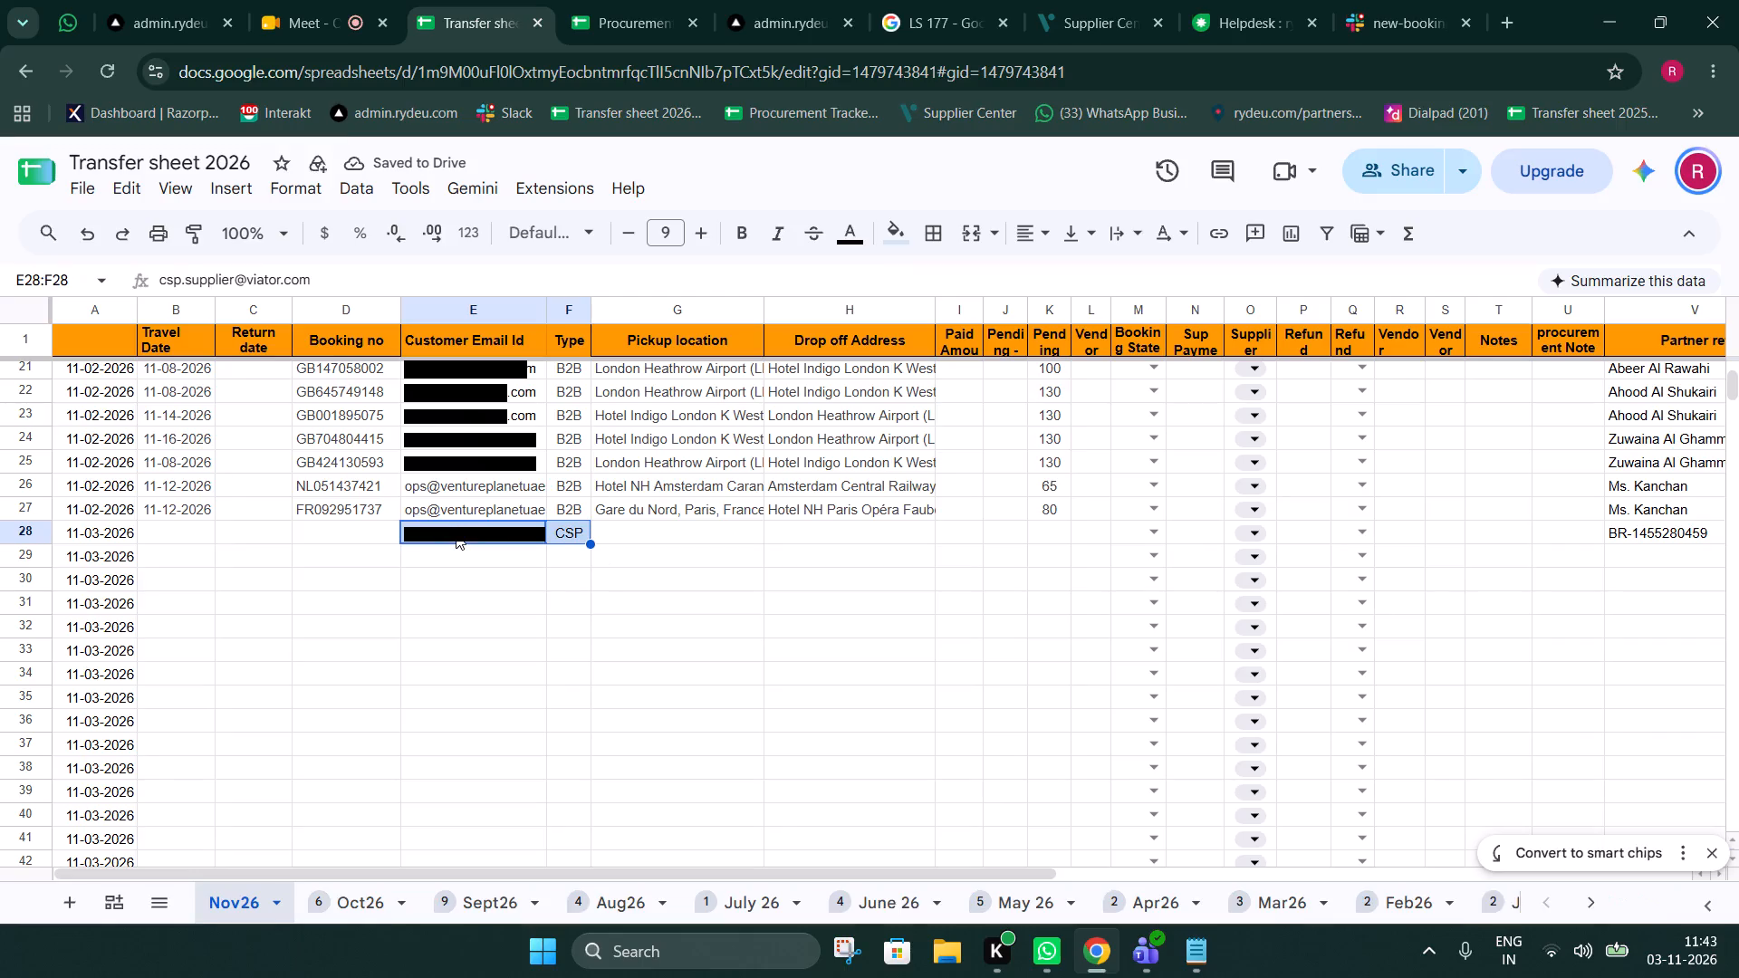
{"action": "left_click", "coordinate": [901, 243]}
{"action": "left_click", "coordinate": [1122, 312]}
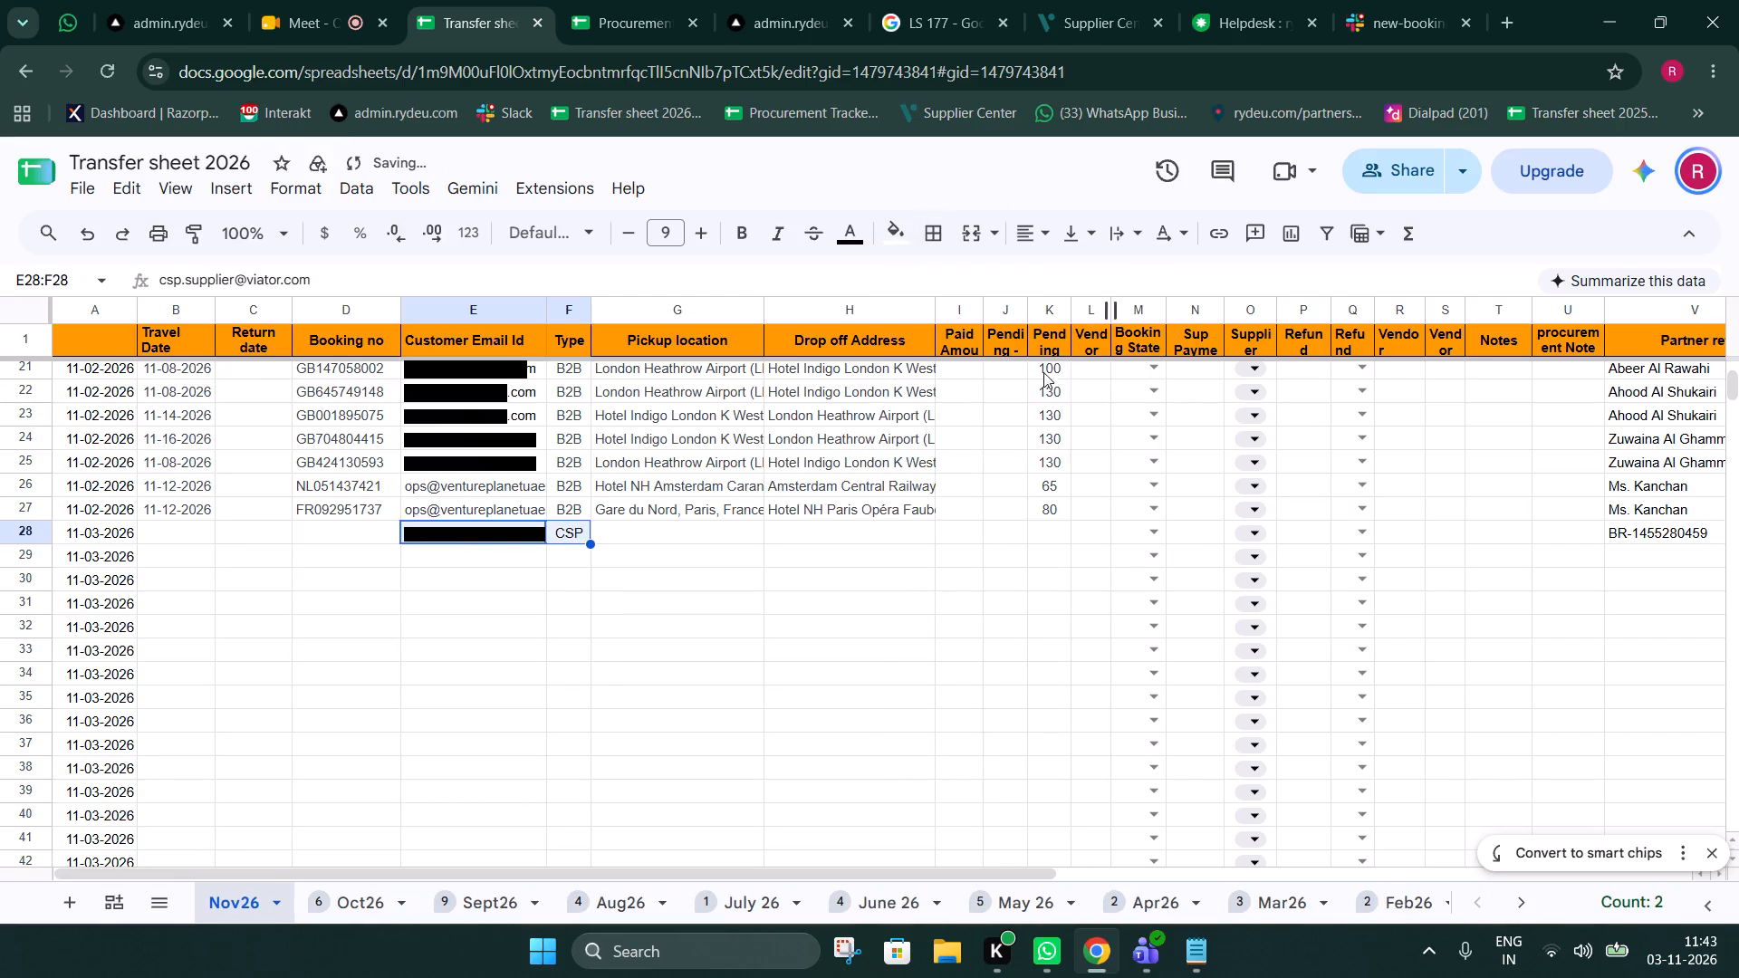
Enter 11-04-2026 as the travel date in row 28.
{"action": "left_click", "coordinate": [137, 532]}
{"action": "left_click_drag", "start_coordinate": [136, 541], "coordinate": [152, 540]}
{"action": "double_click", "coordinate": [187, 537]}
{"action": "left_click", "coordinate": [399, 587]}
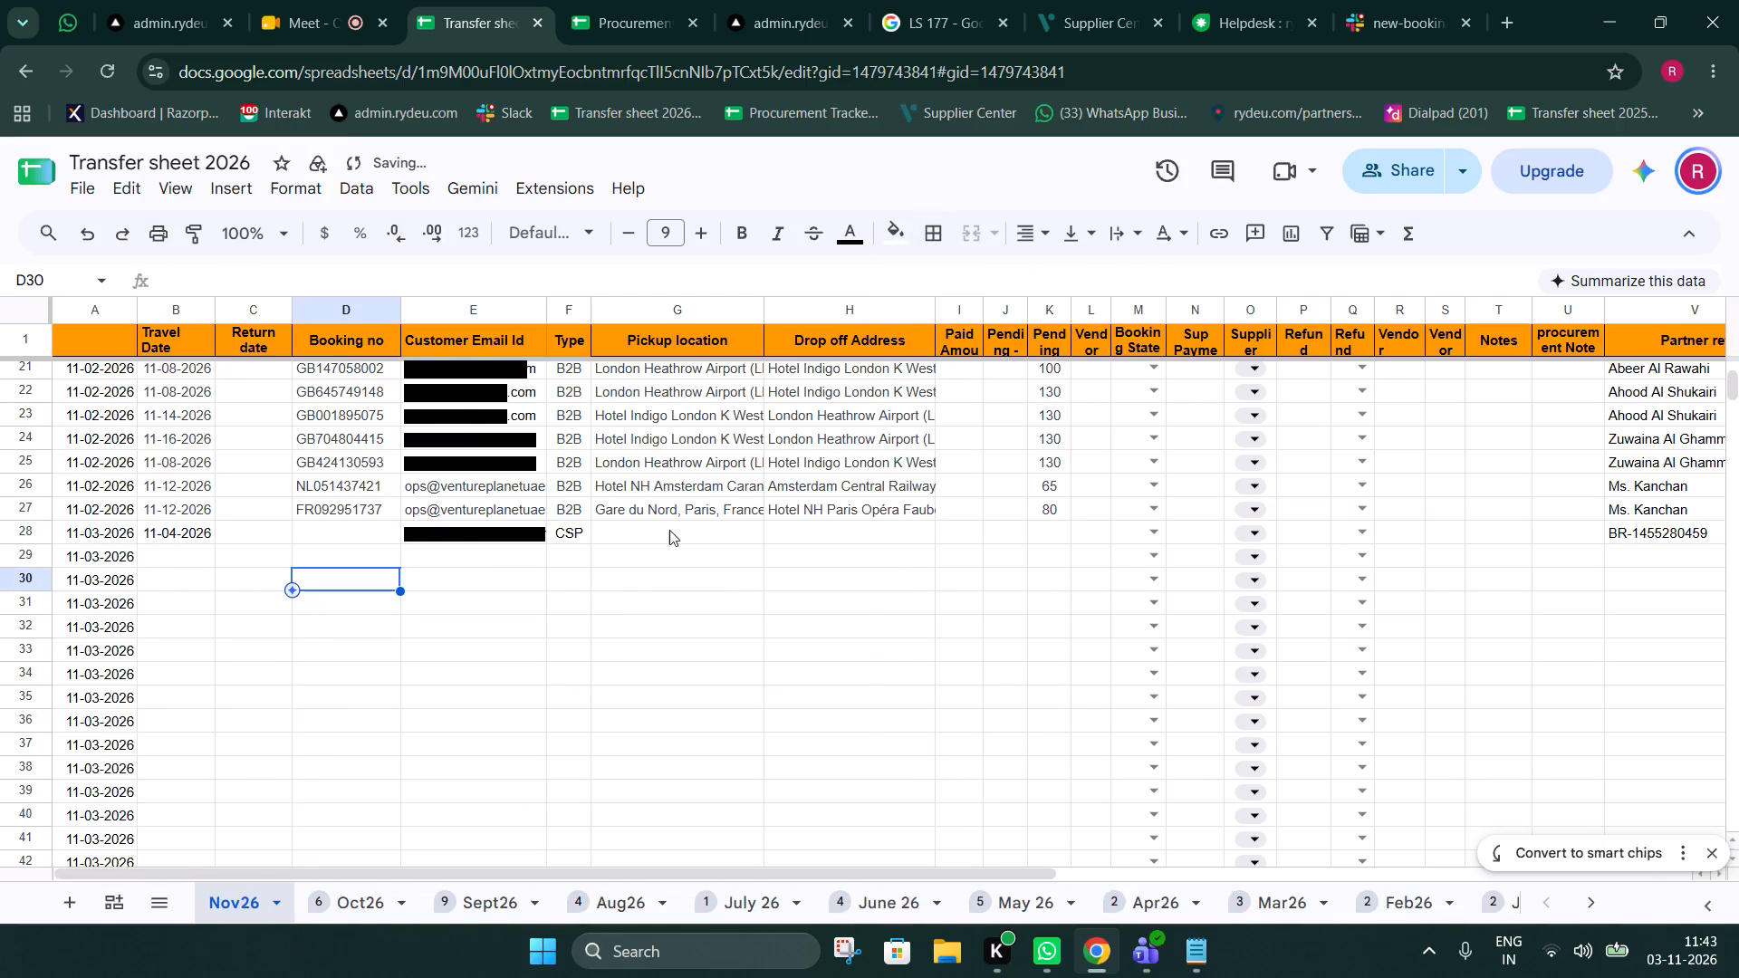
{"action": "left_click", "coordinate": [1095, 0]}
{"action": "left_click", "coordinate": [455, 684]}
{"action": "left_click", "coordinate": [165, 690]}
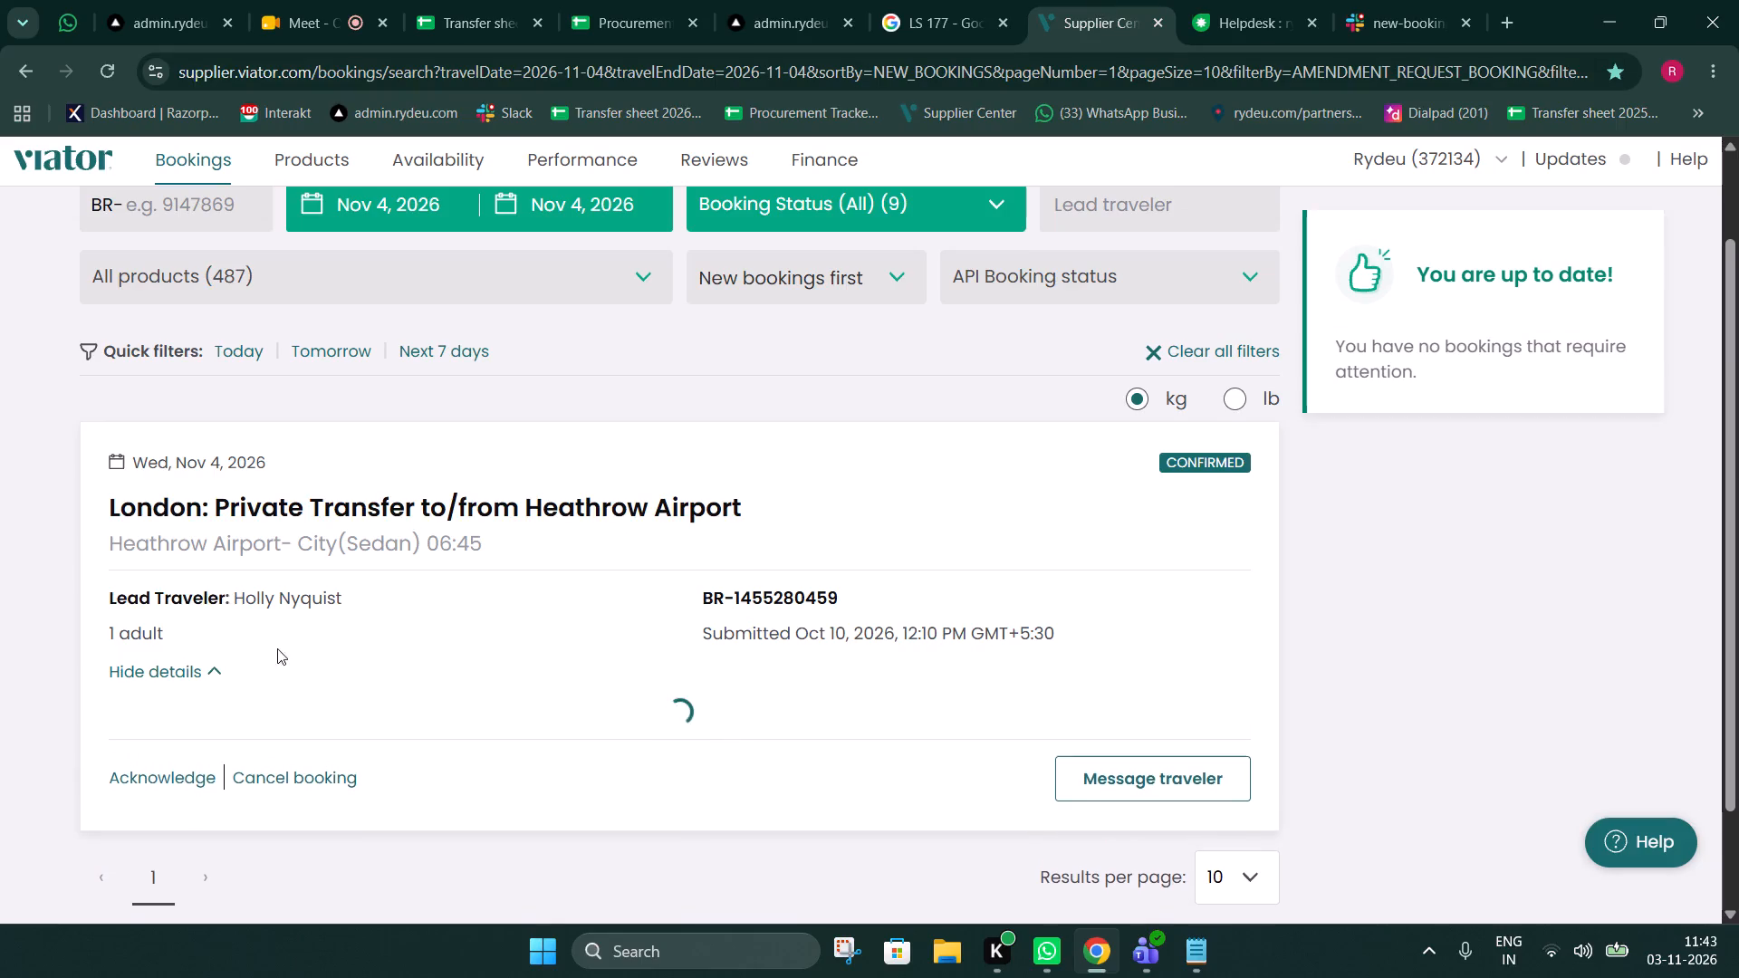
{"action": "scroll", "coordinate": [448, 597], "scroll_direction": "down", "scroll_amount": 3}
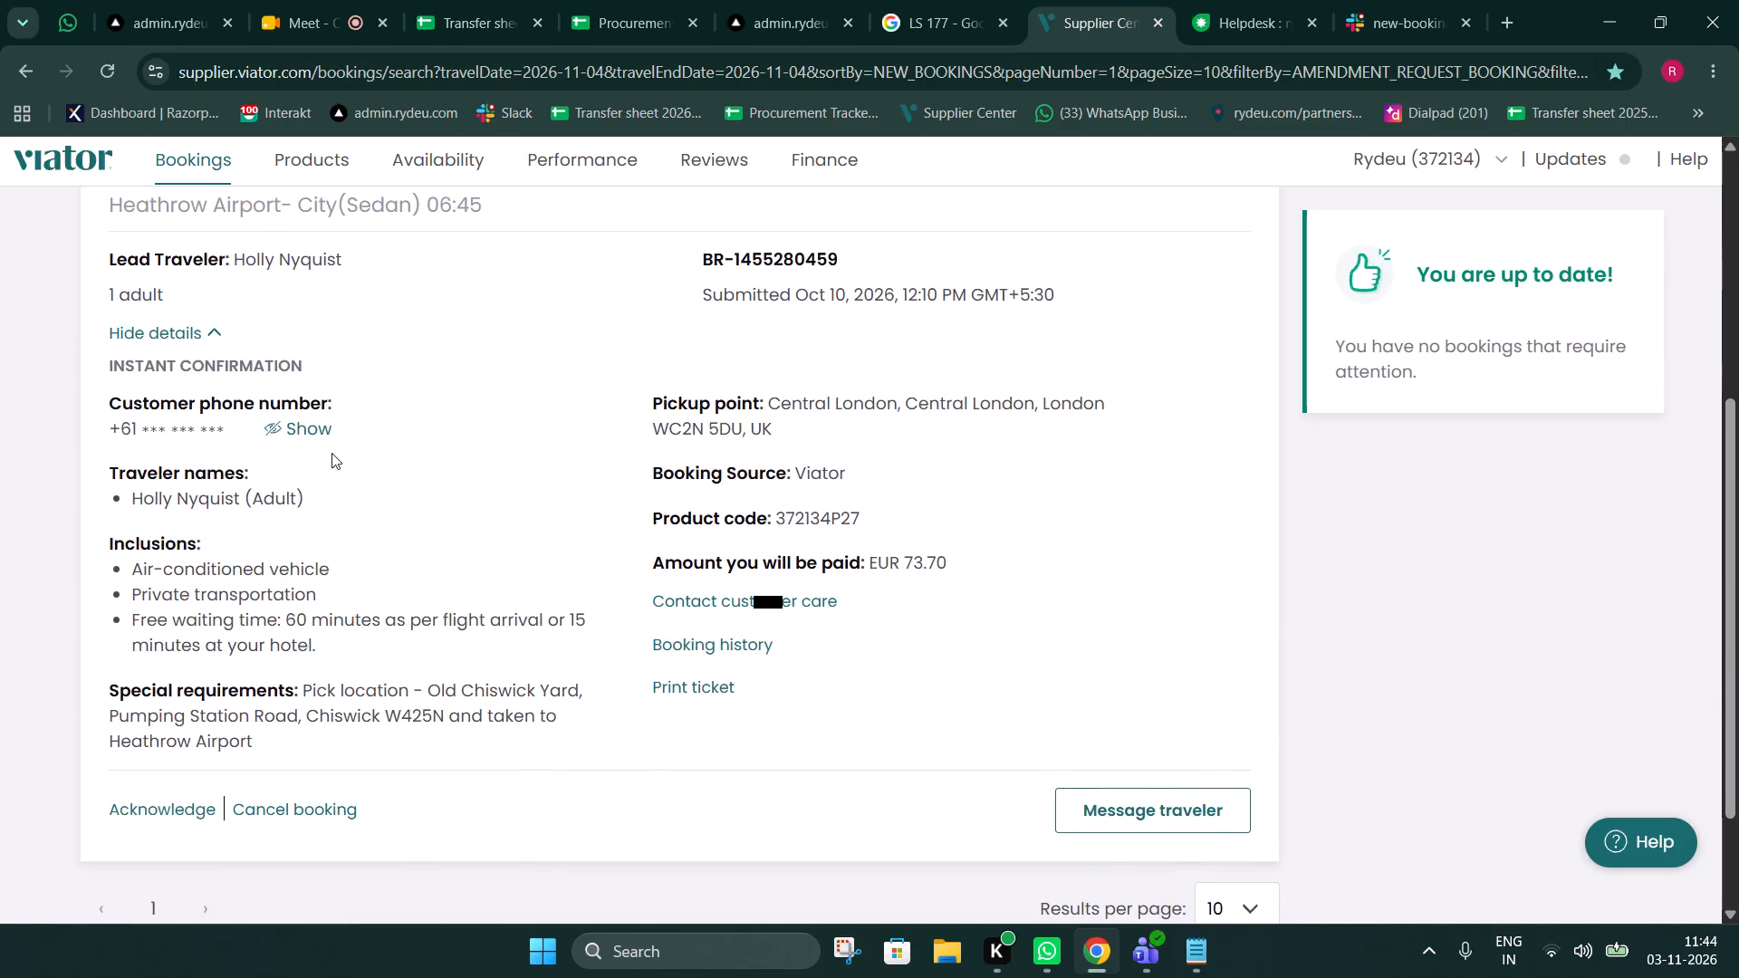
{"action": "left_click", "coordinate": [313, 428]}
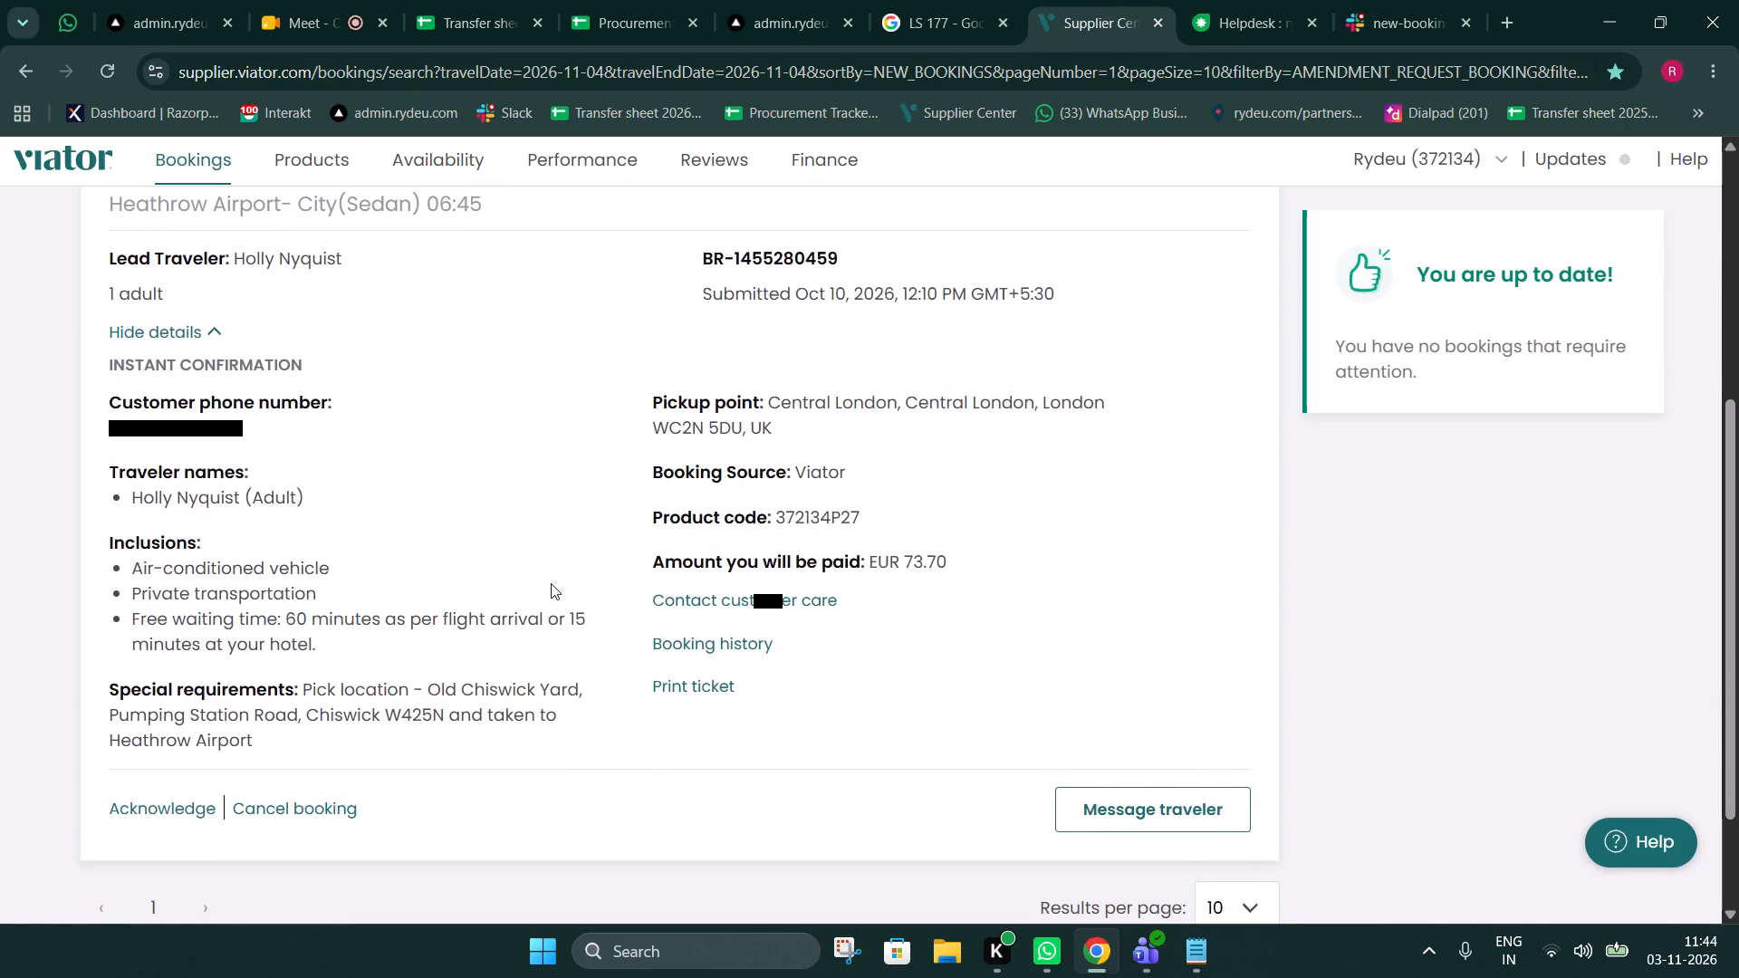
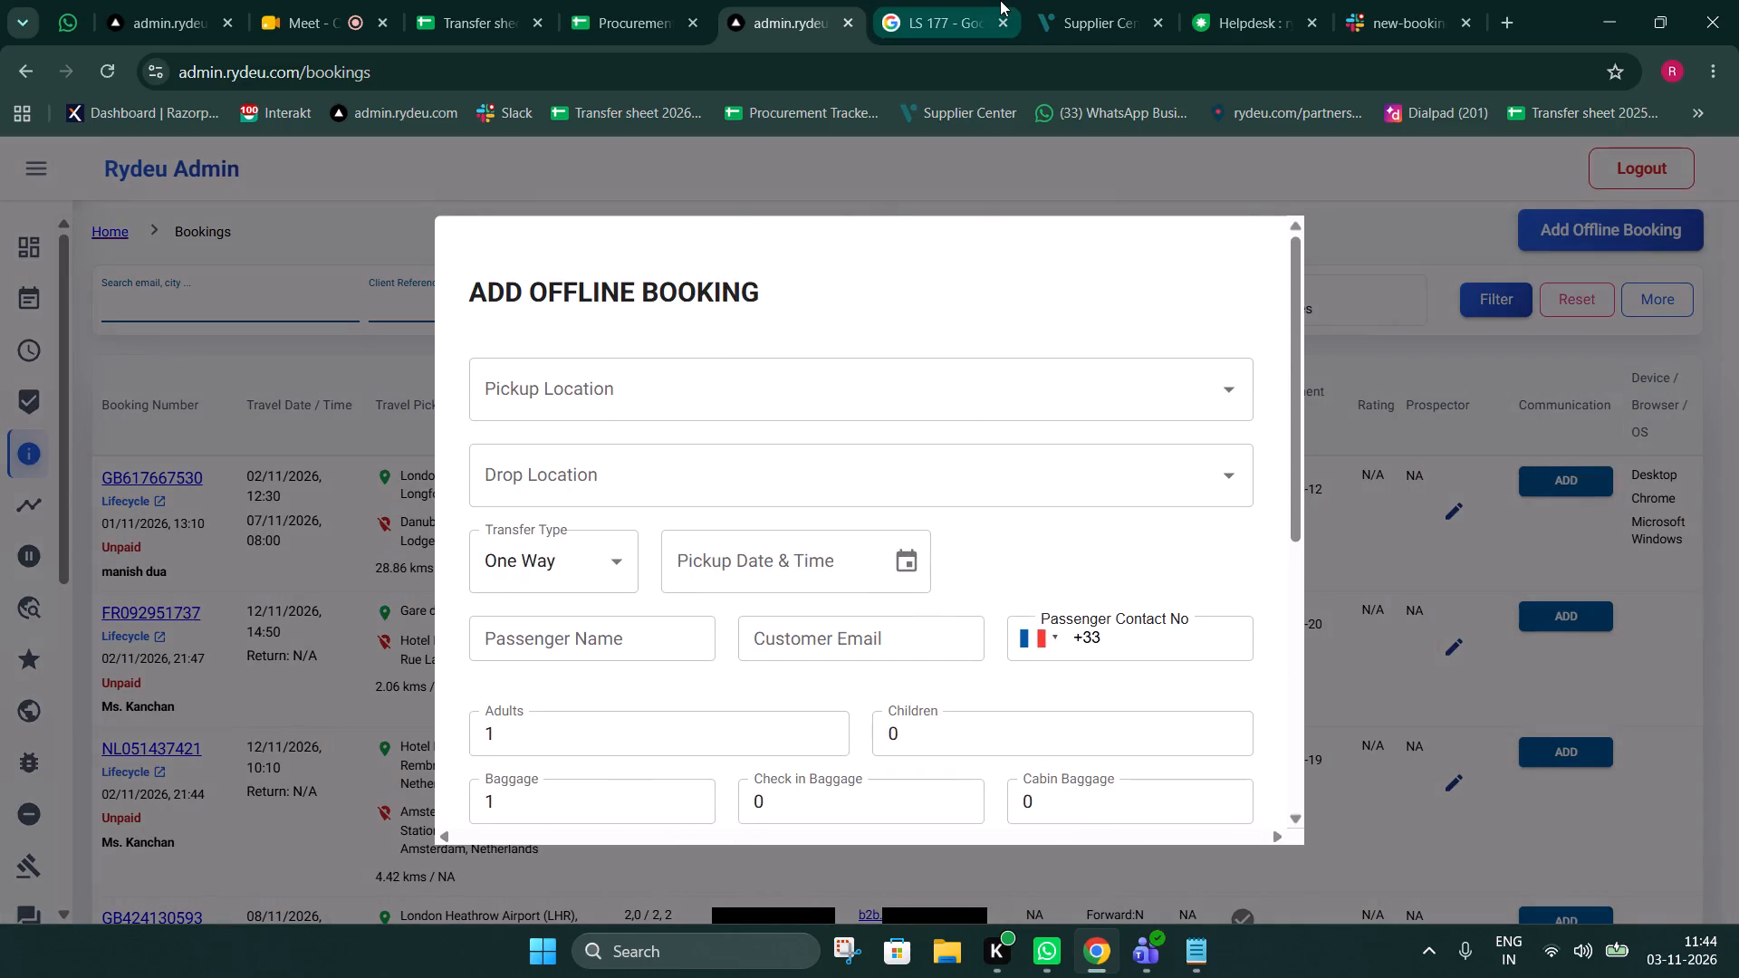
{"action": "left_click", "coordinate": [1090, 0]}
{"action": "left_click", "coordinate": [902, 419]}
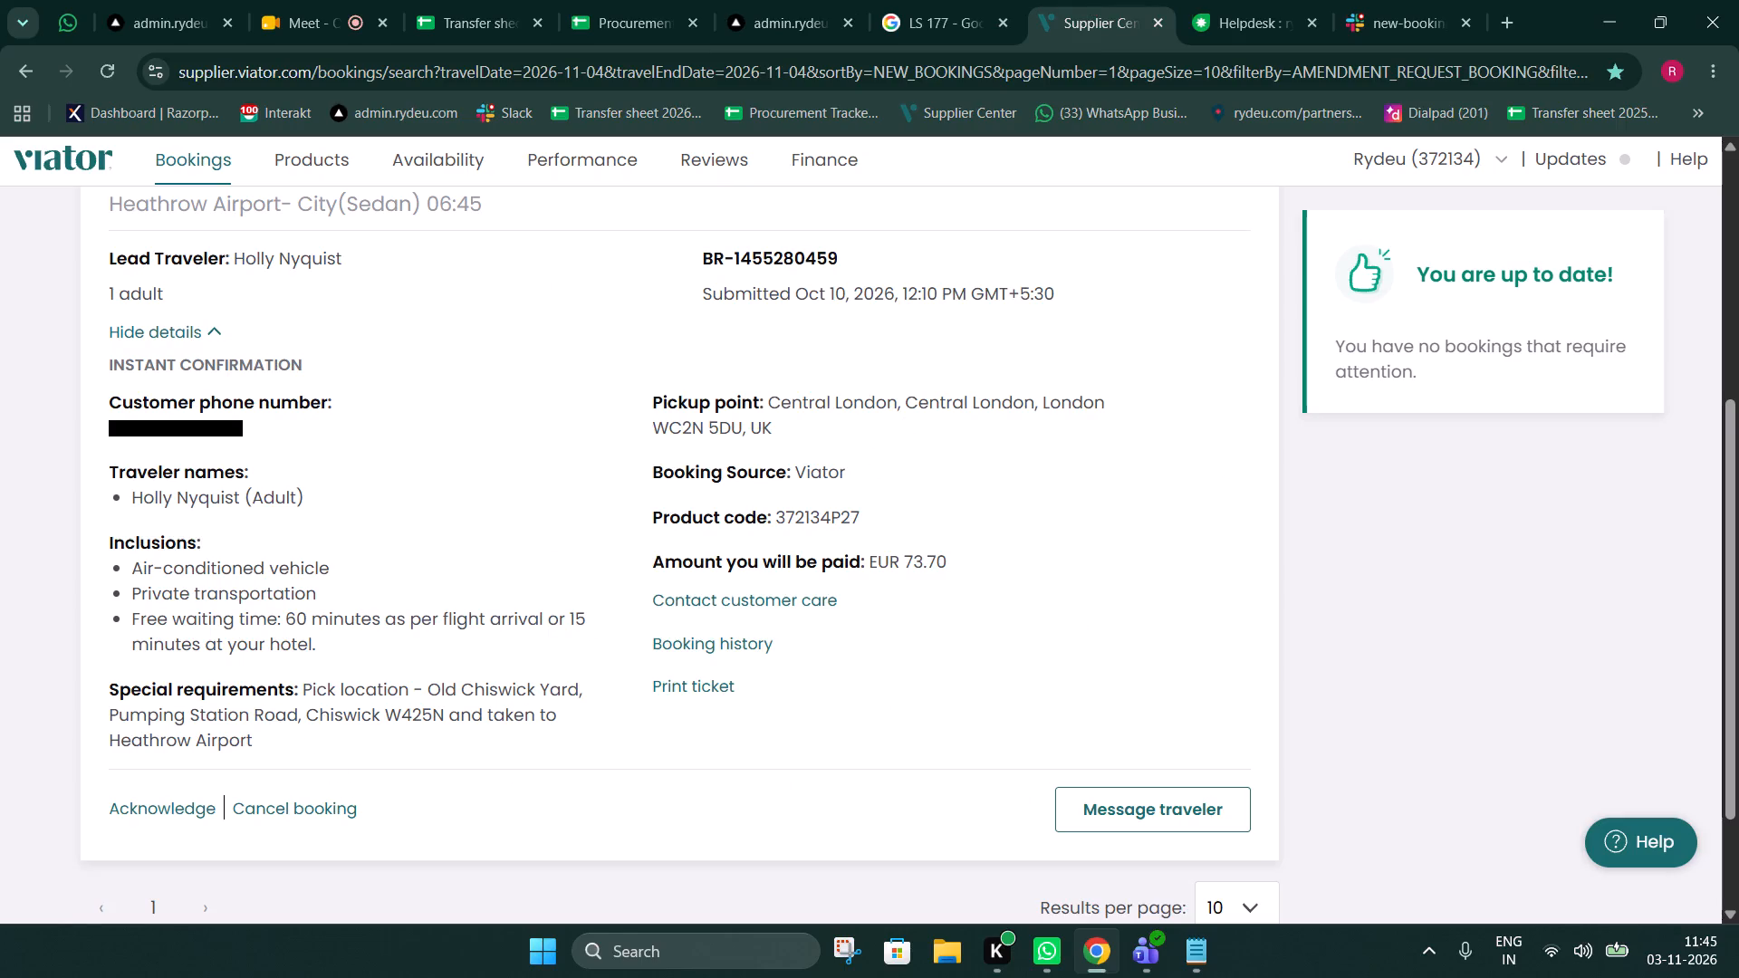
{"action": "left_click_drag", "start_coordinate": [430, 686], "coordinate": [469, 713]}
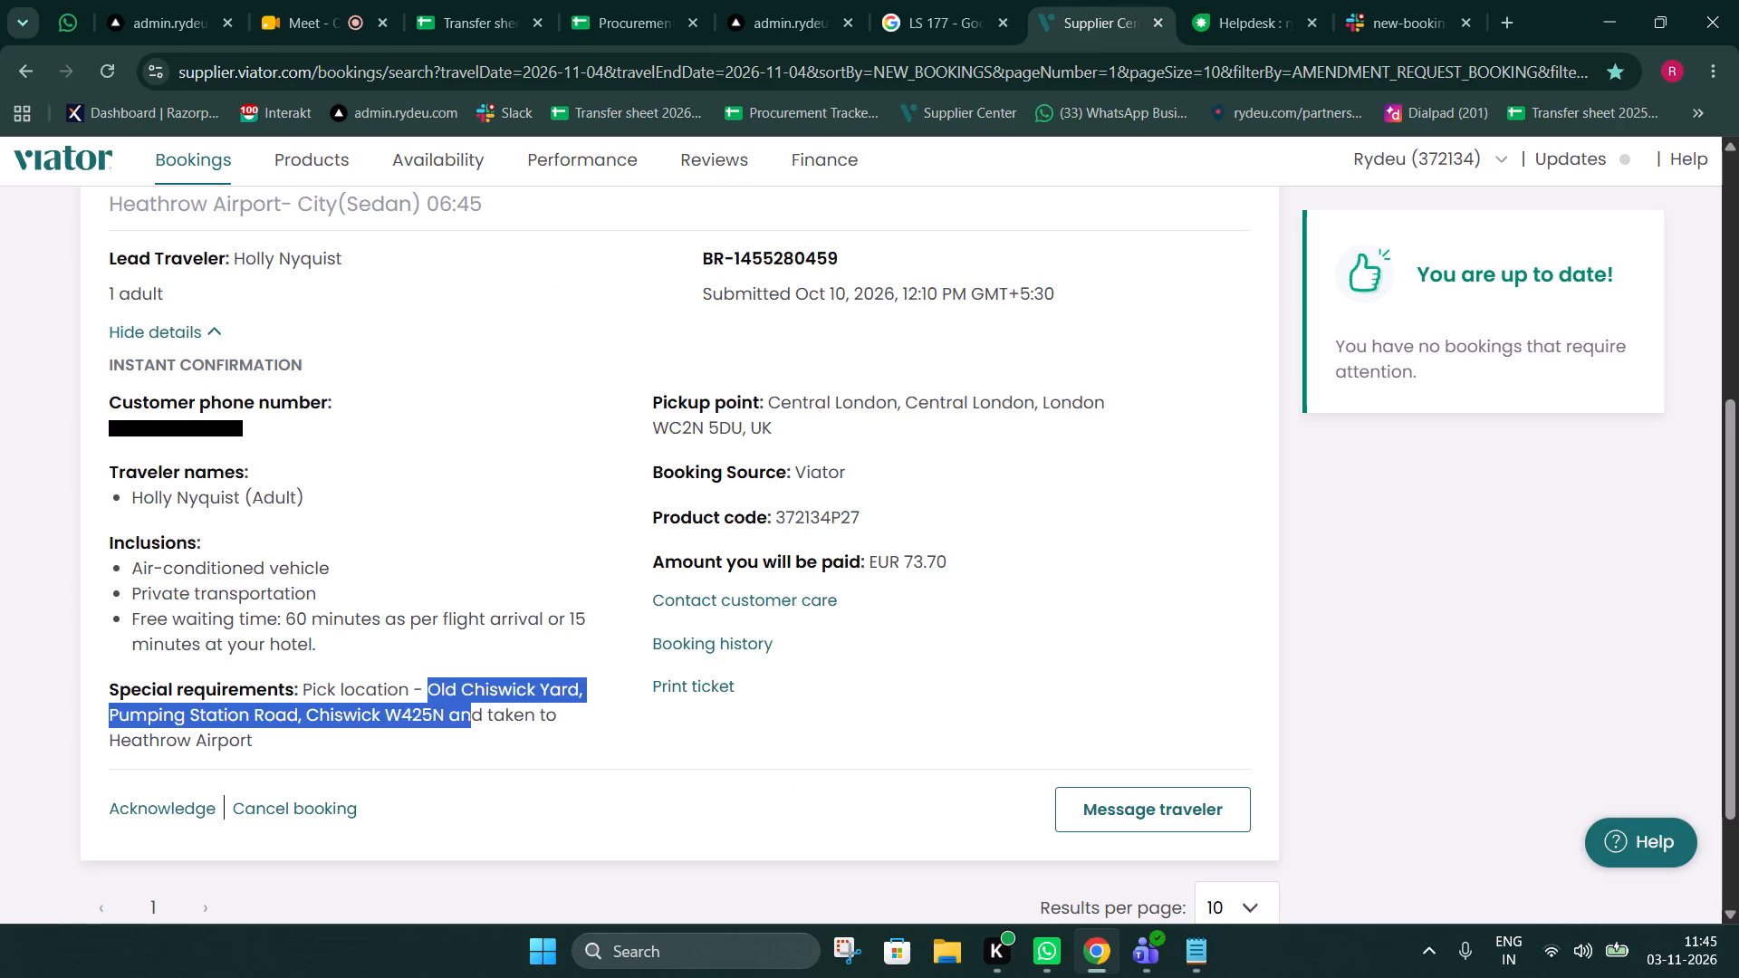
{"action": "left_click_drag", "start_coordinate": [469, 713], "coordinate": [445, 726]}
{"action": "key", "text": "ctrl+c"}
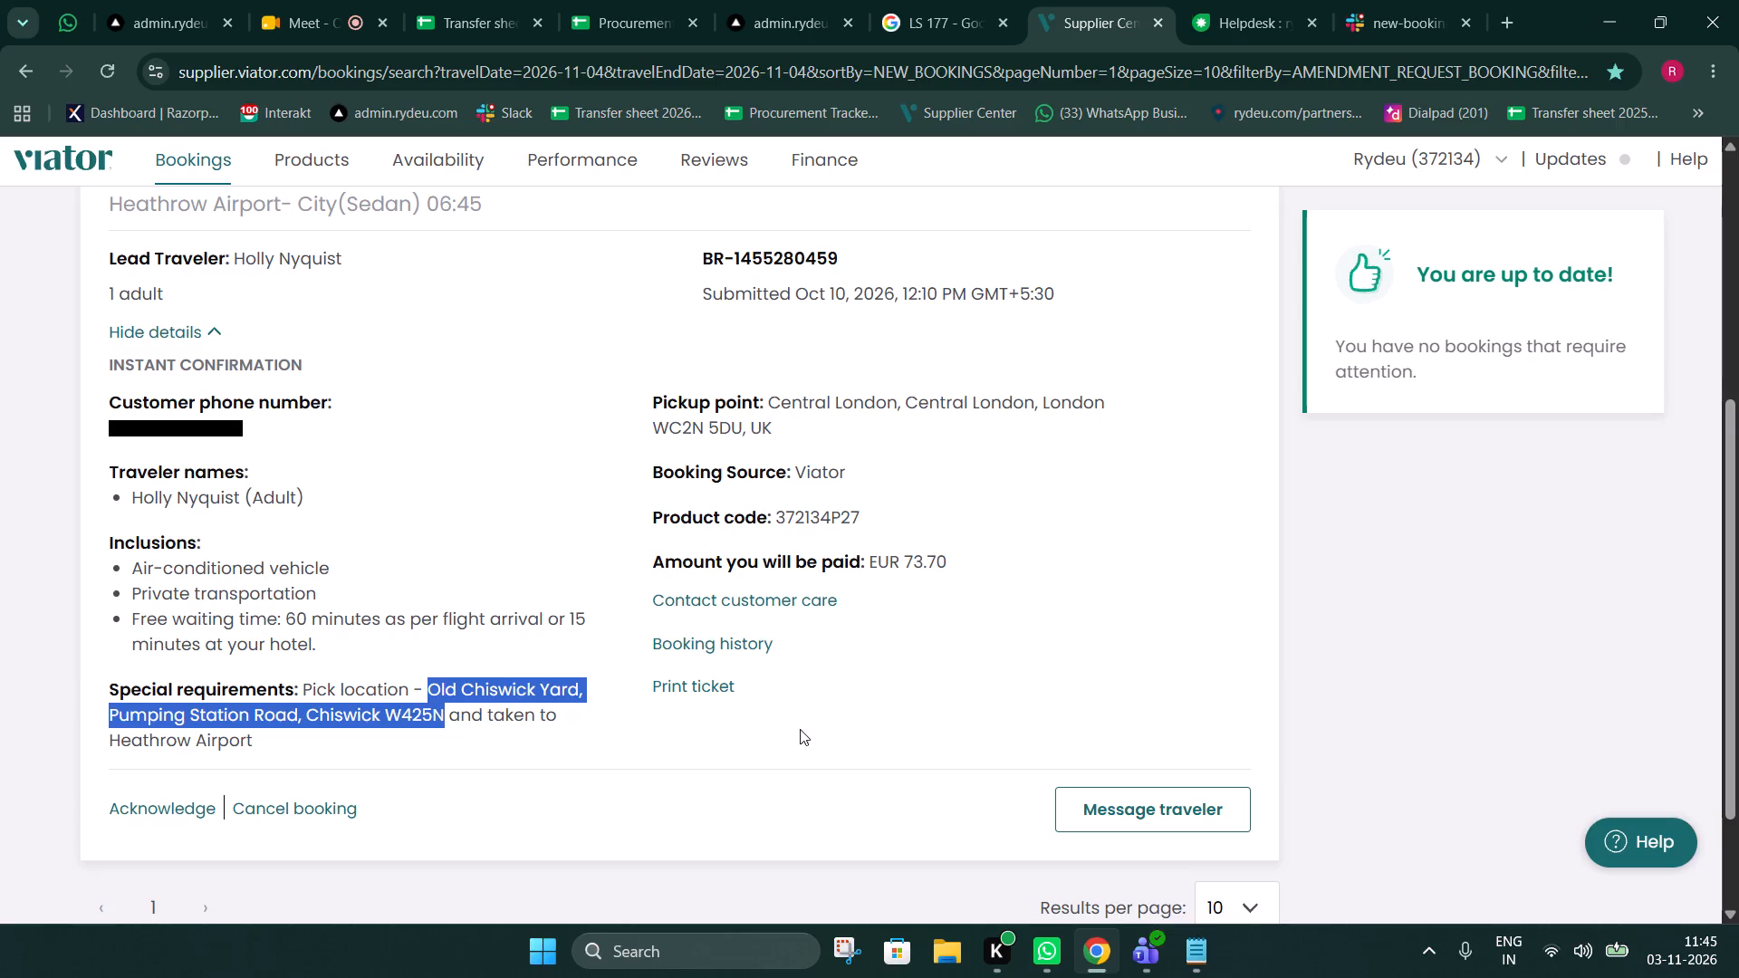
{"action": "left_click", "coordinate": [780, 0]}
{"action": "left_click", "coordinate": [774, 397]}
{"action": "key", "text": "ctrl+v"}
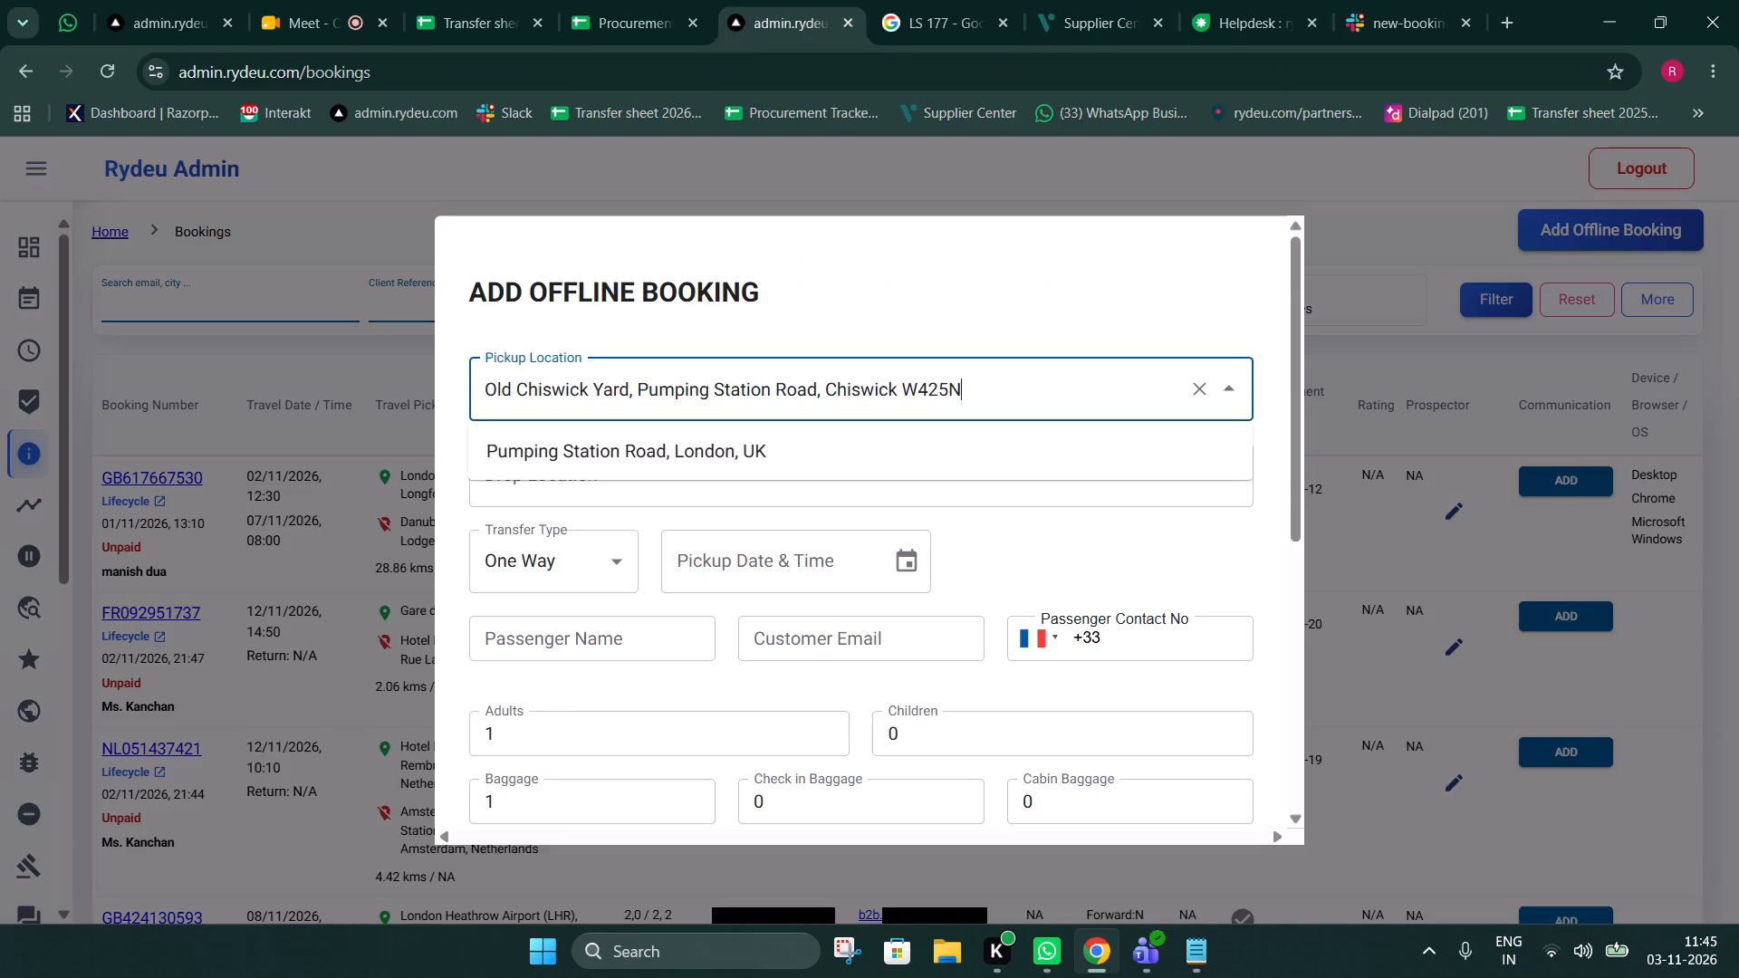
{"action": "left_click", "coordinate": [756, 436]}
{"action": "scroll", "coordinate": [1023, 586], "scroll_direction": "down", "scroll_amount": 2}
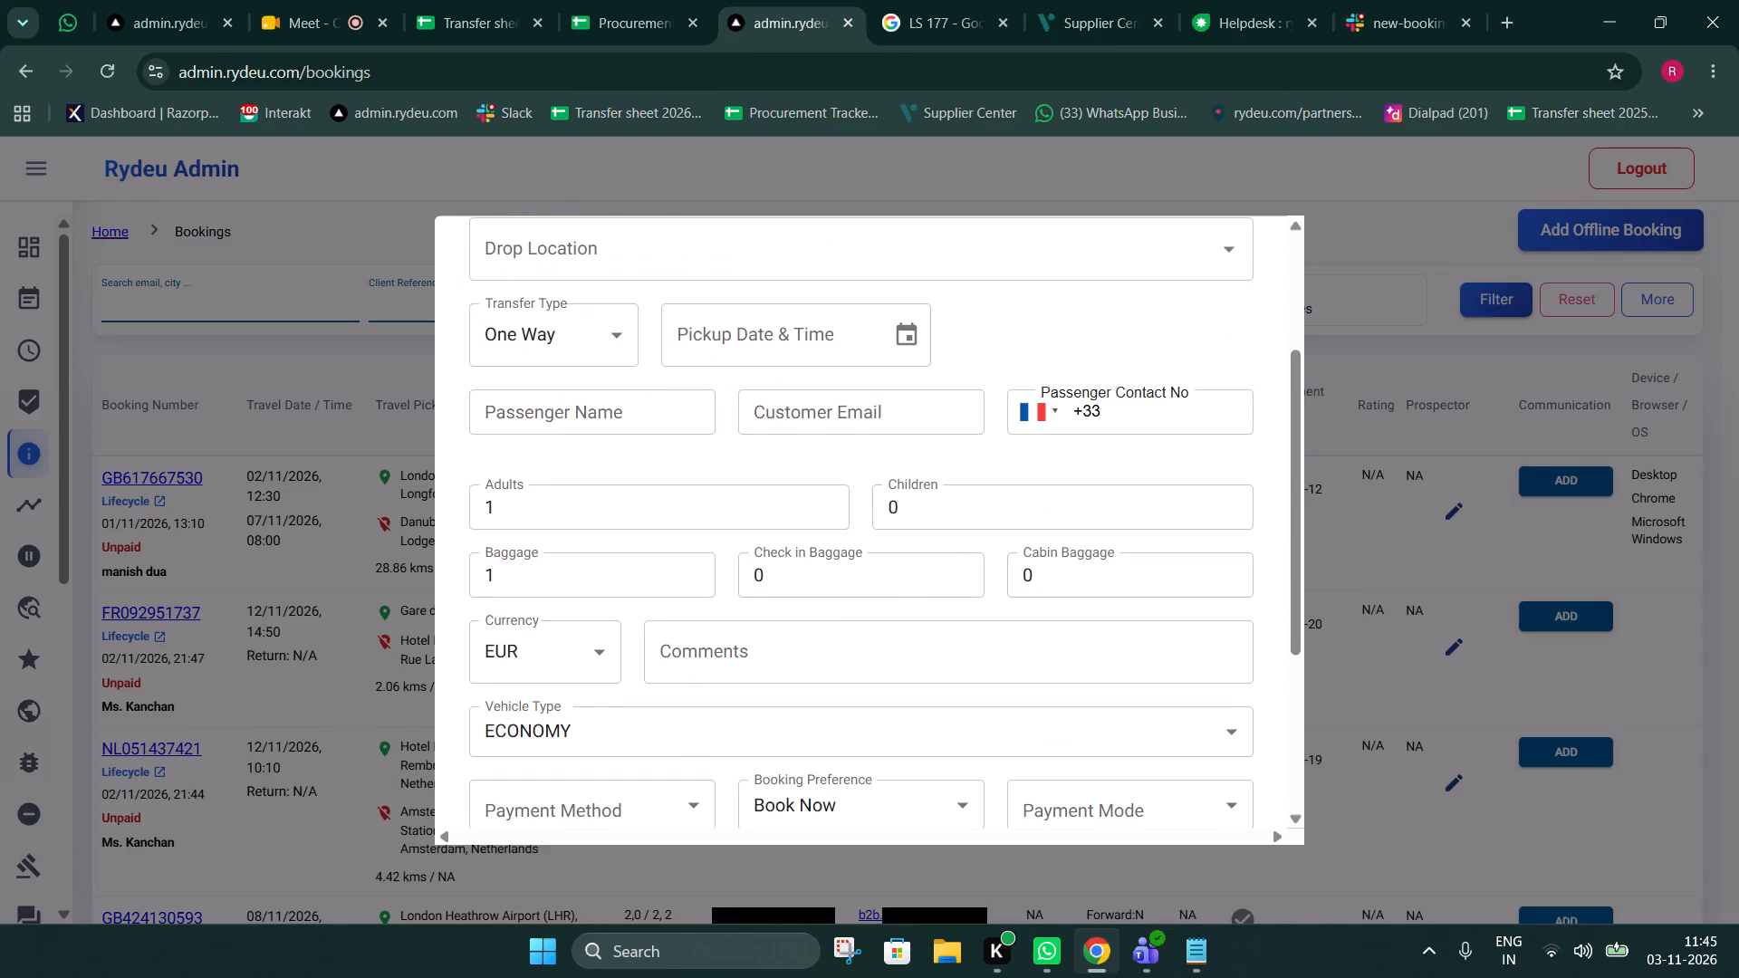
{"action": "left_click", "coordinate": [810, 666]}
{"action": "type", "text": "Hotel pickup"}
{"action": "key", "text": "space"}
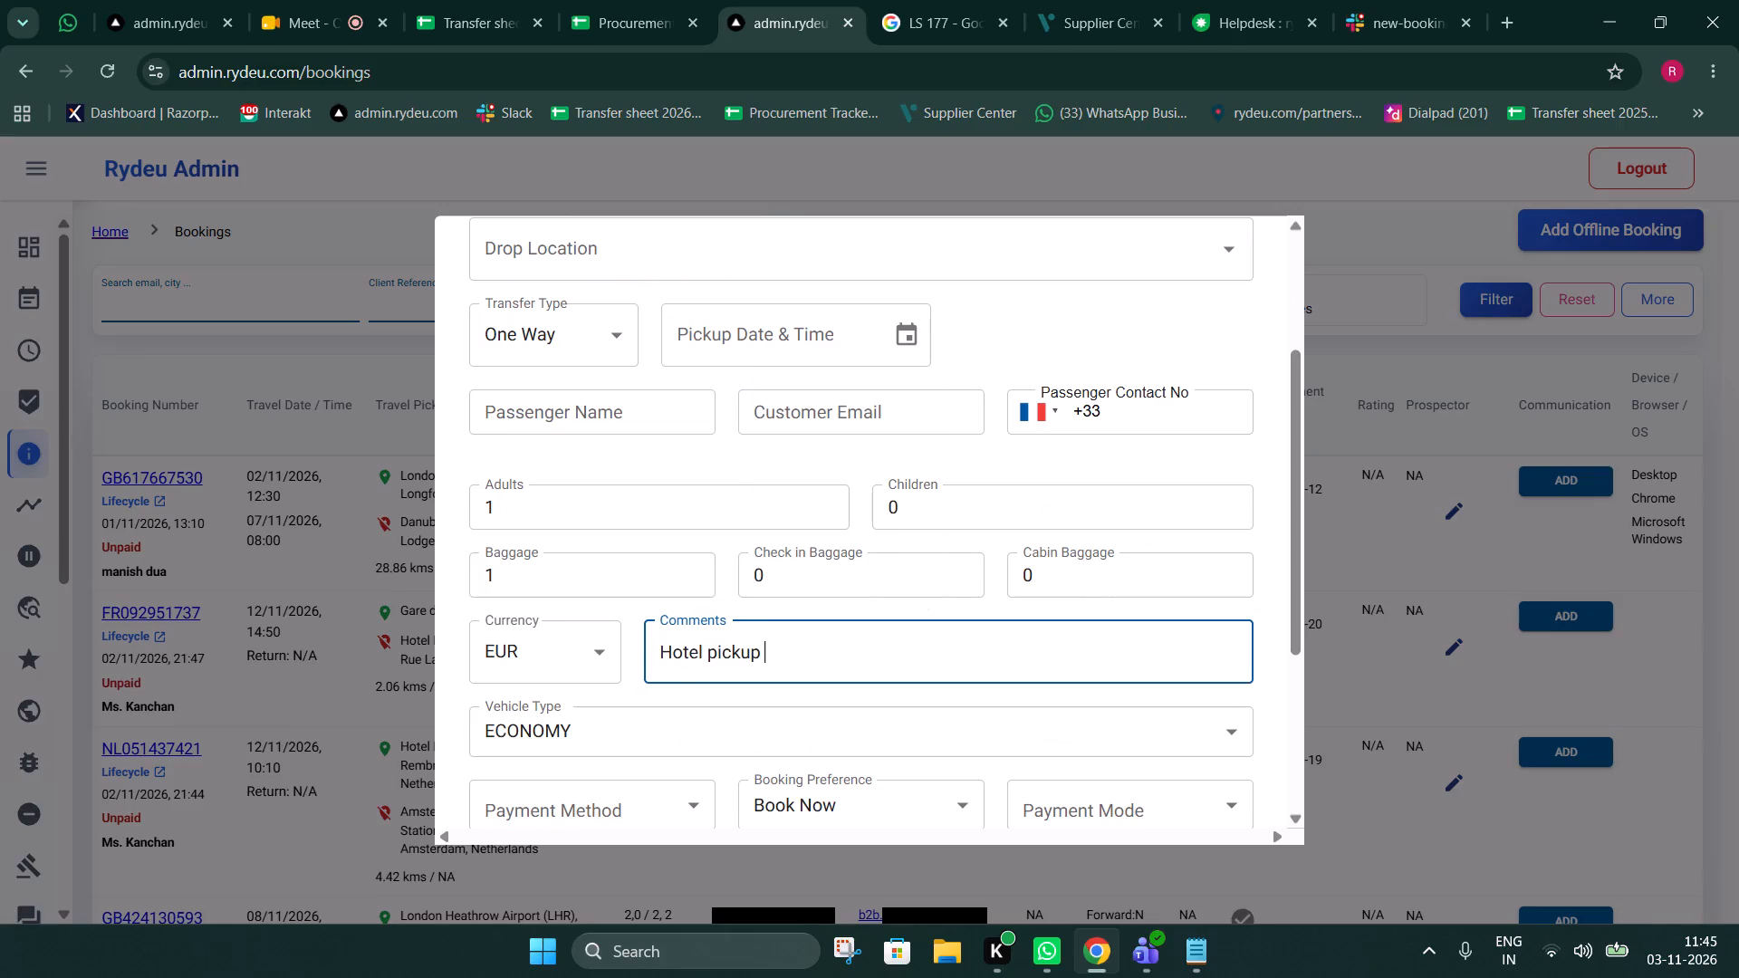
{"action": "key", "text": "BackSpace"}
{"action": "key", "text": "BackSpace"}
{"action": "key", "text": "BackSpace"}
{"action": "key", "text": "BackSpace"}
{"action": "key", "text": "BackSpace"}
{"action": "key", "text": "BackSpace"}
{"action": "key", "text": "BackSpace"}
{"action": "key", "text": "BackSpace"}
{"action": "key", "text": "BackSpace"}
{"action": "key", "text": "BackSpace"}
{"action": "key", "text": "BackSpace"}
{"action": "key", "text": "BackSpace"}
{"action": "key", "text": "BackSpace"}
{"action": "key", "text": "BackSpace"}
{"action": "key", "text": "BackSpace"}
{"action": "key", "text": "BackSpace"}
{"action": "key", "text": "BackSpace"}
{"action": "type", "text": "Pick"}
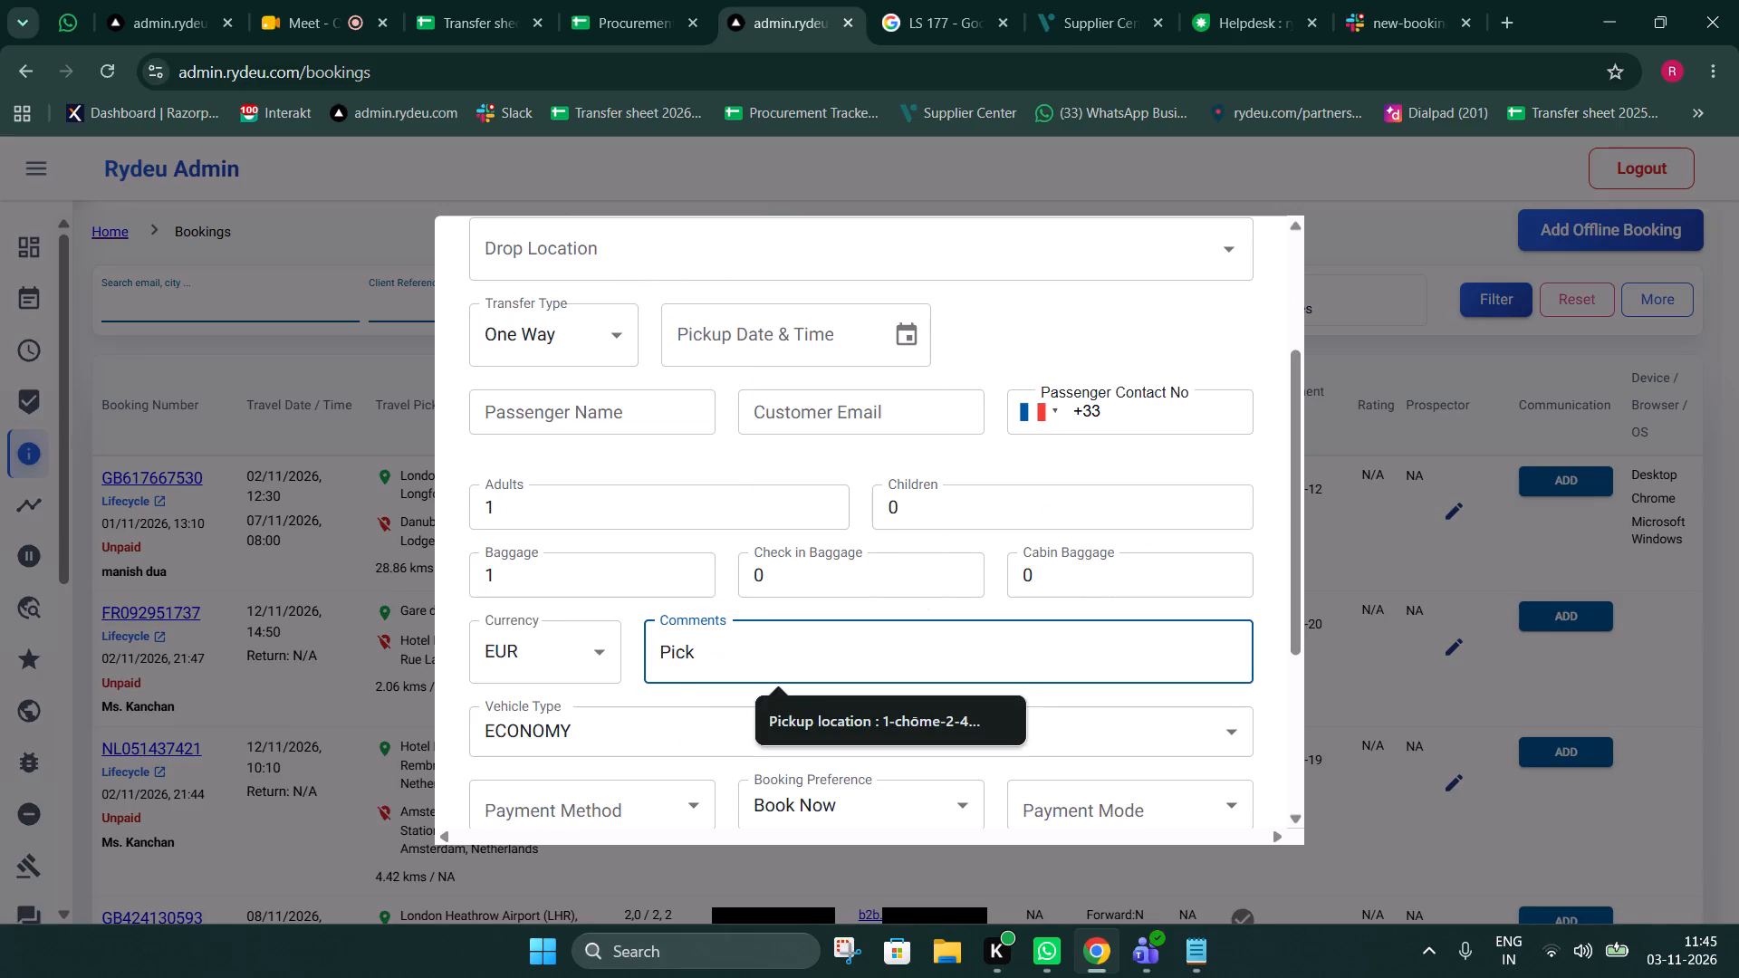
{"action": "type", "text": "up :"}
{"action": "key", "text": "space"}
Copy the pick location text with its address from Viator's special requirements into the offline booking's comments, replacing the existing note.
{"action": "left_click", "coordinate": [1127, 0]}
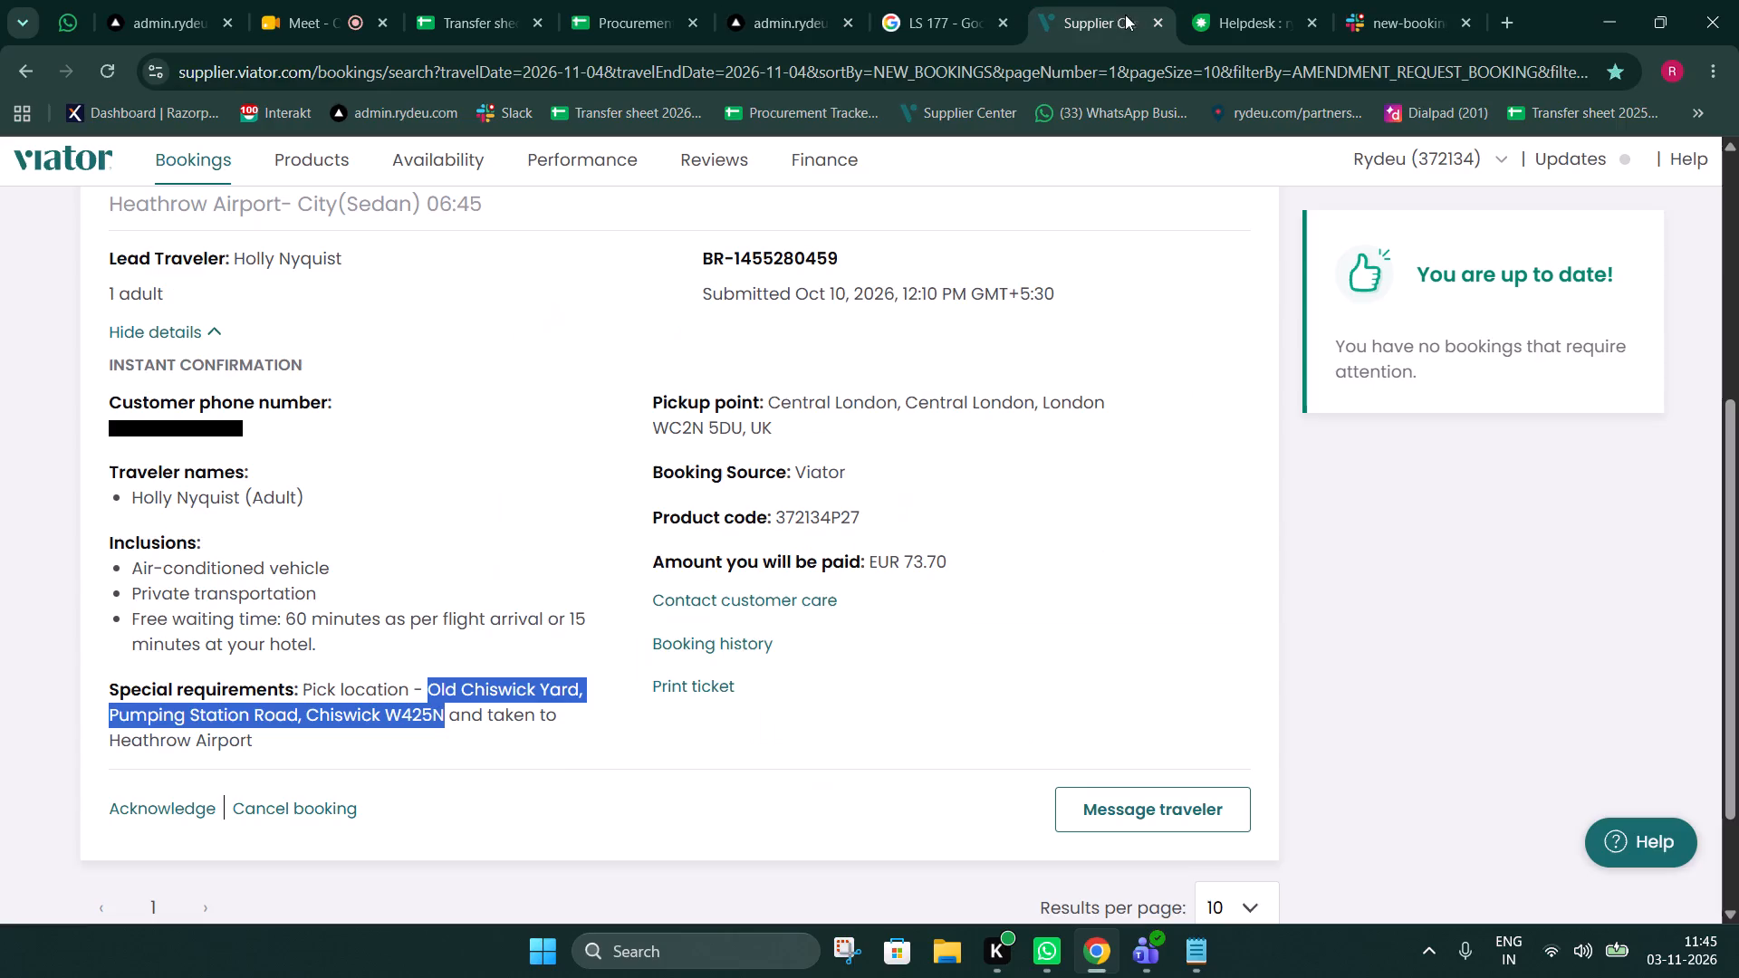
{"action": "left_click", "coordinate": [434, 715]}
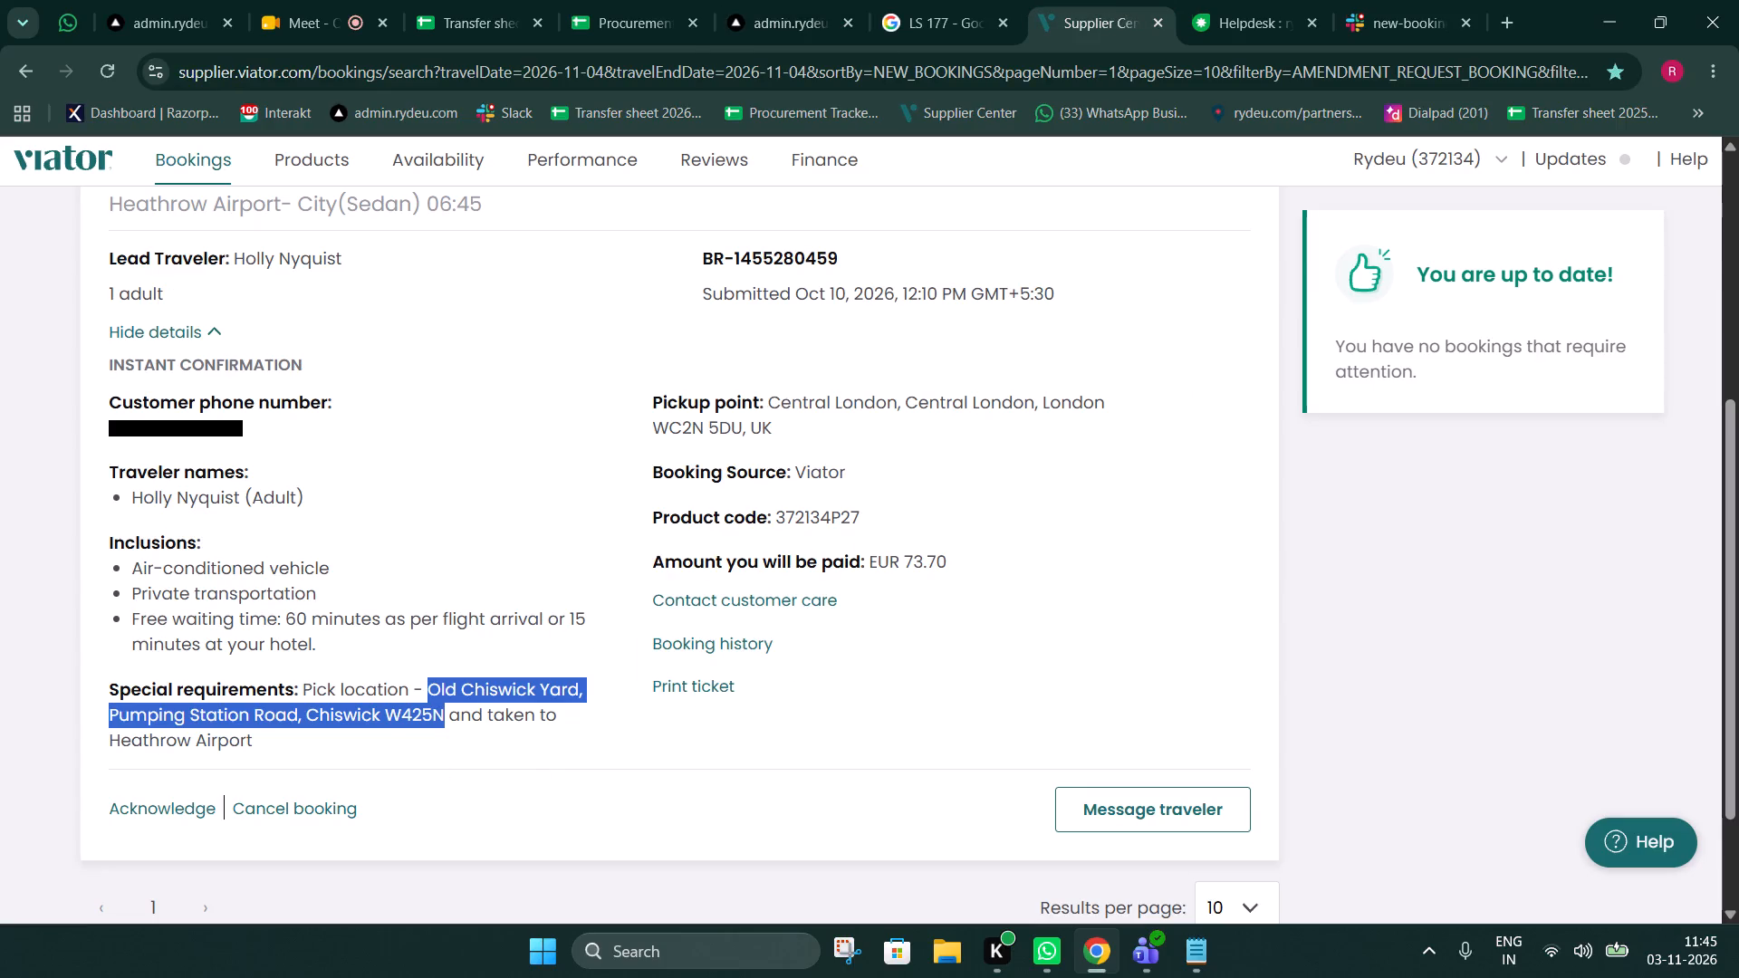
{"action": "left_click", "coordinate": [448, 722]}
{"action": "left_click_drag", "start_coordinate": [449, 722], "coordinate": [303, 681]}
{"action": "left_click", "coordinate": [307, 681], "text": "ctrl"}
{"action": "left_click", "coordinate": [367, 688]}
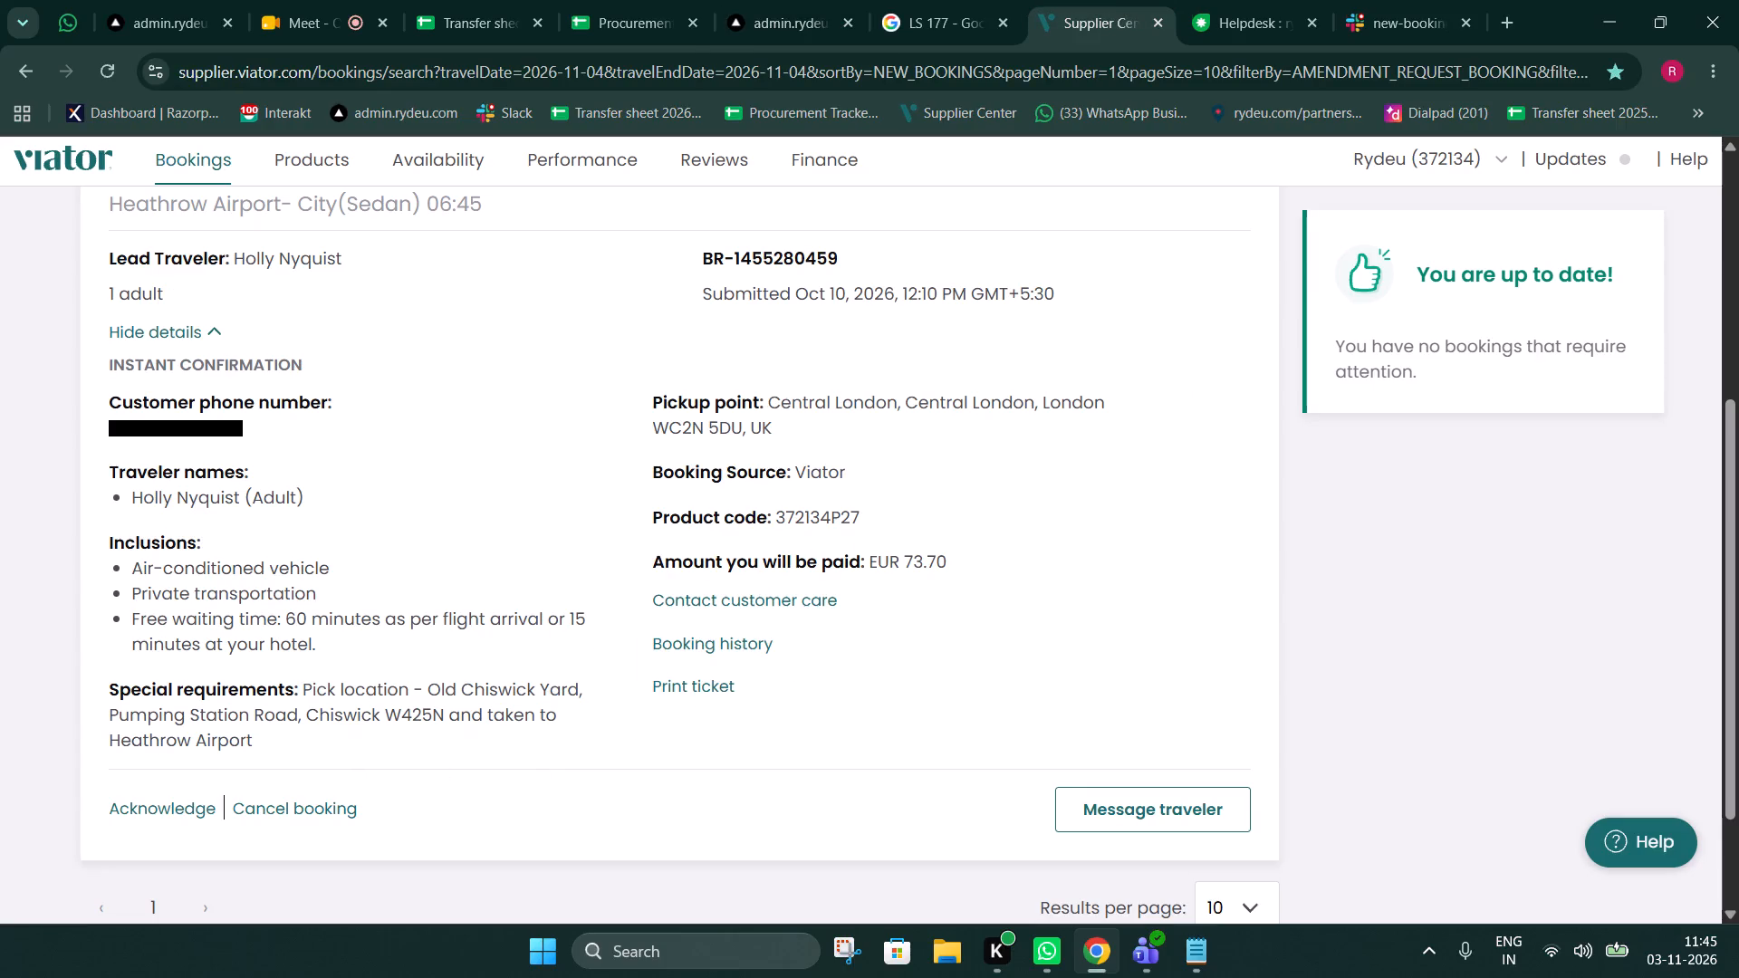
{"action": "left_click_drag", "start_coordinate": [303, 682], "coordinate": [440, 718]}
{"action": "key", "text": "ctrl+c"}
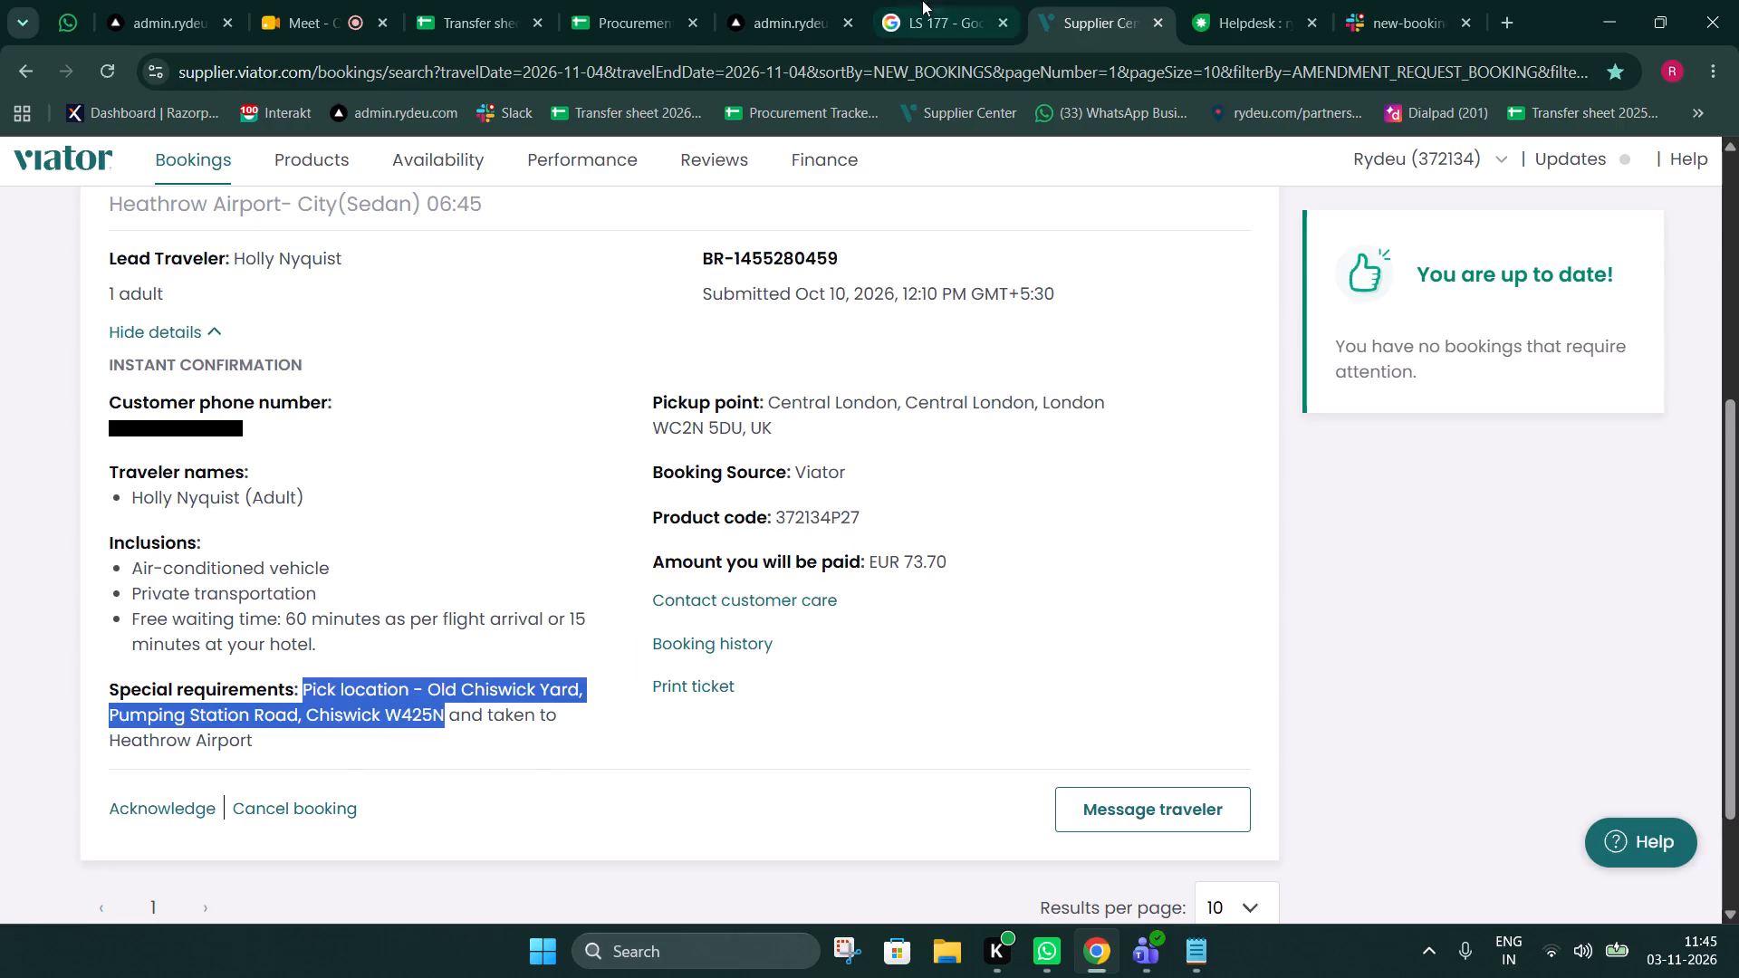
{"action": "left_click", "coordinate": [750, 0]}
{"action": "left_click_drag", "start_coordinate": [774, 656], "coordinate": [589, 651]}
{"action": "key", "text": "ctrl+v"}
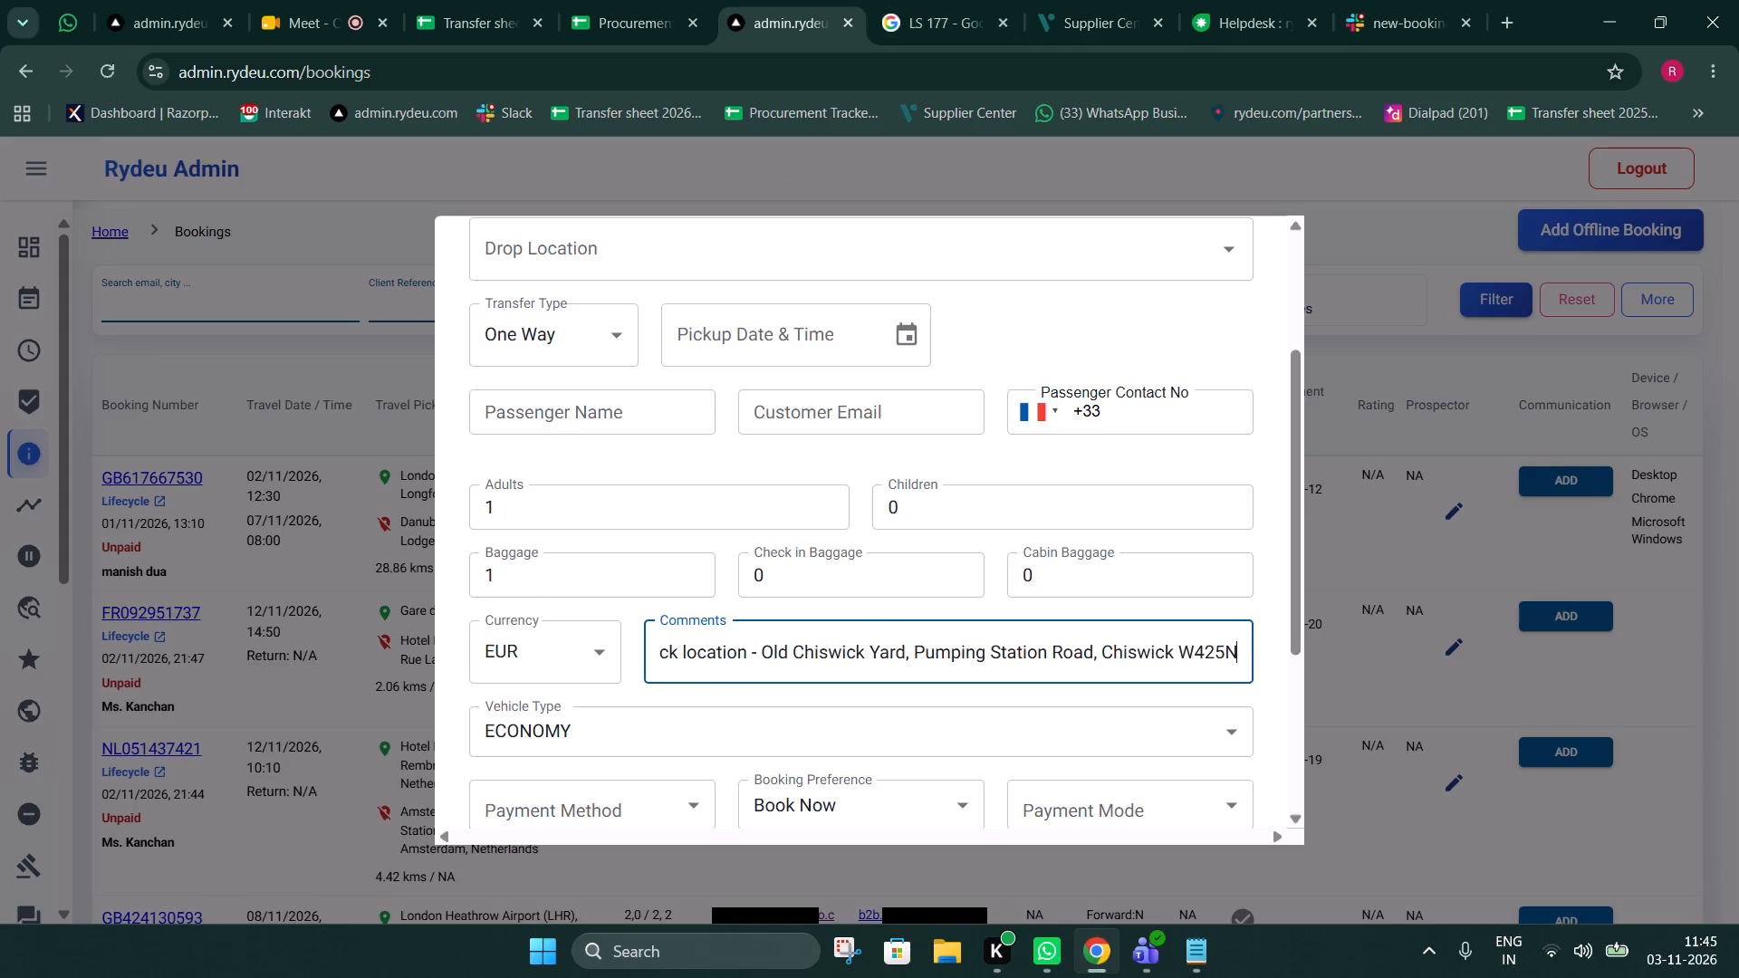
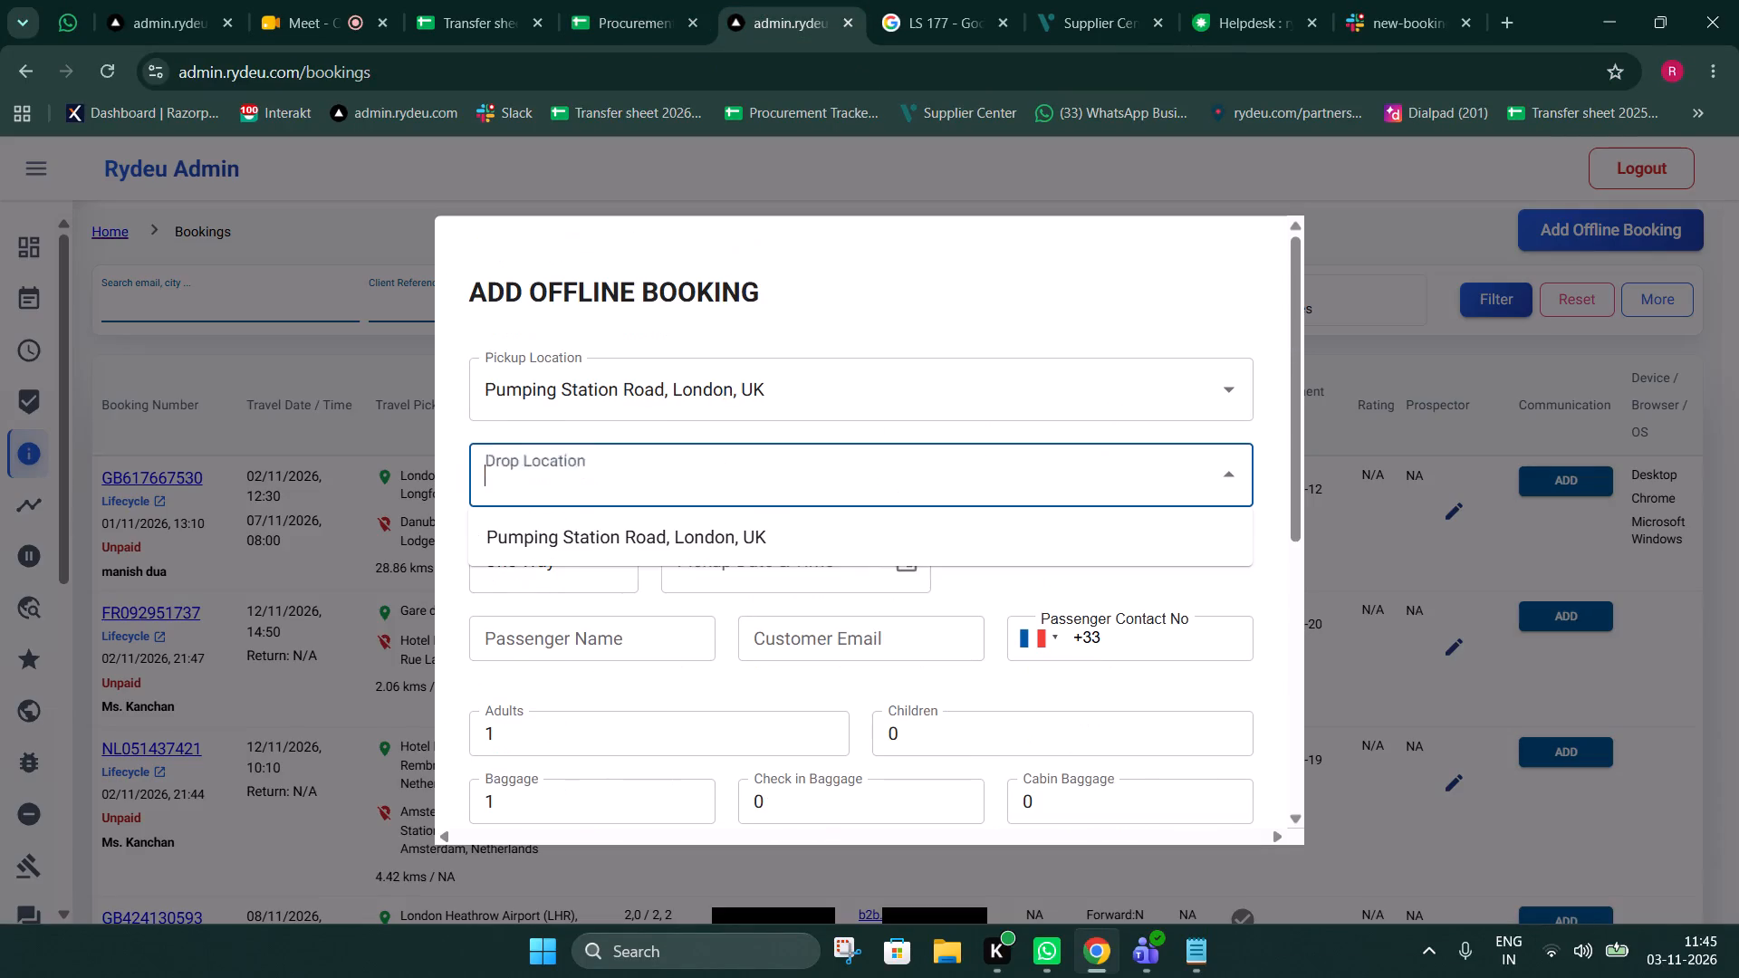
Set the offline booking's drop location to London Heathrow Airport (LHR), Longford, UK by searching for lhr.
{"action": "key", "text": "l"}
{"action": "type", "text": "hr"}
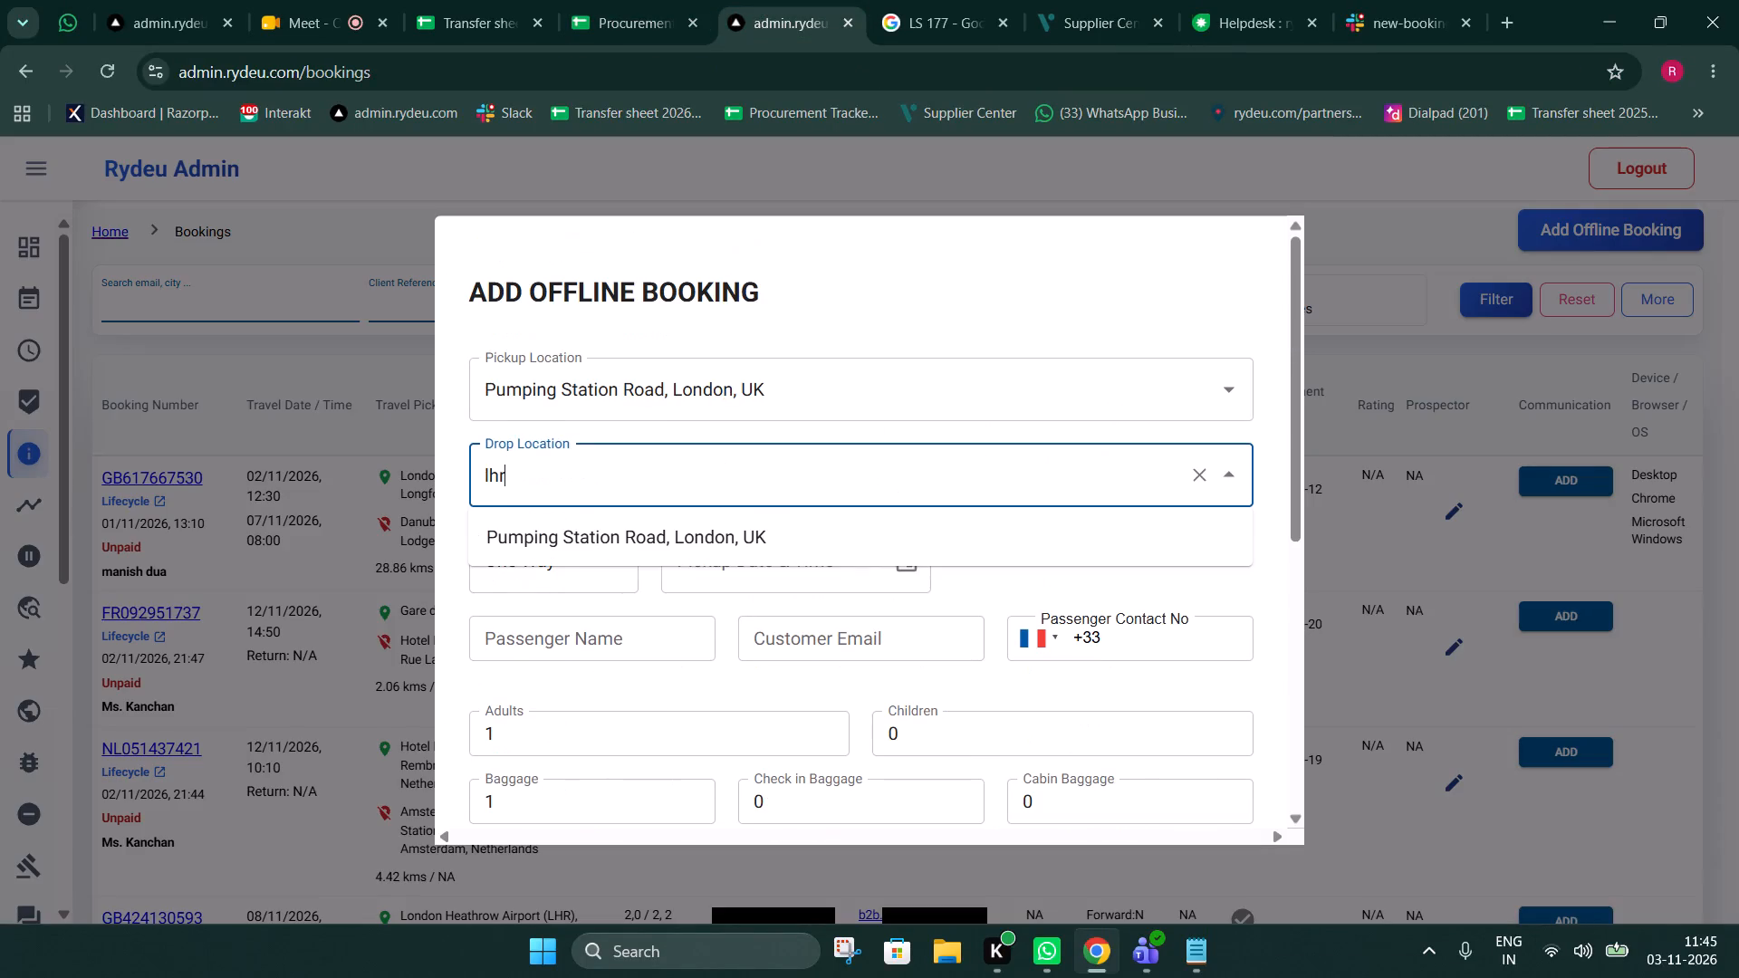
{"action": "left_click", "coordinate": [644, 539]}
{"action": "left_click", "coordinate": [1001, 547]}
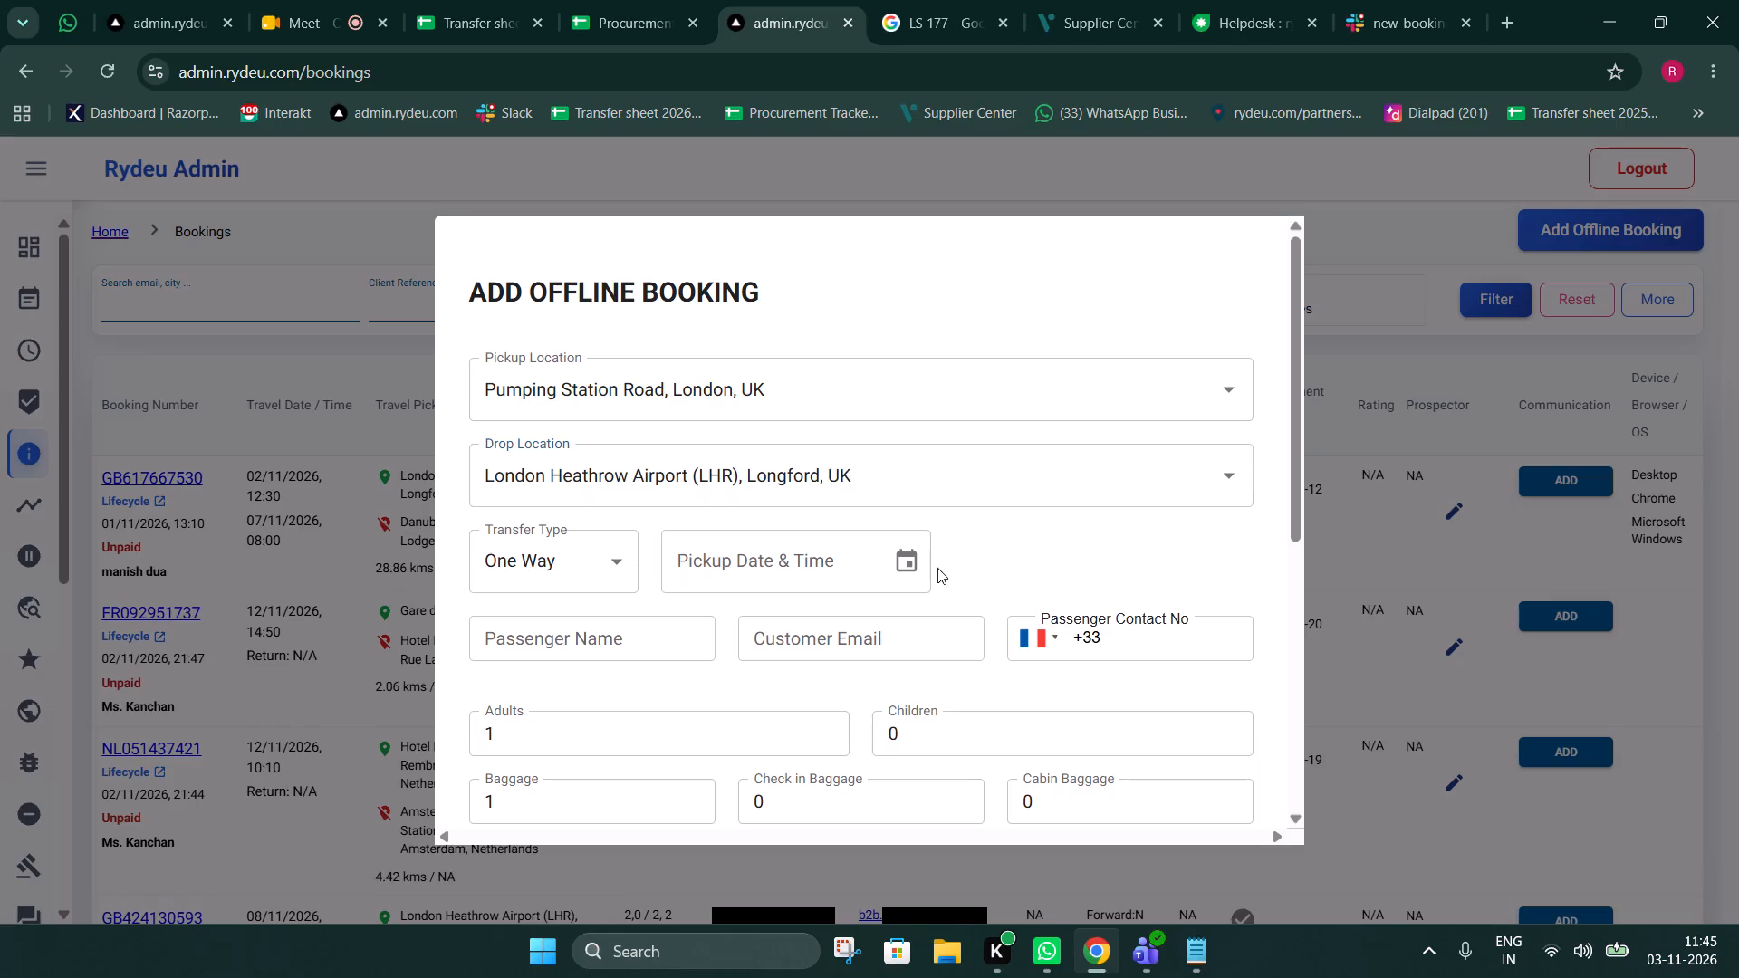
Enter the copied lead traveler's name as the passenger name and fill the customer email with the saved suggestion for "cs".
{"action": "left_click", "coordinate": [608, 632]}
{"action": "key", "text": "ctrl+v"}
{"action": "left_click", "coordinate": [1078, 569]}
{"action": "scroll", "coordinate": [1079, 569], "scroll_direction": "down", "scroll_amount": 5}
{"action": "scroll", "coordinate": [1041, 598], "scroll_direction": "up", "scroll_amount": 5}
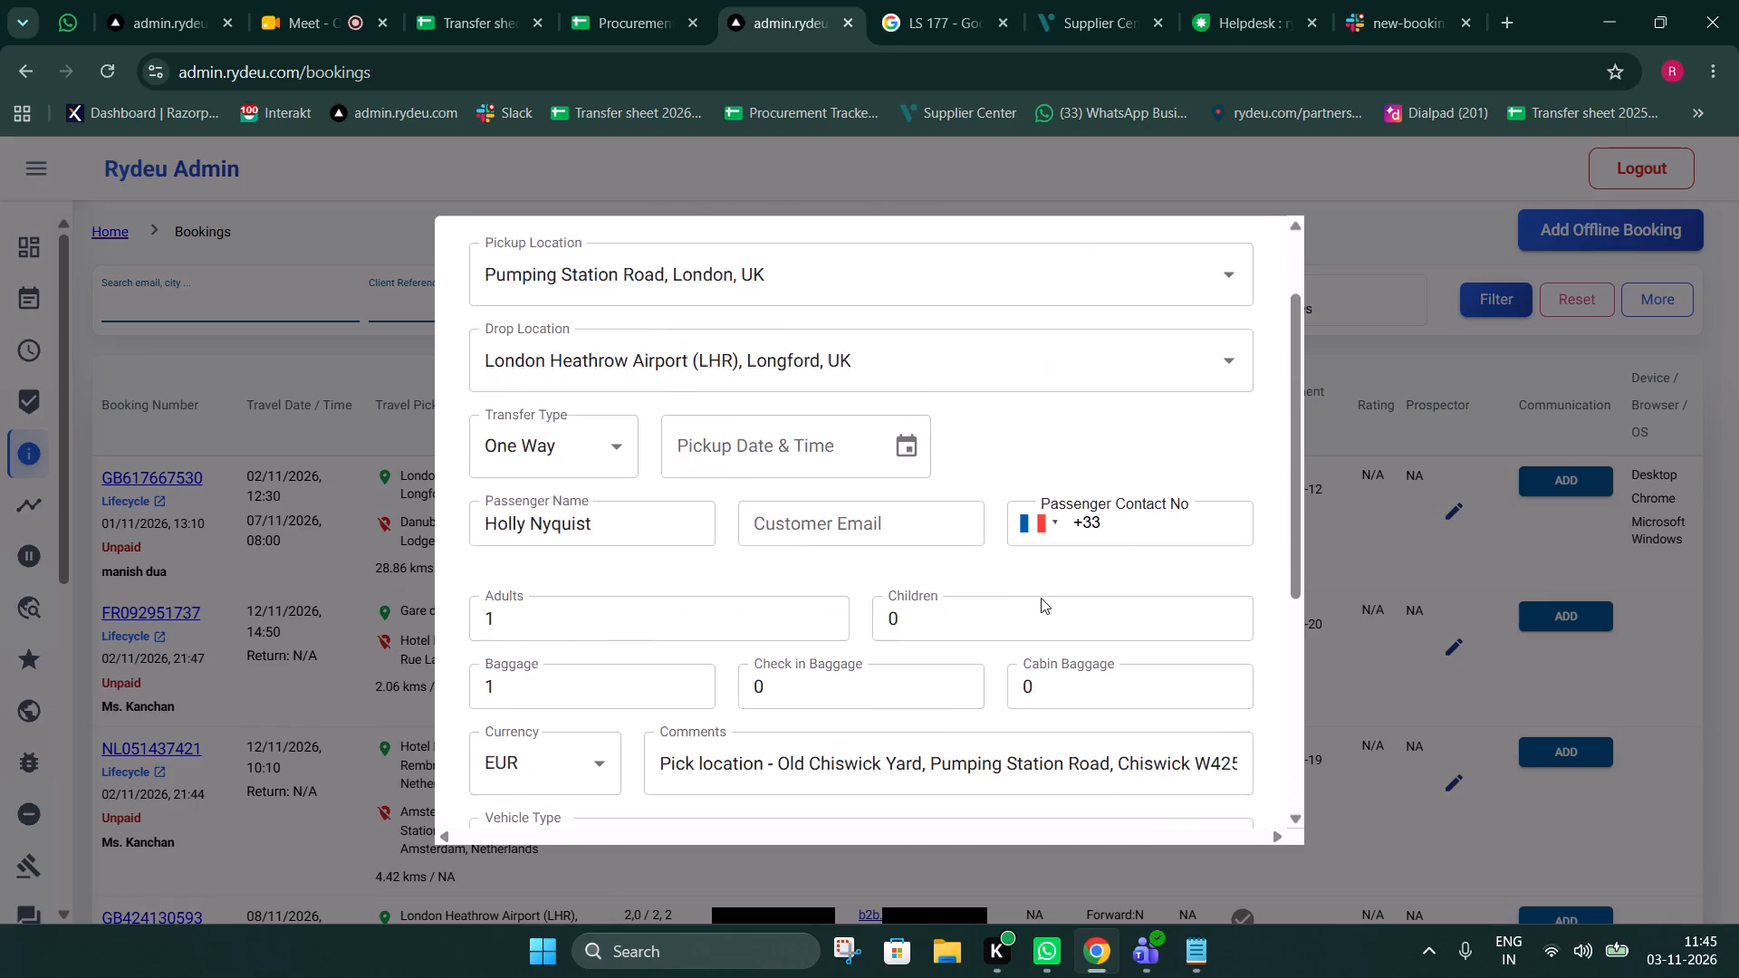
{"action": "left_click", "coordinate": [921, 631]}
{"action": "type", "text": "cs"}
{"action": "left_click", "coordinate": [918, 689]}
{"action": "left_click", "coordinate": [1022, 602]}
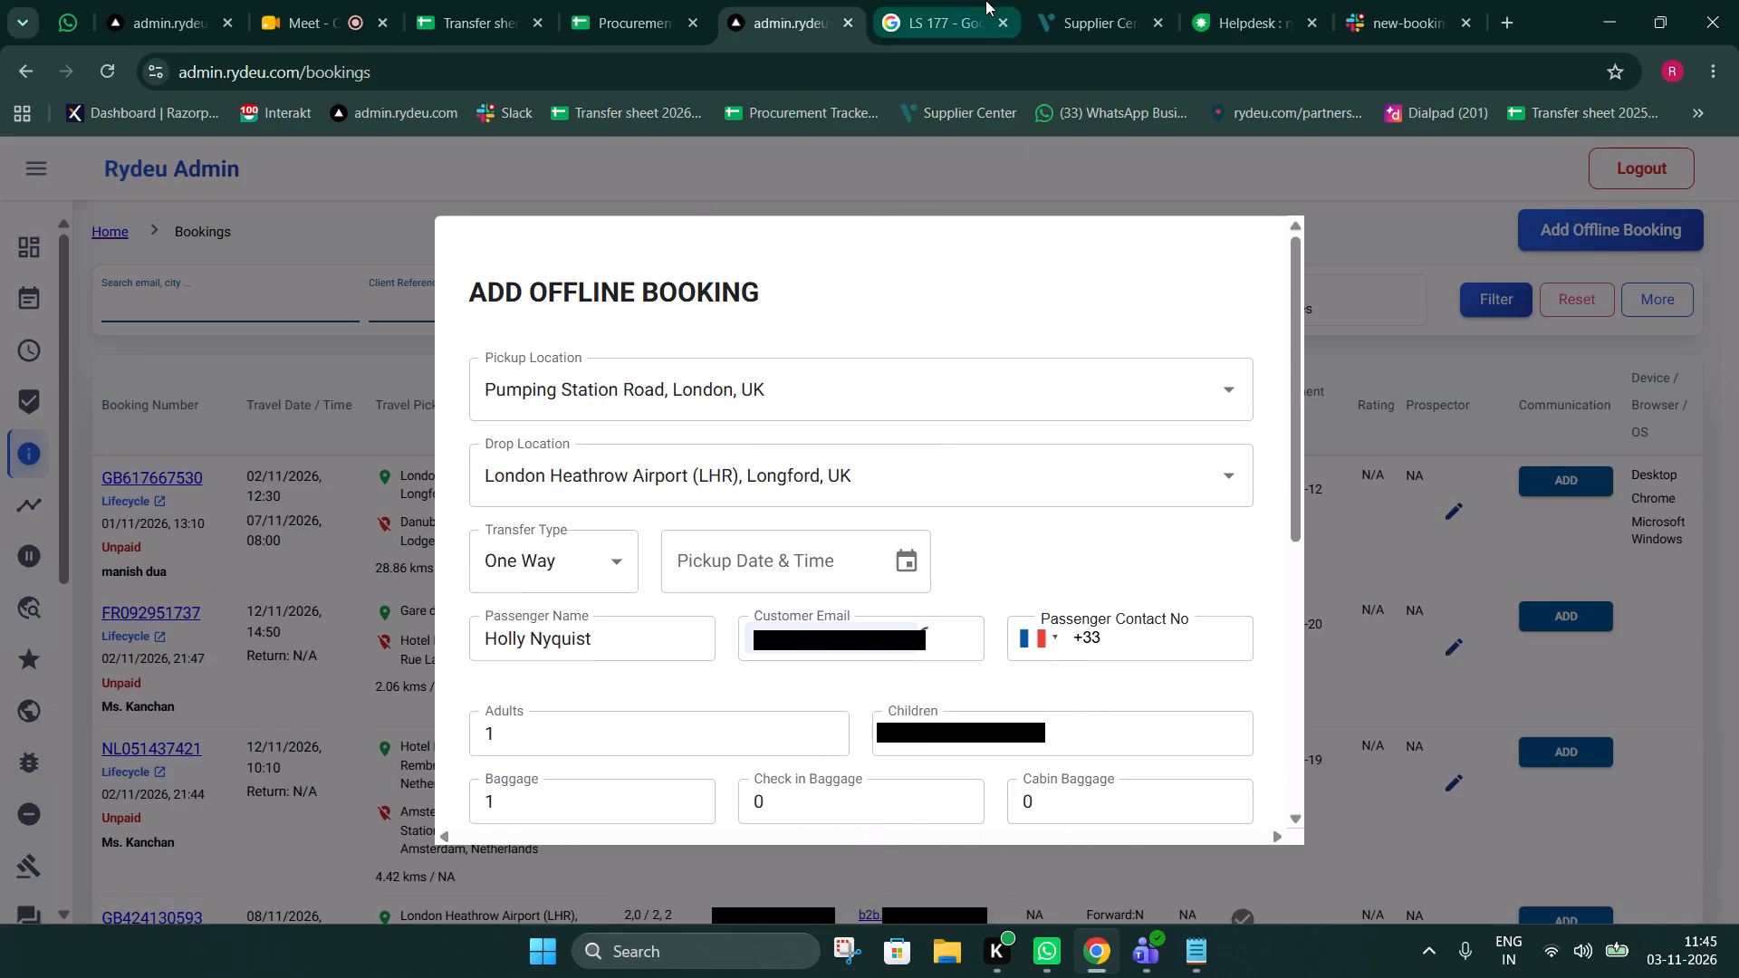
{"action": "left_click", "coordinate": [1100, 0]}
{"action": "left_click", "coordinate": [403, 481]}
{"action": "left_click_drag", "start_coordinate": [299, 547], "coordinate": [108, 549]}
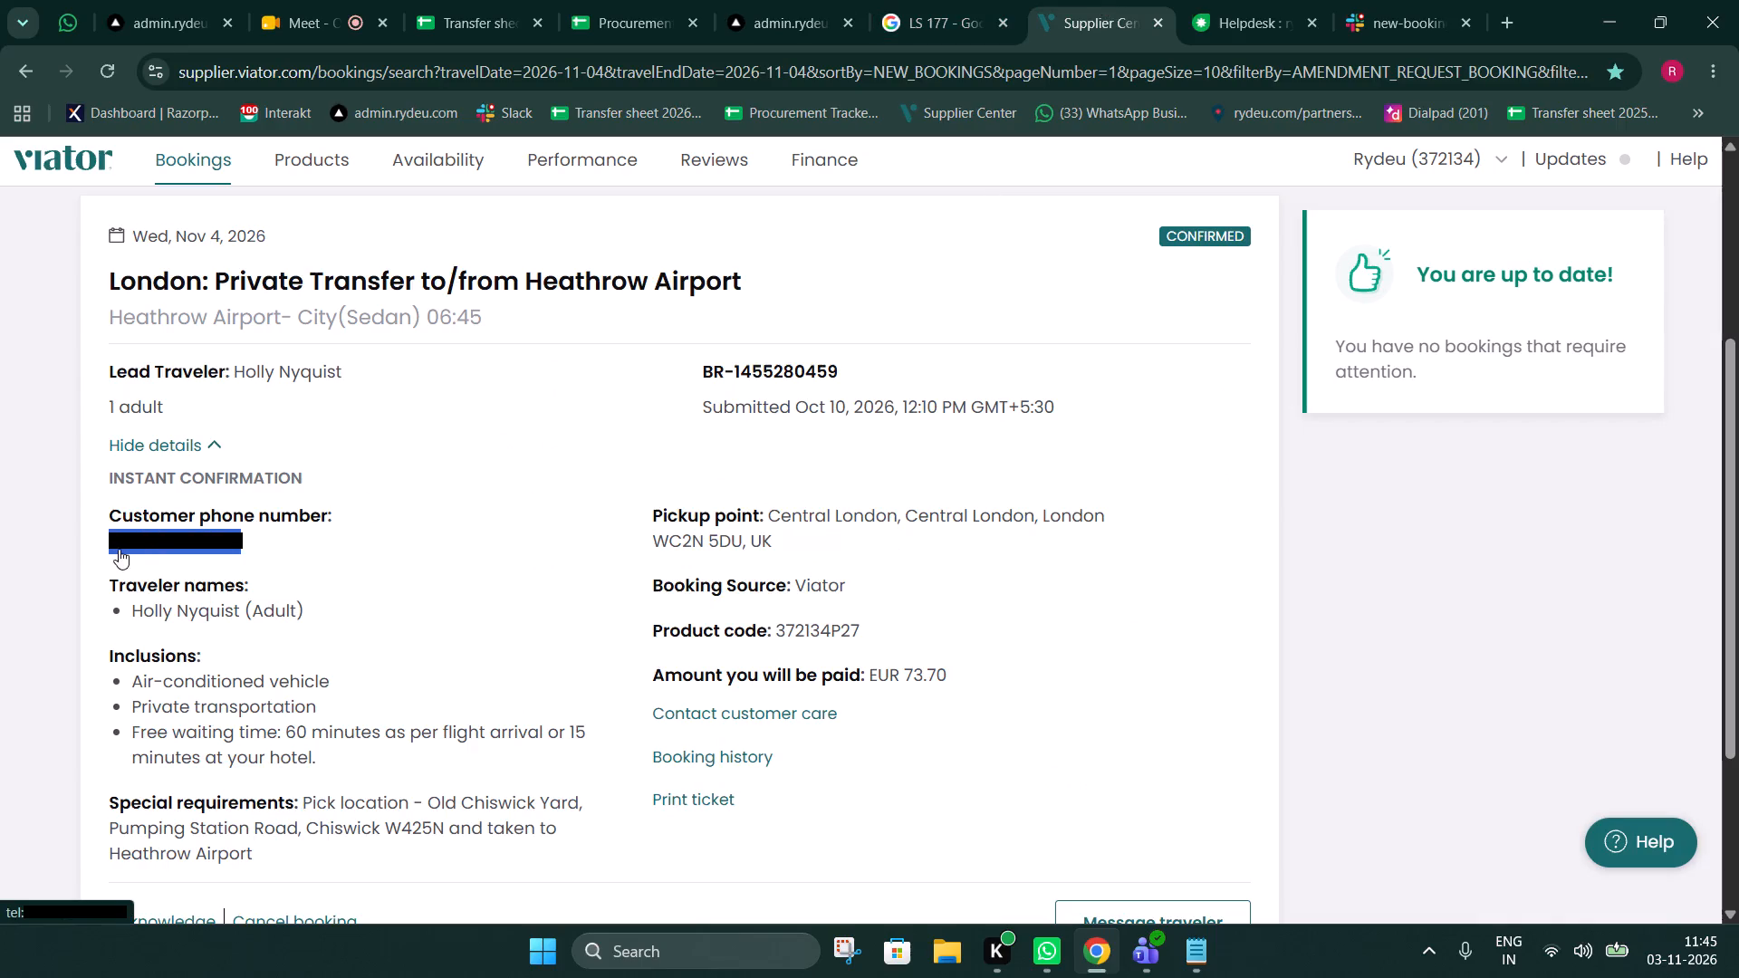
{"action": "key", "text": "ctrl+c"}
{"action": "left_click", "coordinate": [812, 0]}
{"action": "left_click_drag", "start_coordinate": [1118, 644], "coordinate": [1065, 643]}
{"action": "key", "text": "ctrl+v"}
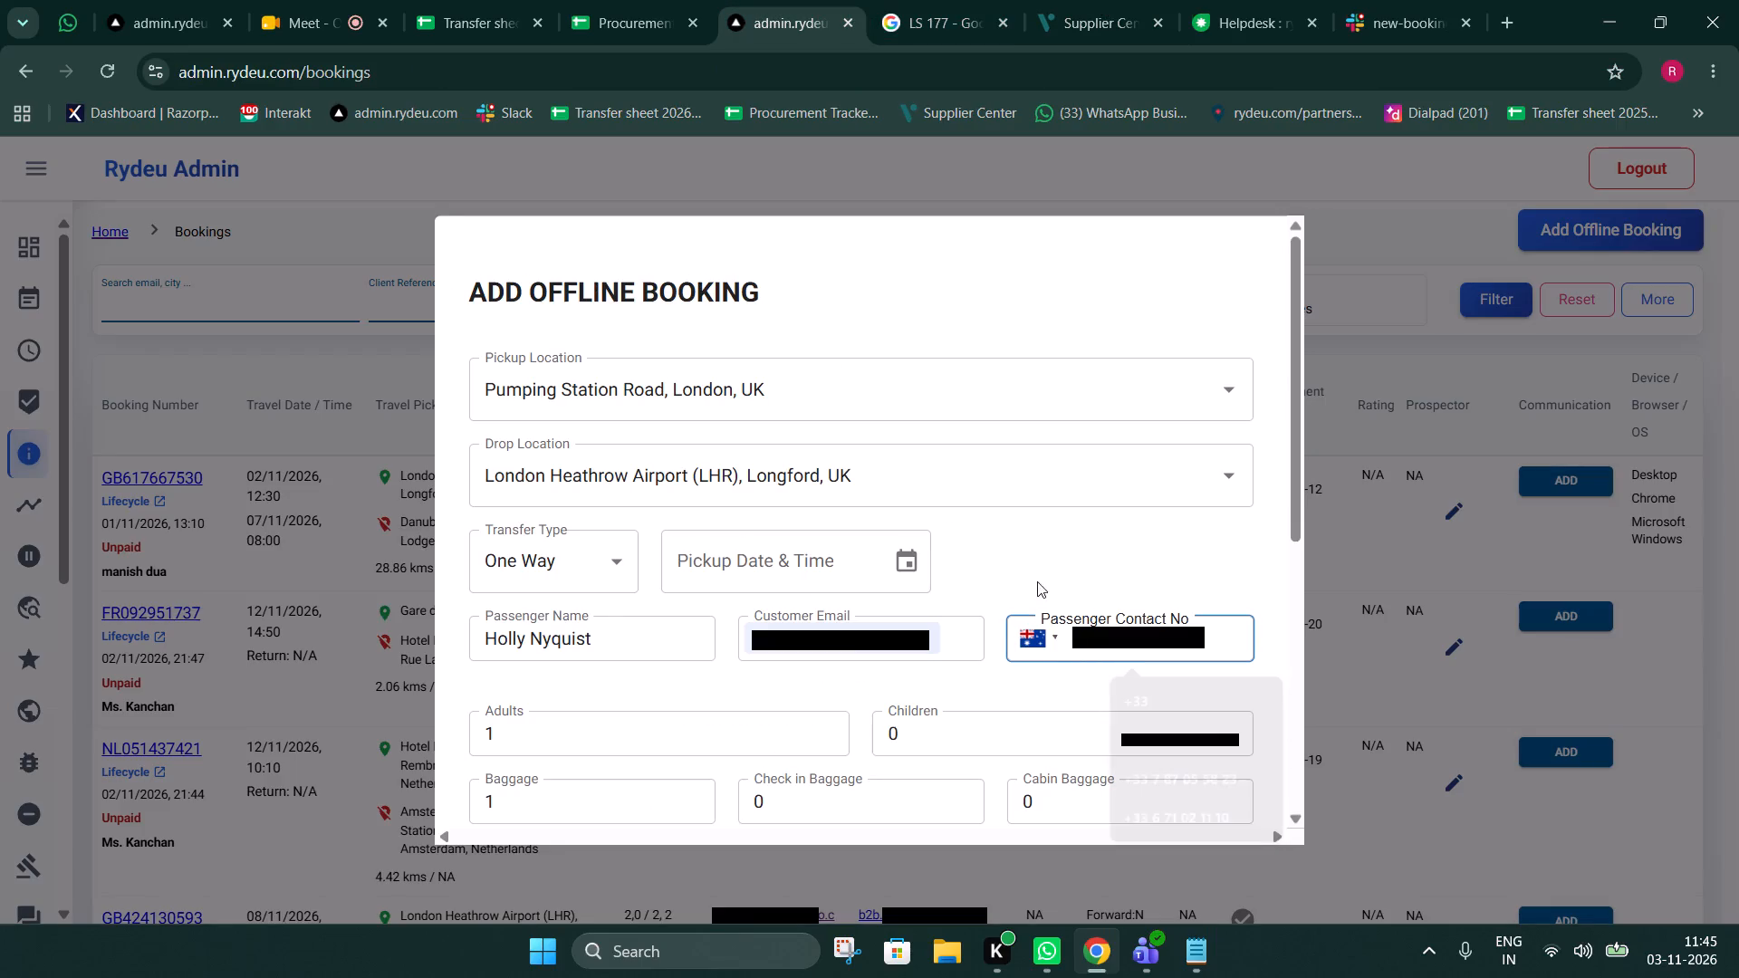
Set the pickup date and time to 11/04/2026 06:45 AM, matching the travel details of the Viator booking.
{"action": "left_click", "coordinate": [908, 565]}
{"action": "left_click", "coordinate": [840, 714]}
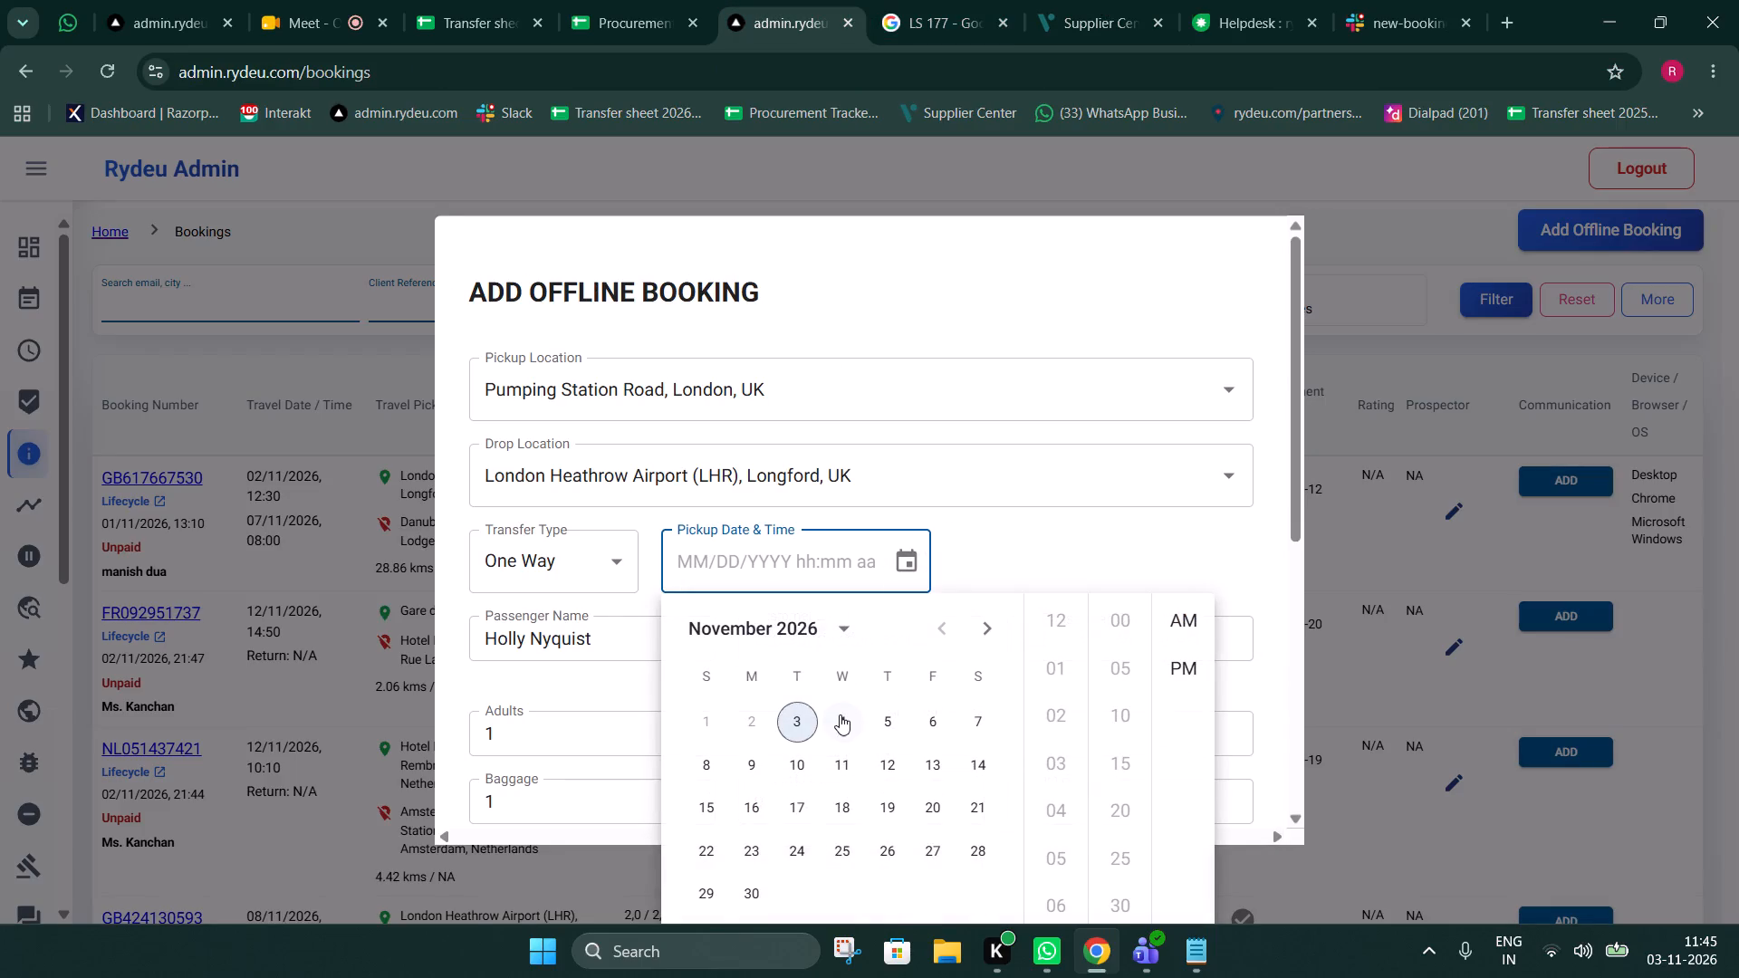
{"action": "left_click", "coordinate": [1113, 0]}
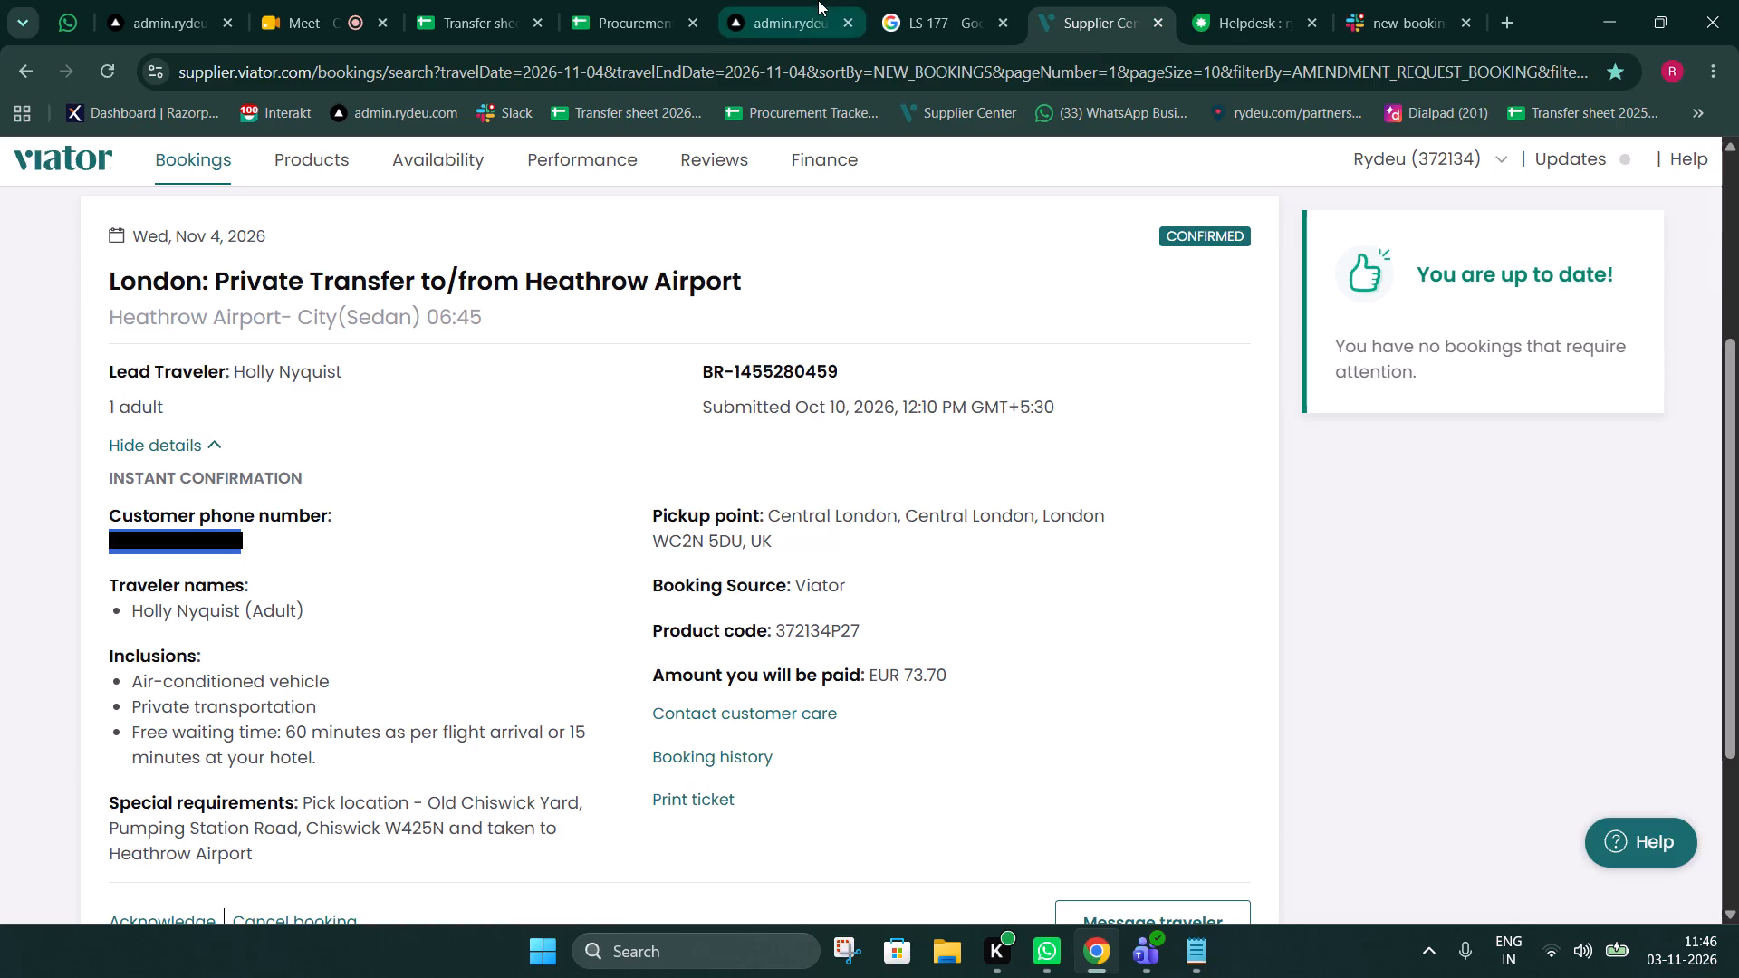
{"action": "left_click", "coordinate": [818, 0]}
{"action": "left_click", "coordinate": [1053, 906]}
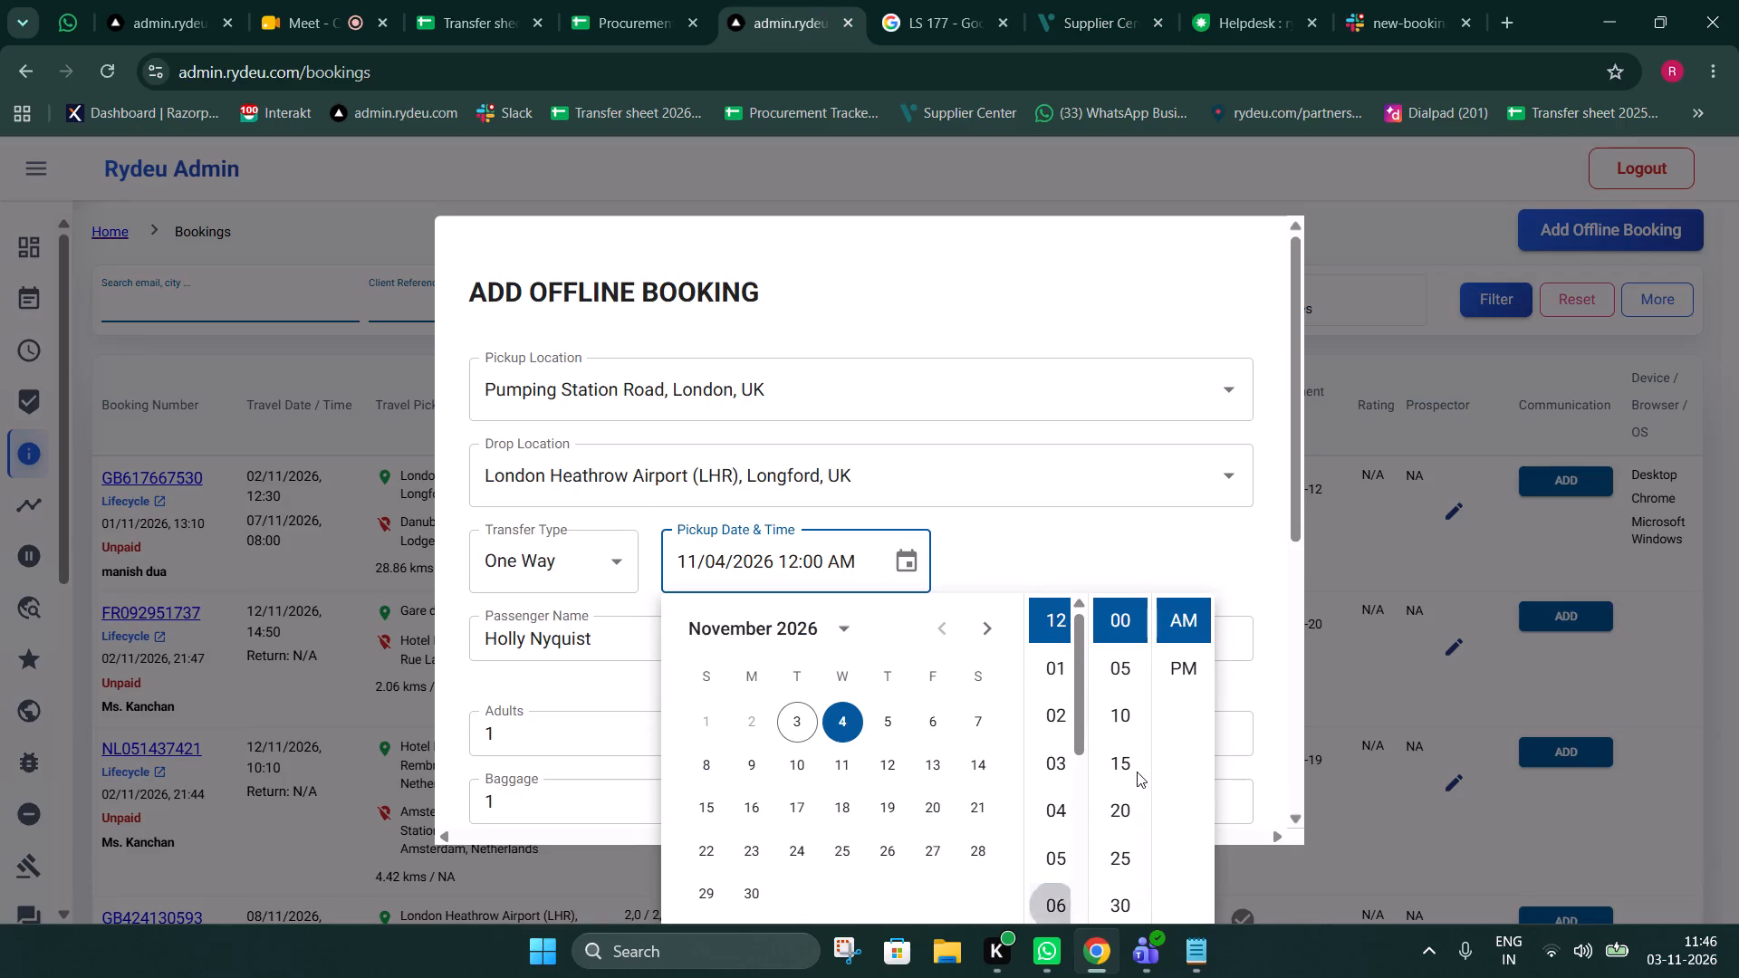
{"action": "scroll", "coordinate": [1119, 745], "scroll_direction": "down", "scroll_amount": 3}
{"action": "left_click", "coordinate": [1118, 708]}
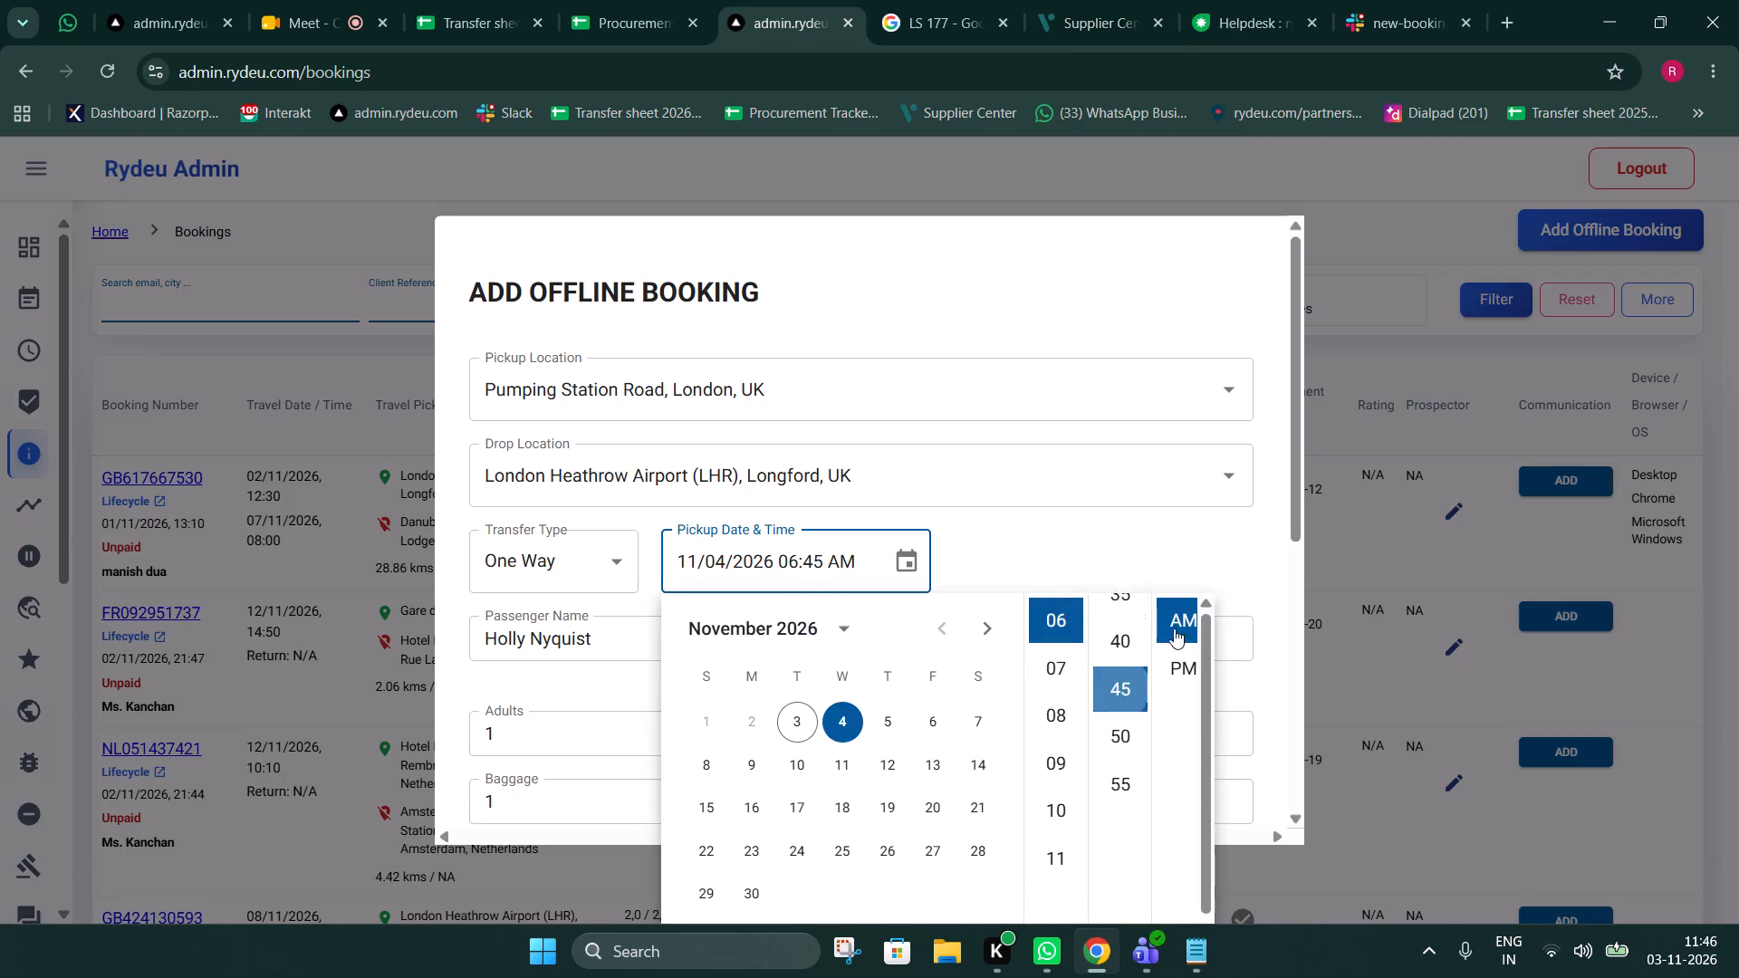
{"action": "left_click", "coordinate": [1177, 623]}
Recheck the Viator booking details, and in the offline booking set baggage to 0, check-in baggage to 1 and cabin baggage to 1.
{"action": "left_click", "coordinate": [1124, 0]}
{"action": "left_click", "coordinate": [833, 540]}
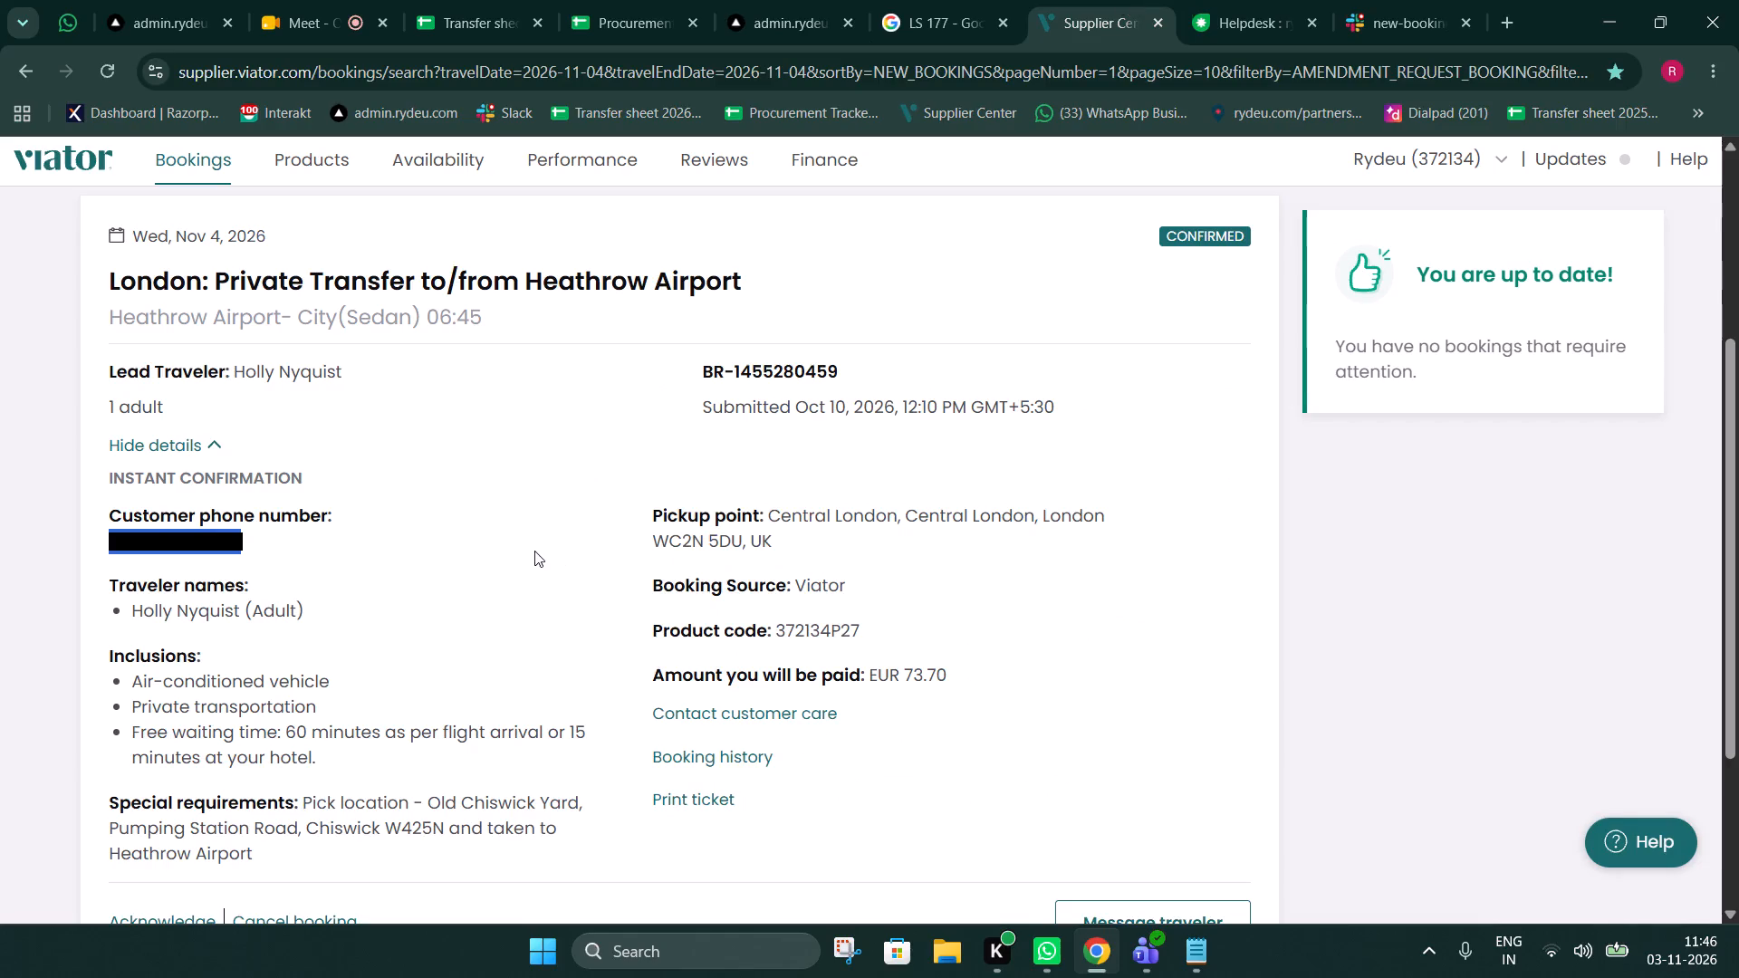
{"action": "left_click", "coordinate": [786, 0]}
{"action": "scroll", "coordinate": [996, 533], "scroll_direction": "down", "scroll_amount": 1}
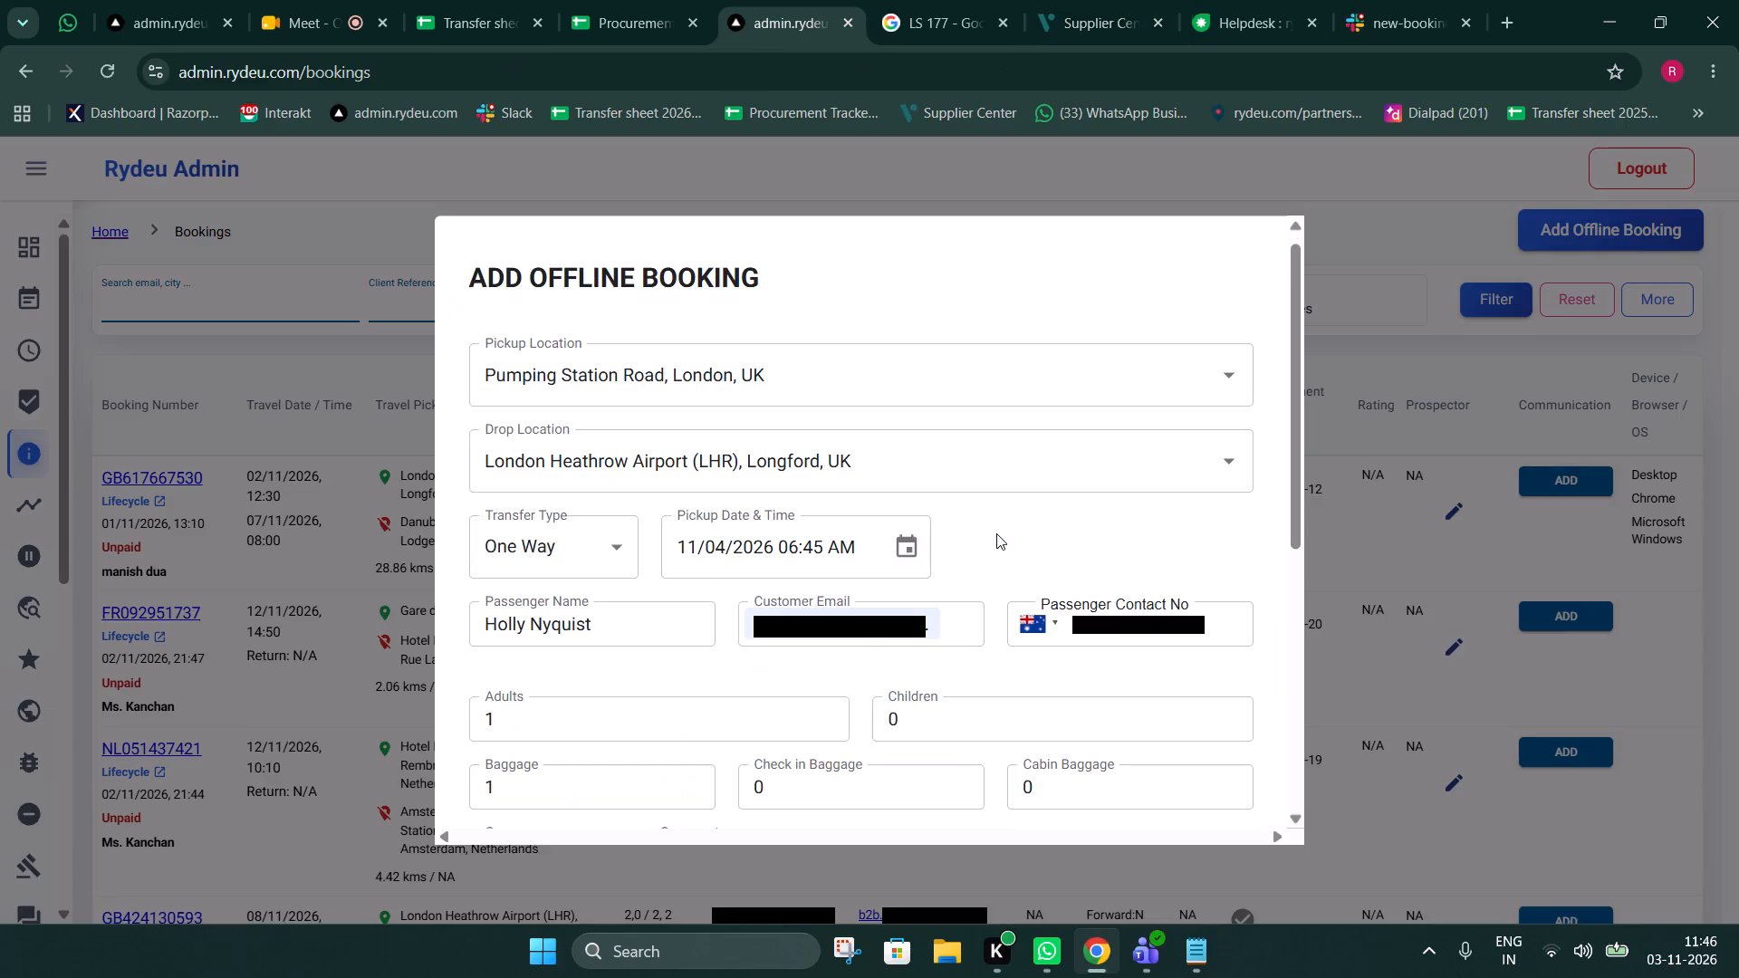
{"action": "scroll", "coordinate": [996, 533], "scroll_direction": "down", "scroll_amount": 2}
{"action": "left_click", "coordinate": [695, 468]}
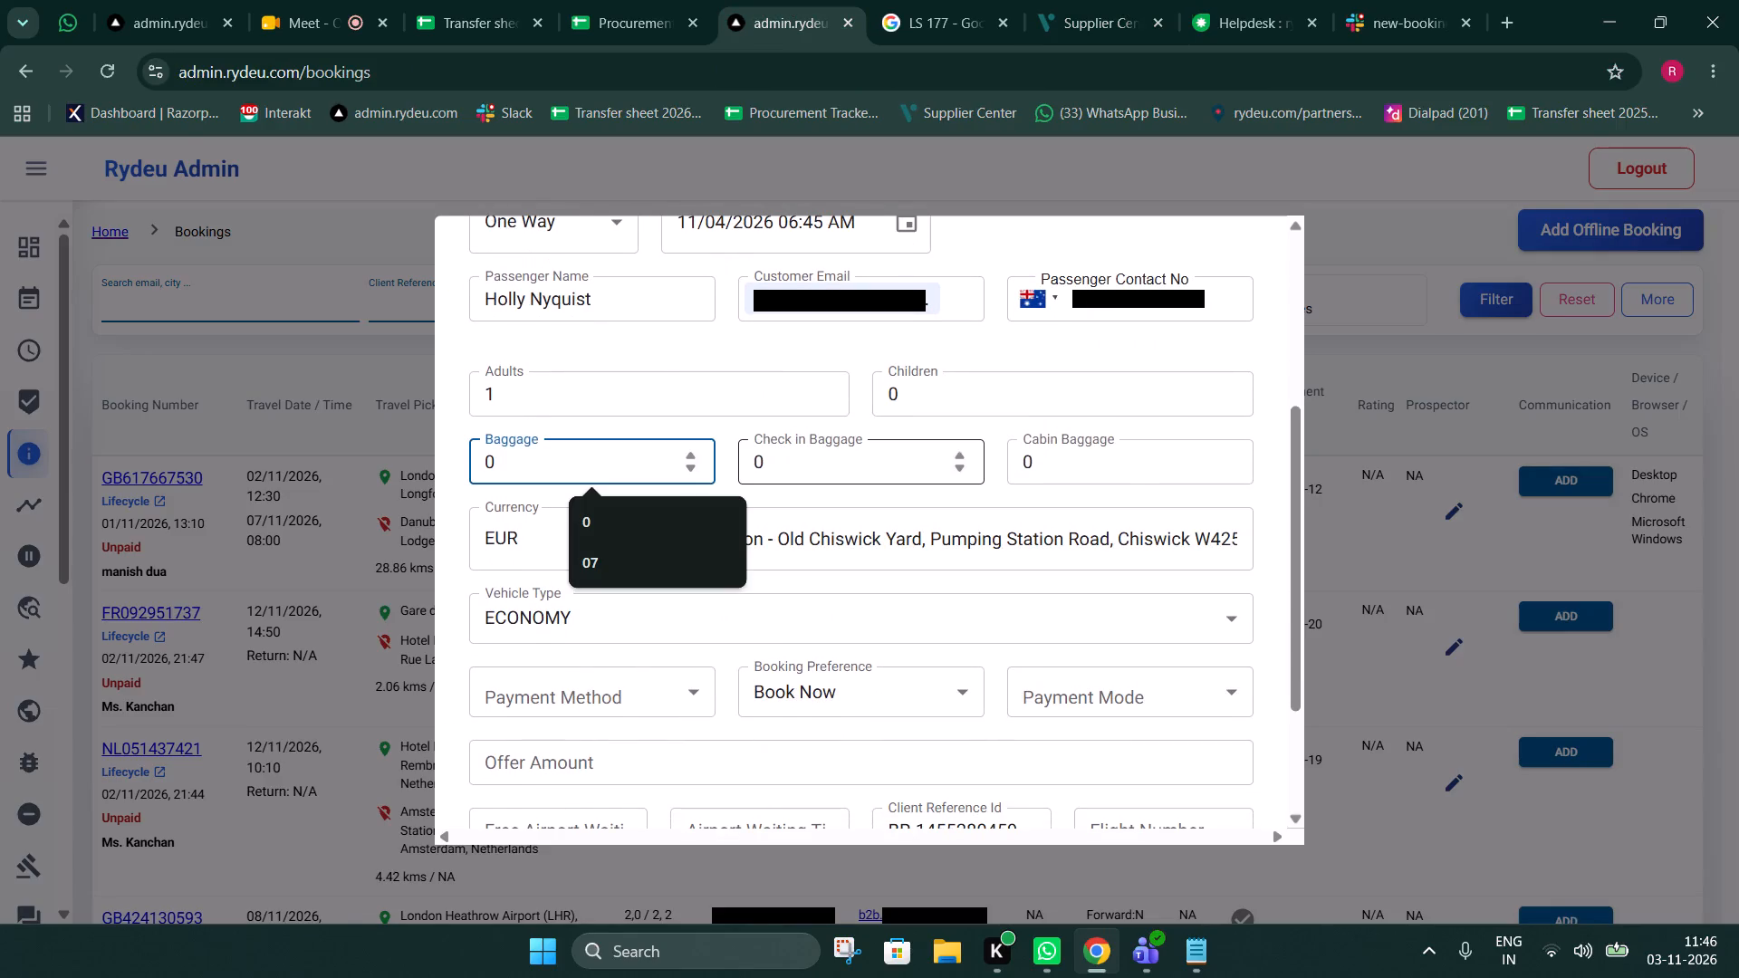
{"action": "left_click", "coordinate": [959, 456]}
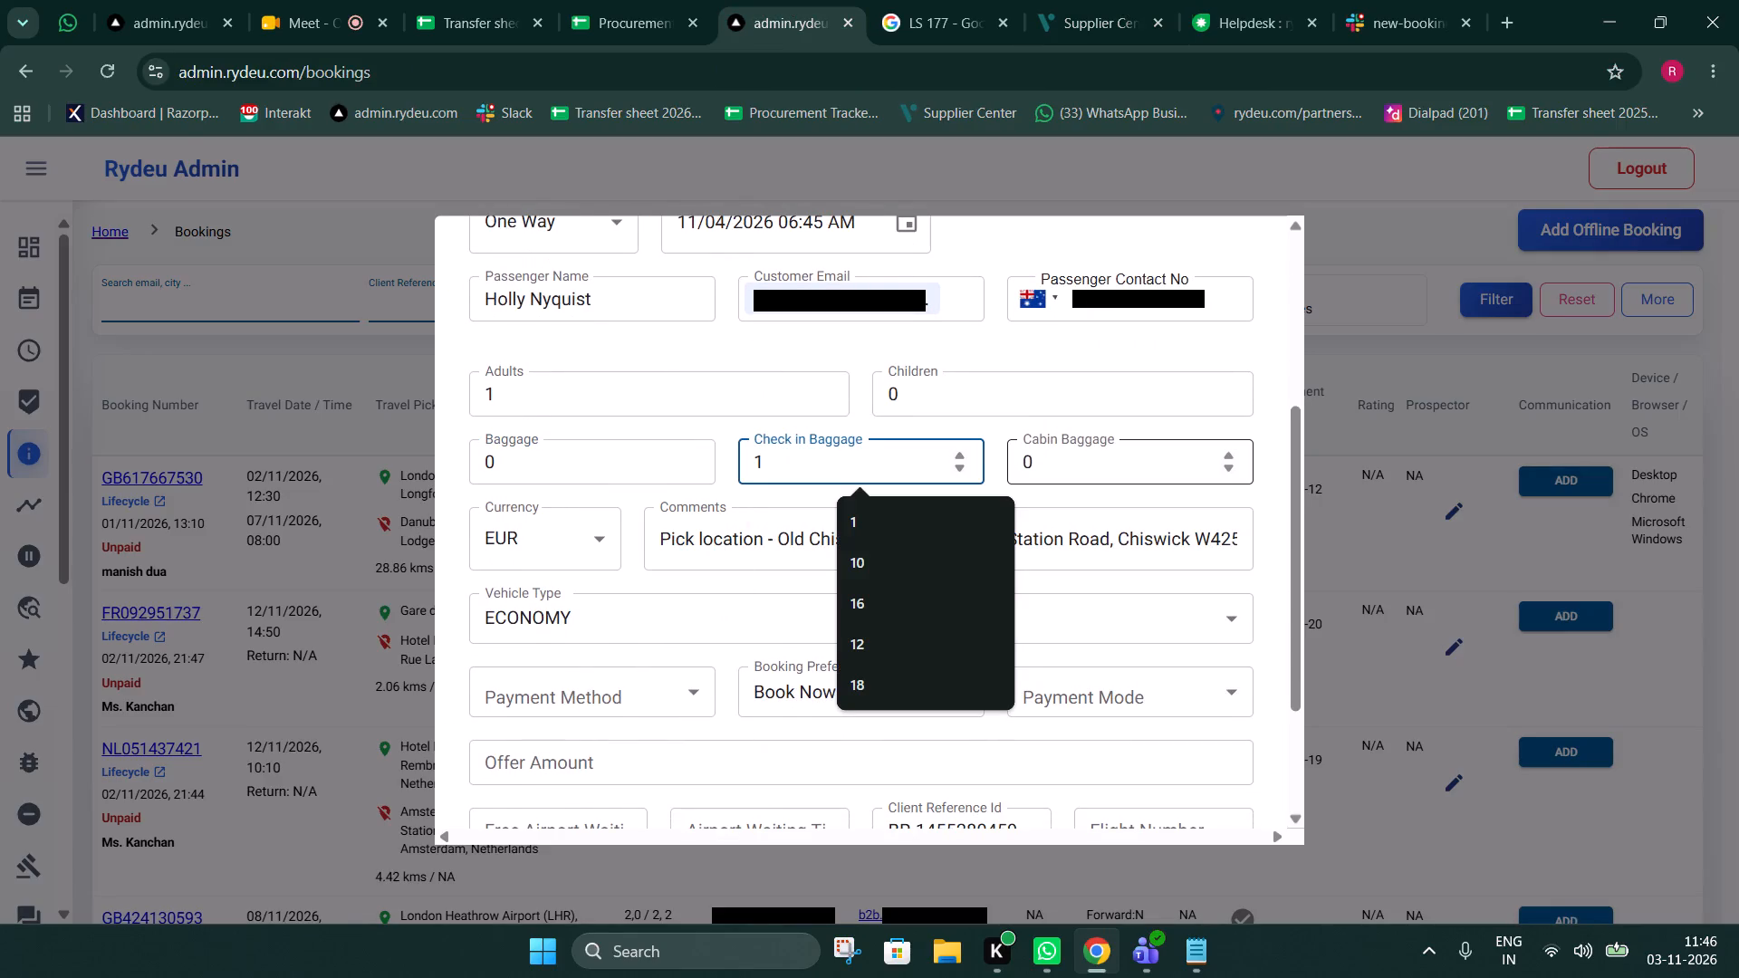
{"action": "left_click", "coordinate": [1226, 448]}
{"action": "left_click", "coordinate": [1235, 456]}
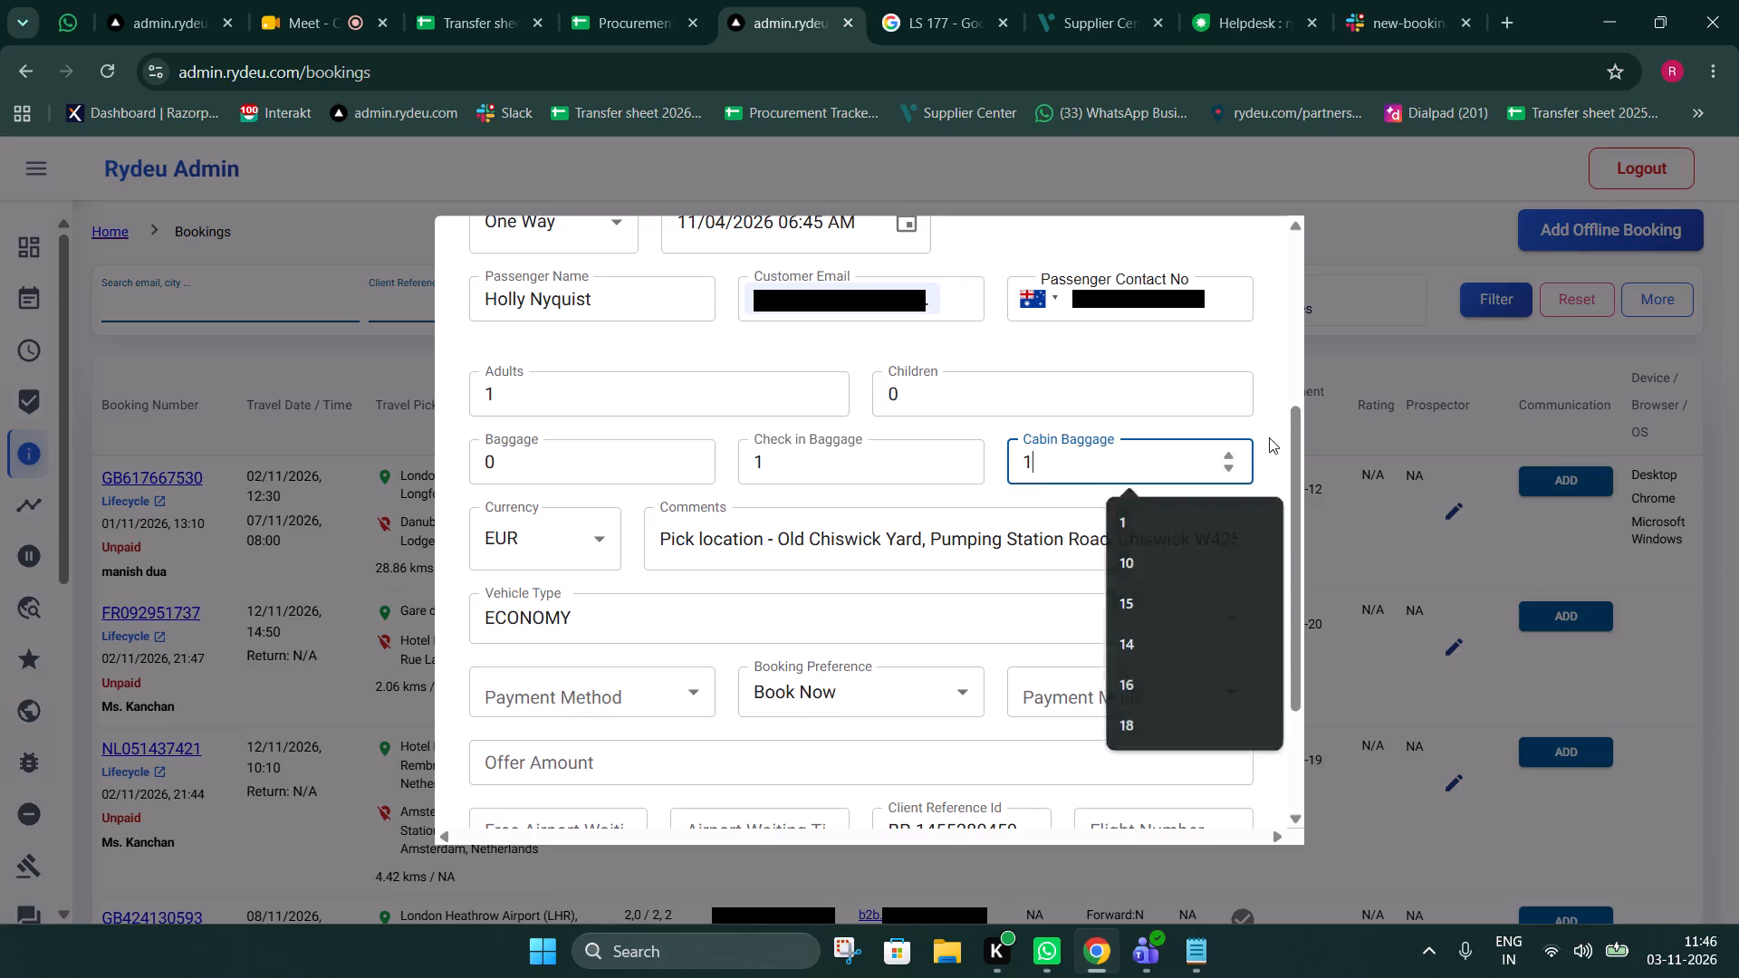
{"action": "left_click", "coordinate": [1267, 437]}
Set the offline booking's payment method to Postpaid.
{"action": "scroll", "coordinate": [1251, 438], "scroll_direction": "down", "scroll_amount": 2}
{"action": "left_click", "coordinate": [557, 487]}
{"action": "left_click", "coordinate": [571, 631]}
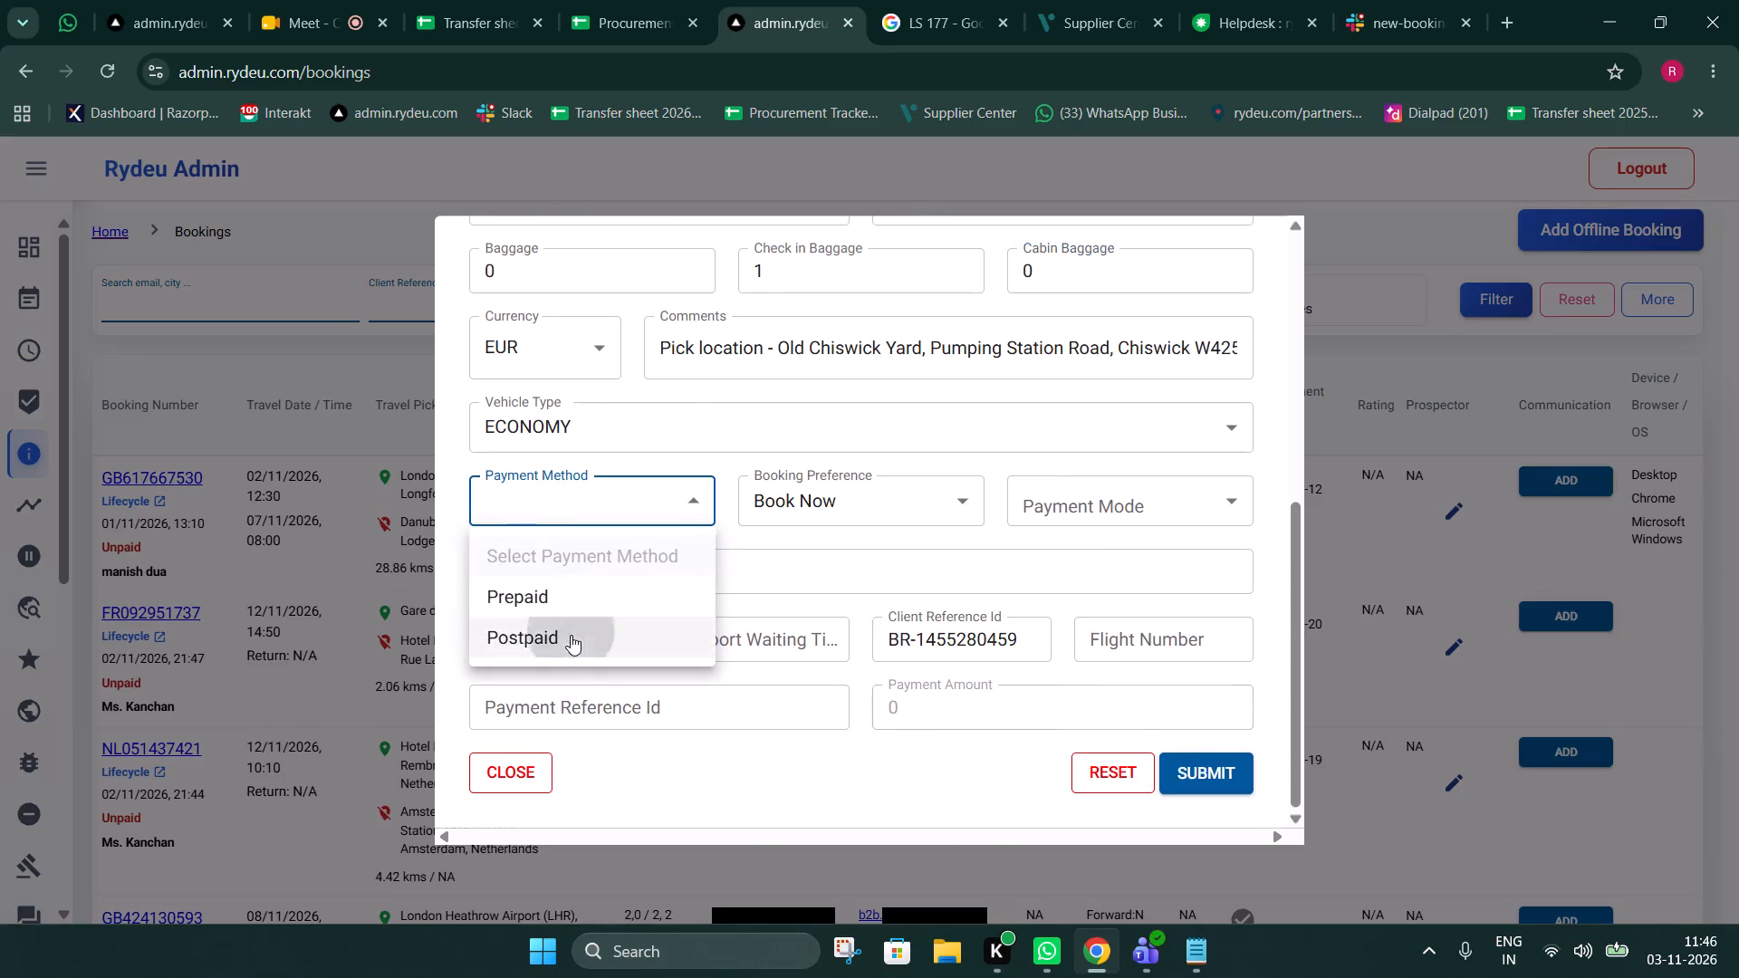
{"action": "left_click", "coordinate": [1104, 0]}
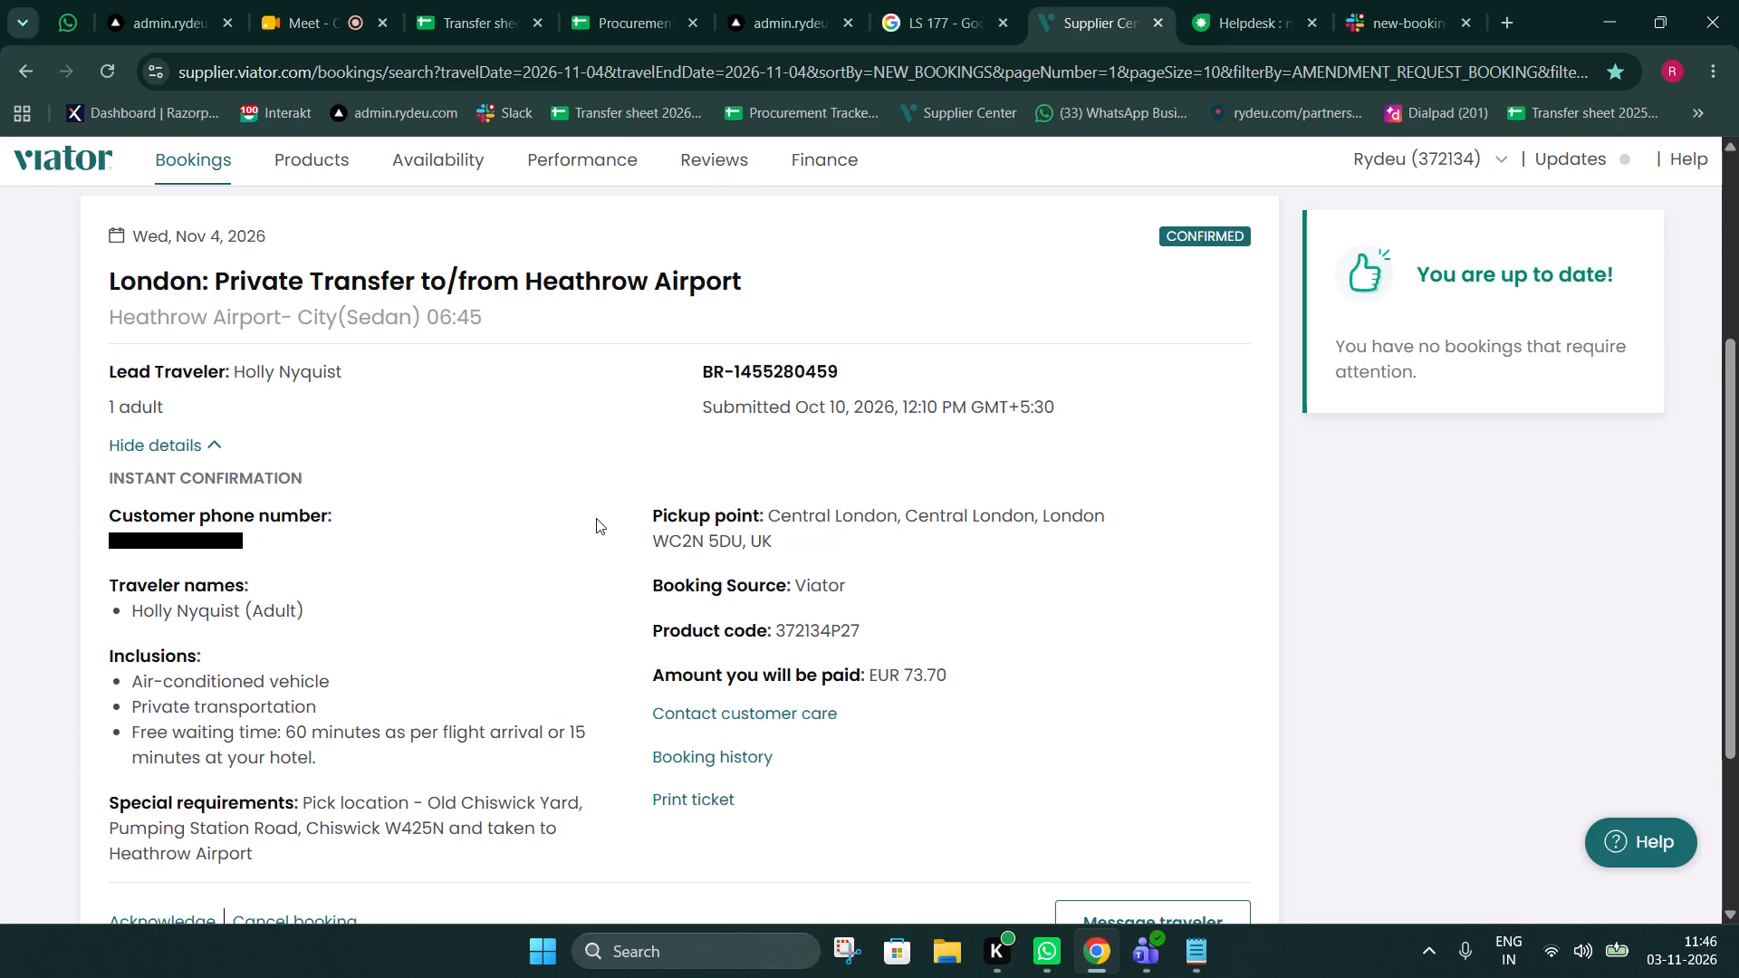
{"action": "left_click", "coordinate": [732, 0]}
{"action": "left_click", "coordinate": [642, 573]}
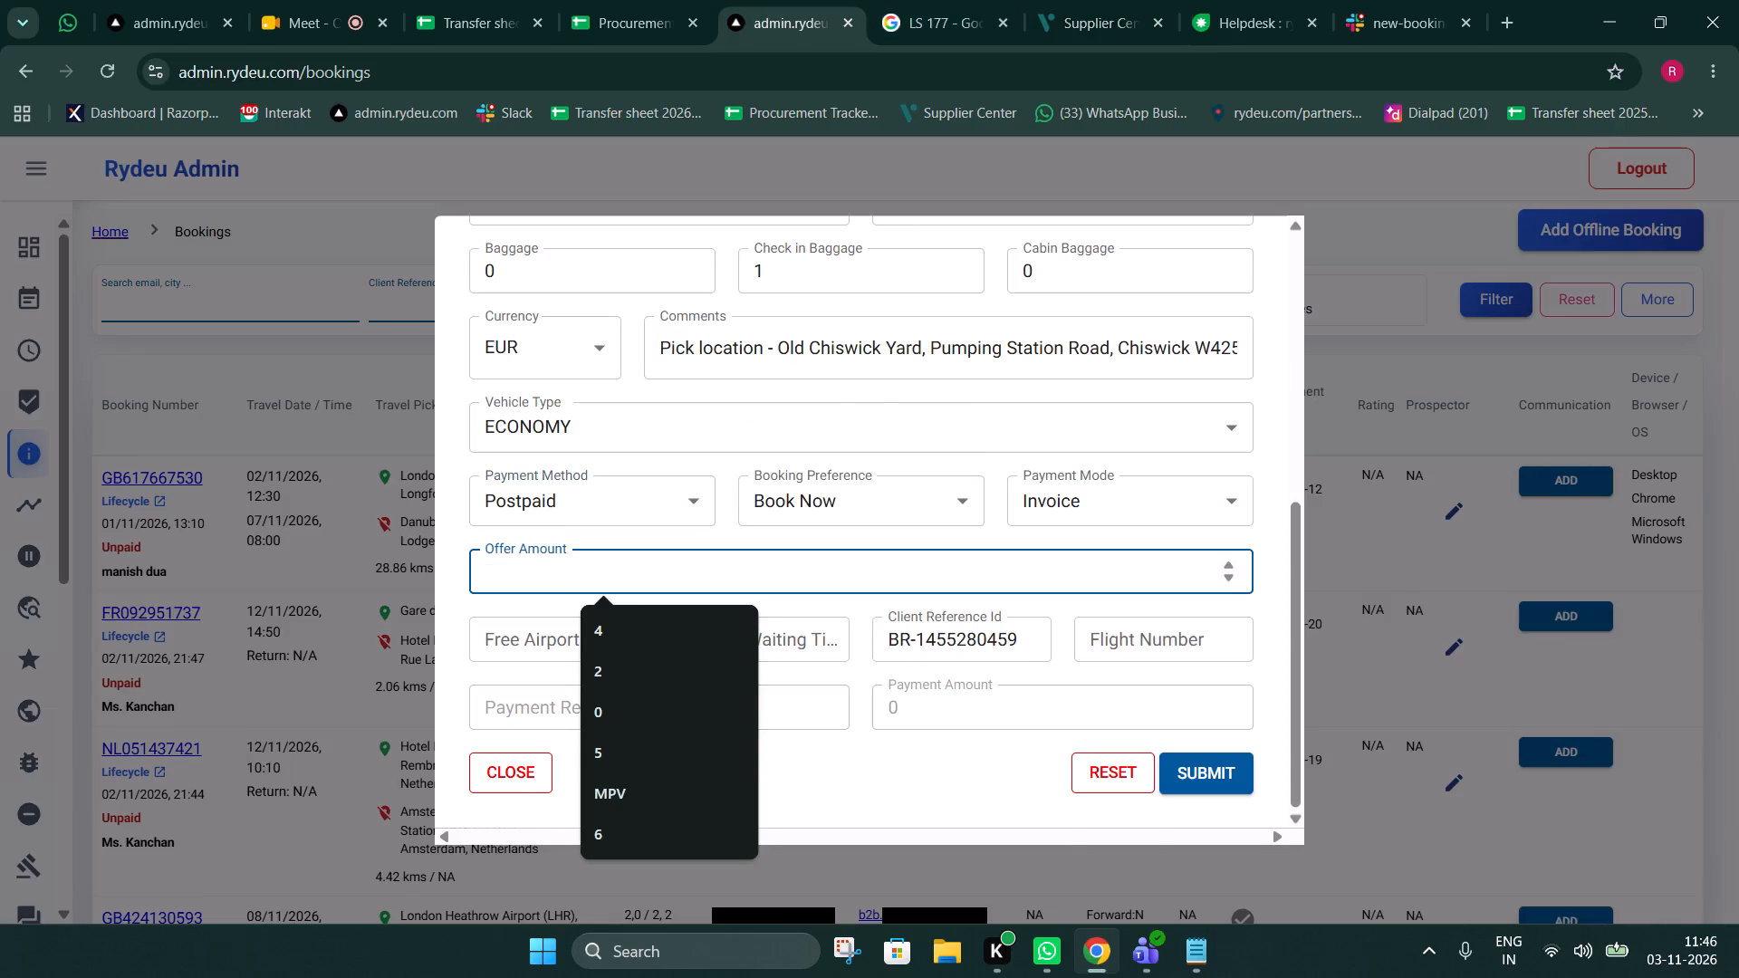
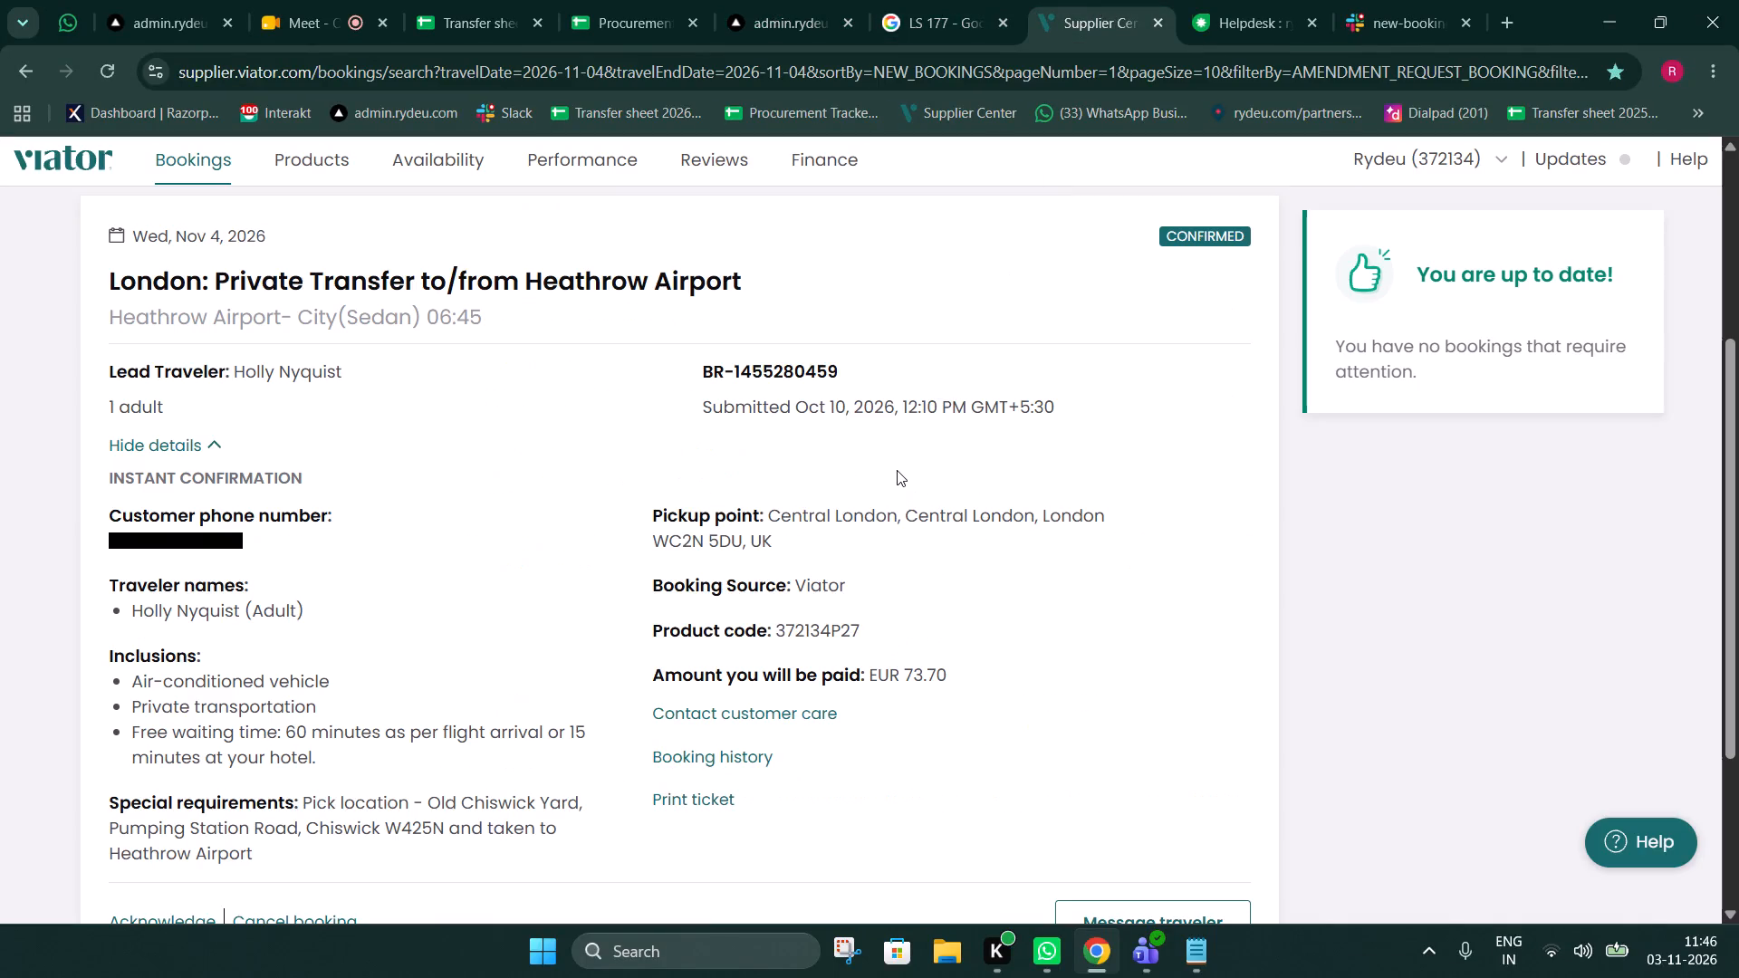
{"action": "scroll", "coordinate": [888, 468], "scroll_direction": "down", "scroll_amount": 2}
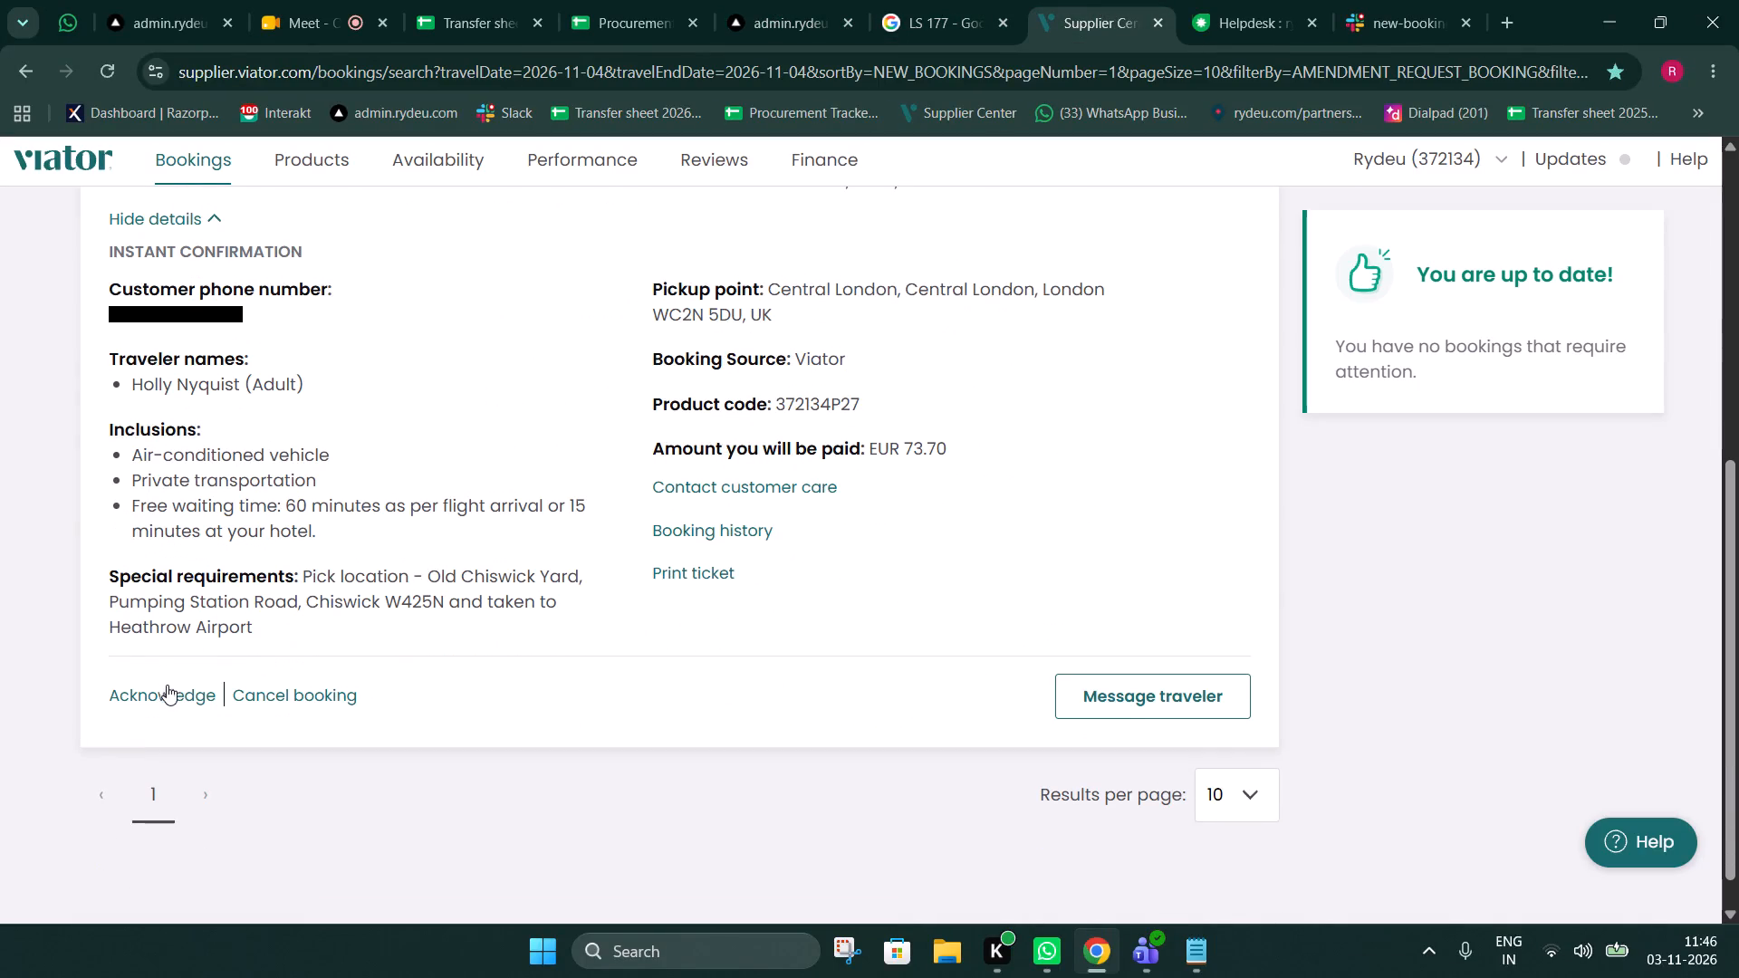
{"action": "left_click", "coordinate": [168, 686]}
{"action": "left_click", "coordinate": [1116, 516]}
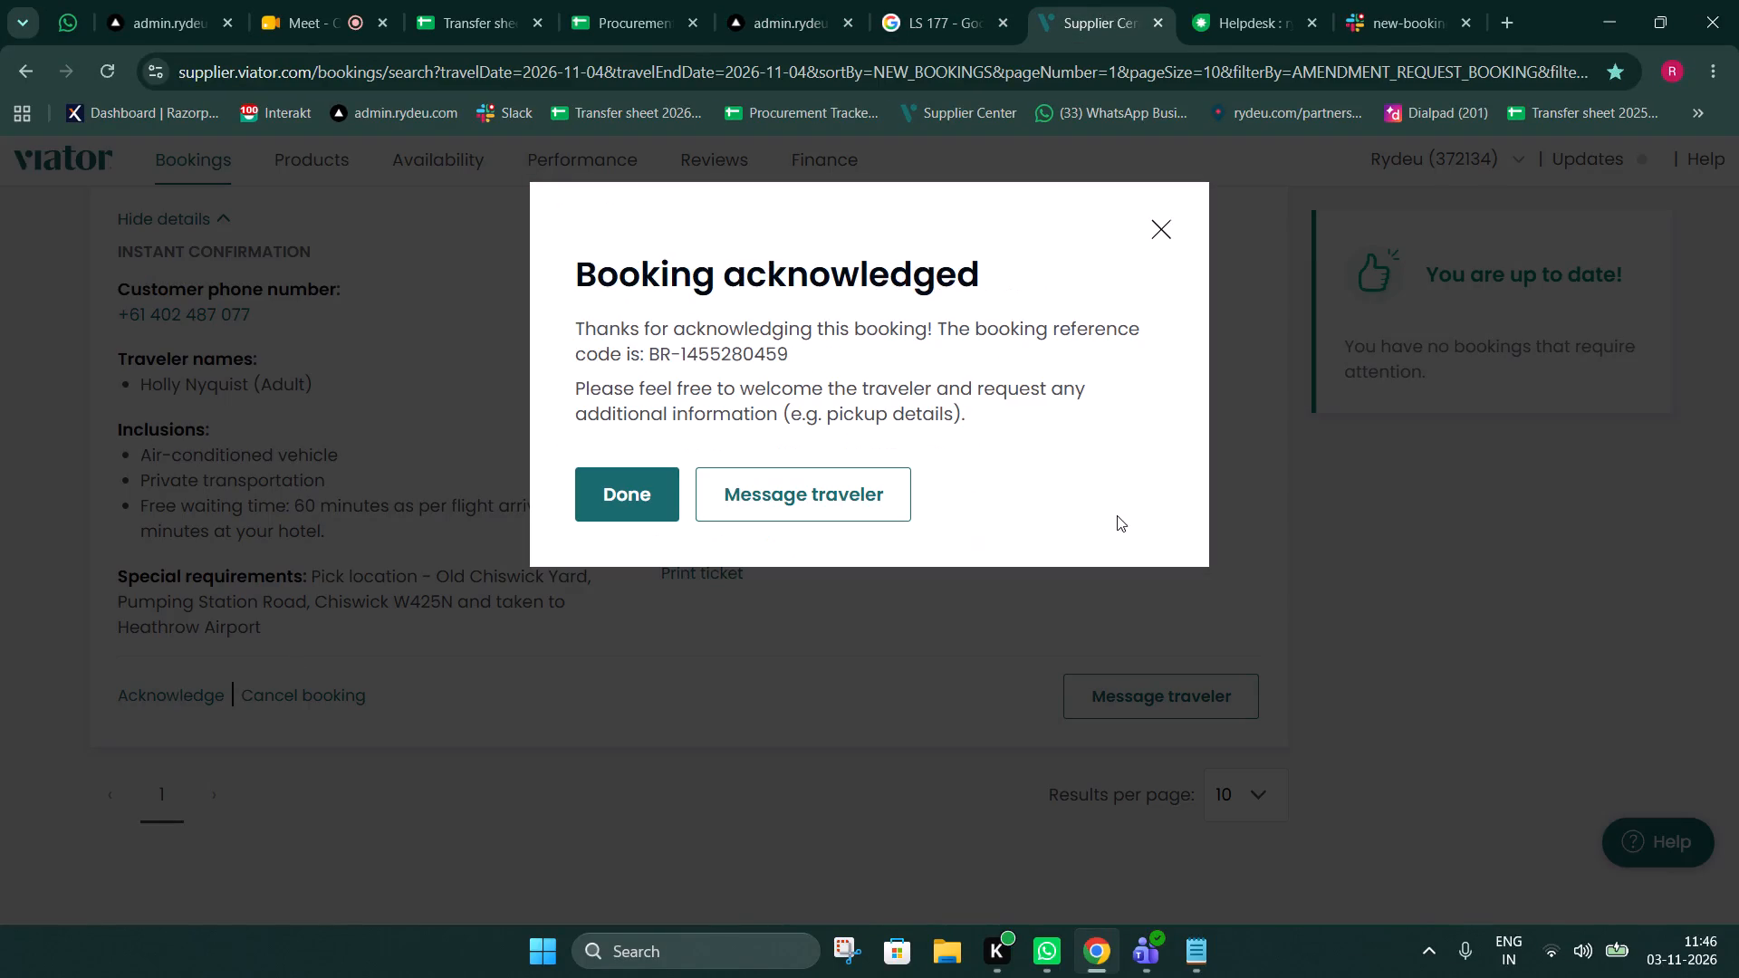
{"action": "left_click", "coordinate": [831, 494]}
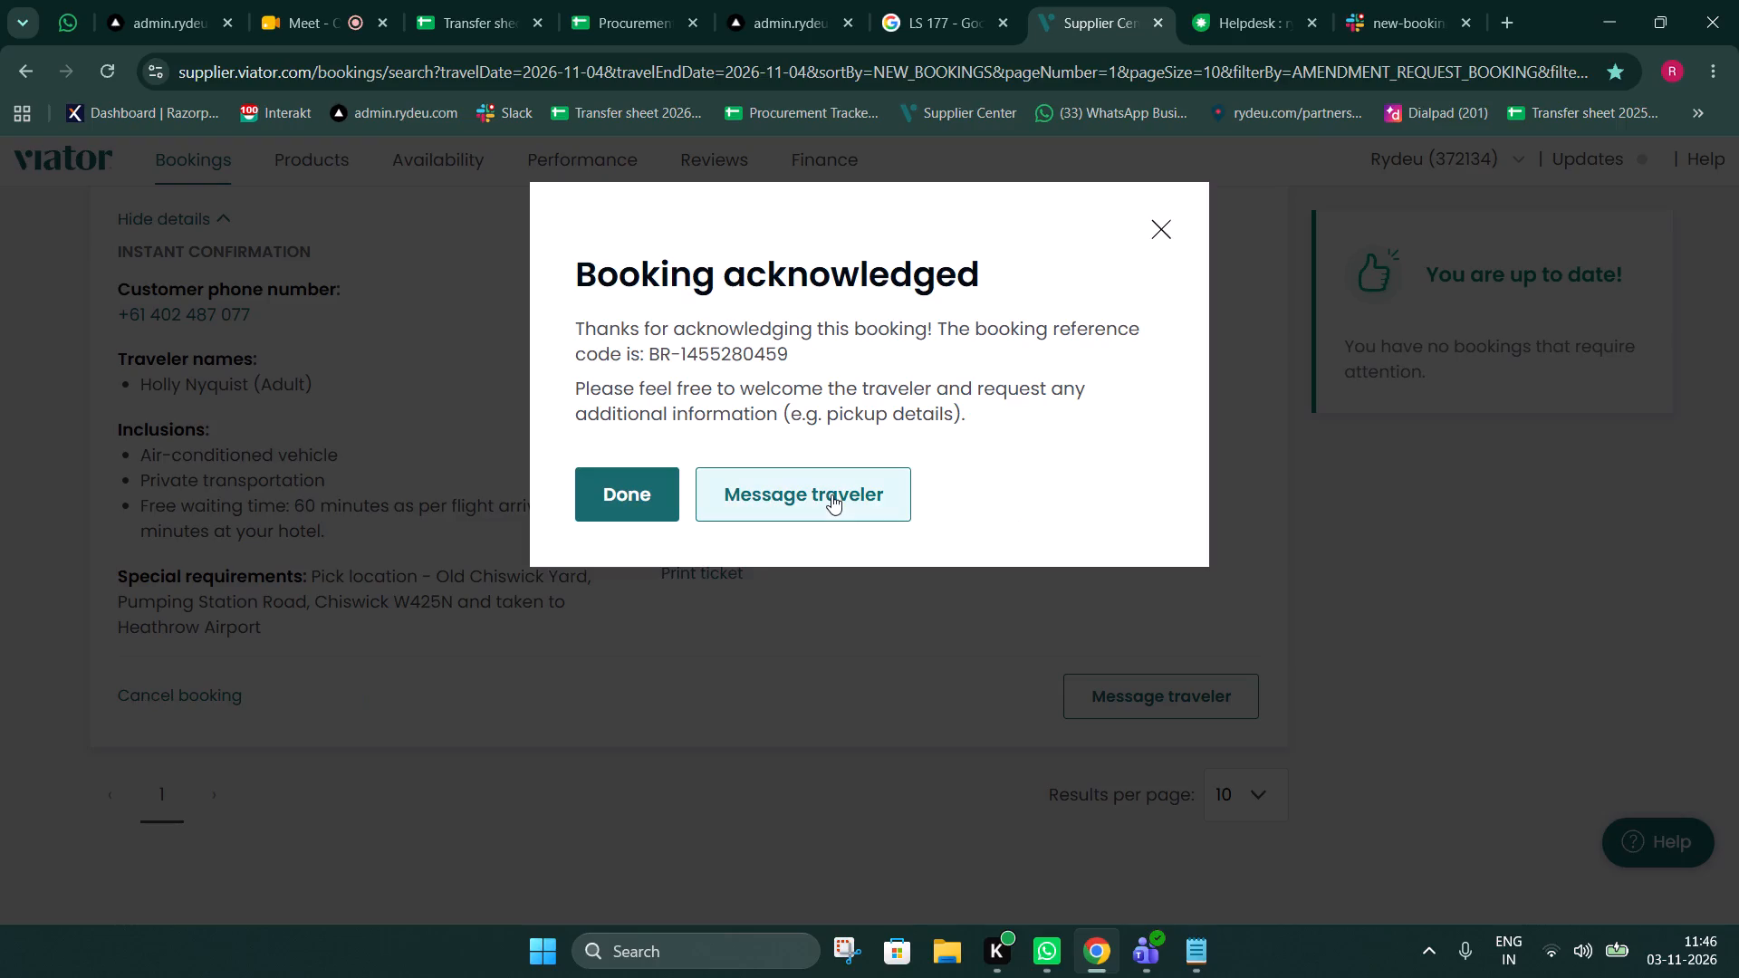
Back in the Rydeu offline booking form, set the cabin baggage to 1.
{"action": "left_click", "coordinate": [835, 0]}
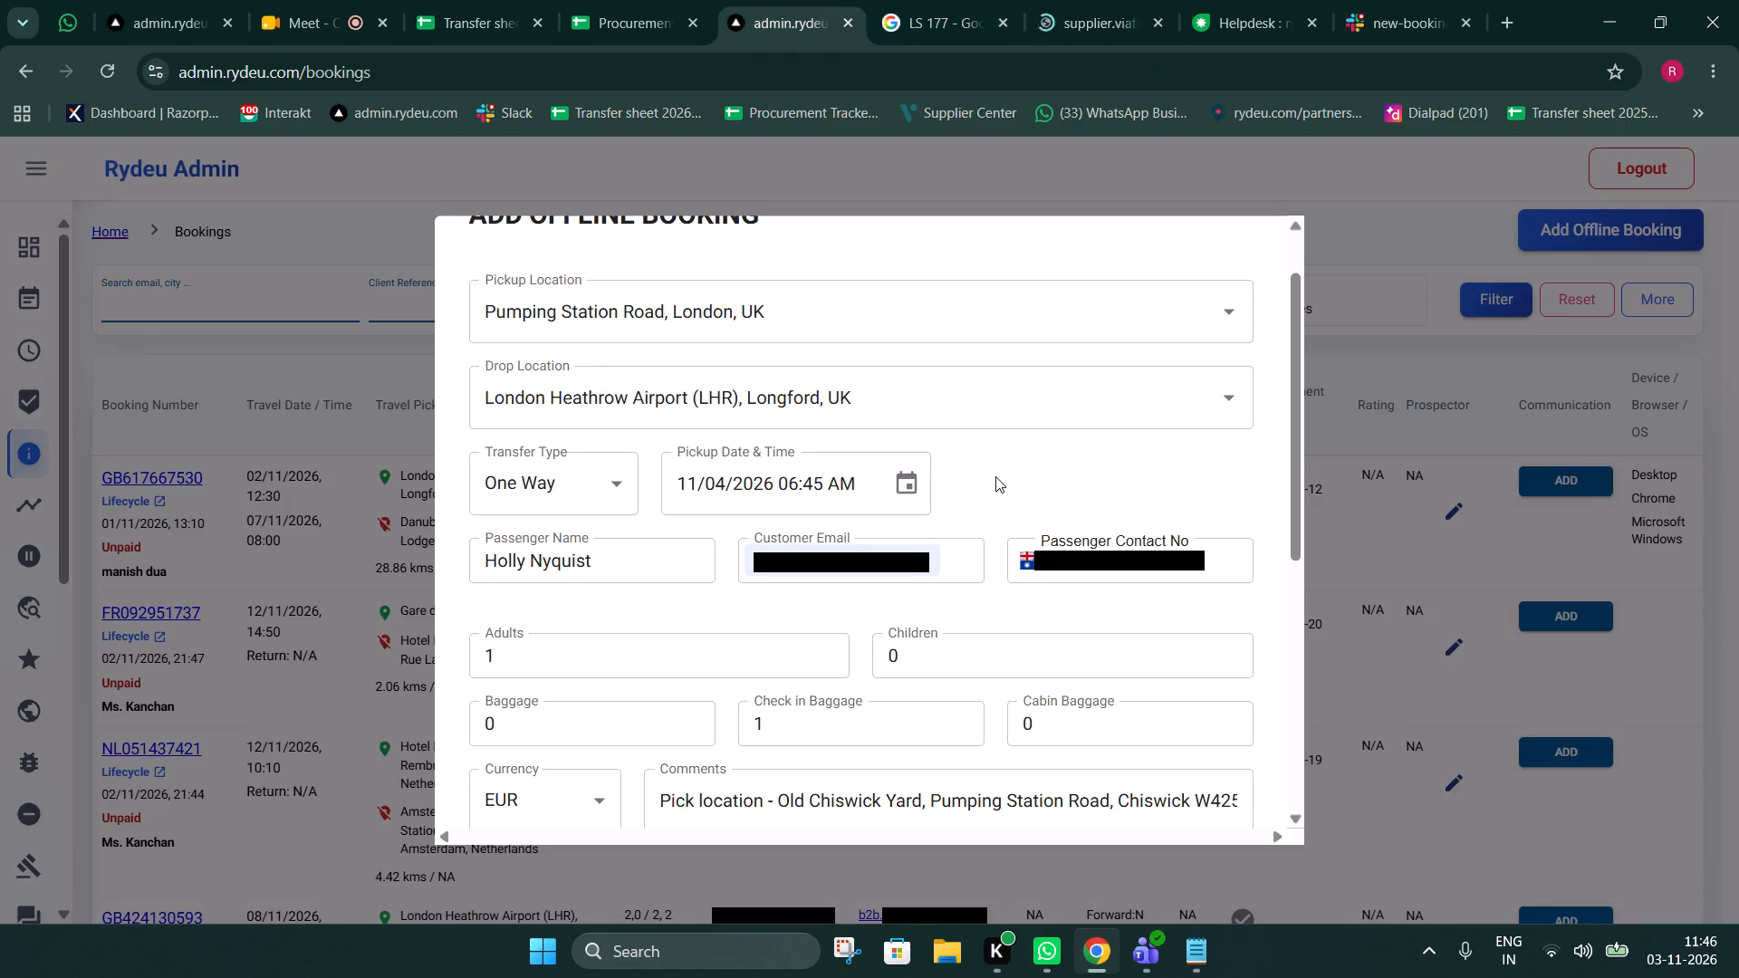
{"action": "scroll", "coordinate": [995, 476], "scroll_direction": "down", "scroll_amount": 2}
{"action": "left_click", "coordinate": [1227, 491]}
{"action": "scroll", "coordinate": [1260, 513], "scroll_direction": "down", "scroll_amount": 1}
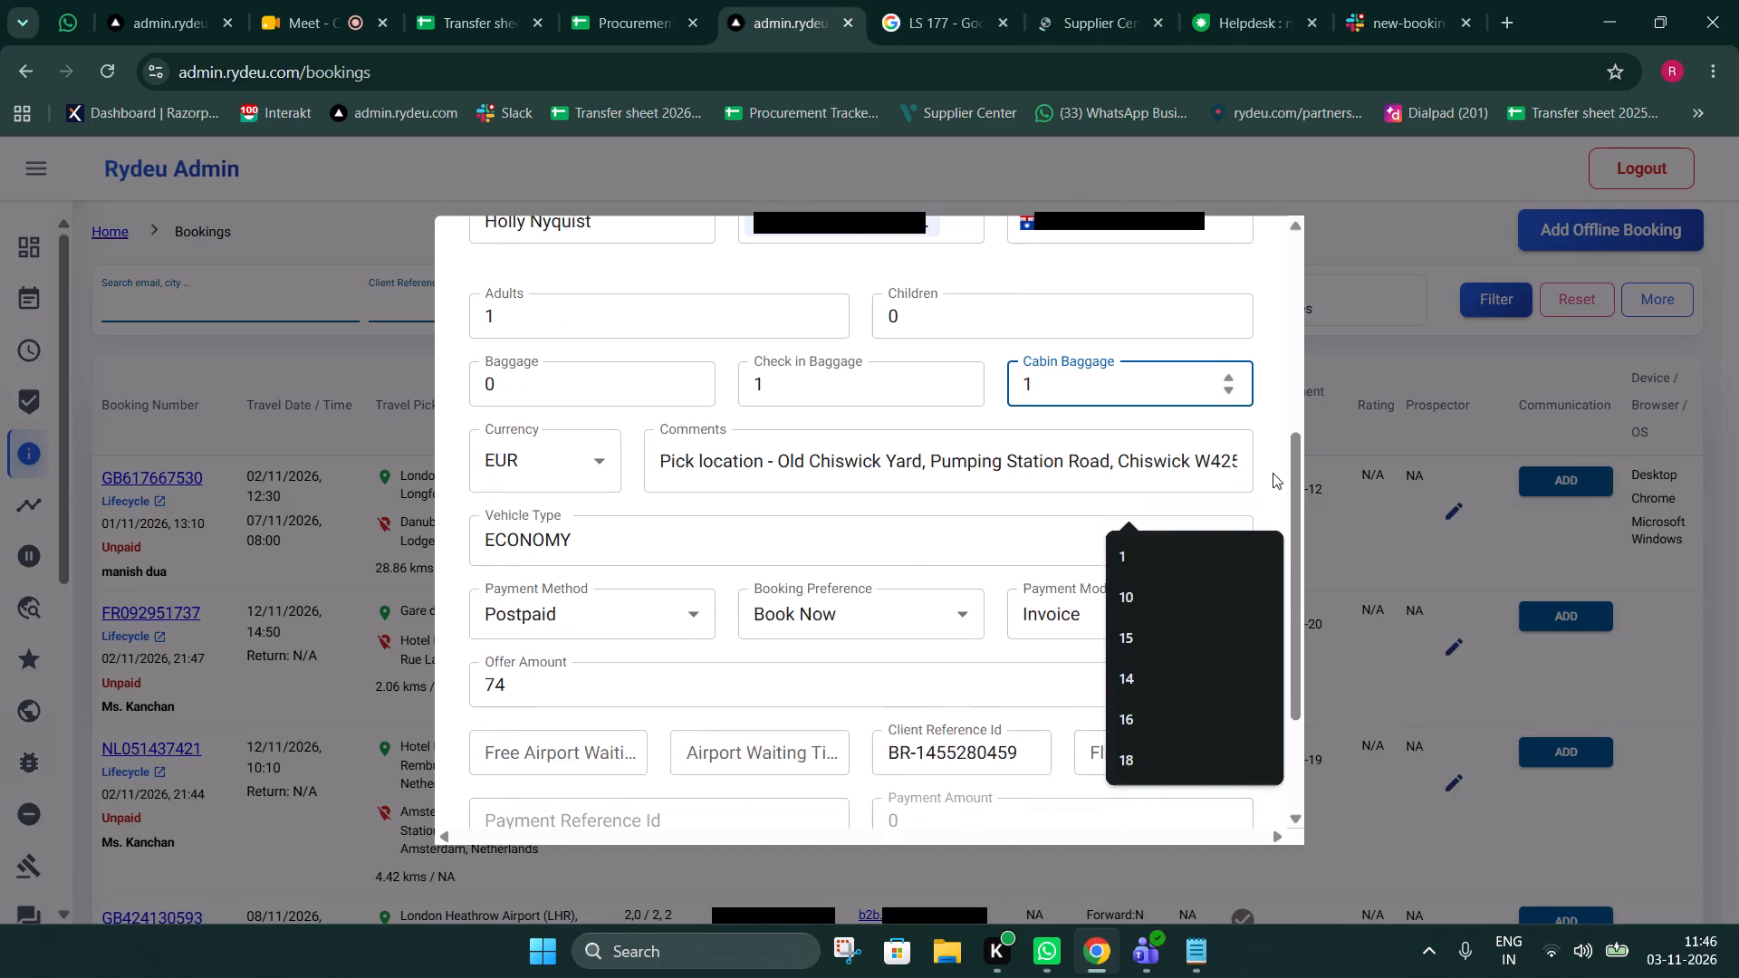
{"action": "left_click", "coordinate": [1268, 464]}
{"action": "scroll", "coordinate": [1267, 464], "scroll_direction": "down", "scroll_amount": 3}
{"action": "left_click", "coordinate": [1073, 0]}
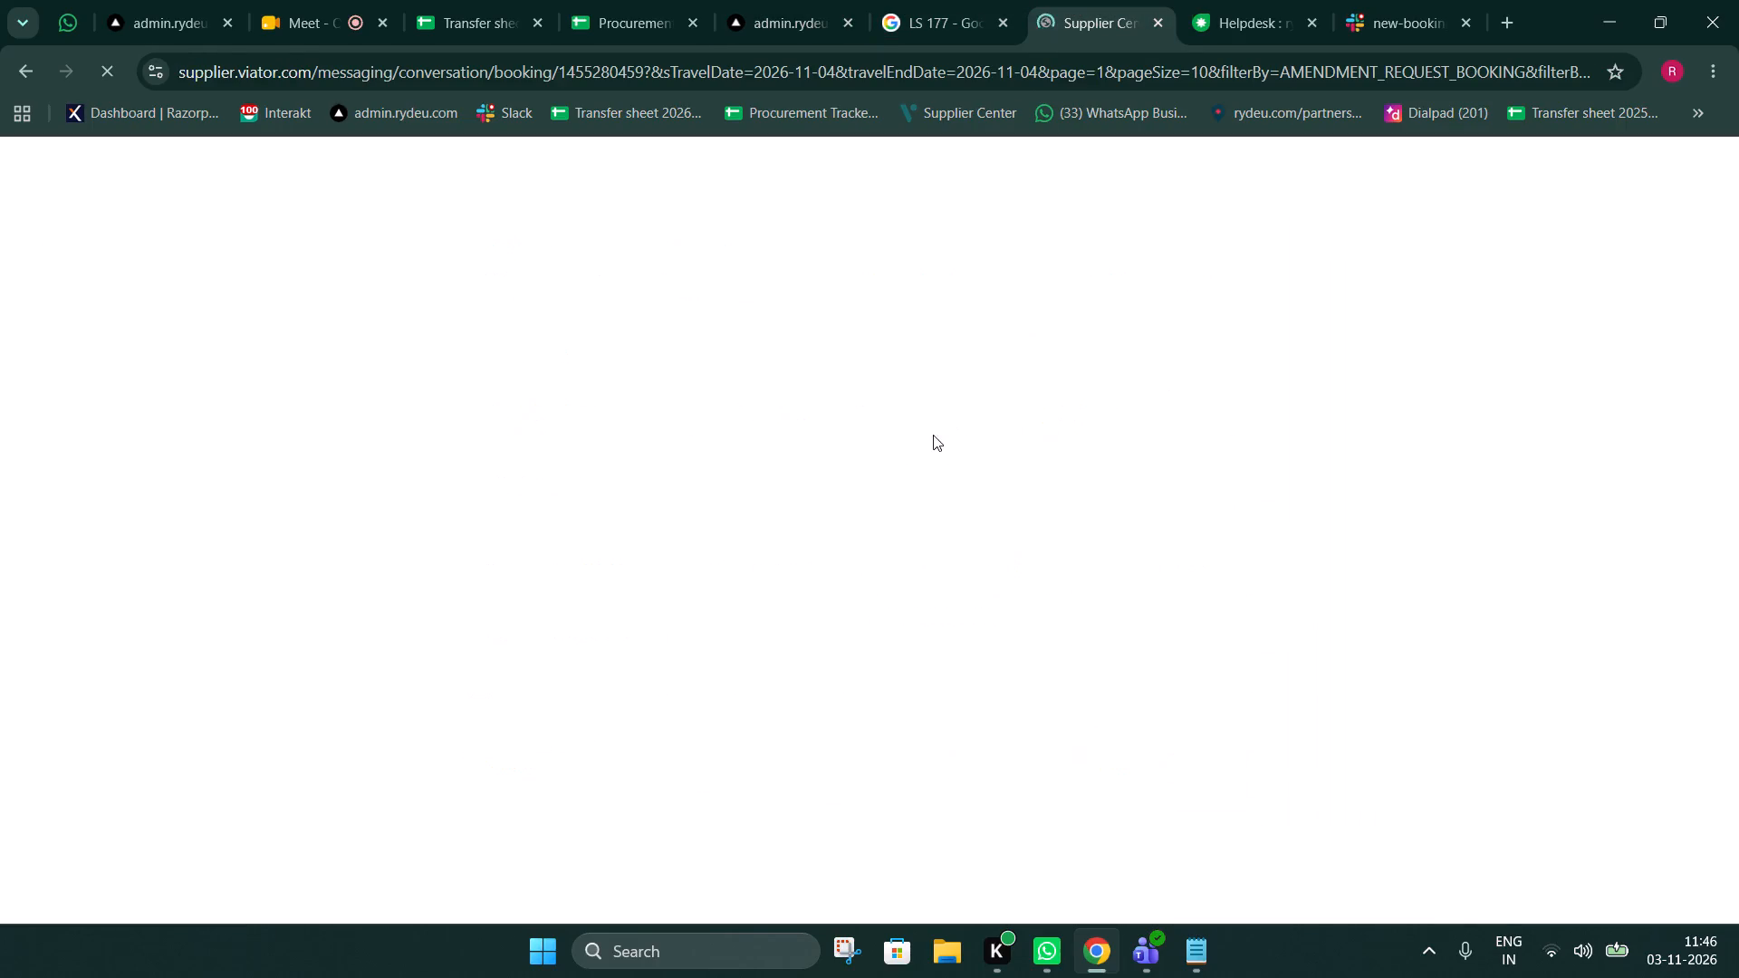
{"action": "scroll", "coordinate": [1244, 415], "scroll_direction": "down", "scroll_amount": 3}
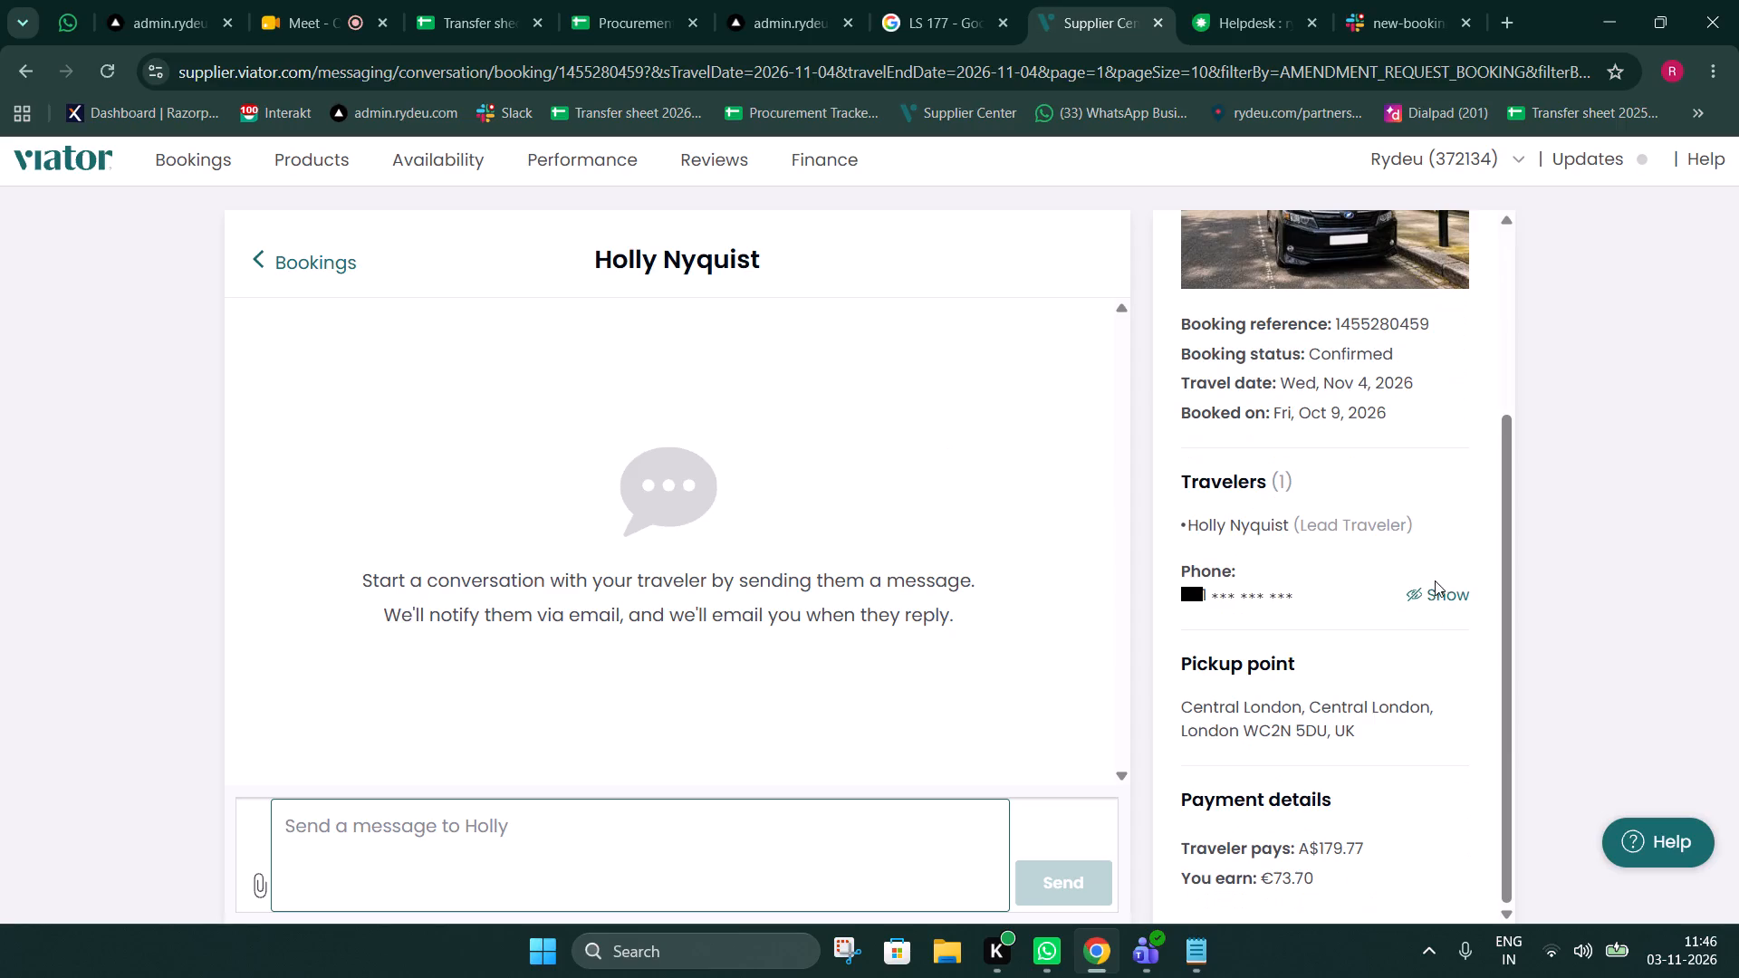
{"action": "left_click", "coordinate": [1435, 591]}
{"action": "left_click", "coordinate": [802, 0]}
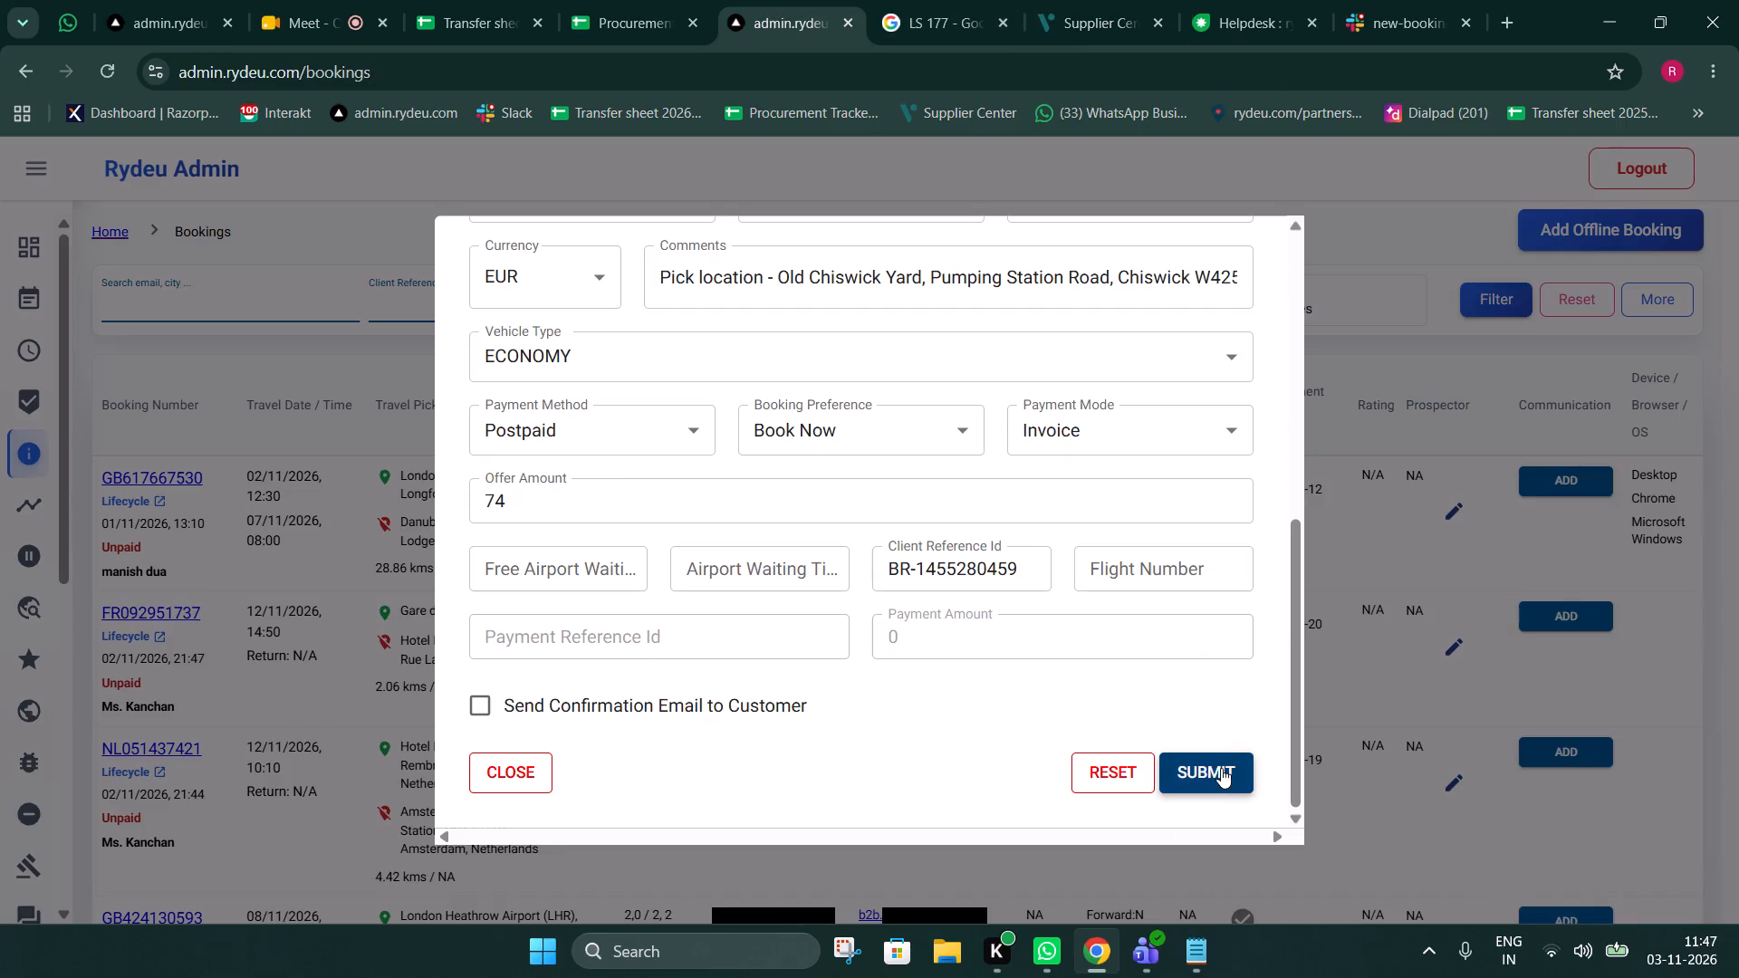
{"action": "scroll", "coordinate": [1097, 590], "scroll_direction": "up", "scroll_amount": 7}
{"action": "scroll", "coordinate": [1093, 550], "scroll_direction": "down", "scroll_amount": 7}
{"action": "left_click", "coordinate": [1226, 767]}
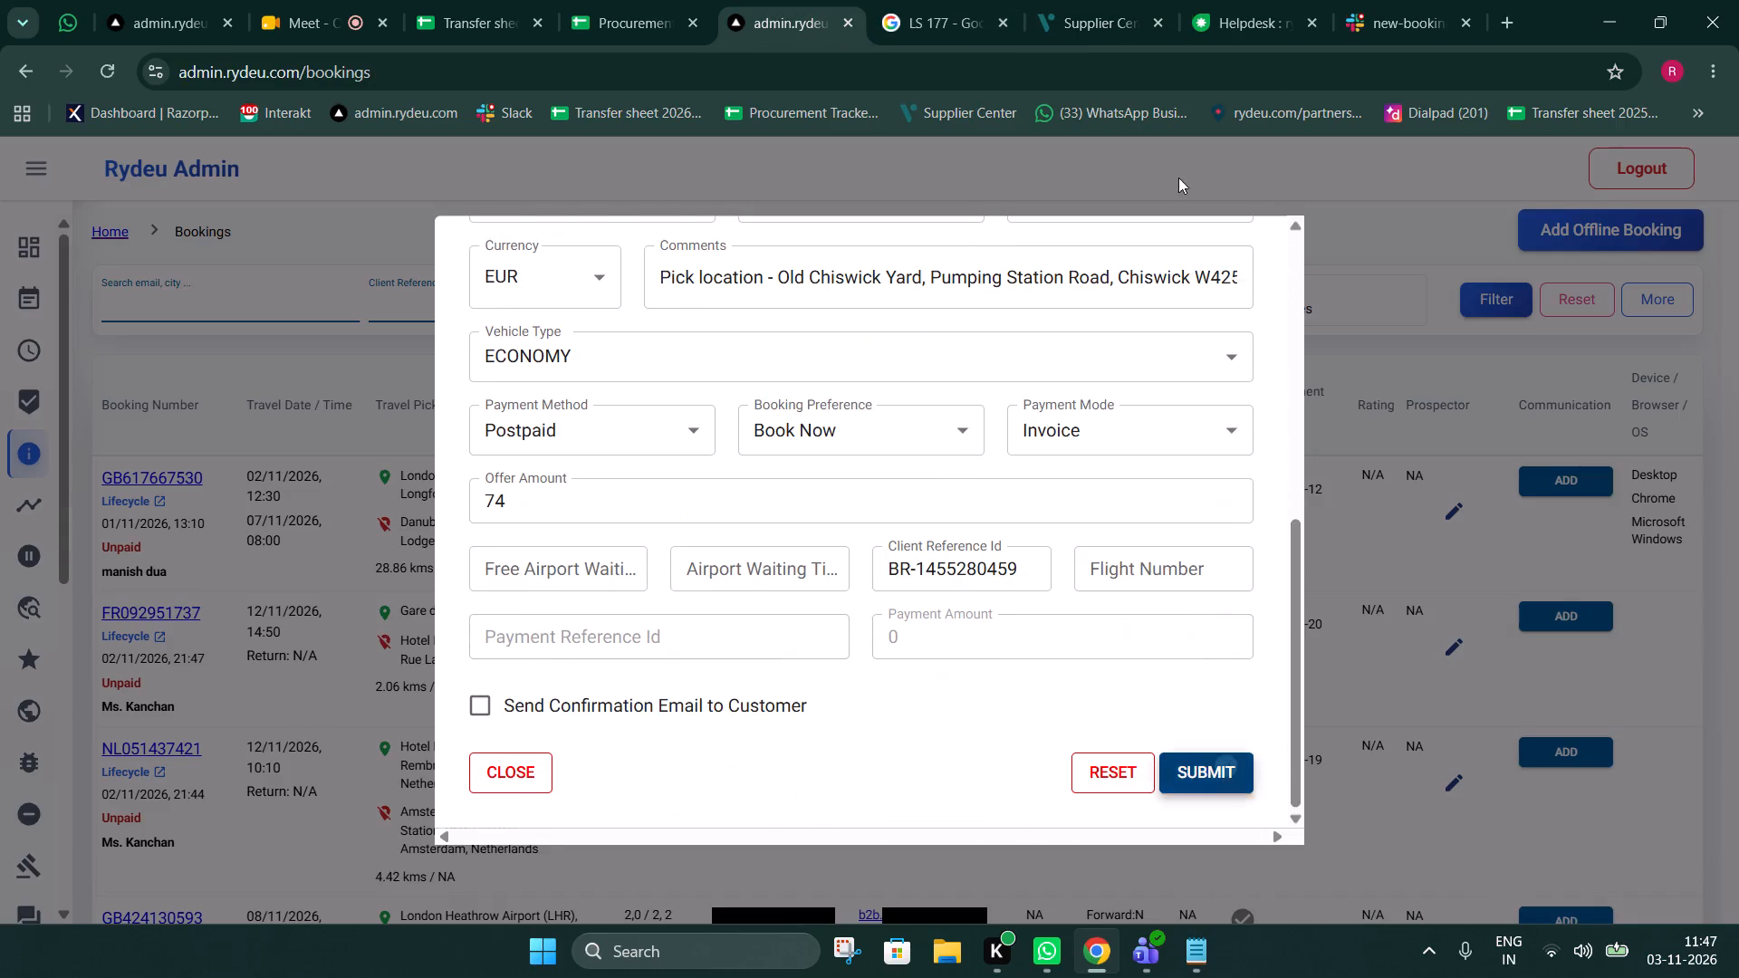
{"action": "left_click", "coordinate": [1136, 0]}
{"action": "left_click", "coordinate": [841, 0]}
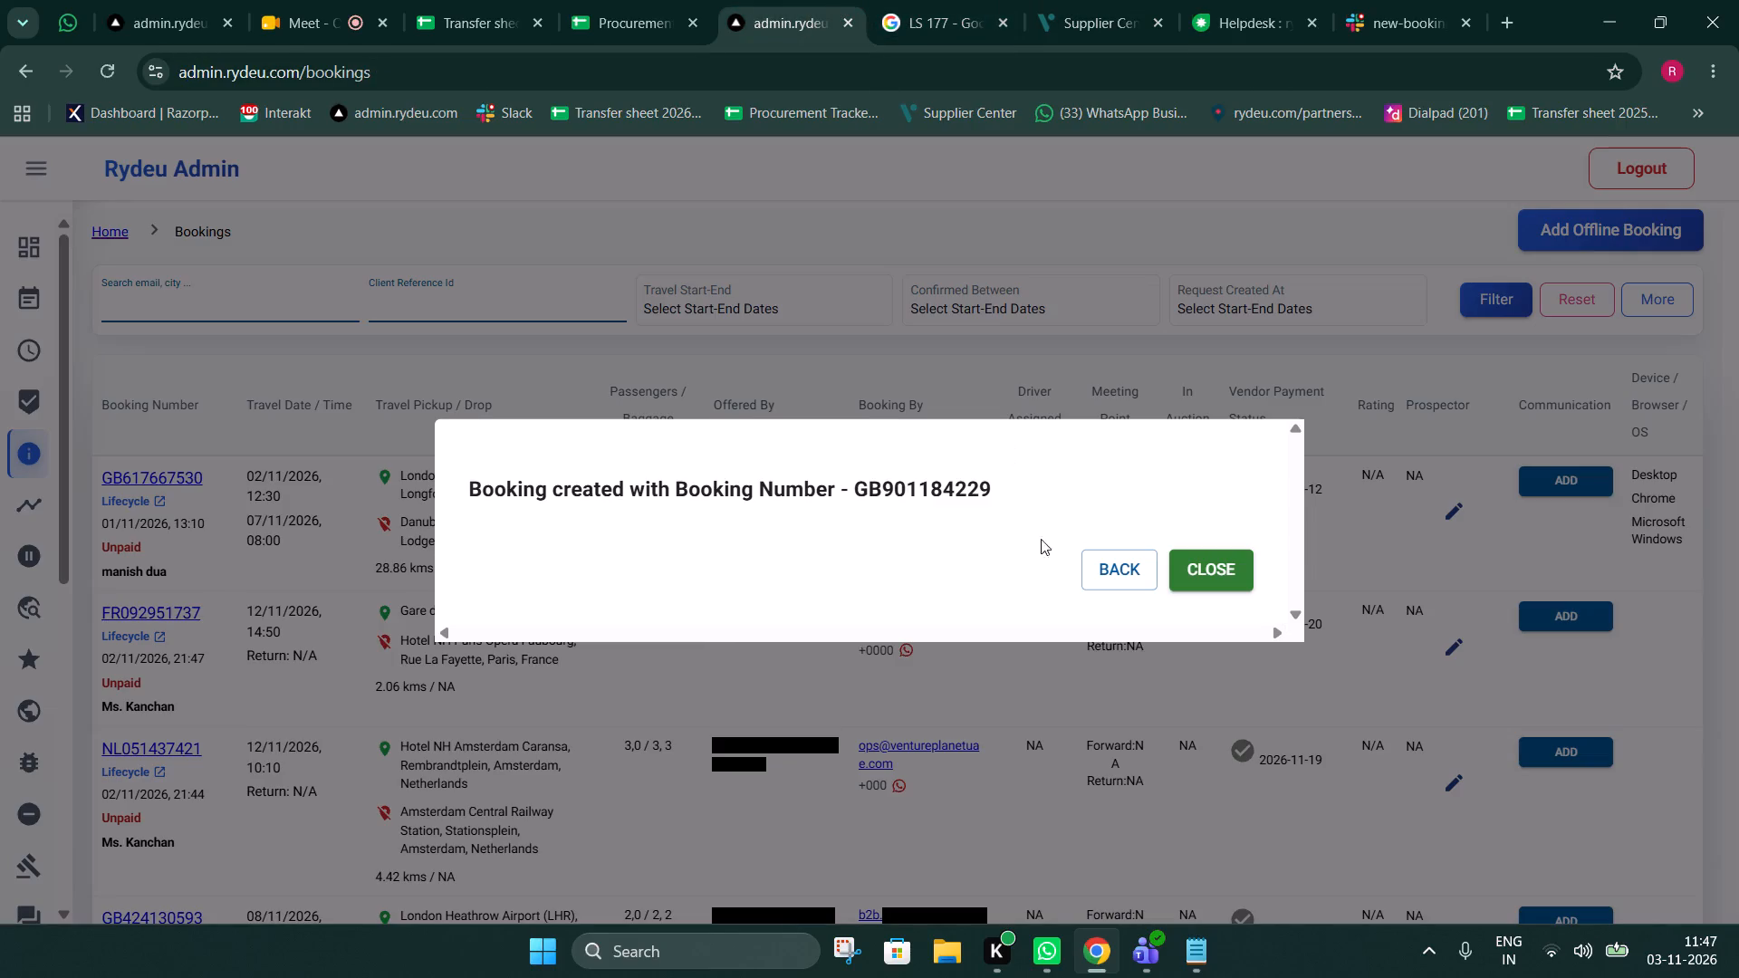
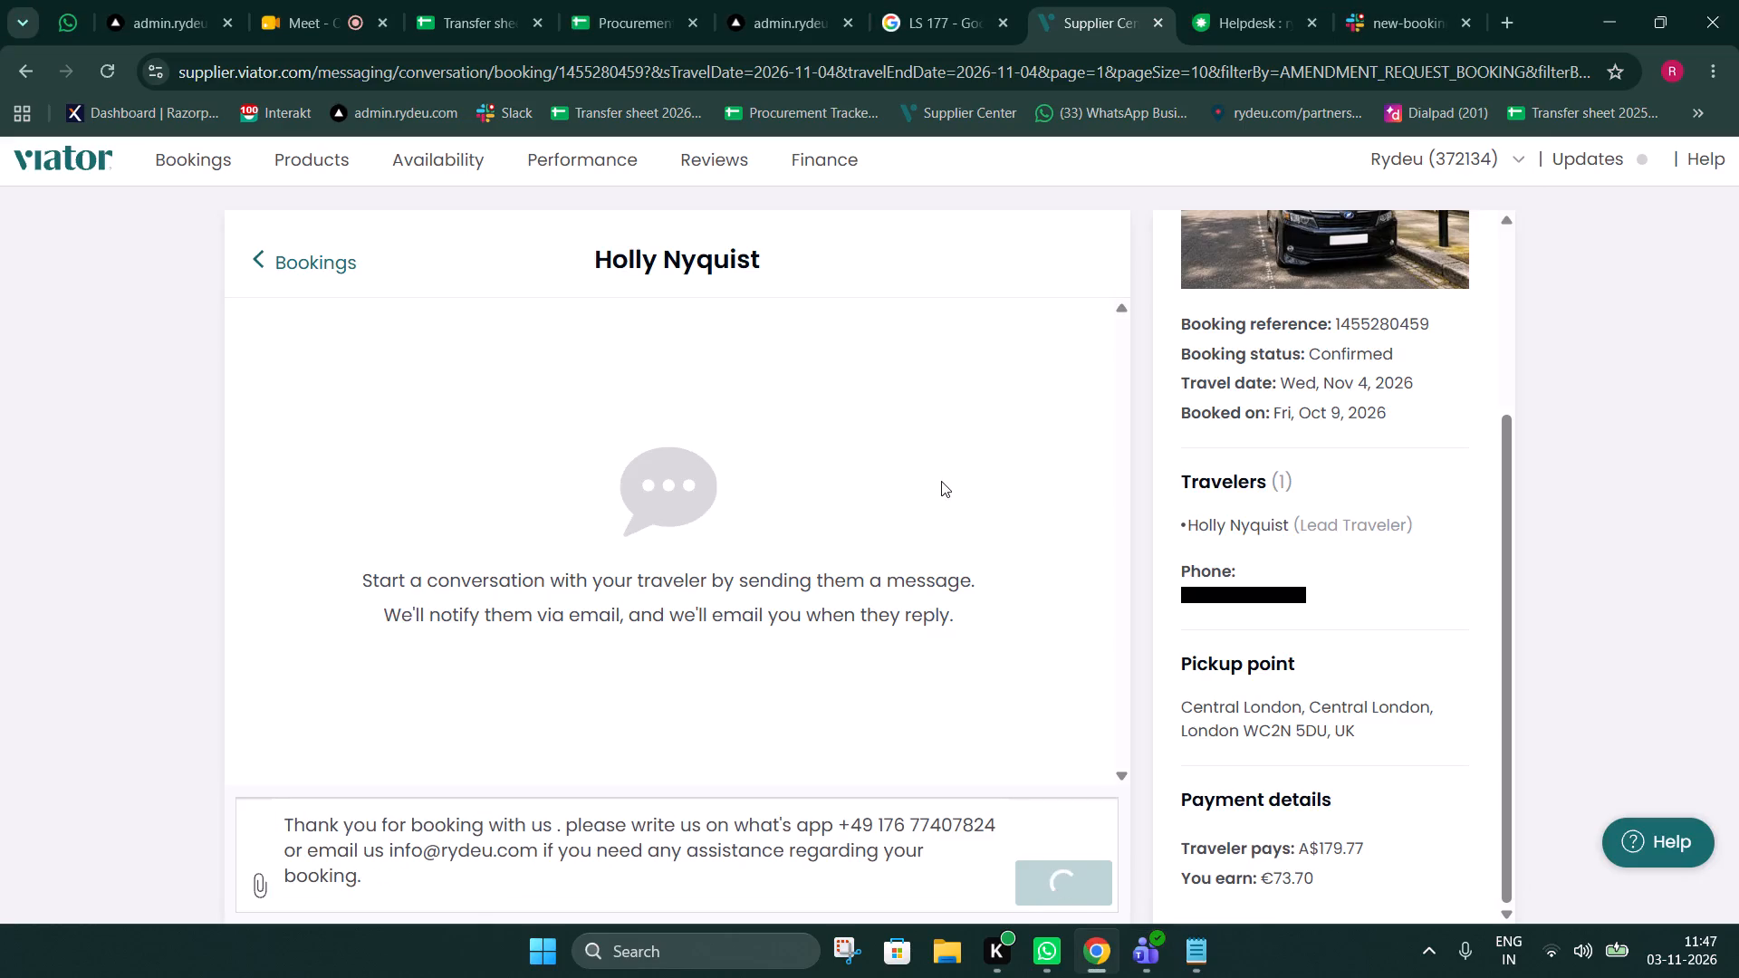
{"action": "left_click", "coordinate": [753, 0]}
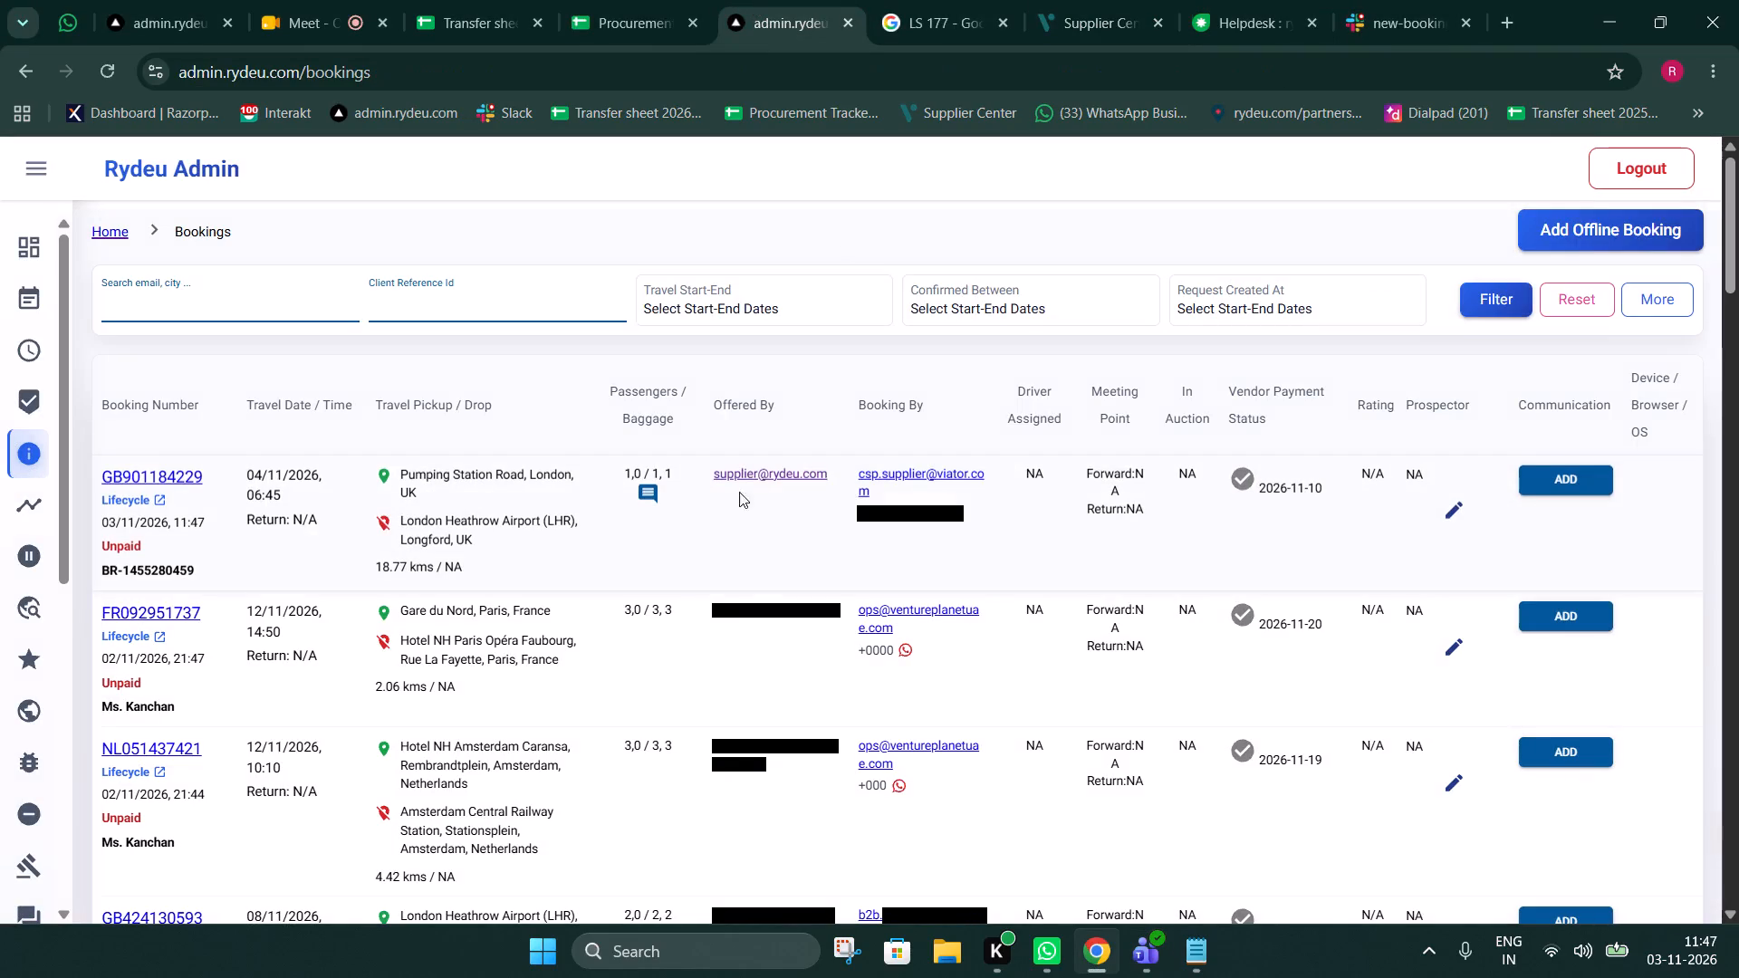
{"action": "left_click", "coordinate": [176, 477]}
{"action": "scroll", "coordinate": [933, 511], "scroll_direction": "down", "scroll_amount": 3}
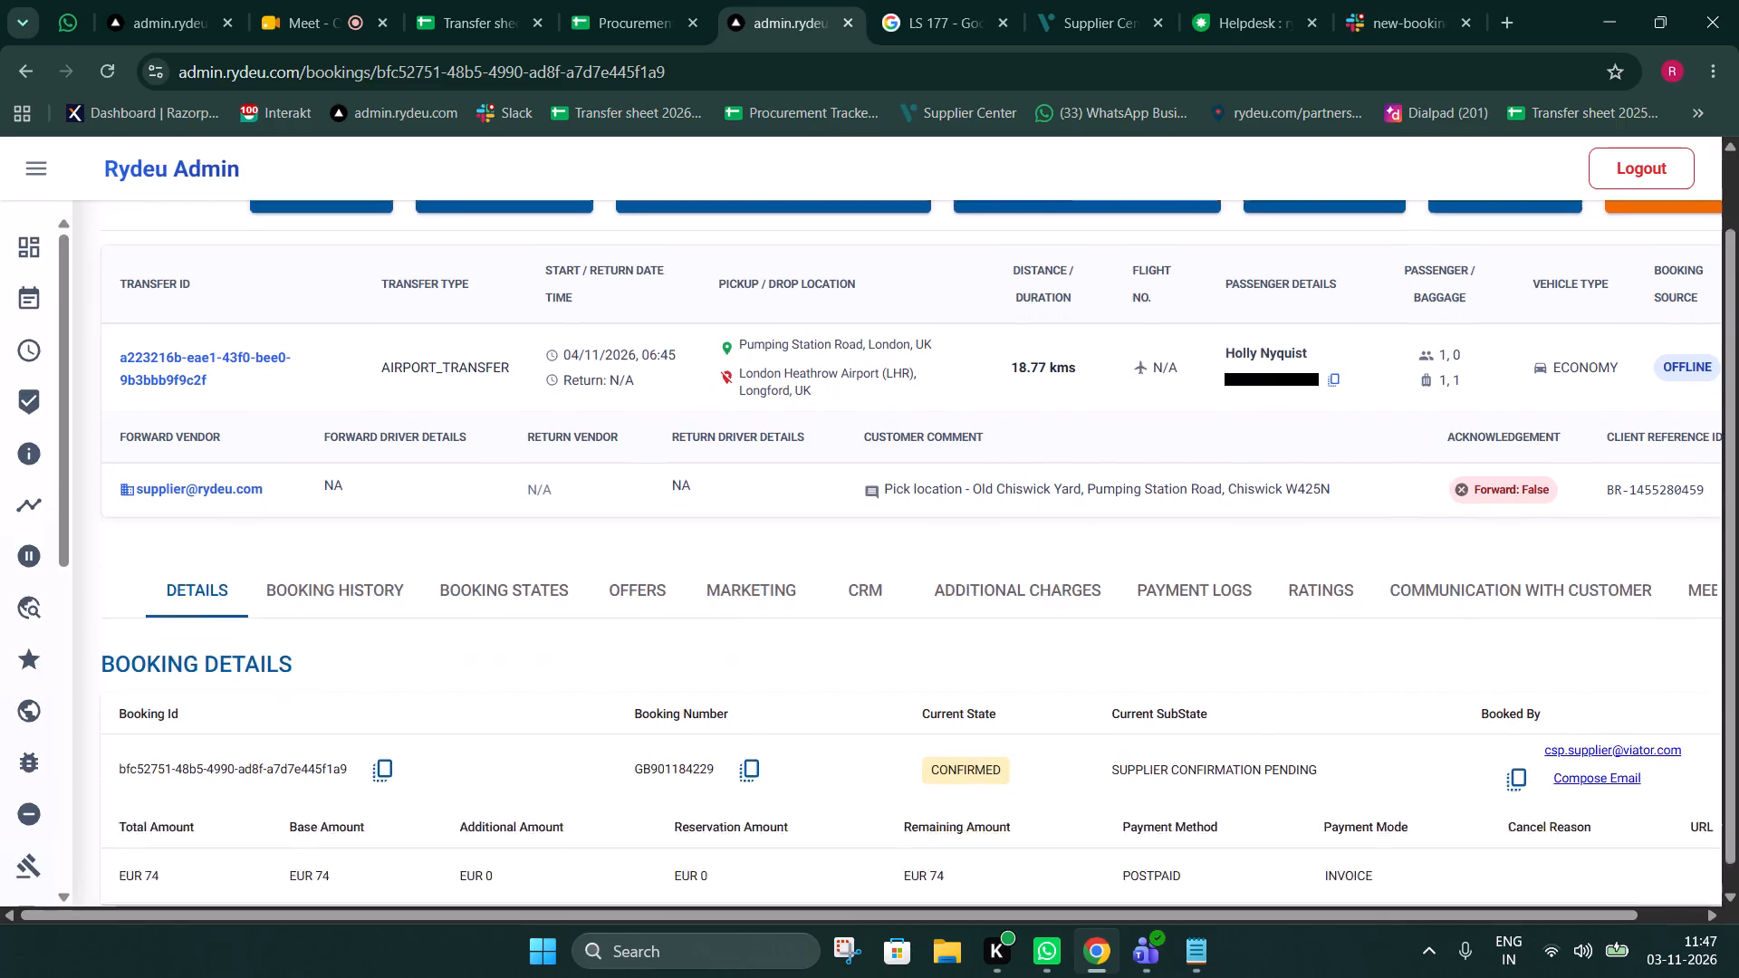
{"action": "left_click", "coordinate": [854, 562]}
{"action": "scroll", "coordinate": [931, 521], "scroll_direction": "down", "scroll_amount": 16}
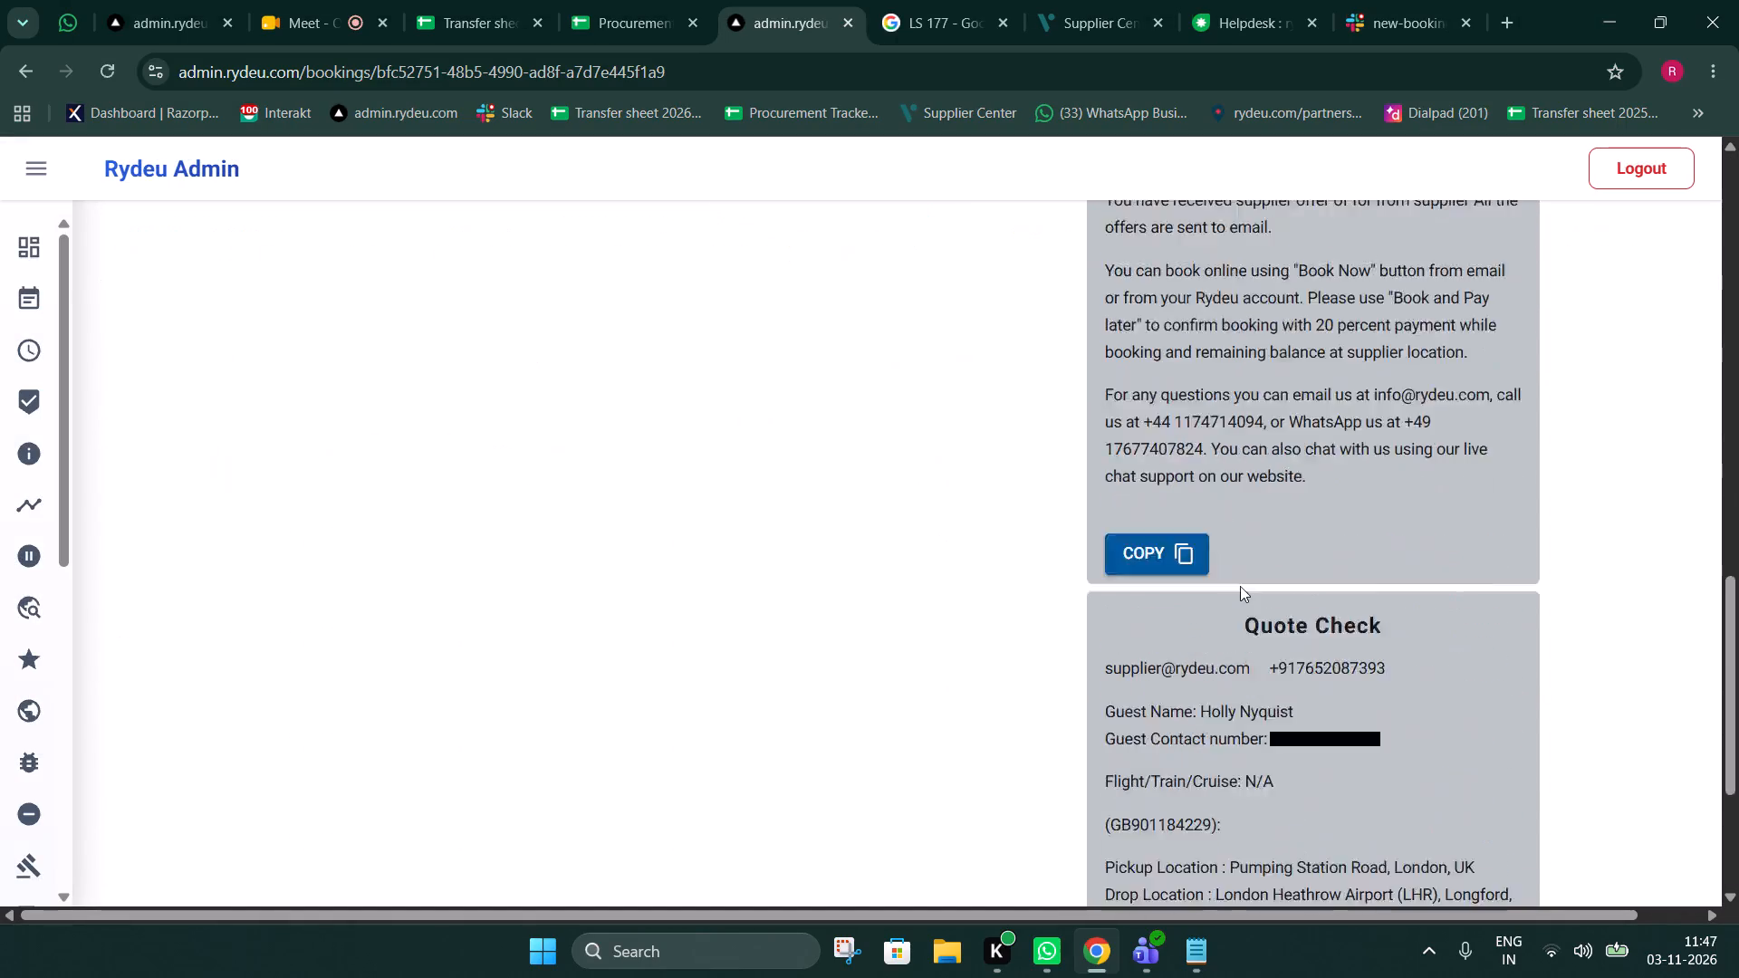
{"action": "scroll", "coordinate": [1240, 586], "scroll_direction": "down", "scroll_amount": 1}
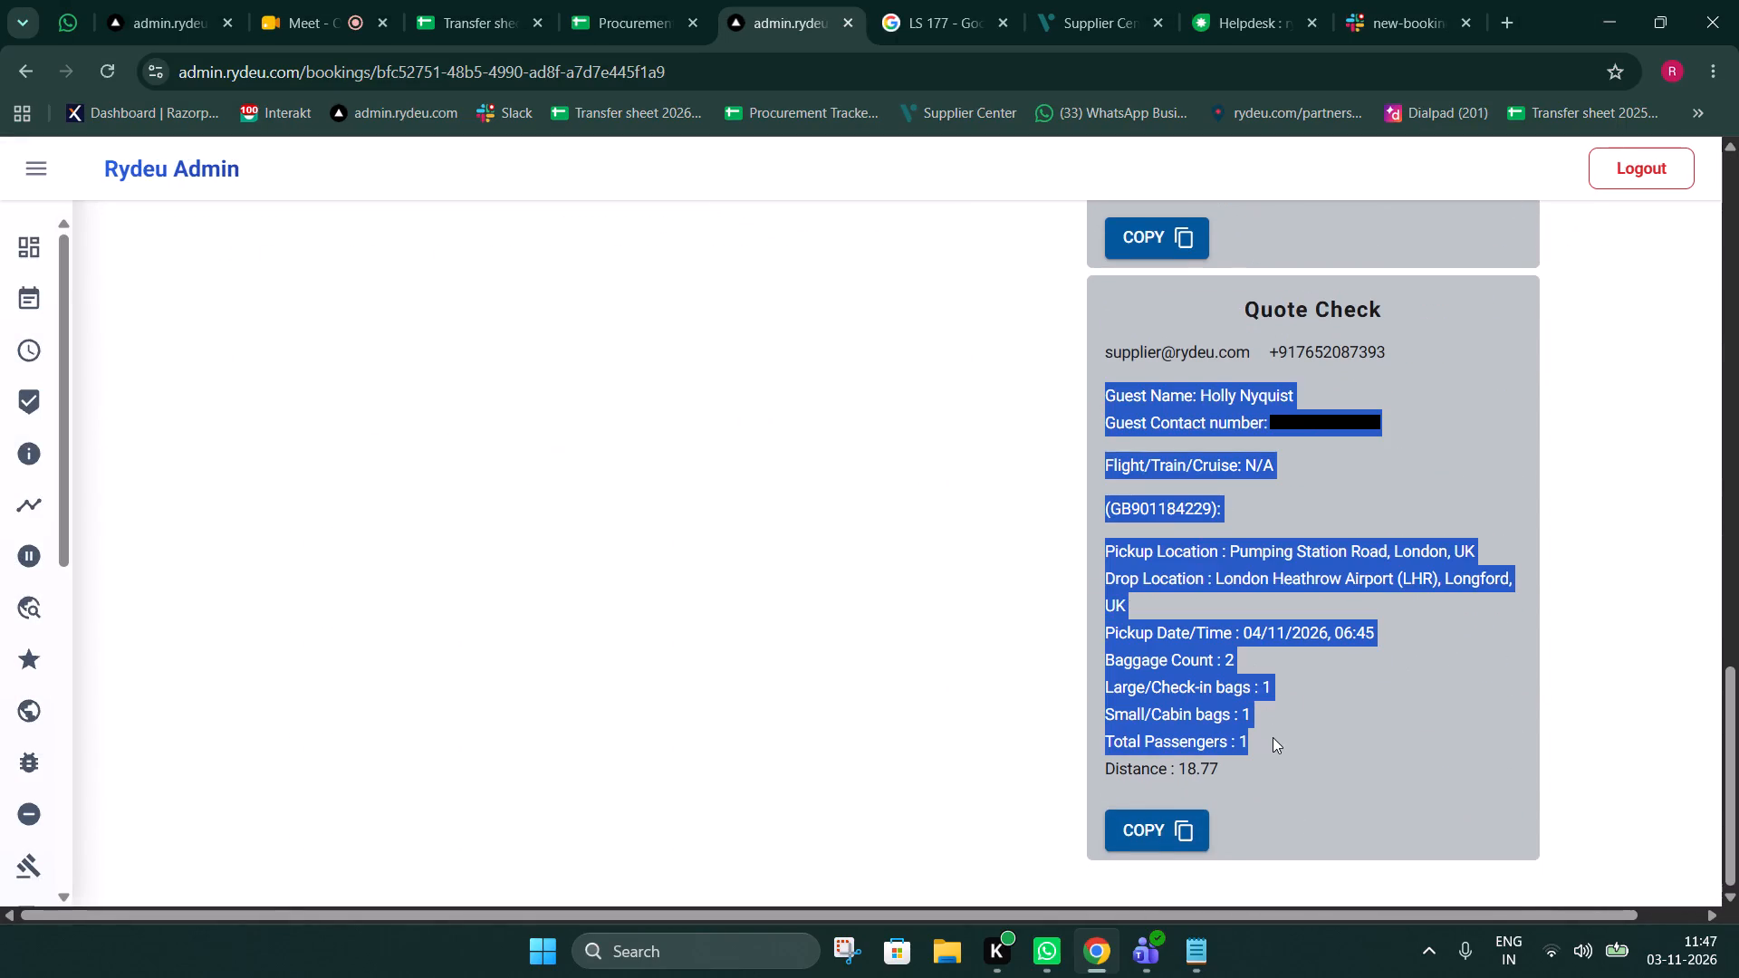
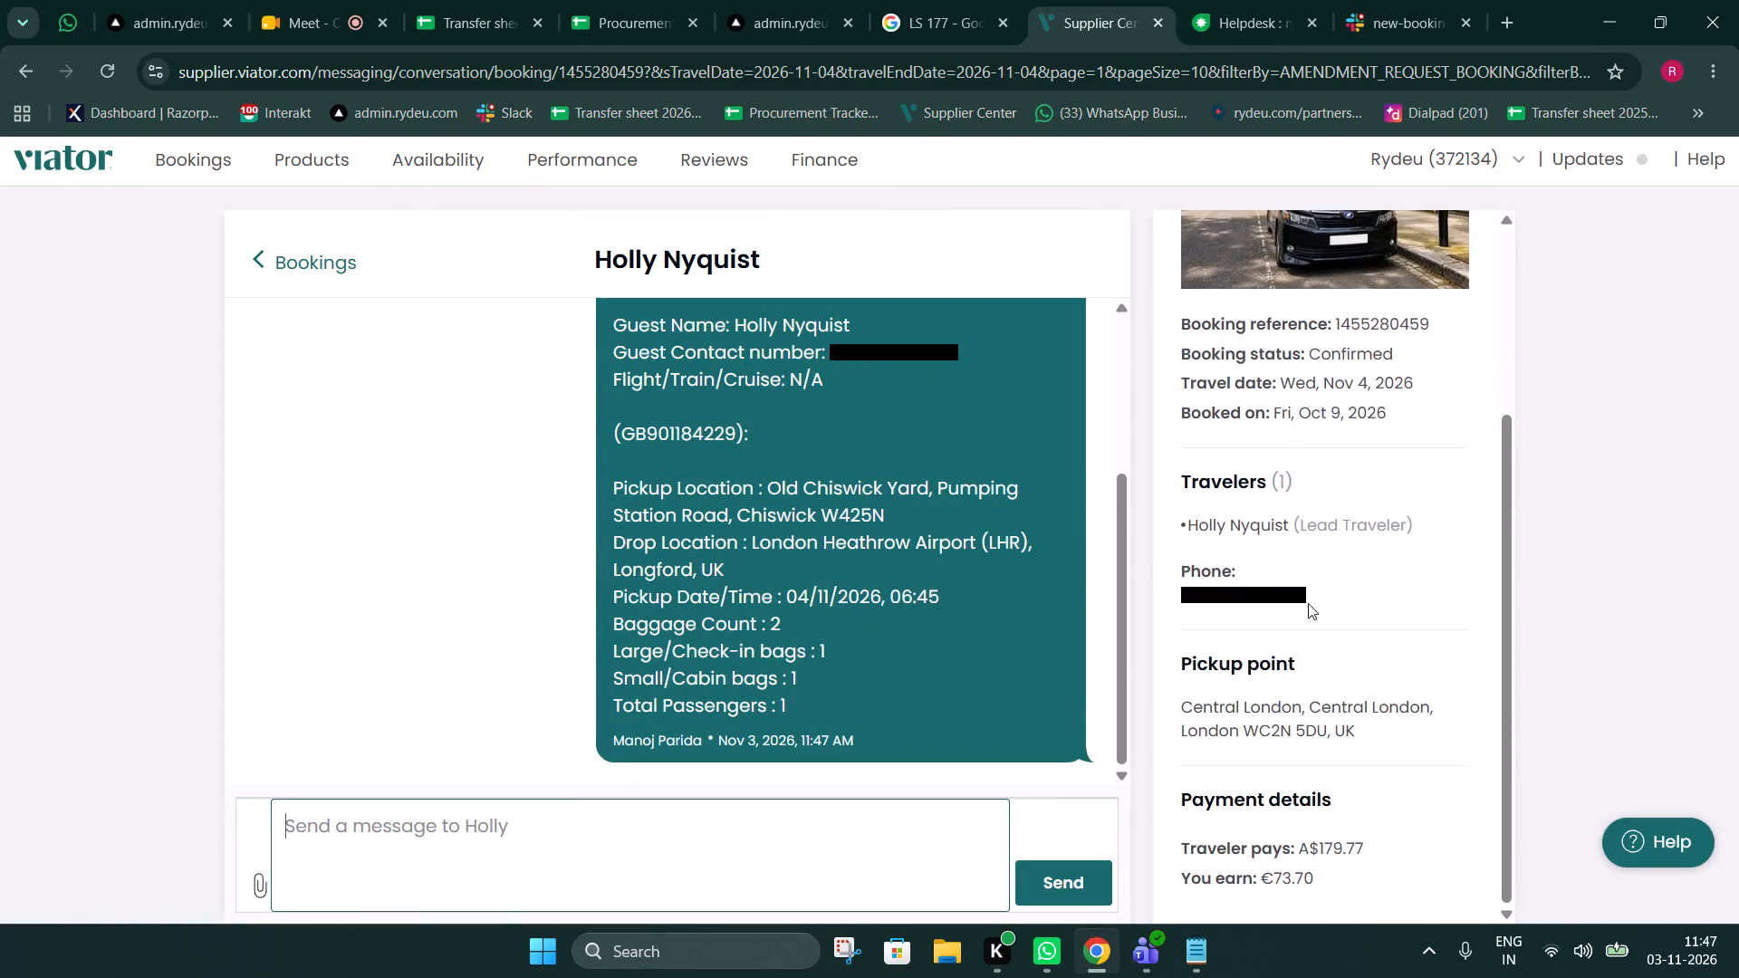
{"action": "left_click", "coordinate": [764, 0]}
{"action": "left_click", "coordinate": [915, 507]}
{"action": "scroll", "coordinate": [903, 558], "scroll_direction": "up", "scroll_amount": 17}
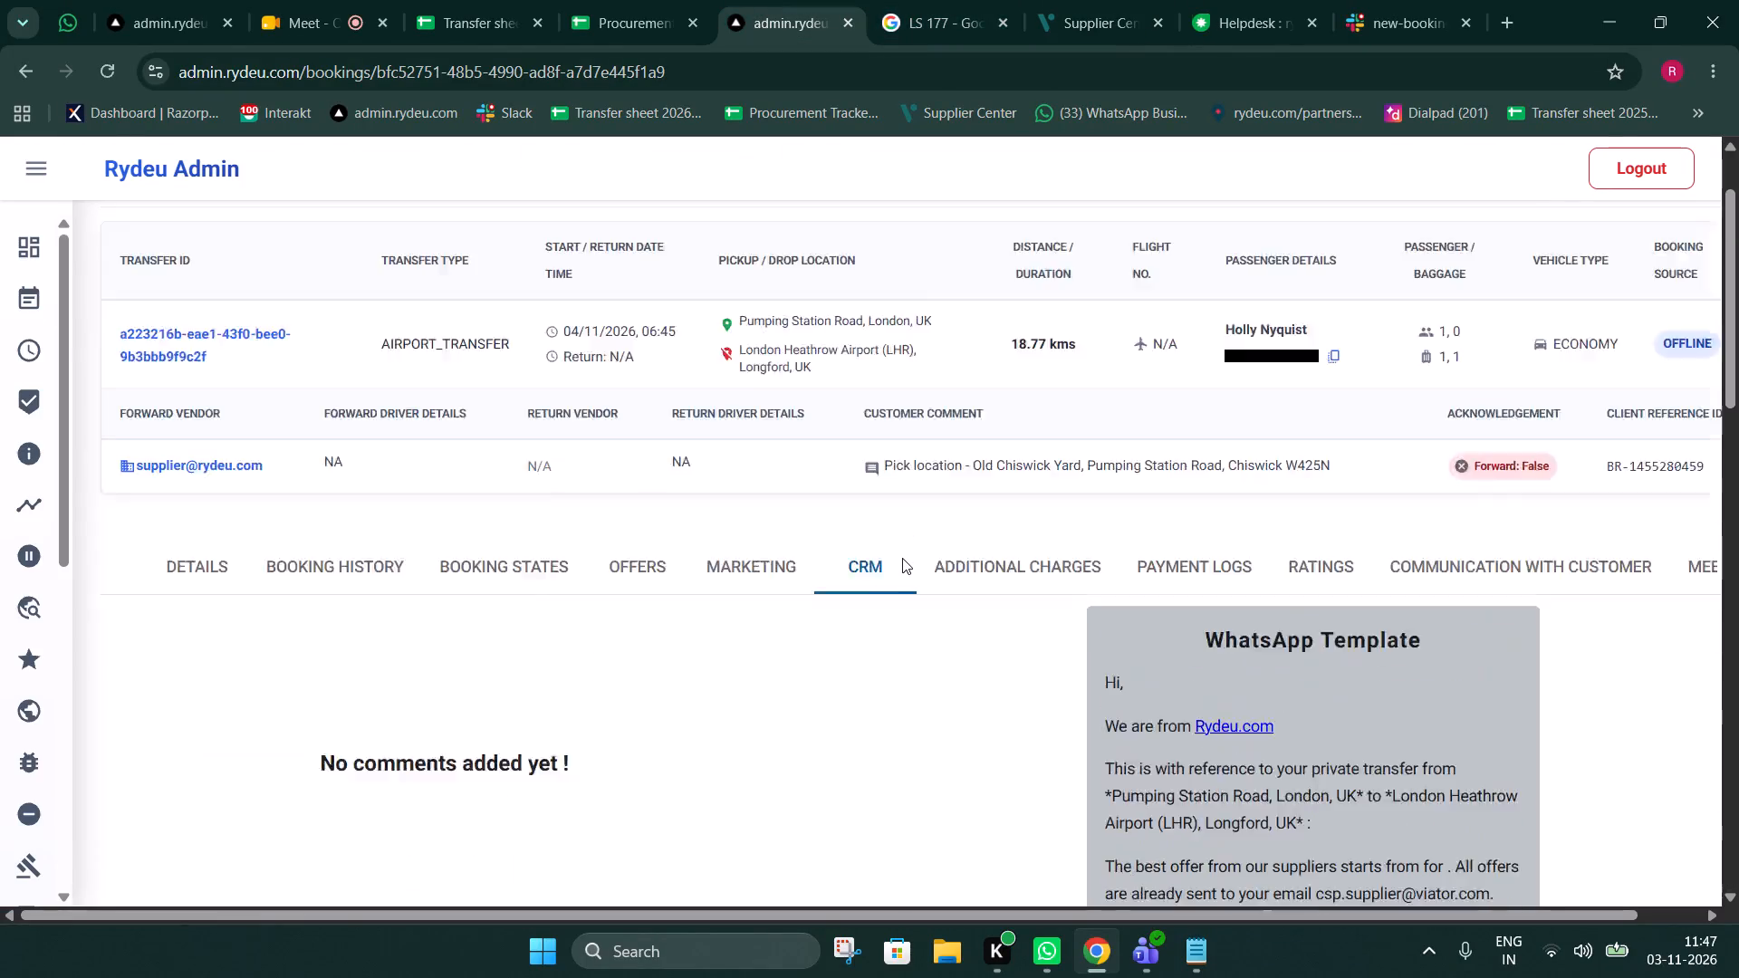
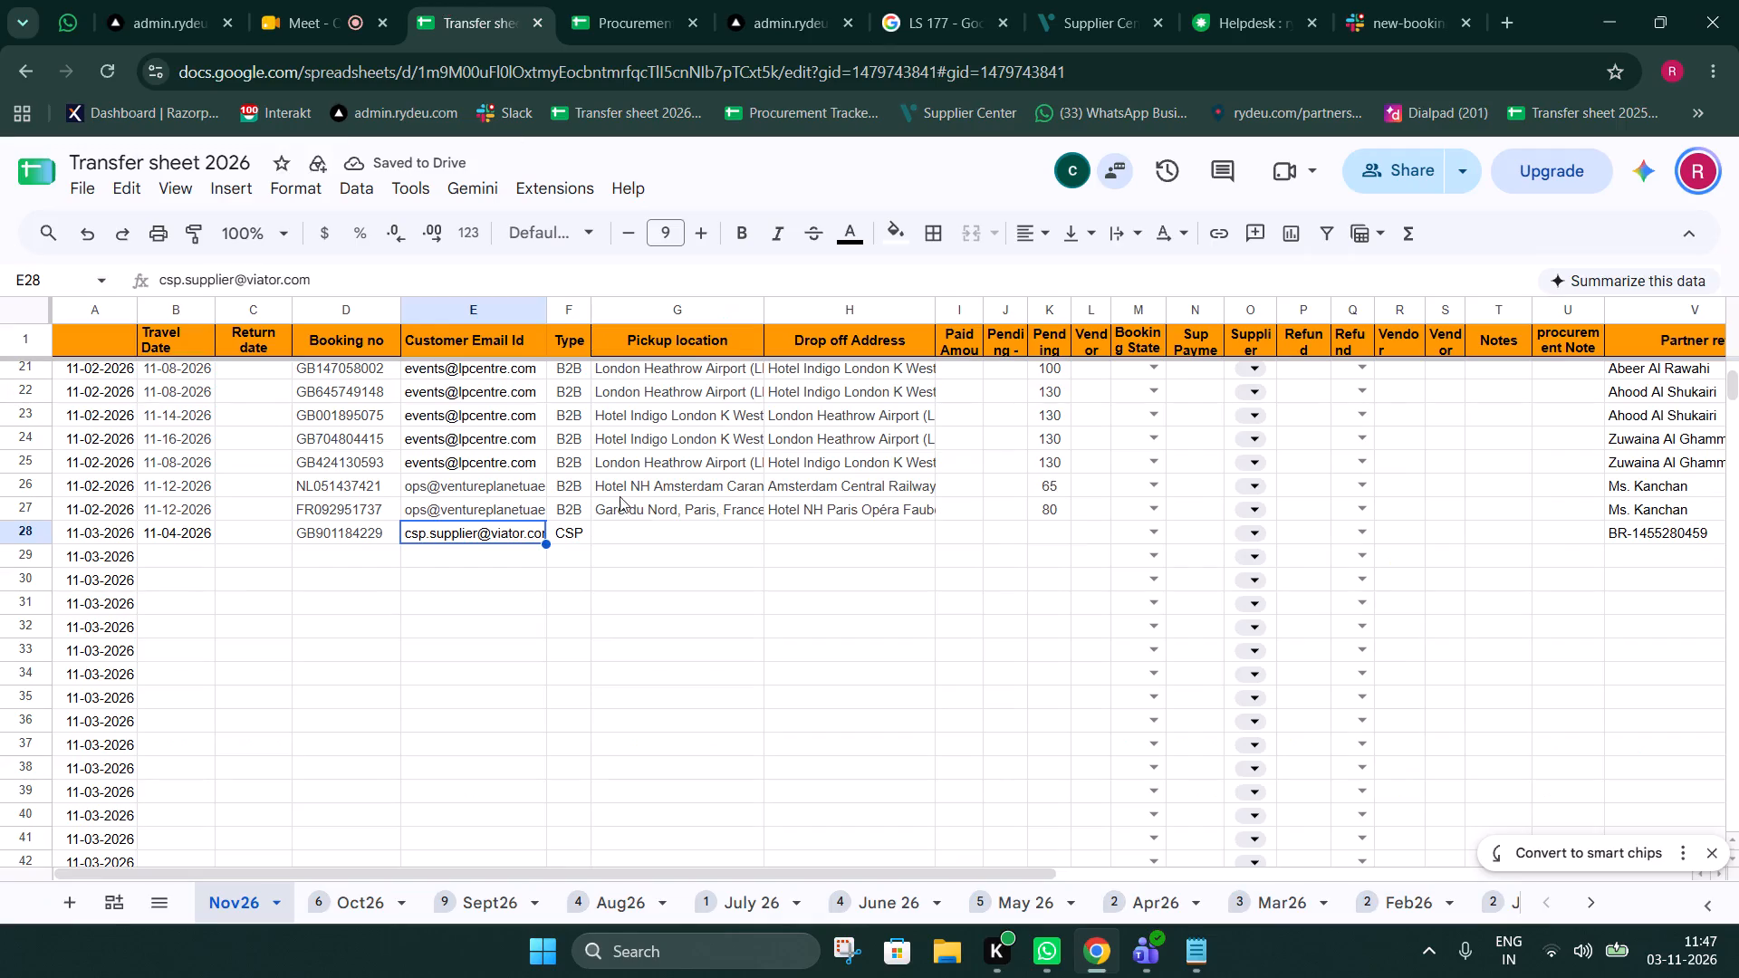
Record the new booking's copied pickup location in the Pickup location cell of row 28 in the Transfer sheet 2026.
{"action": "double_click", "coordinate": [657, 539]}
{"action": "key", "text": "ctrl+v"}
{"action": "left_click", "coordinate": [689, 583]}
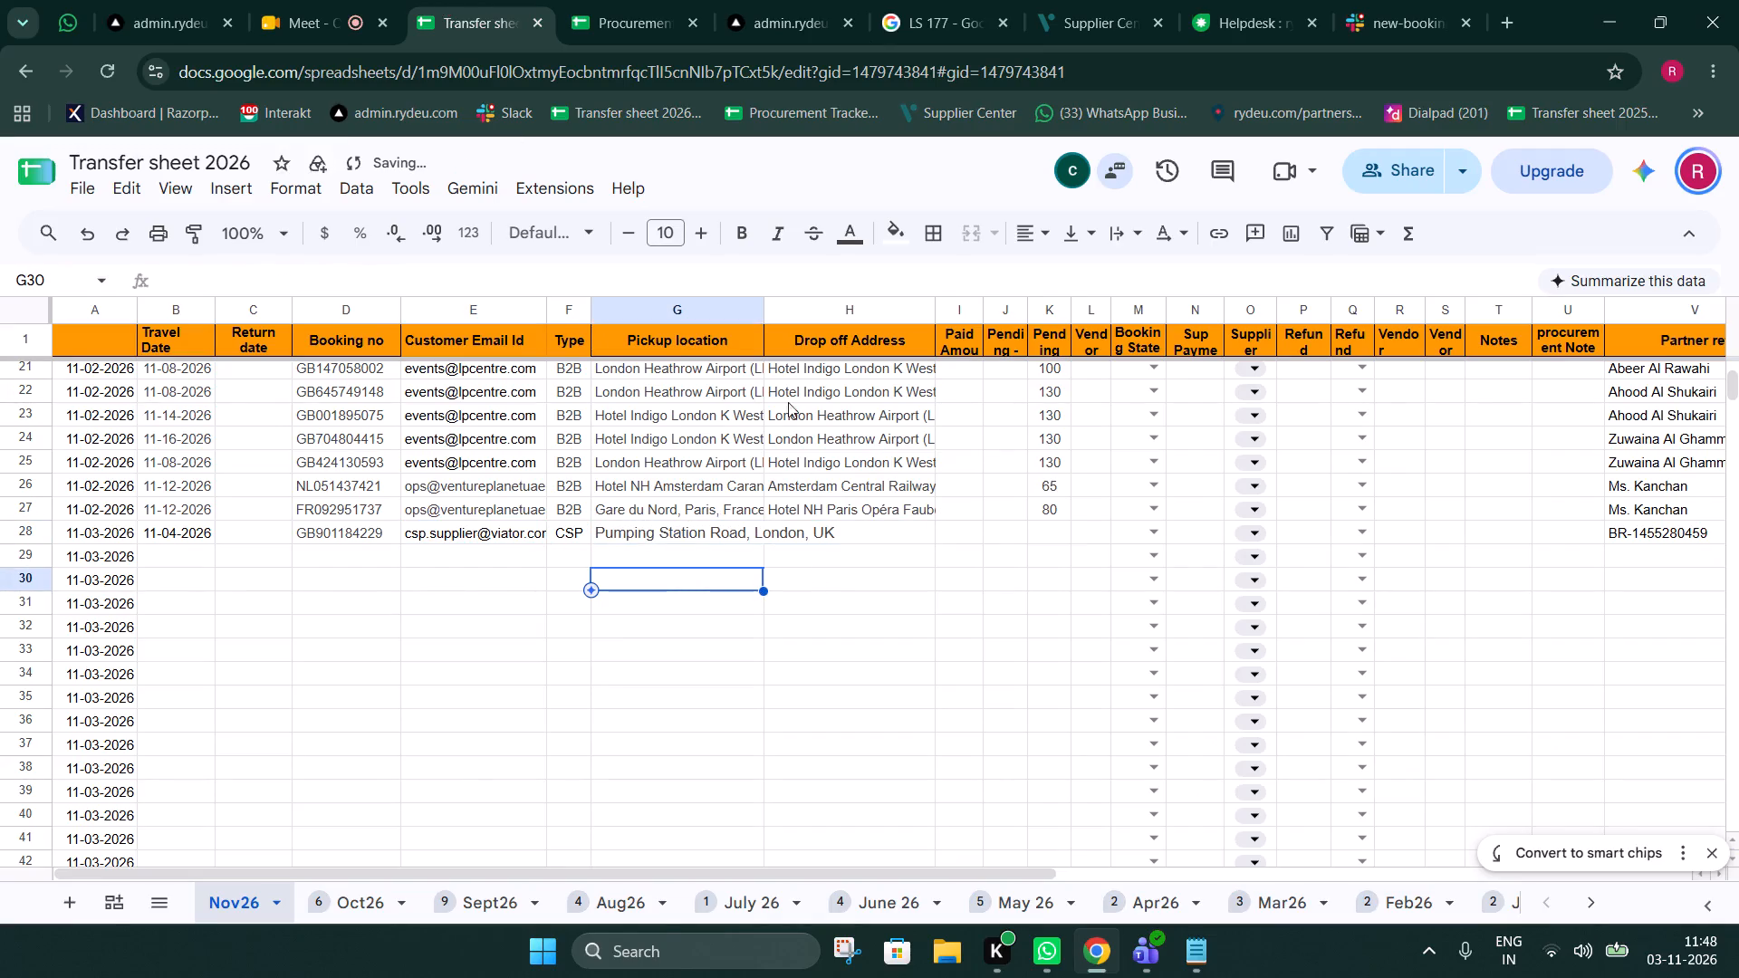
Copy the drop-off, London Heathrow Airport (LHR), Longford, UK, from the Rydeu booking into row 28's Drop off Address in the Transfer sheet.
{"action": "left_click", "coordinate": [763, 0]}
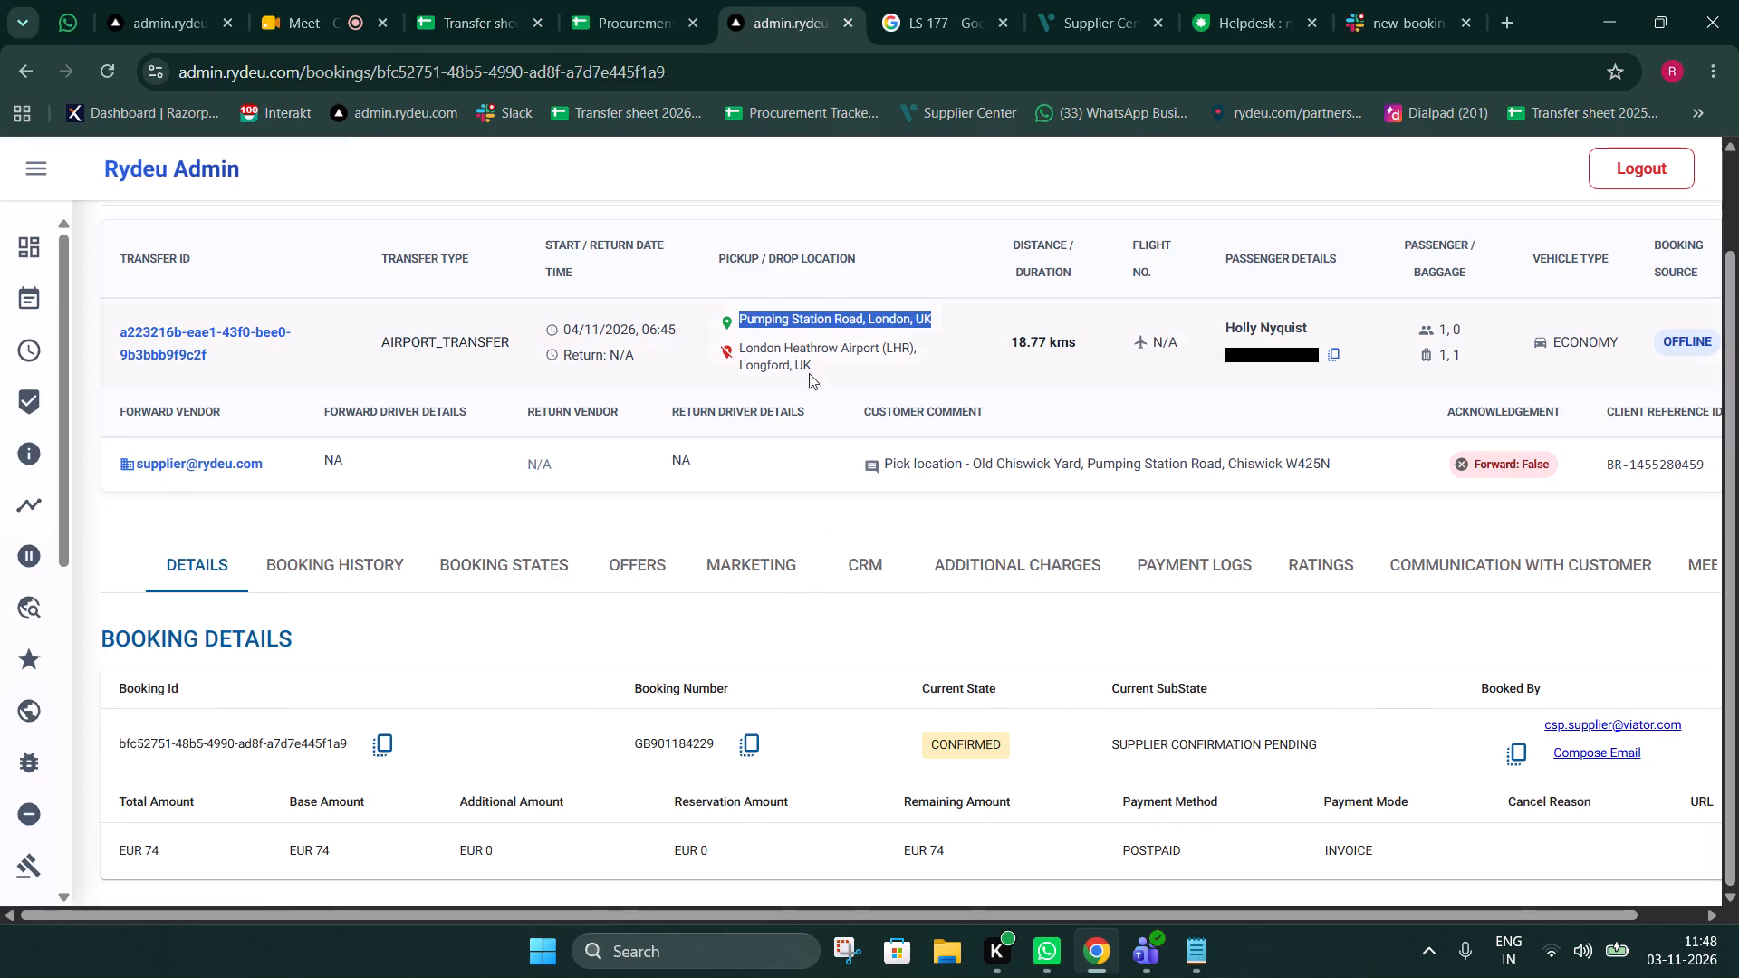
{"action": "left_click_drag", "start_coordinate": [839, 365], "coordinate": [710, 357]}
{"action": "key", "text": "ctrl+c"}
{"action": "left_click", "coordinate": [476, 0]}
{"action": "double_click", "coordinate": [800, 539]}
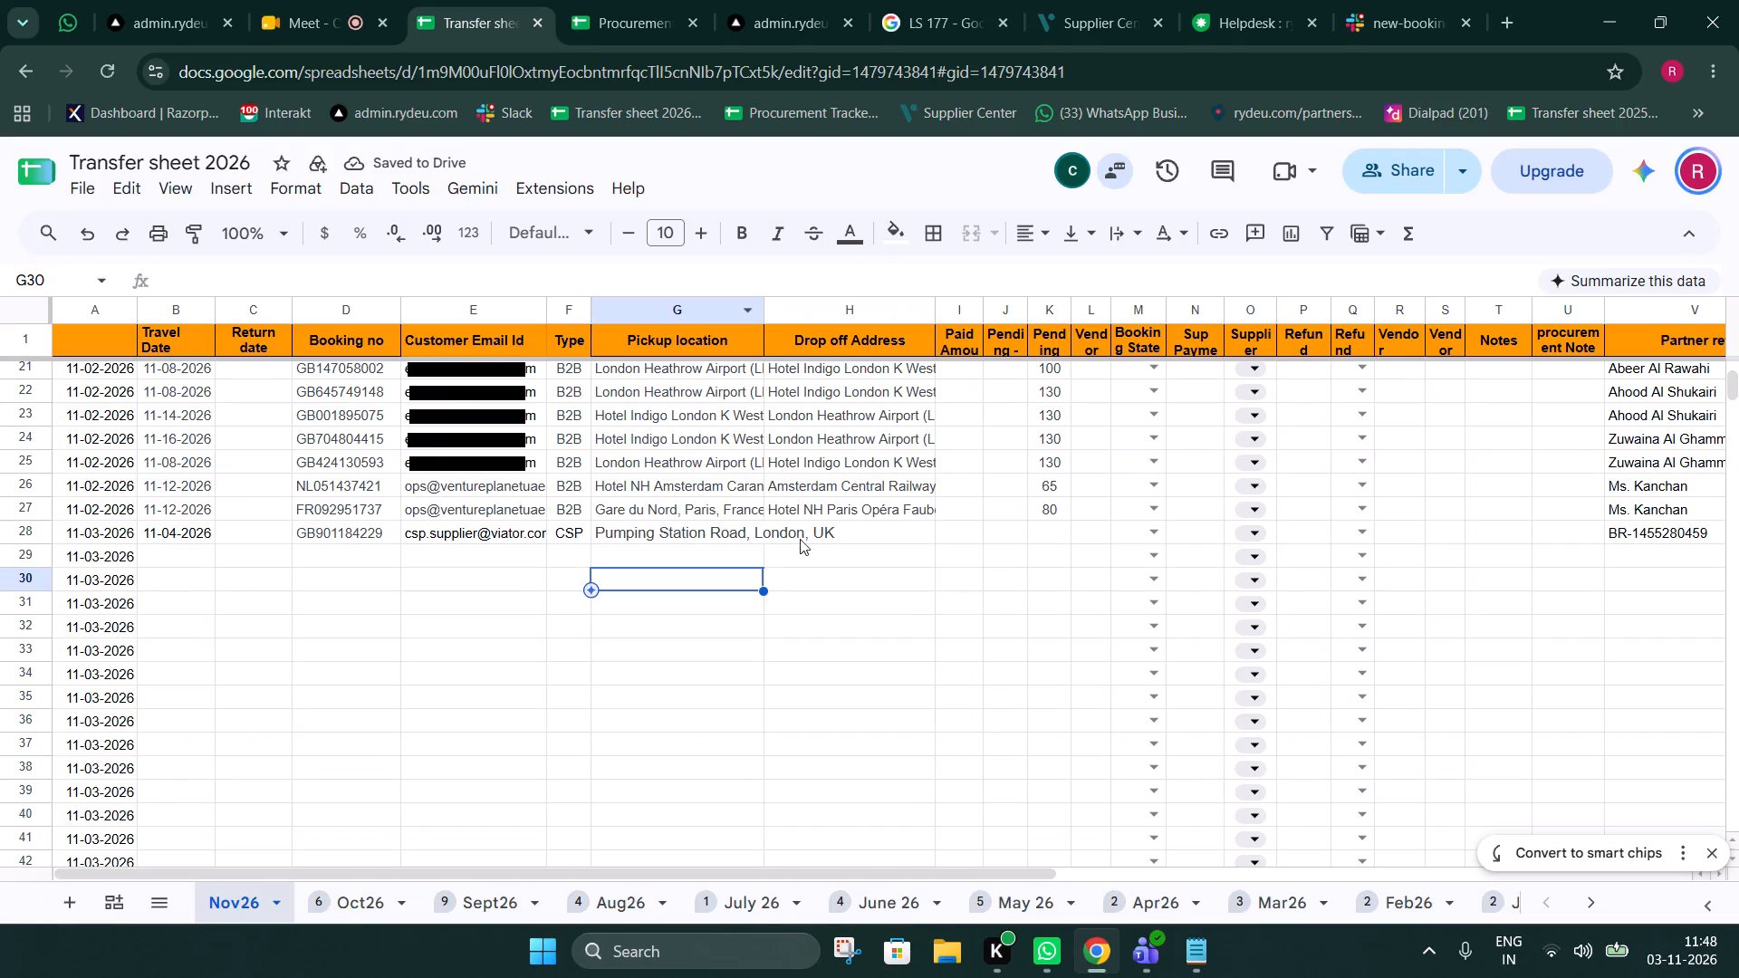
{"action": "key", "text": "ctrl+v"}
{"action": "left_click", "coordinate": [697, 538]}
Complete row 28 of the Transfer sheet with pending amount 74 and the Rydeu booking's customer comment as the procurement note.
{"action": "left_click", "coordinate": [783, 0]}
{"action": "left_click", "coordinate": [802, 407]}
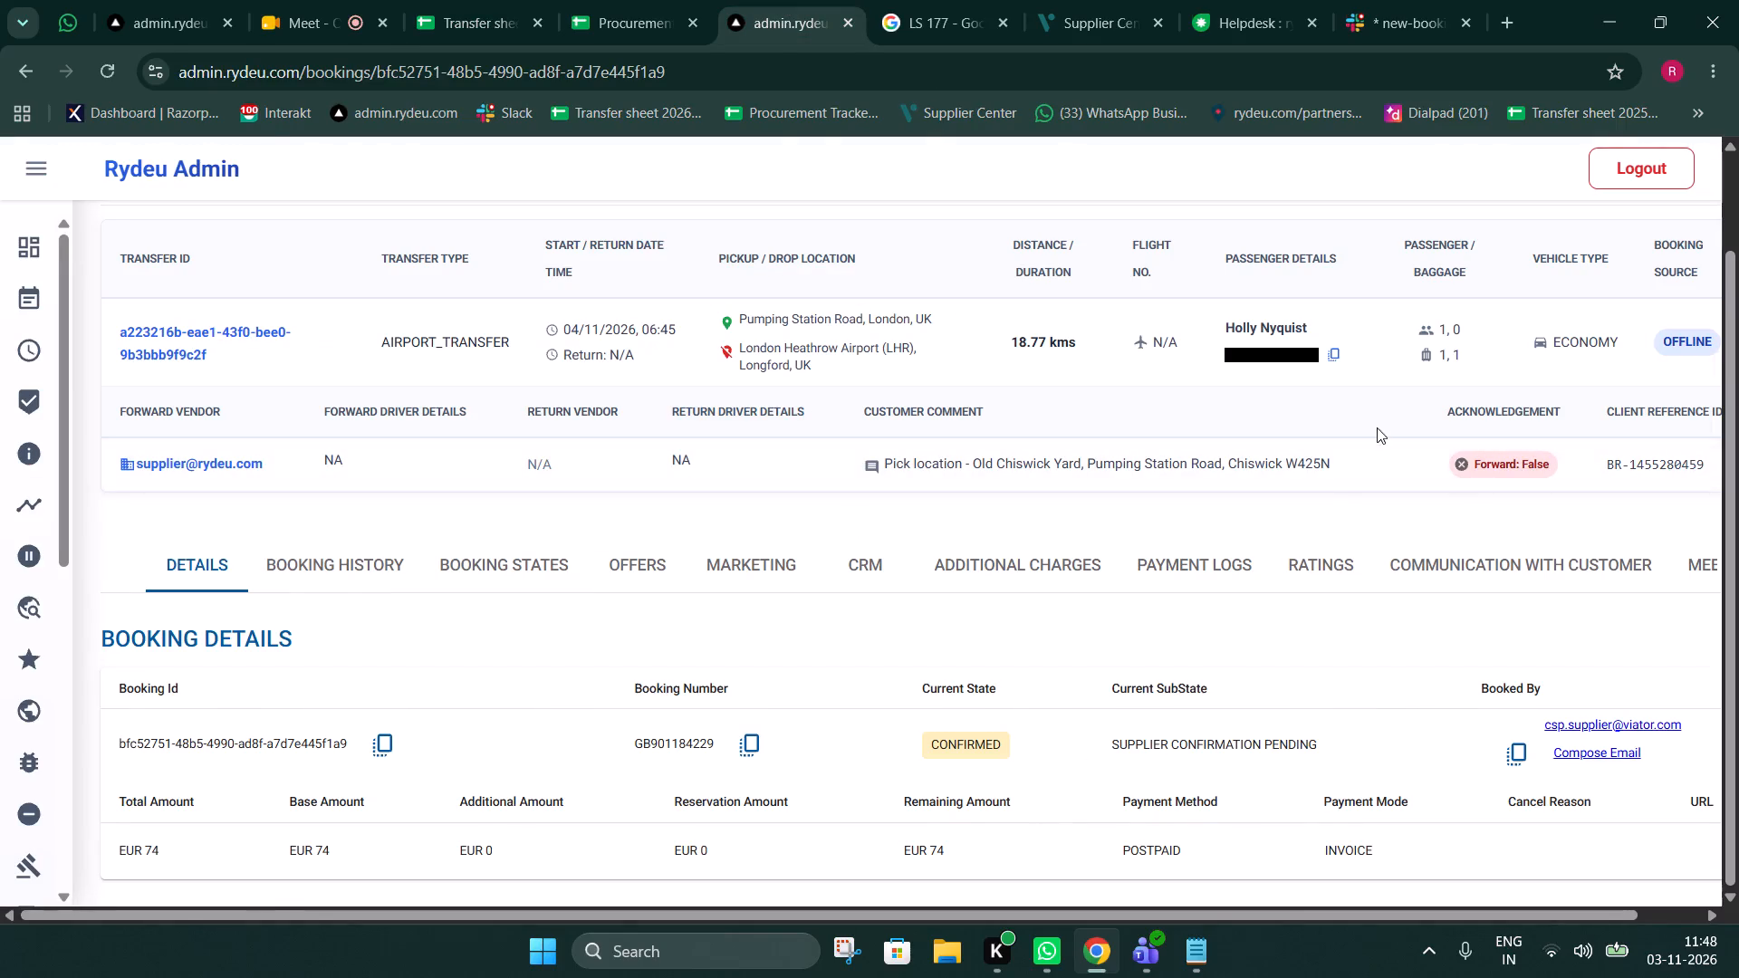
{"action": "left_click_drag", "start_coordinate": [1354, 465], "coordinate": [900, 468]}
{"action": "left_click", "coordinate": [1324, 467]}
{"action": "left_click", "coordinate": [1351, 461]}
{"action": "left_click_drag", "start_coordinate": [1351, 461], "coordinate": [863, 478]}
{"action": "key", "text": "ctrl+c"}
{"action": "left_click", "coordinate": [510, 0]}
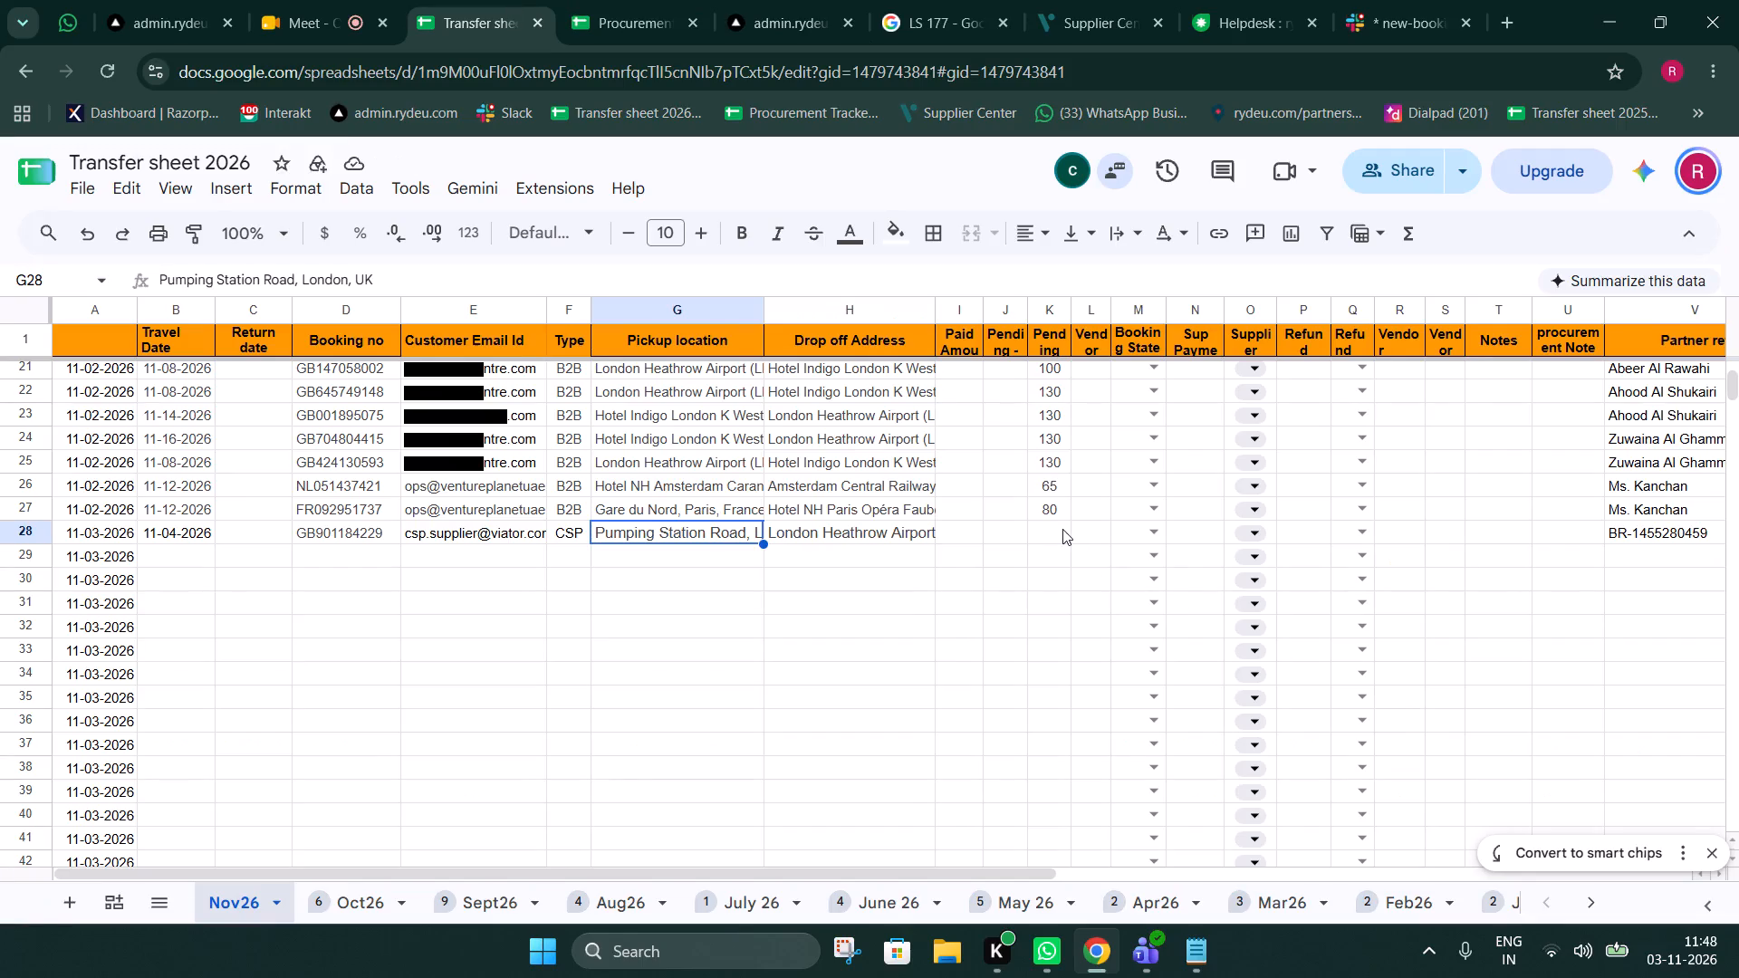
{"action": "left_click", "coordinate": [1062, 529]}
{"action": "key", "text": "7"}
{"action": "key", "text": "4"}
{"action": "left_click", "coordinate": [1053, 601]}
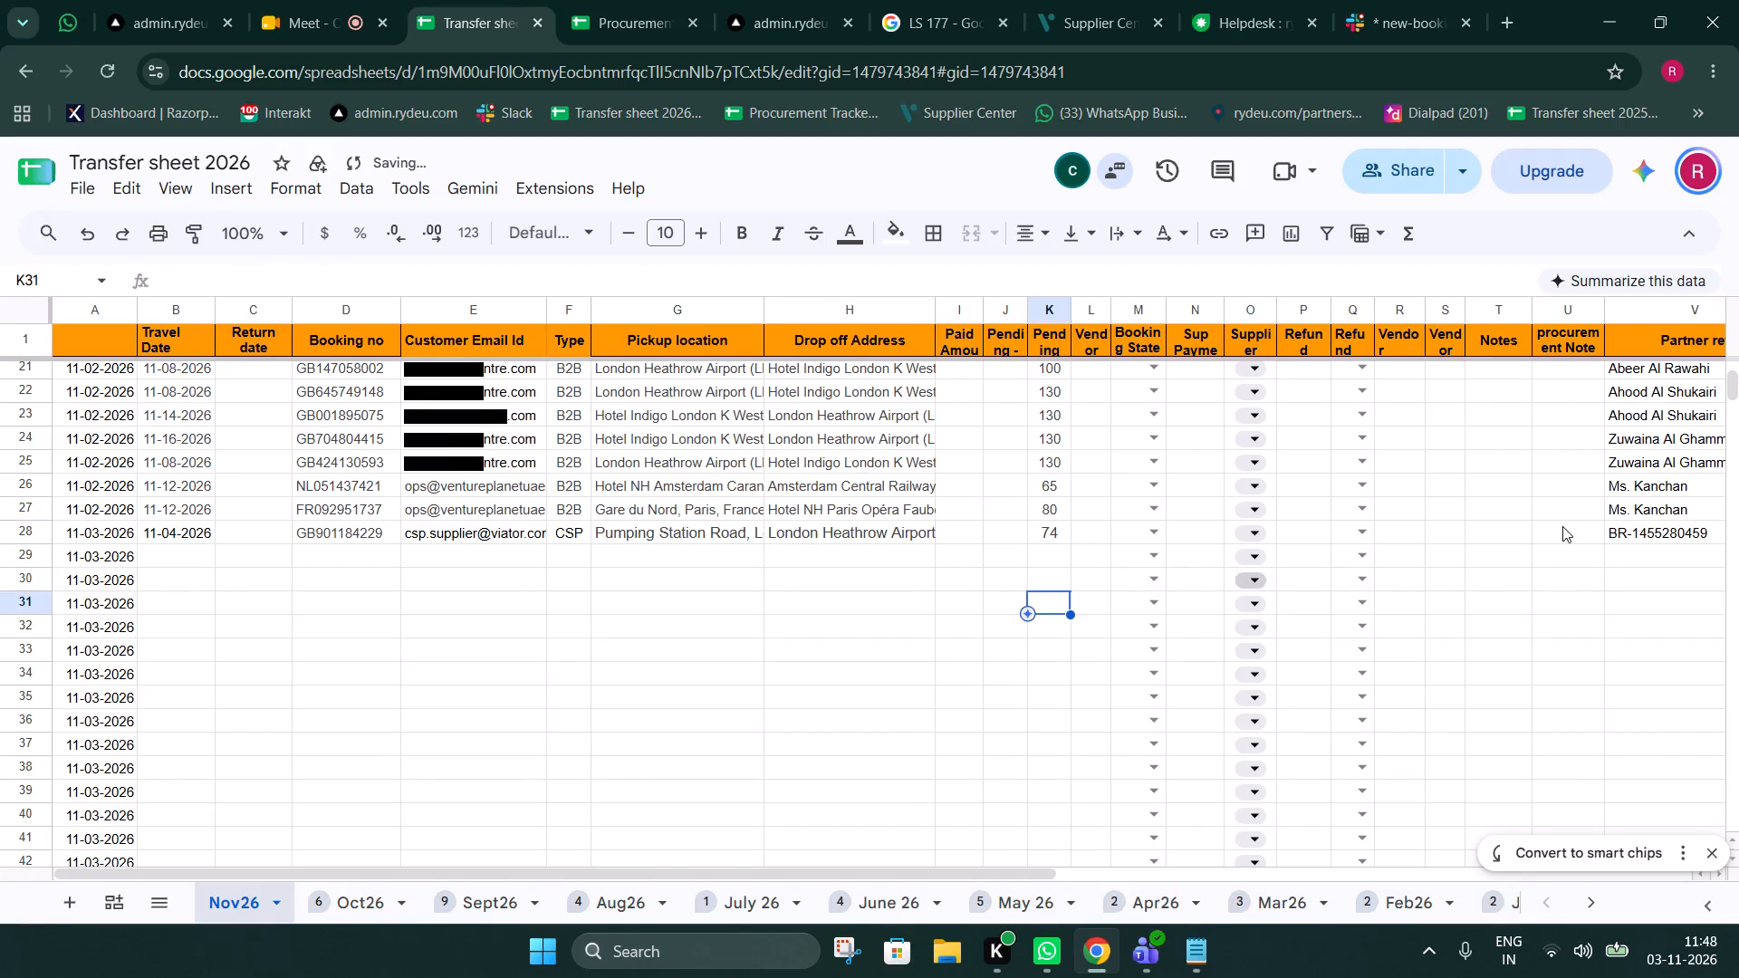
{"action": "double_click", "coordinate": [1570, 532]}
{"action": "key", "text": "ctrl+v"}
{"action": "left_click", "coordinate": [1497, 546]}
{"action": "key", "text": "Left"}
{"action": "key", "text": "Left"}
{"action": "key", "text": "Left"}
{"action": "key", "text": "Left"}
{"action": "key", "text": "Left"}
{"action": "key", "text": "Left"}
{"action": "key", "text": "Left"}
{"action": "key", "text": "Left"}
{"action": "key", "text": "Left"}
{"action": "key", "text": "Left"}
{"action": "key", "text": "Left"}
{"action": "key", "text": "Left"}
{"action": "key", "text": "Left"}
{"action": "key", "text": "Left"}
{"action": "key", "text": "Left"}
{"action": "key", "text": "Left"}
{"action": "key", "text": "Left"}
{"action": "key", "text": "Left"}
{"action": "key", "text": "Left"}
{"action": "key", "text": "Left"}
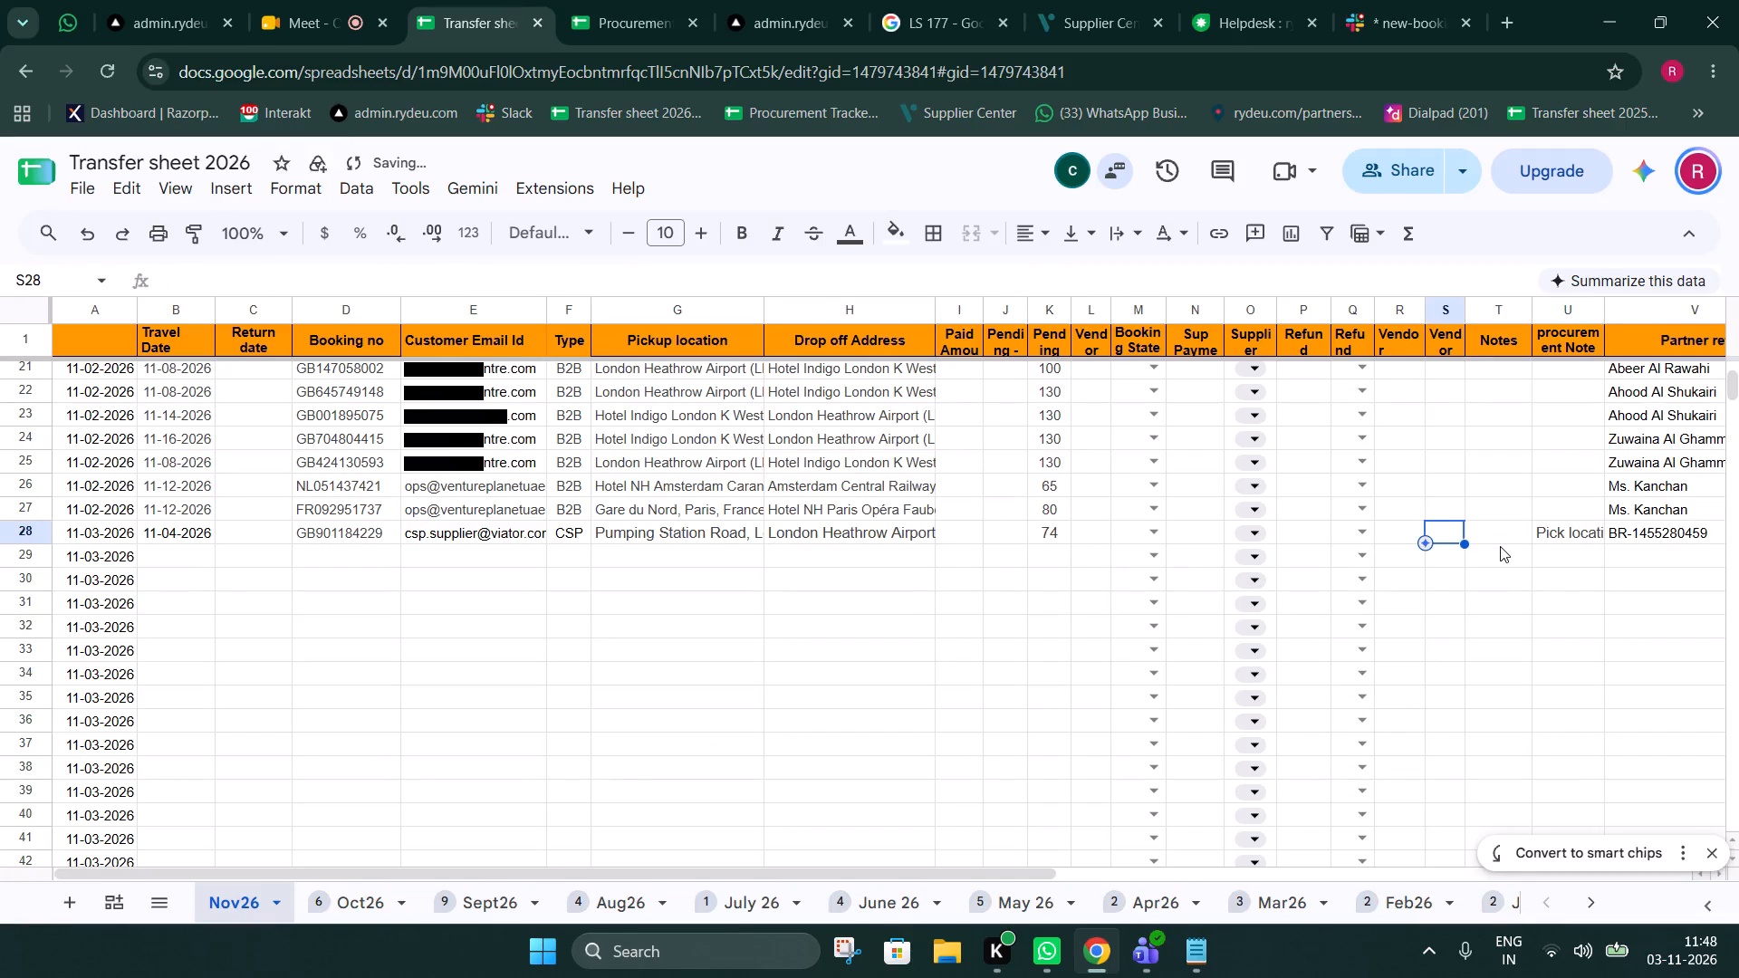
{"action": "key", "text": "Right"}
{"action": "key", "text": "shift+Right"}
{"action": "key", "text": "shift+Right"}
{"action": "key", "text": "shift+Right"}
{"action": "key", "text": "shift+Right"}
{"action": "key", "text": "shift+Right"}
{"action": "key", "text": "shift+Right"}
{"action": "key", "text": "shift+Right"}
{"action": "key", "text": "shift+Right"}
{"action": "key", "text": "shift+Right"}
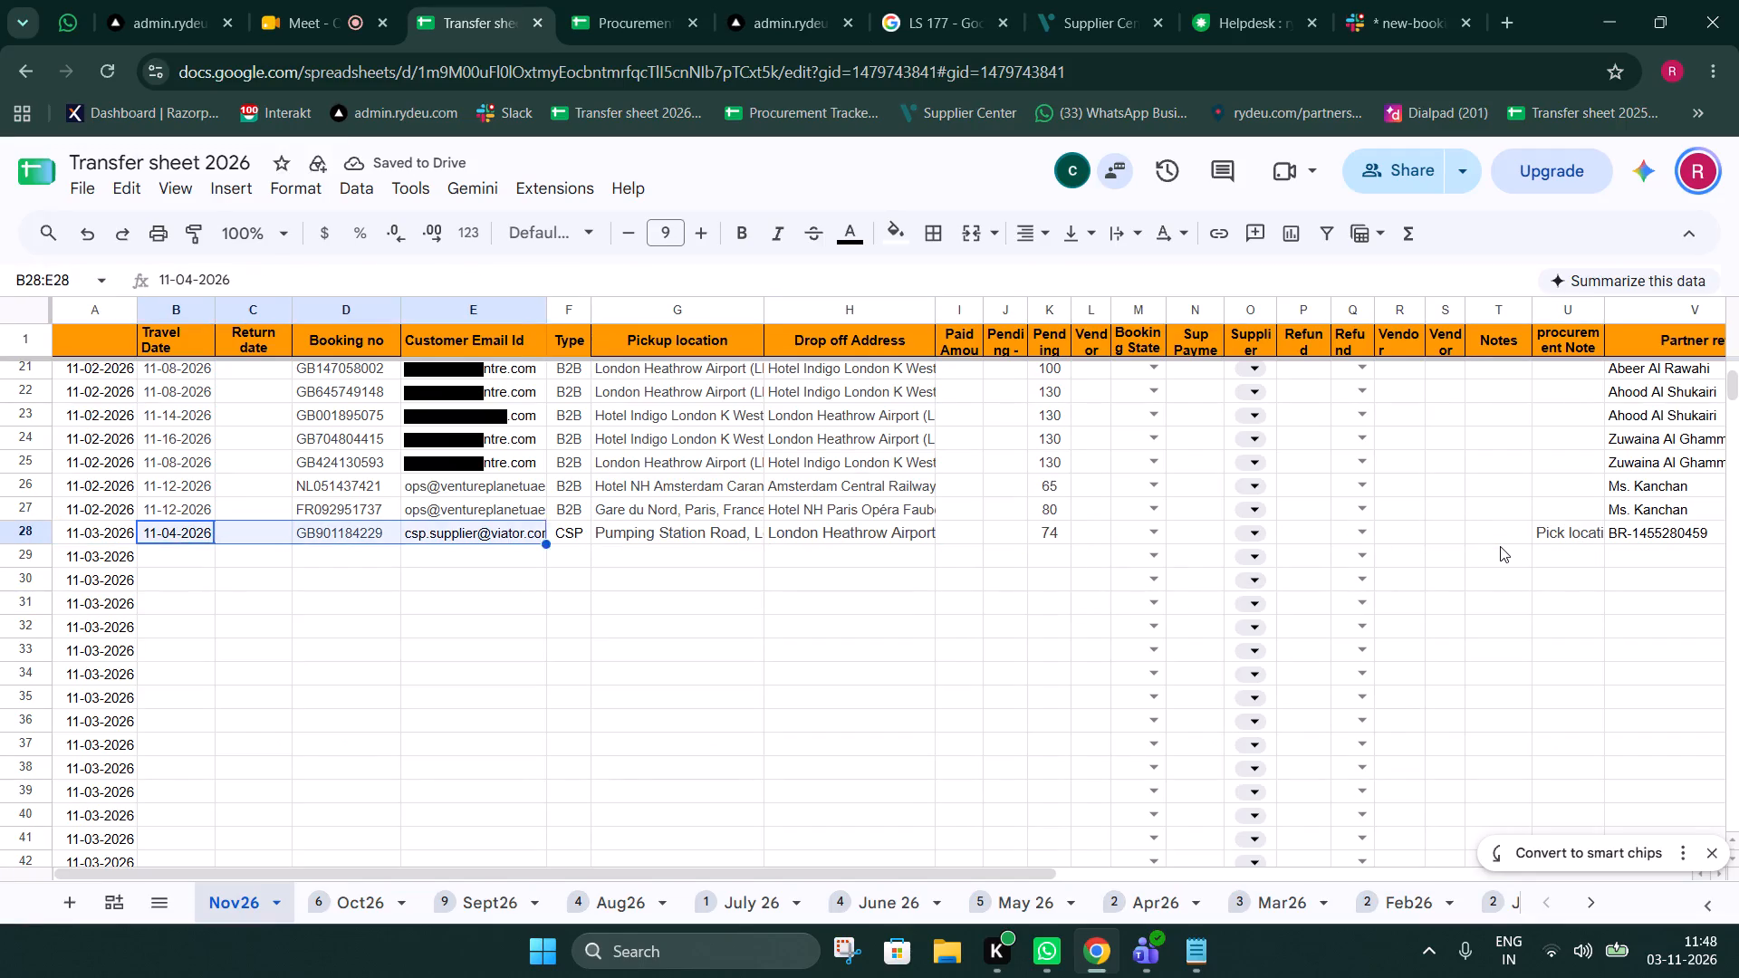
{"action": "key", "text": "shift+Right"}
{"action": "key", "text": "shift+Left"}
{"action": "key", "text": "ctrl+c"}
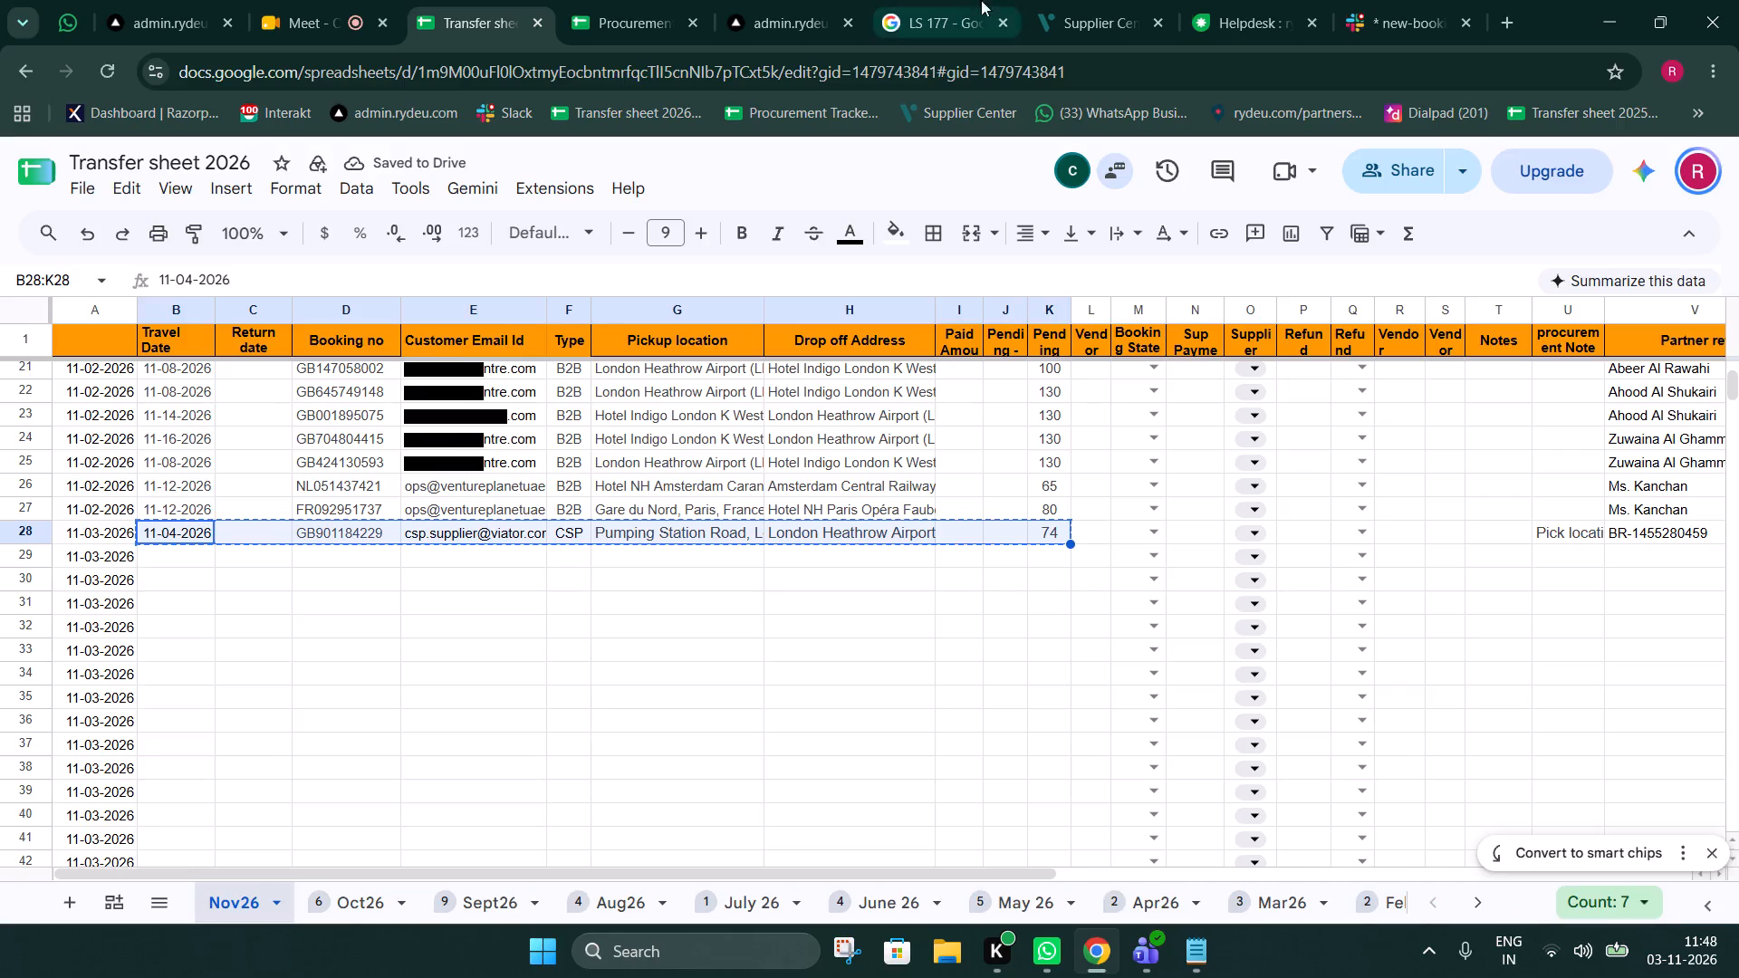
In the Procurement Tracker, insert a blank row before the 11-04-2026 bookings and paste the copied booking there, starting at its travel date.
{"action": "left_click", "coordinate": [679, 0]}
{"action": "left_click", "coordinate": [0, 503]}
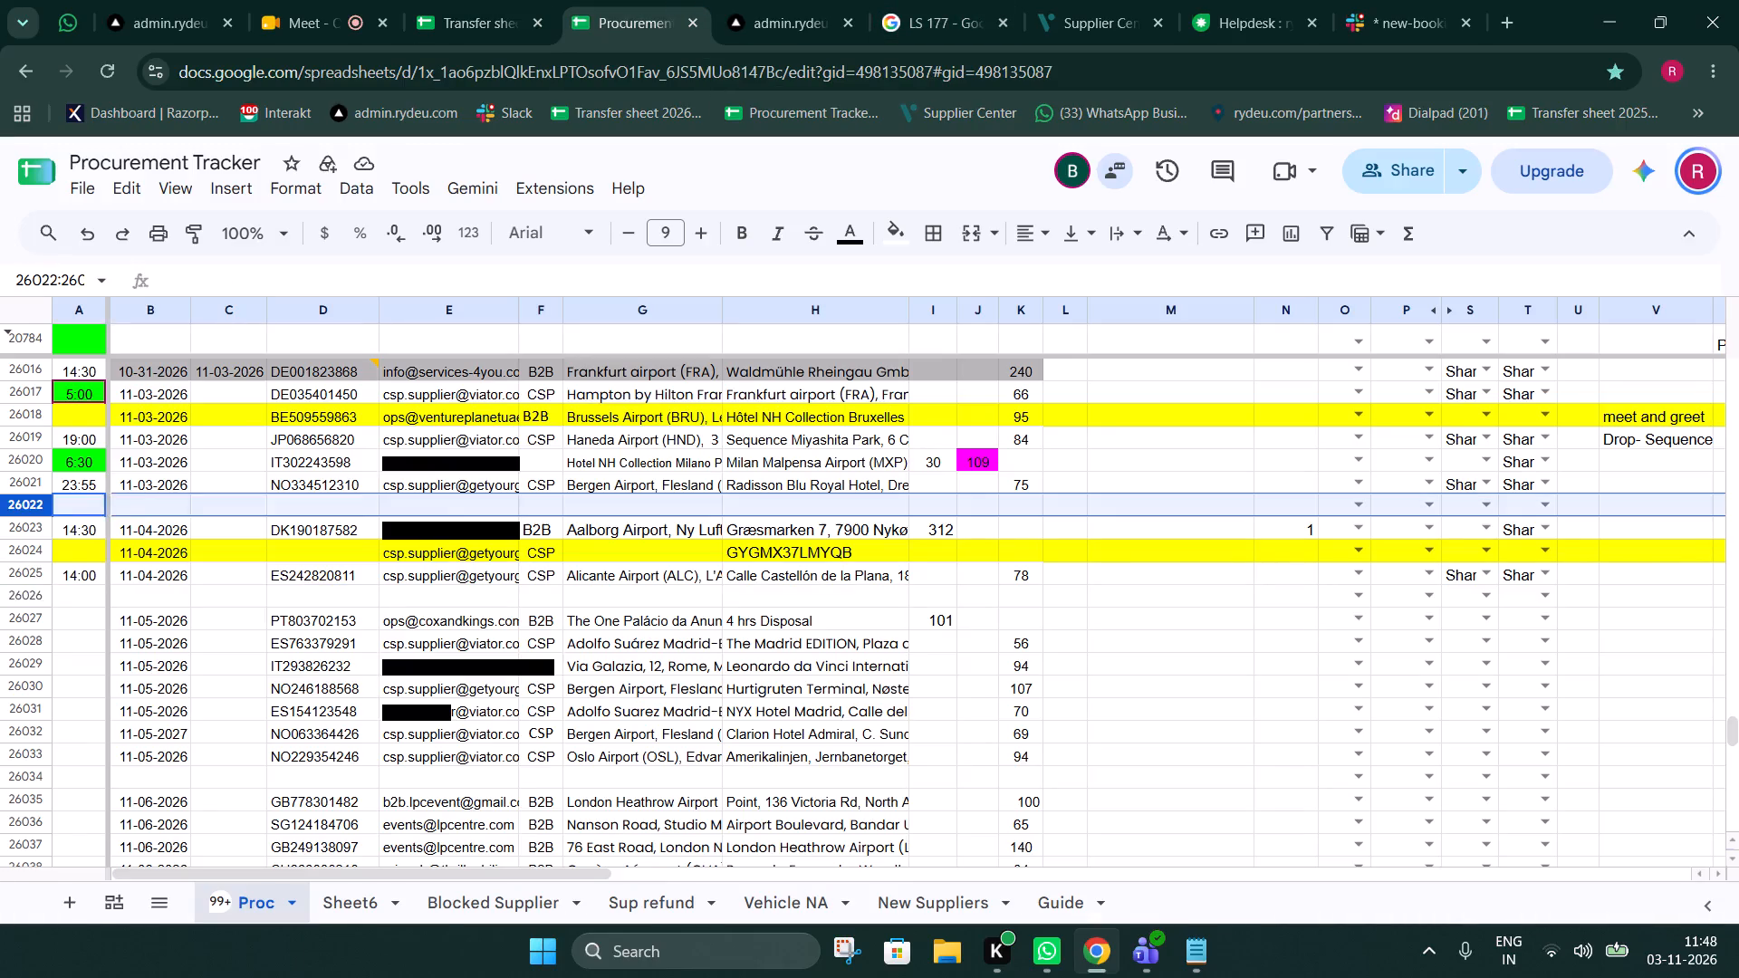
{"action": "right_click", "coordinate": [0, 502]}
{"action": "left_click", "coordinate": [122, 544]}
{"action": "left_click", "coordinate": [151, 528]}
{"action": "key", "text": "ctrl+v"}
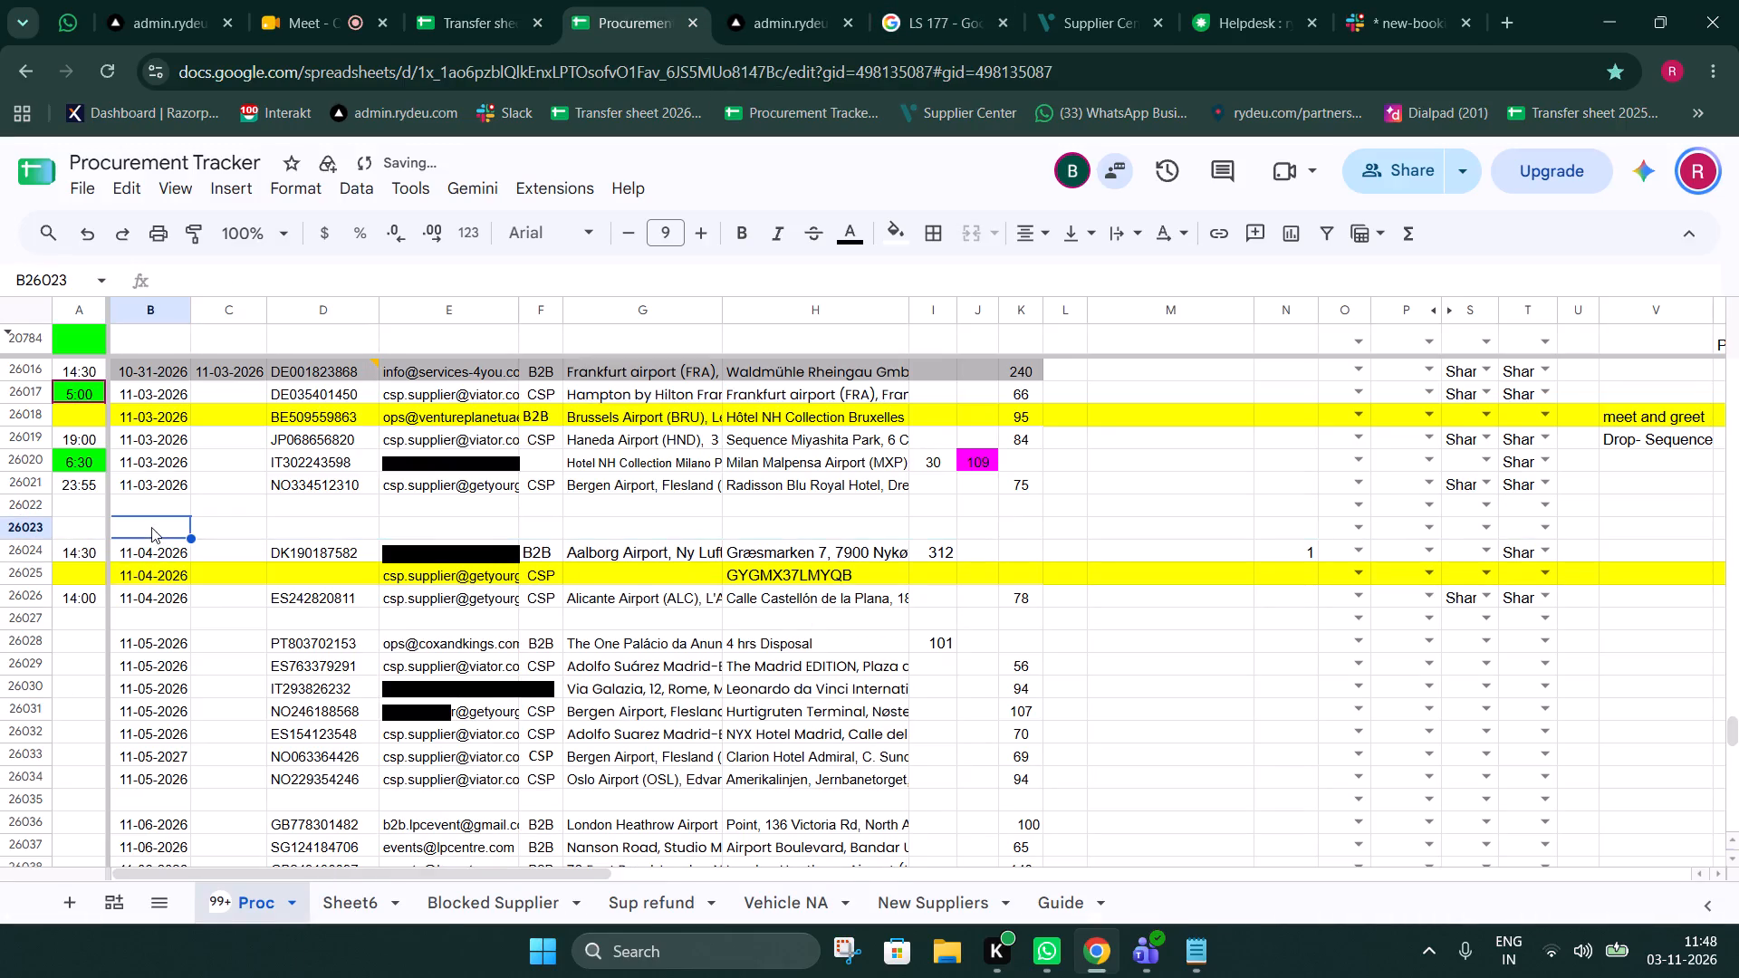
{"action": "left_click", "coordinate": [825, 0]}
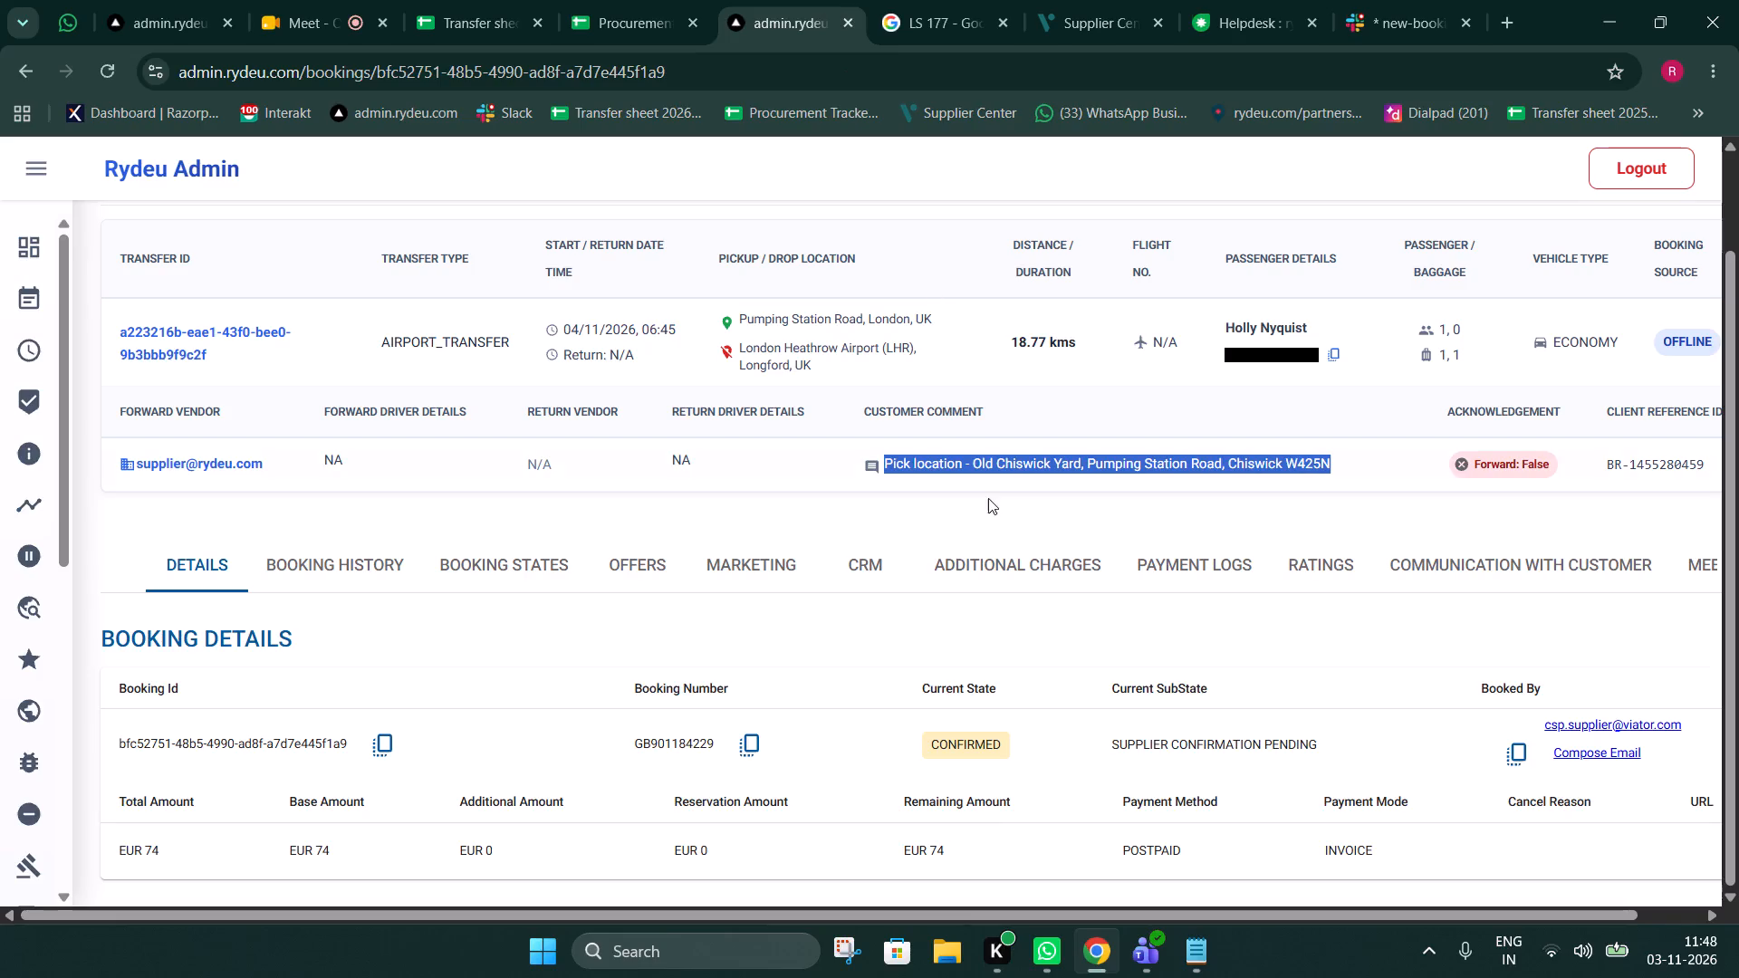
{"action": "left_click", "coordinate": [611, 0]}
{"action": "left_click", "coordinate": [1022, 532]}
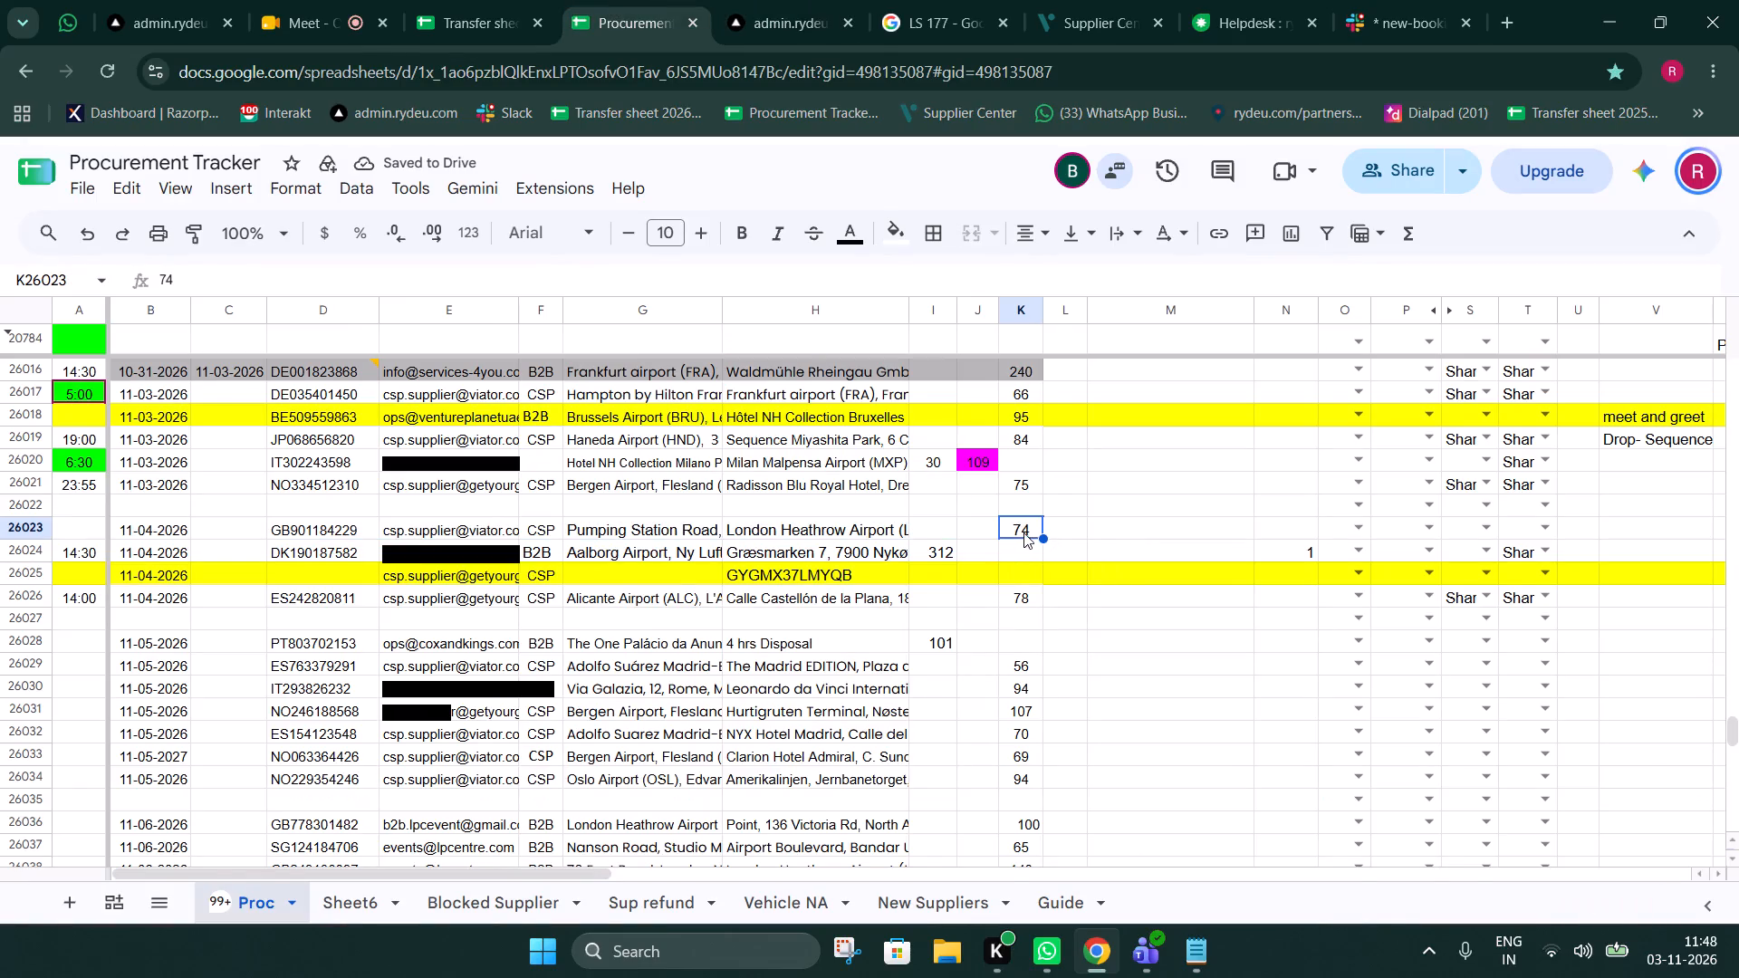
{"action": "left_click", "coordinate": [940, 551]}
{"action": "left_click", "coordinate": [1024, 232]}
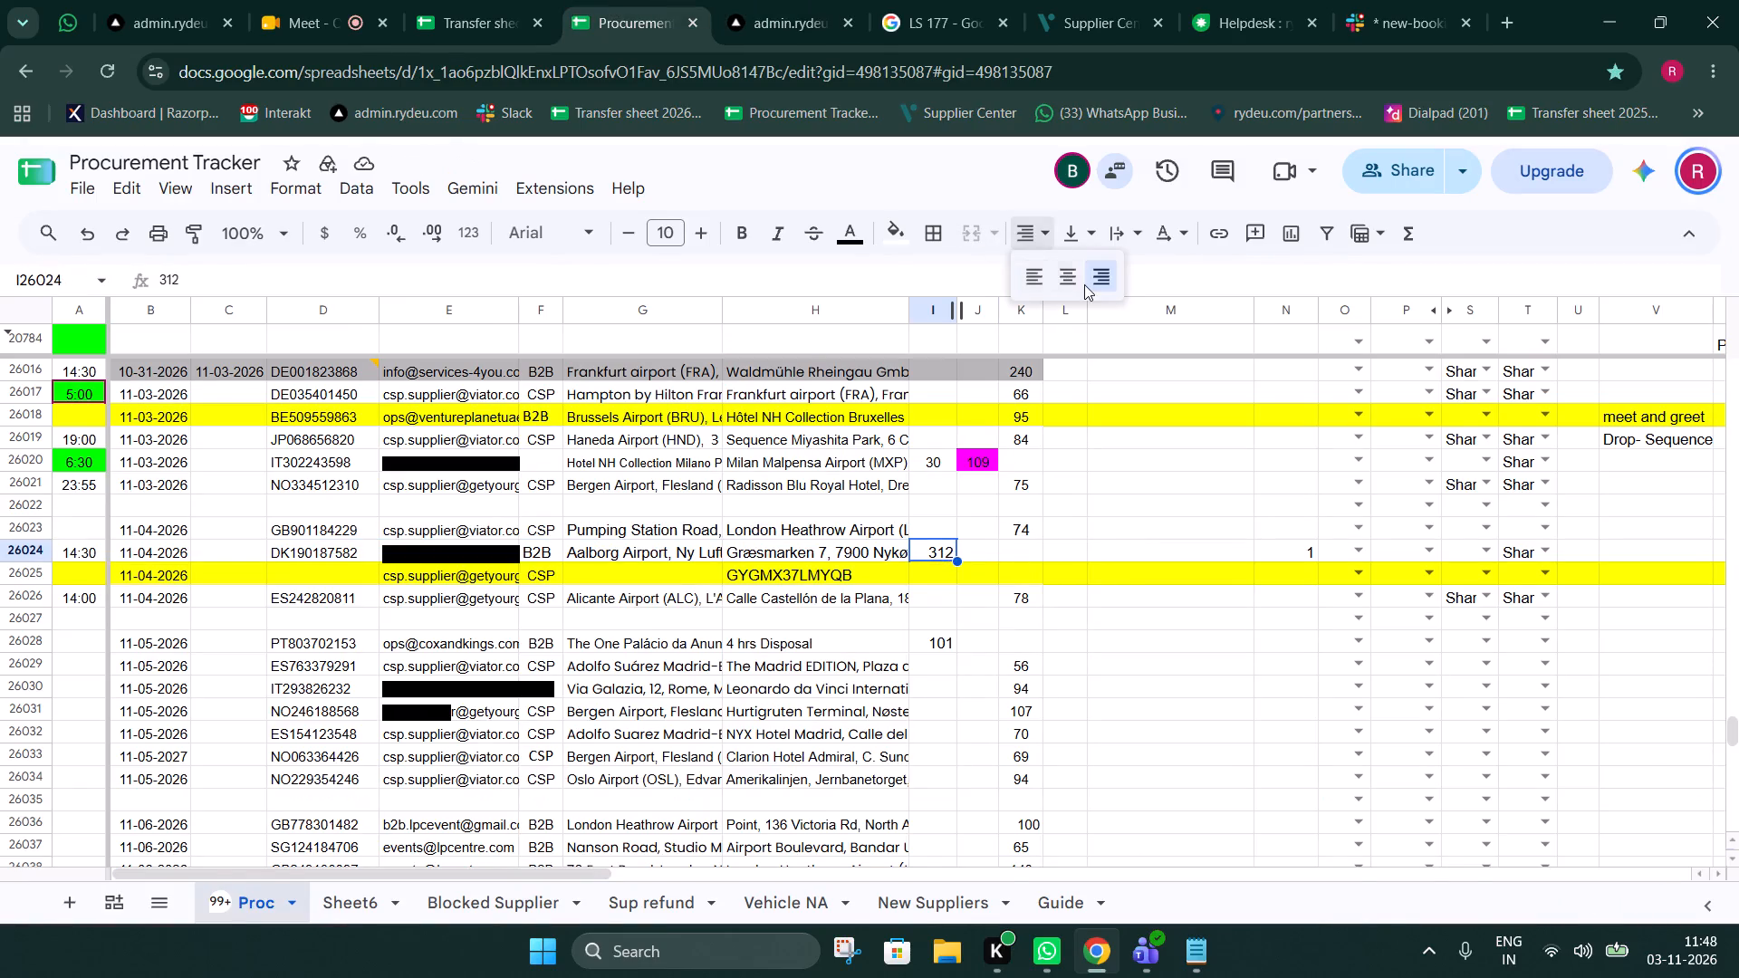
{"action": "left_click", "coordinate": [1068, 279]}
{"action": "left_click", "coordinate": [1025, 529]}
{"action": "left_click", "coordinate": [873, 0]}
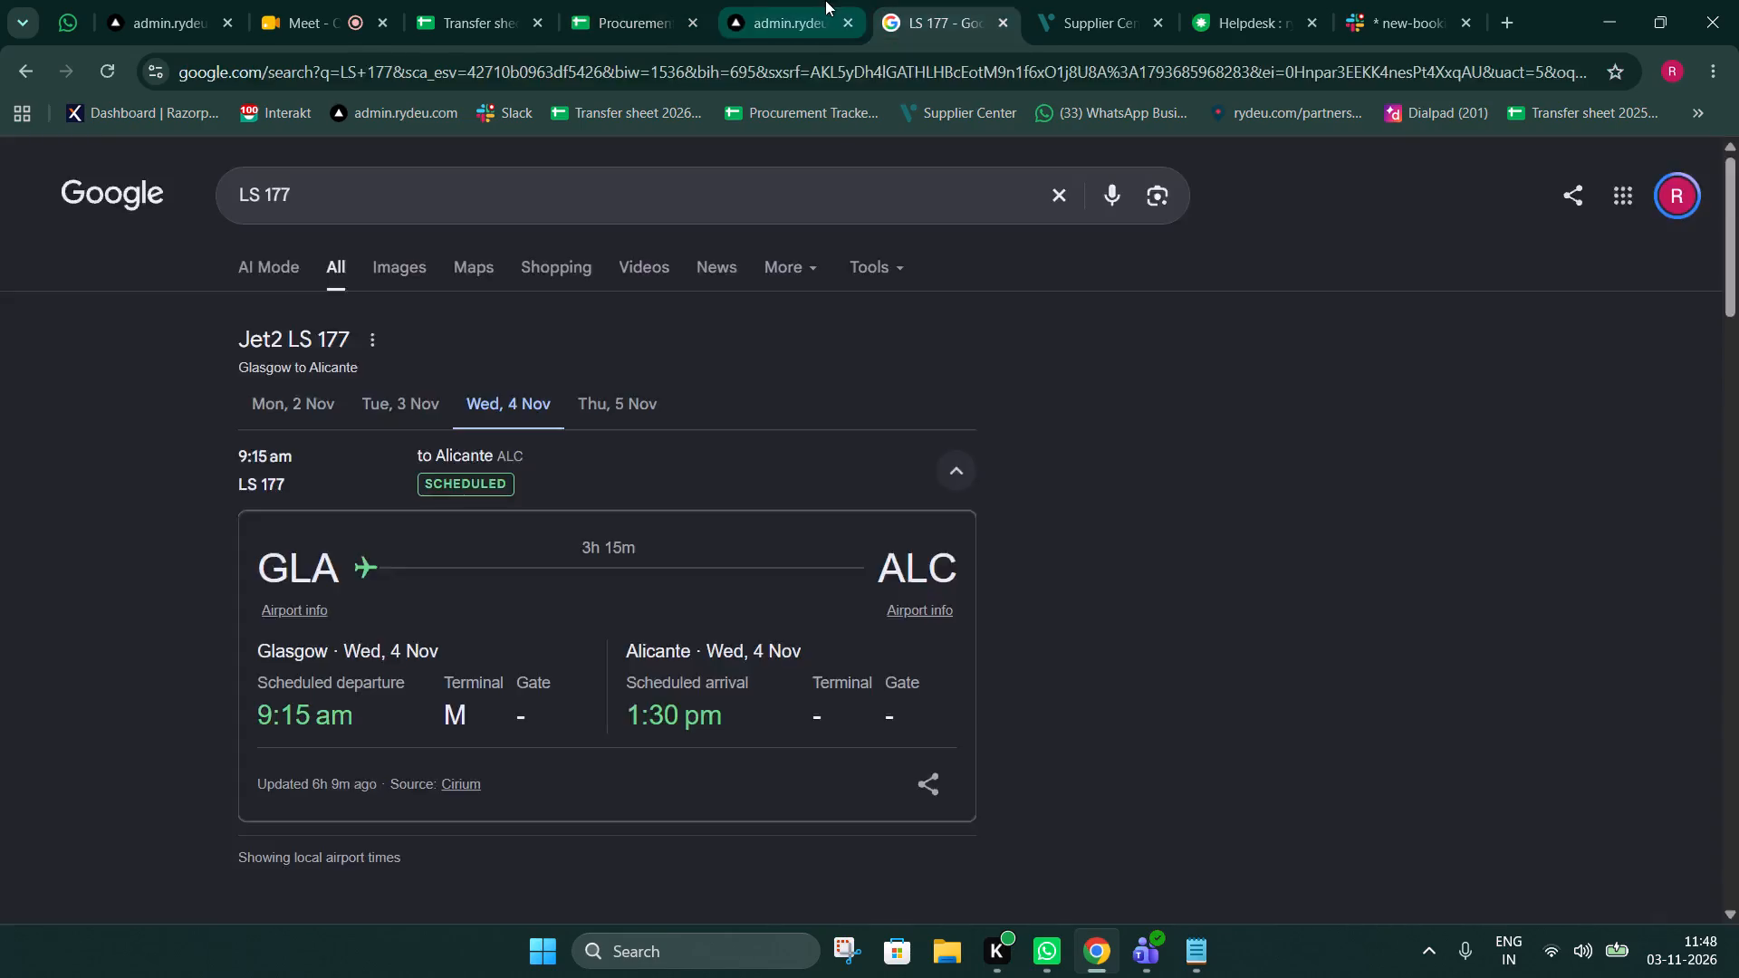
{"action": "left_click", "coordinate": [825, 0]}
{"action": "key", "text": "ctrl+c"}
{"action": "left_click", "coordinate": [654, 0]}
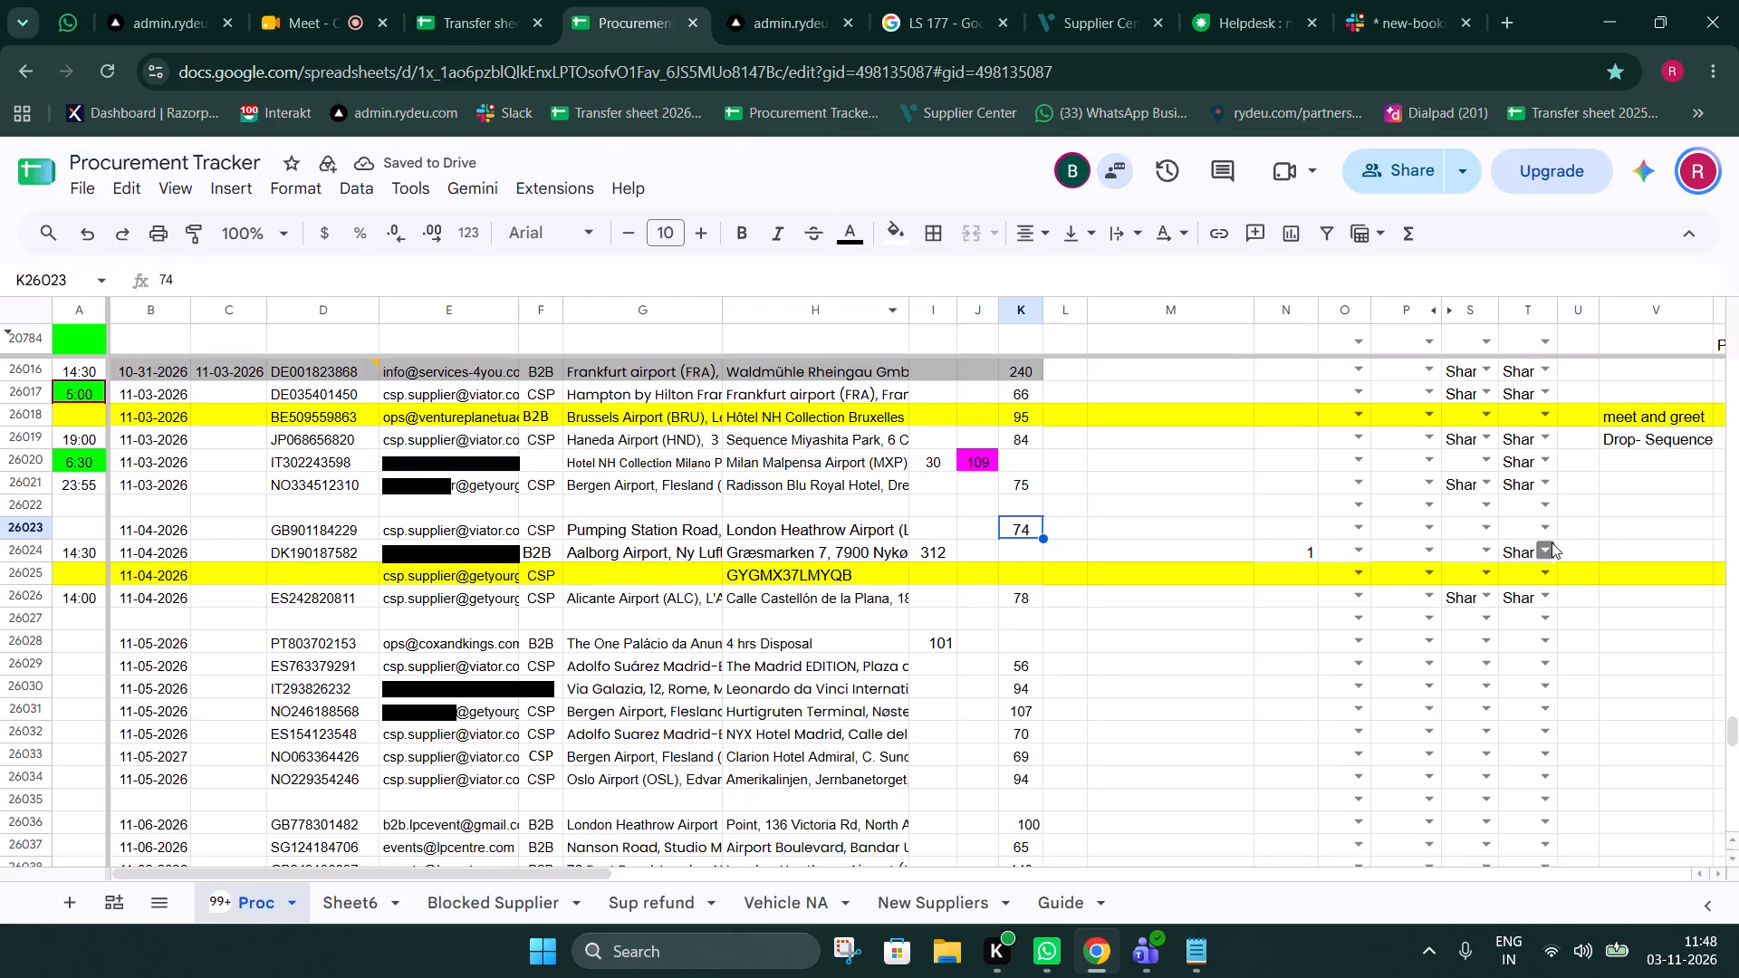
{"action": "double_click", "coordinate": [1613, 543]}
{"action": "double_click", "coordinate": [1609, 531]}
{"action": "key", "text": "ctrl+v"}
{"action": "left_click", "coordinate": [1571, 529]}
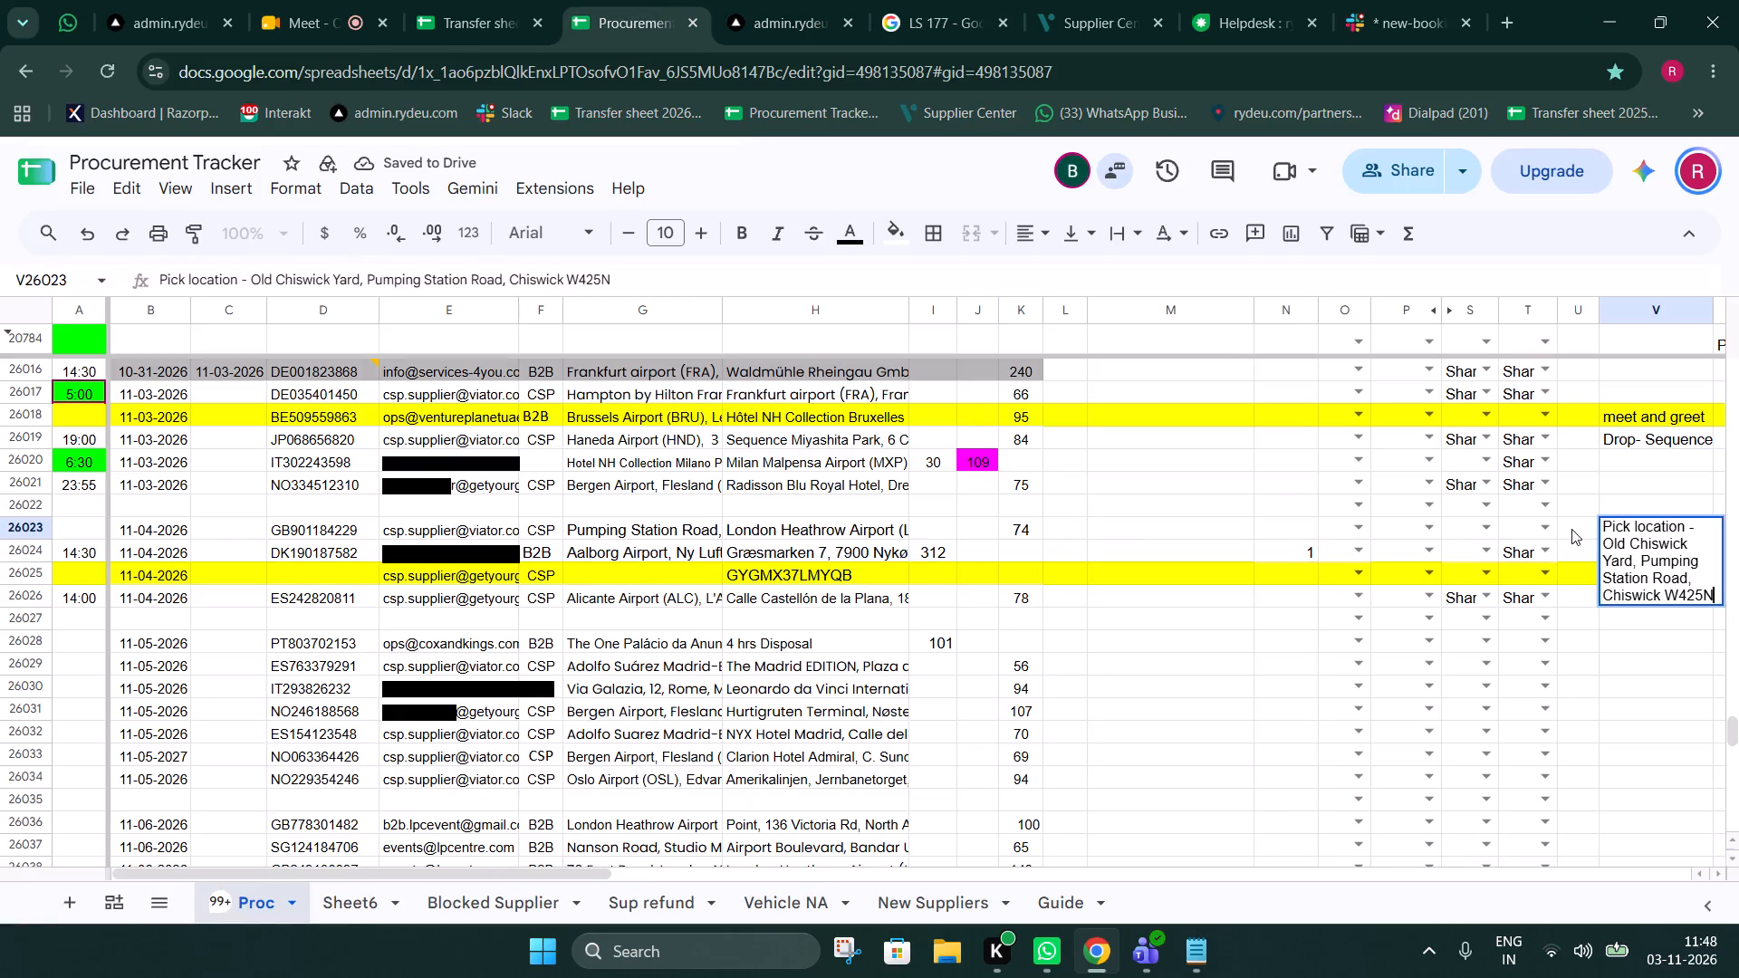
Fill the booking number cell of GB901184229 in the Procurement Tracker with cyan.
{"action": "key", "text": "Left"}
{"action": "key", "text": "Left"}
{"action": "key", "text": "Left"}
{"action": "key", "text": "Left"}
{"action": "key", "text": "Left"}
{"action": "key", "text": "Left"}
{"action": "key", "text": "Left"}
{"action": "key", "text": "Left"}
{"action": "key", "text": "Left"}
{"action": "key", "text": "Left"}
{"action": "key", "text": "Left"}
{"action": "key", "text": "Left"}
{"action": "key", "text": "Left"}
{"action": "key", "text": "Left"}
{"action": "key", "text": "Left"}
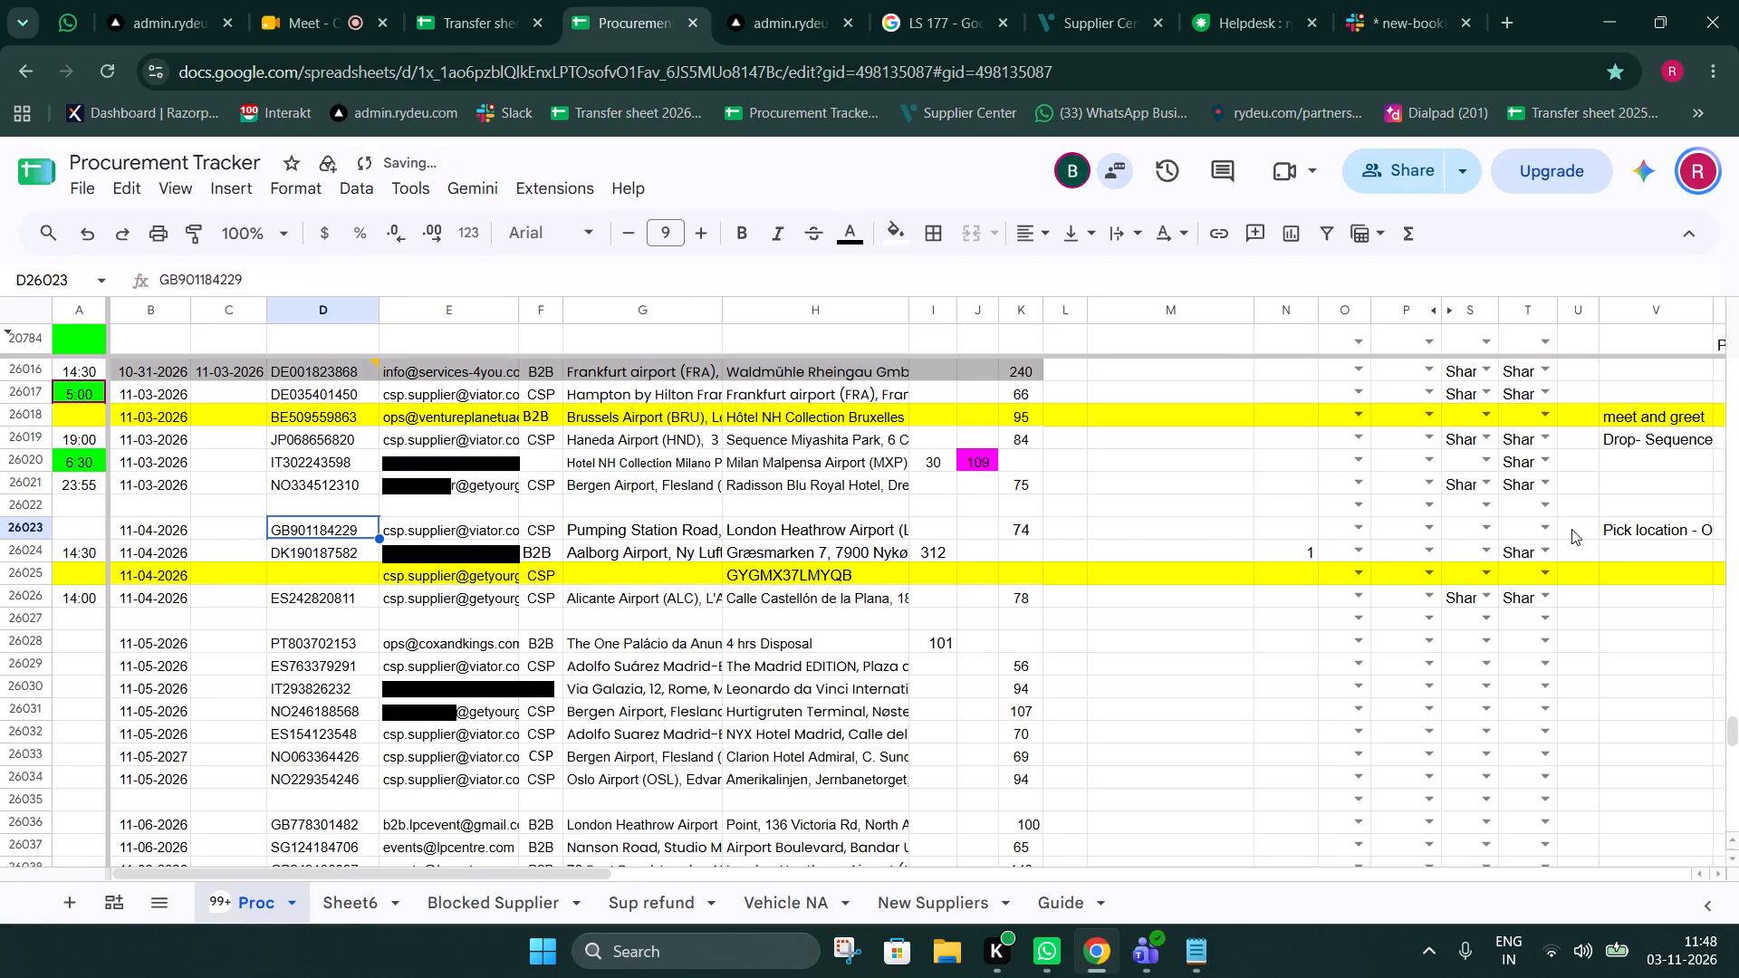
{"action": "left_click", "coordinate": [903, 227]}
{"action": "left_click", "coordinate": [1029, 334]}
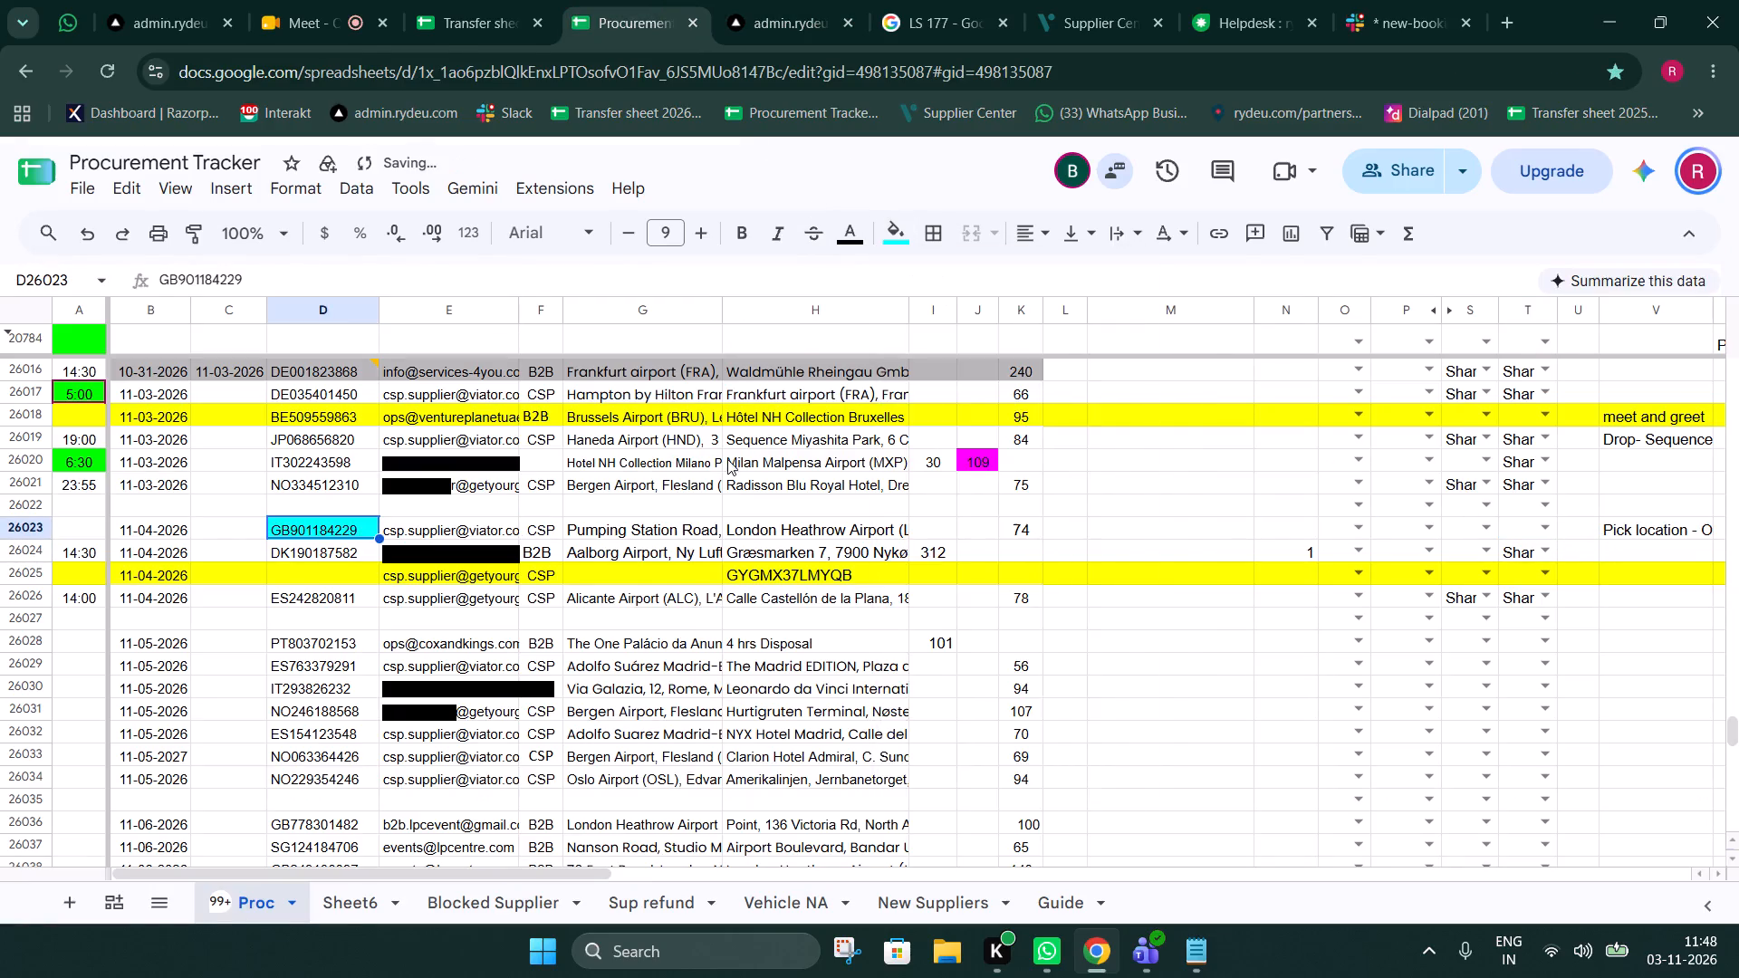
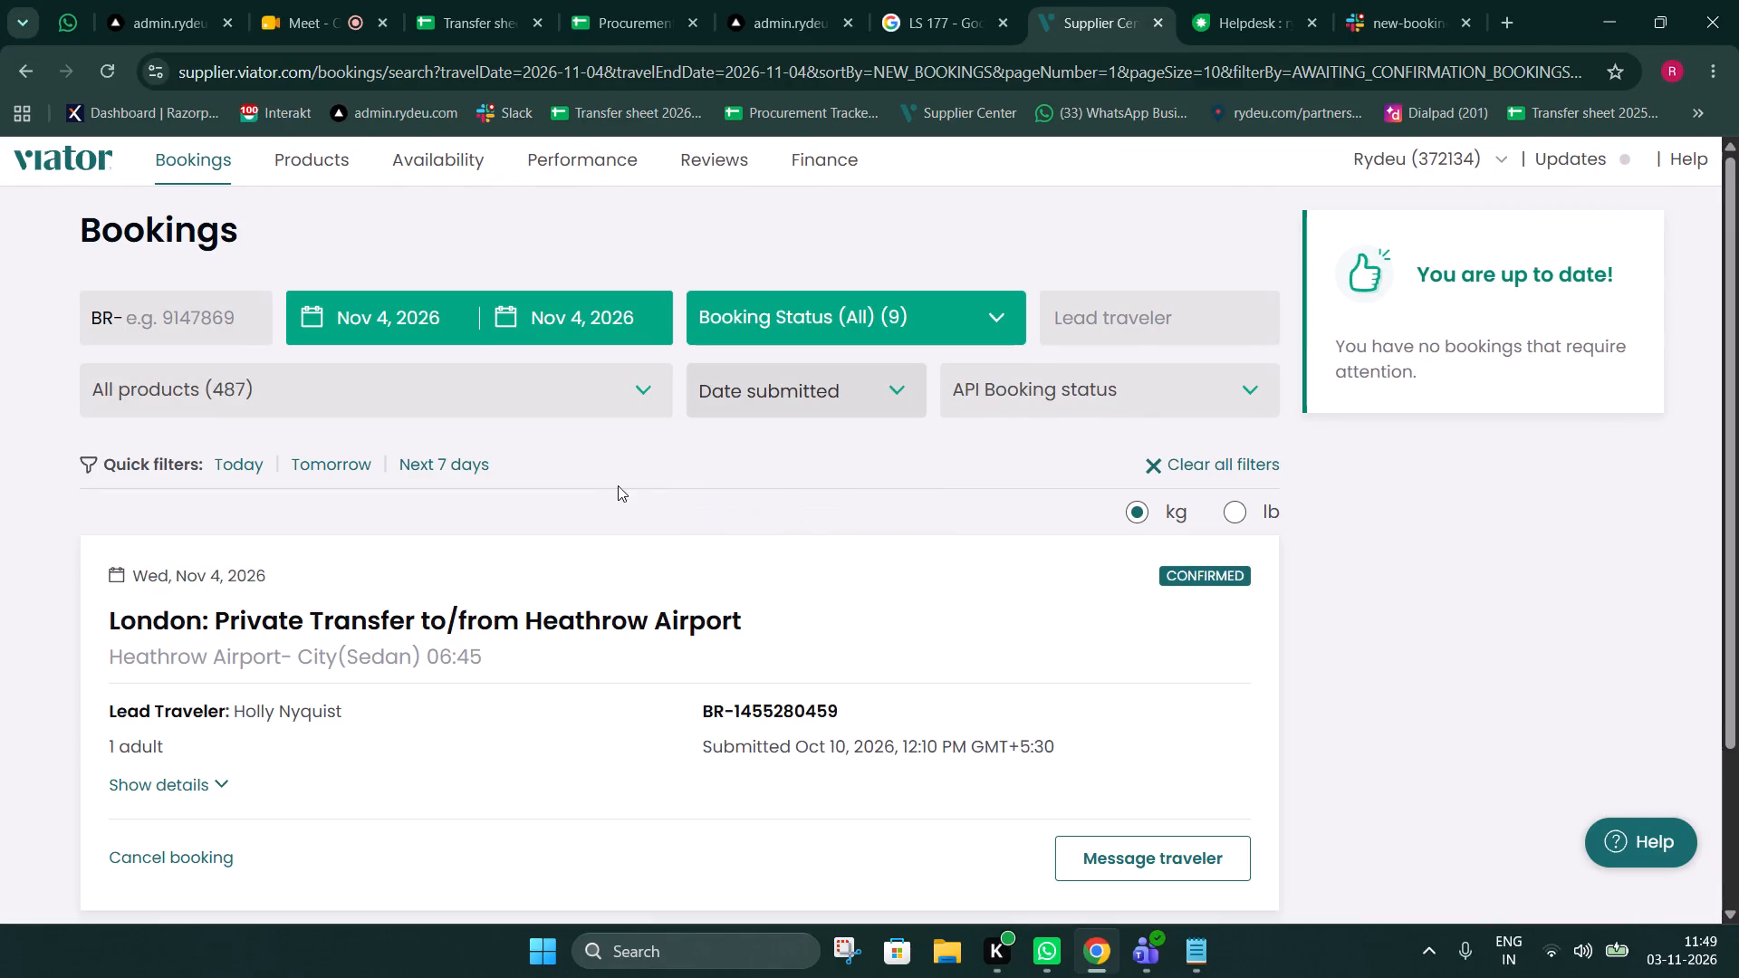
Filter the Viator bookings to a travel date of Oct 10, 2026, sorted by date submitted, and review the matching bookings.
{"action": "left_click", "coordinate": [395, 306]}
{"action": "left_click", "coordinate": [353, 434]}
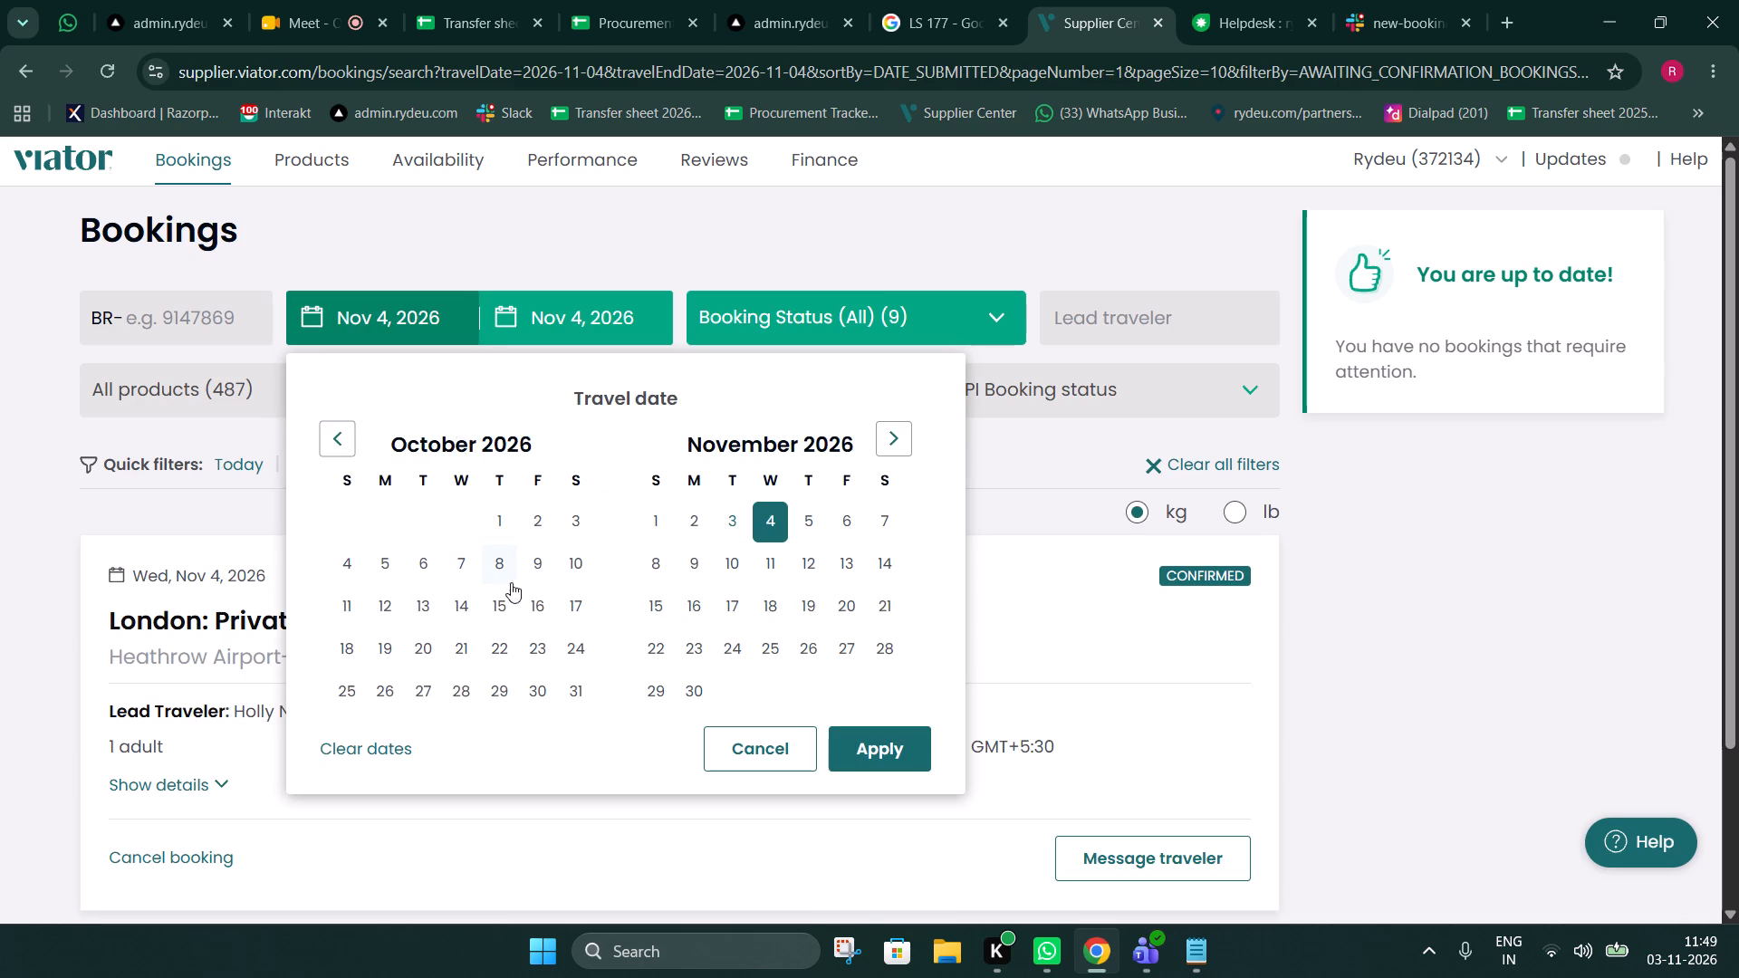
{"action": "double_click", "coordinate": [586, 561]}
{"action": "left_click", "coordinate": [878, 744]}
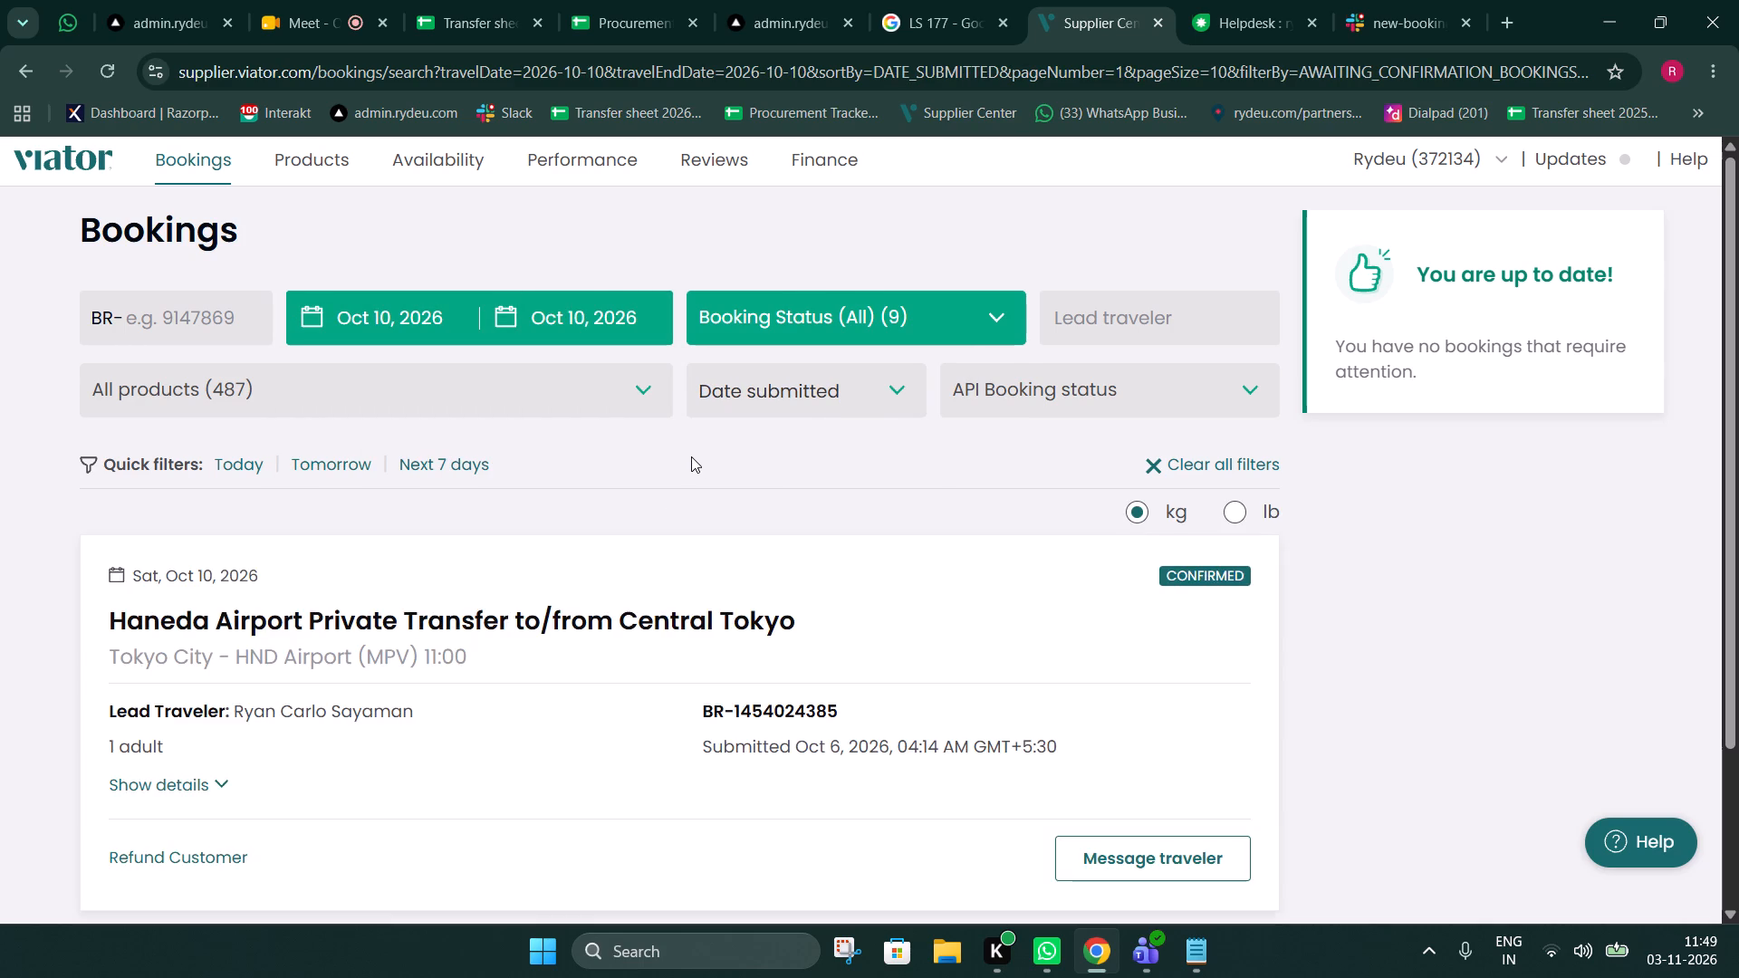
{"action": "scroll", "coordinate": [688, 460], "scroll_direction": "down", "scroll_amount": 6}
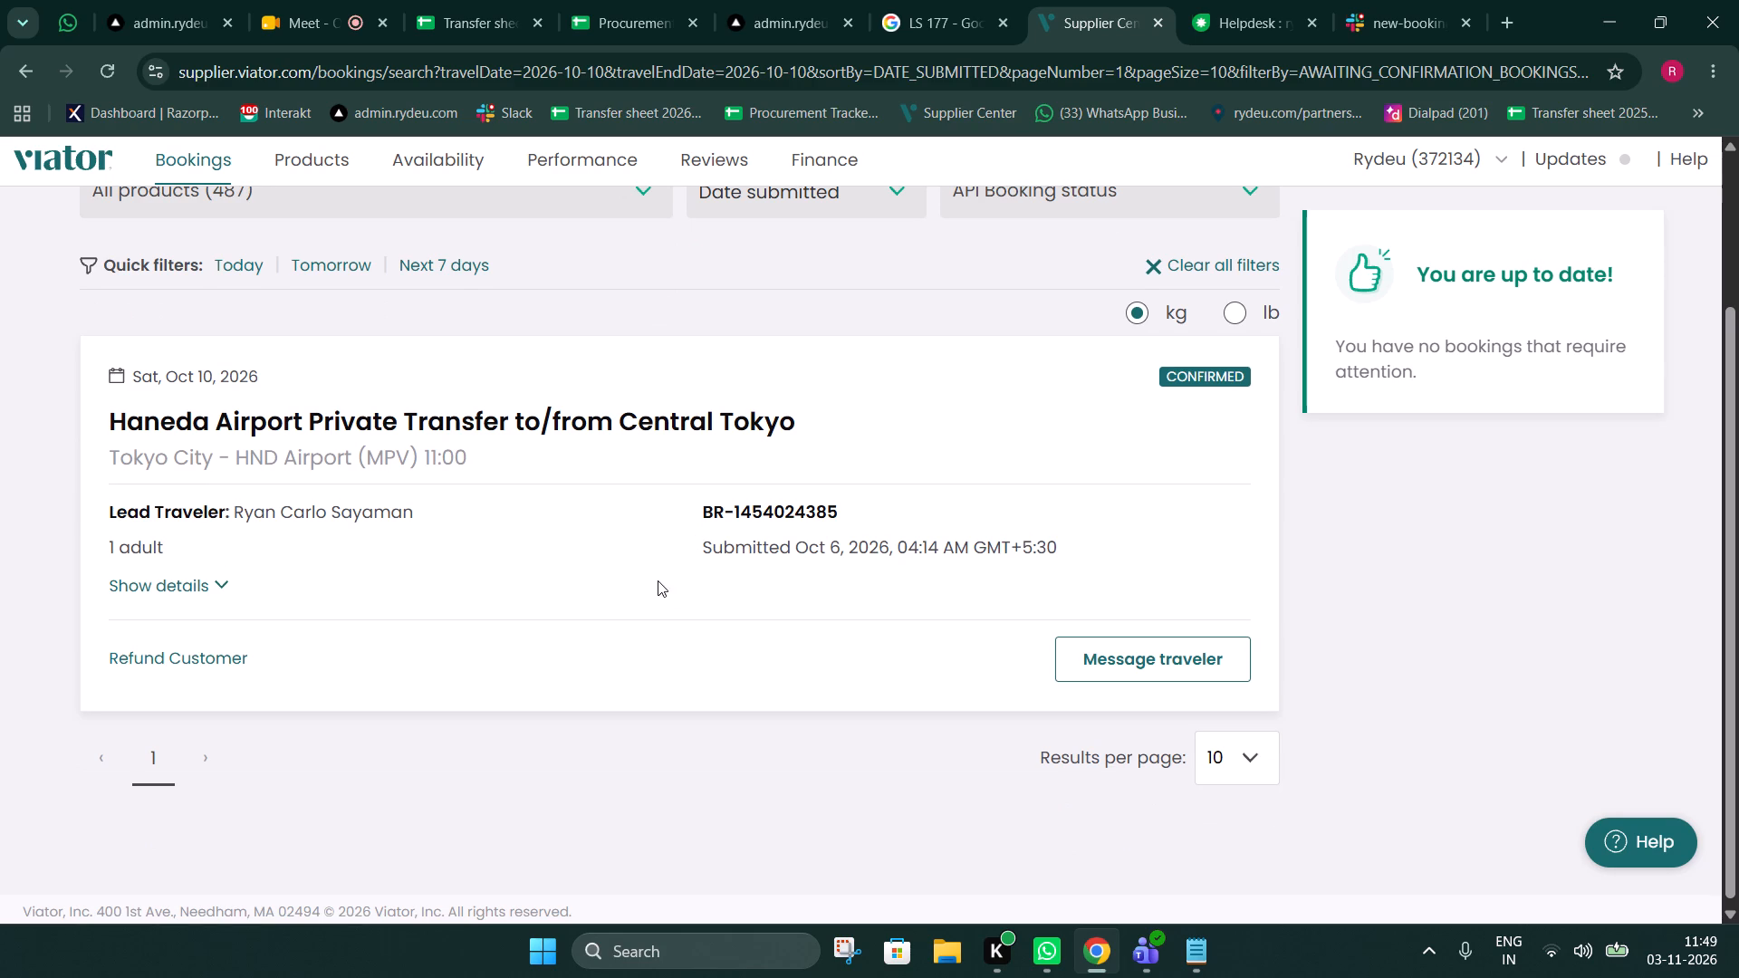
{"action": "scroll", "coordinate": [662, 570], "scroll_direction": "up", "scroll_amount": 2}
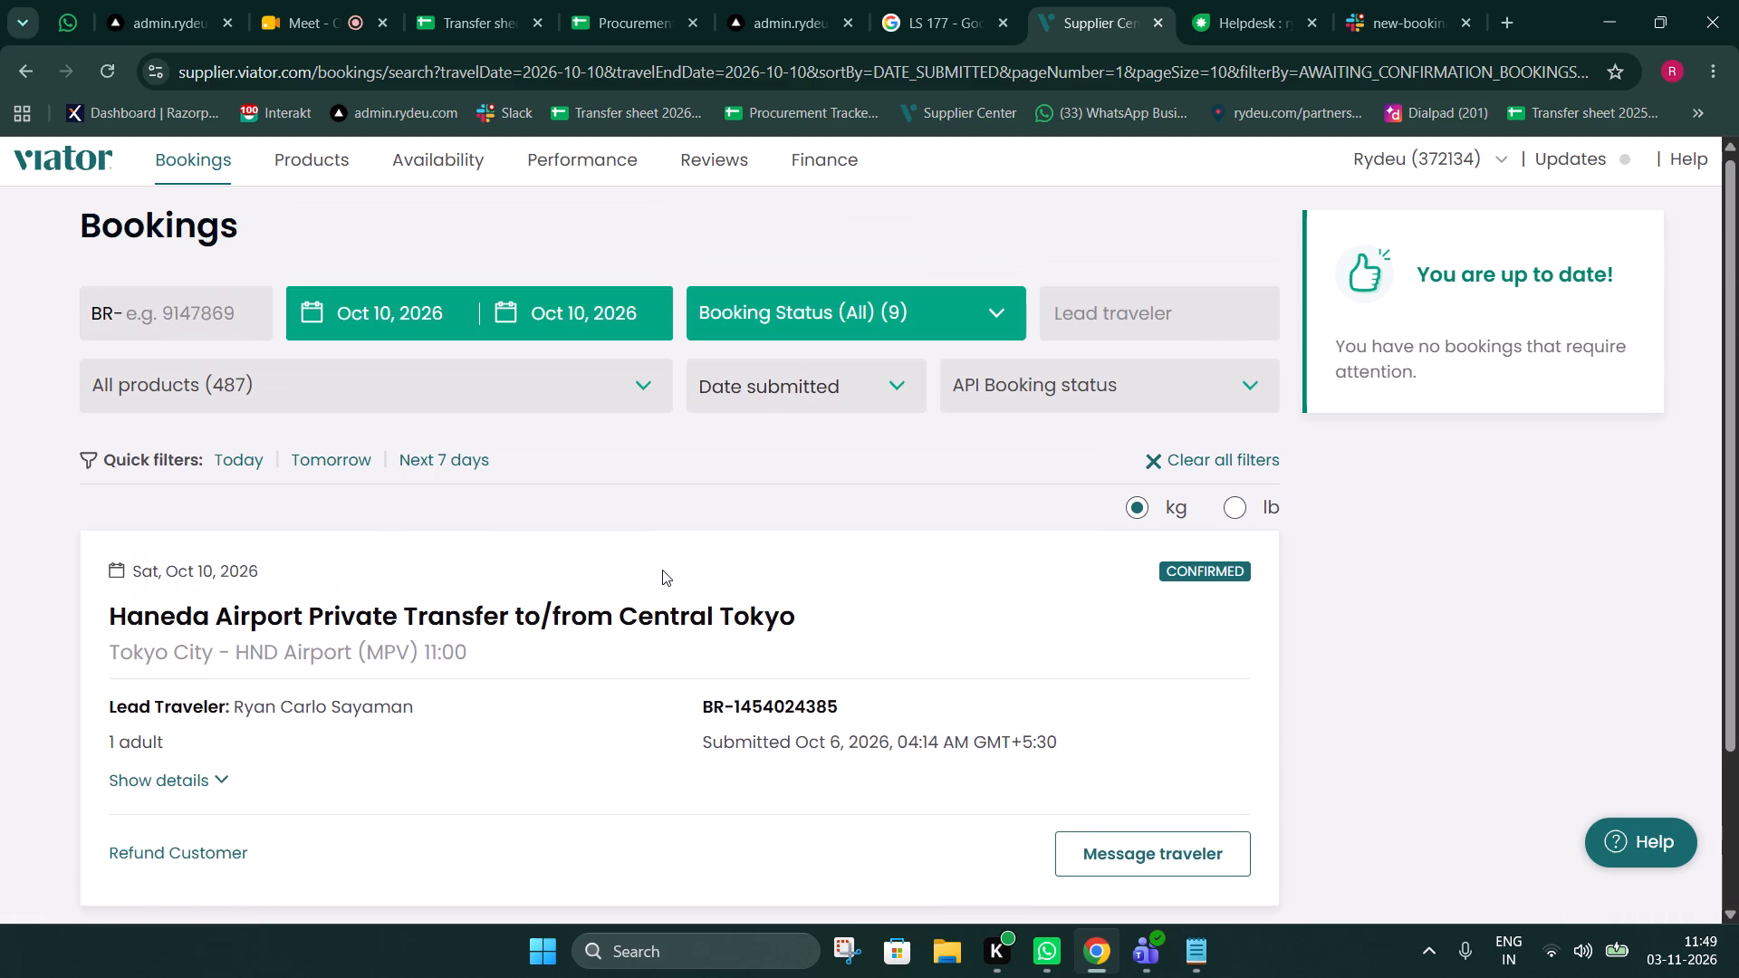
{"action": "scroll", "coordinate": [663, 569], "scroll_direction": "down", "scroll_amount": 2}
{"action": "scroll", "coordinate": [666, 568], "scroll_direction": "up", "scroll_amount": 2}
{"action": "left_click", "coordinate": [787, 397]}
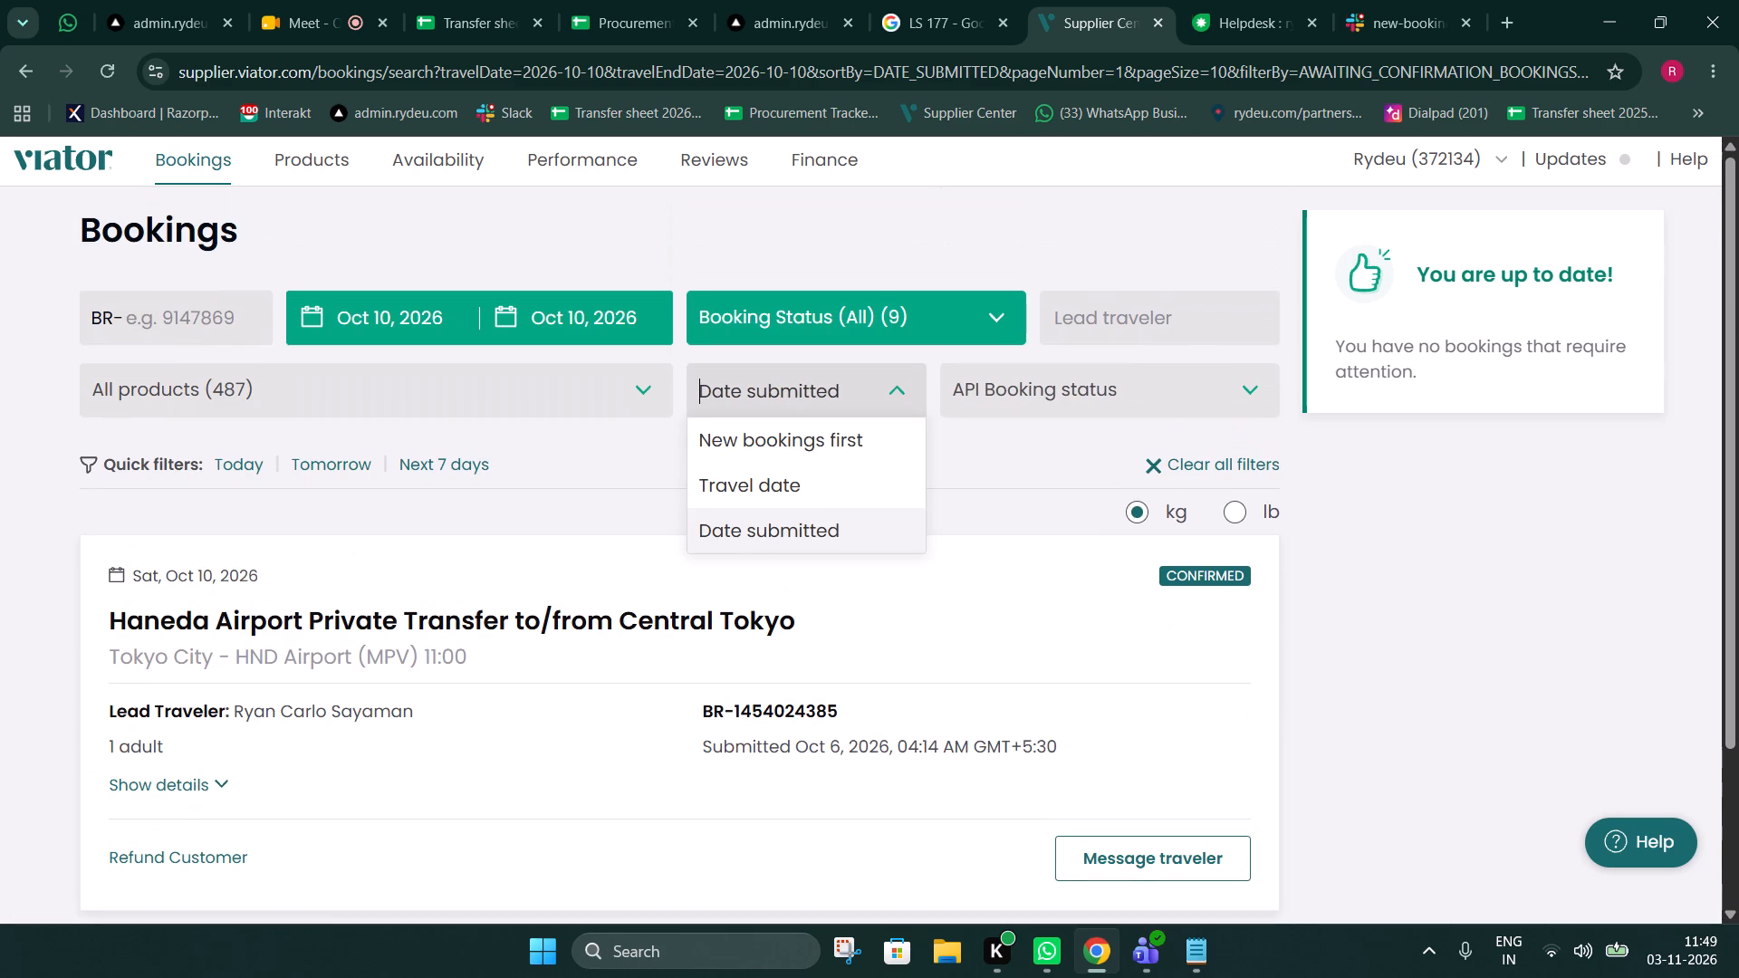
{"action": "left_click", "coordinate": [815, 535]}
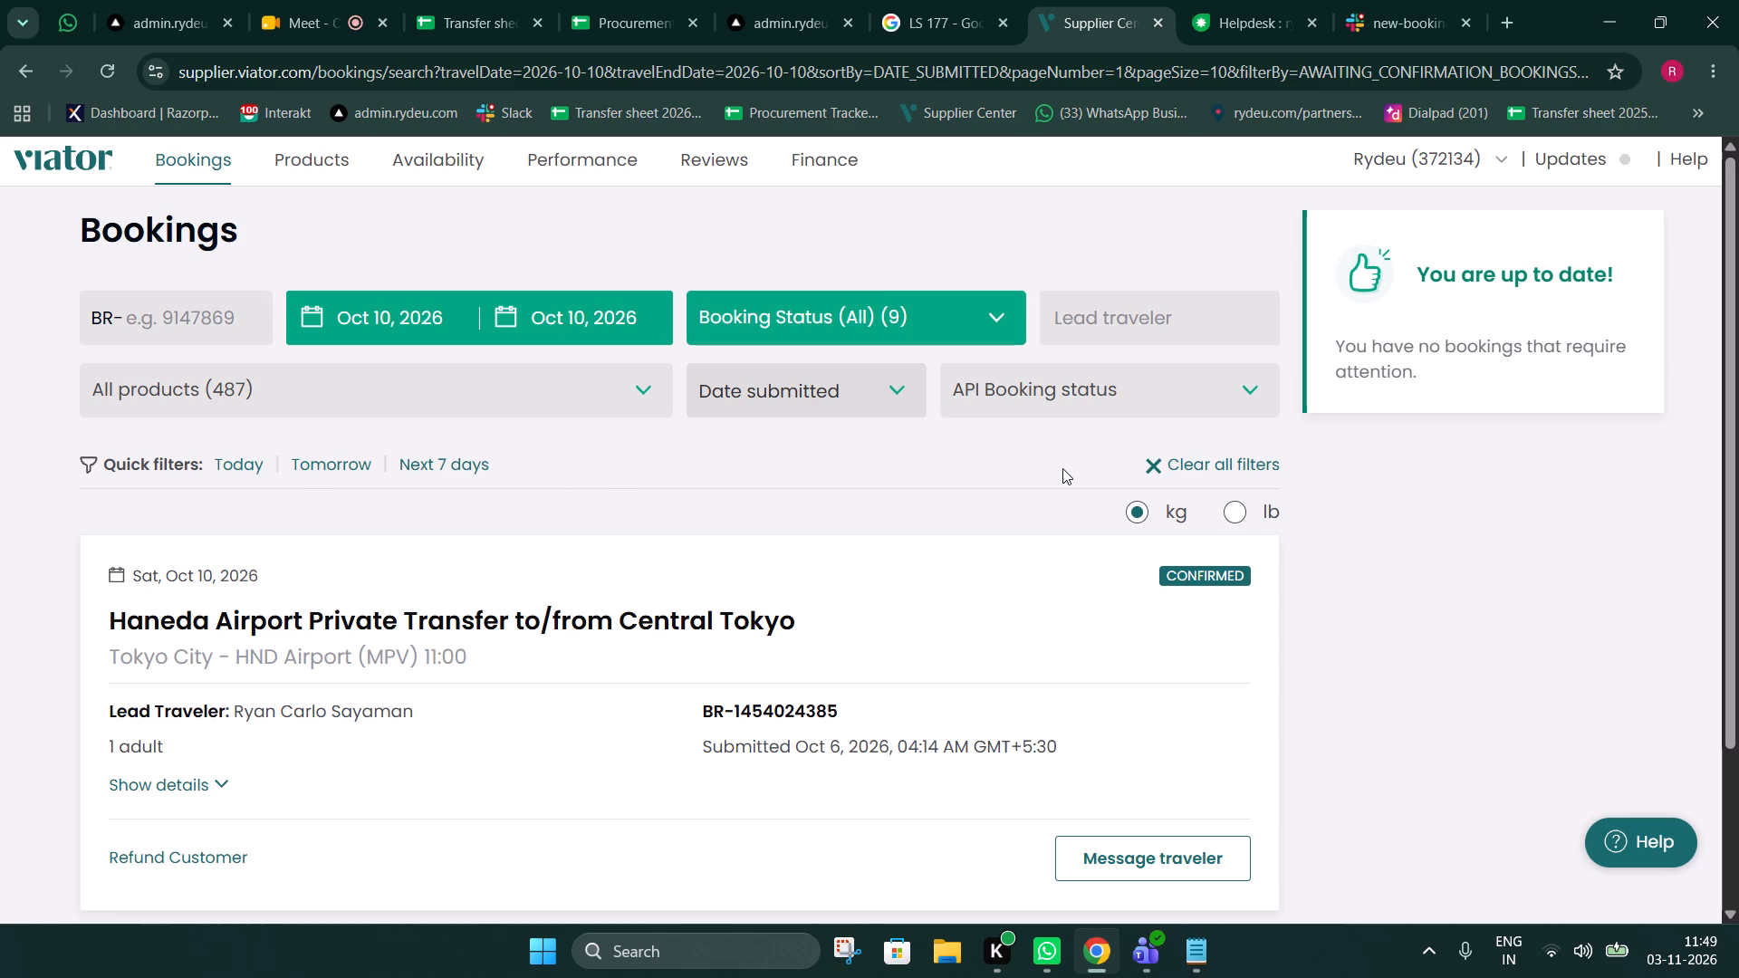
Clear all filters on the Viator bookings list and sort it by date submitted.
{"action": "left_click", "coordinate": [1144, 465]}
{"action": "left_click", "coordinate": [1141, 465]}
{"action": "left_click", "coordinate": [1150, 465]}
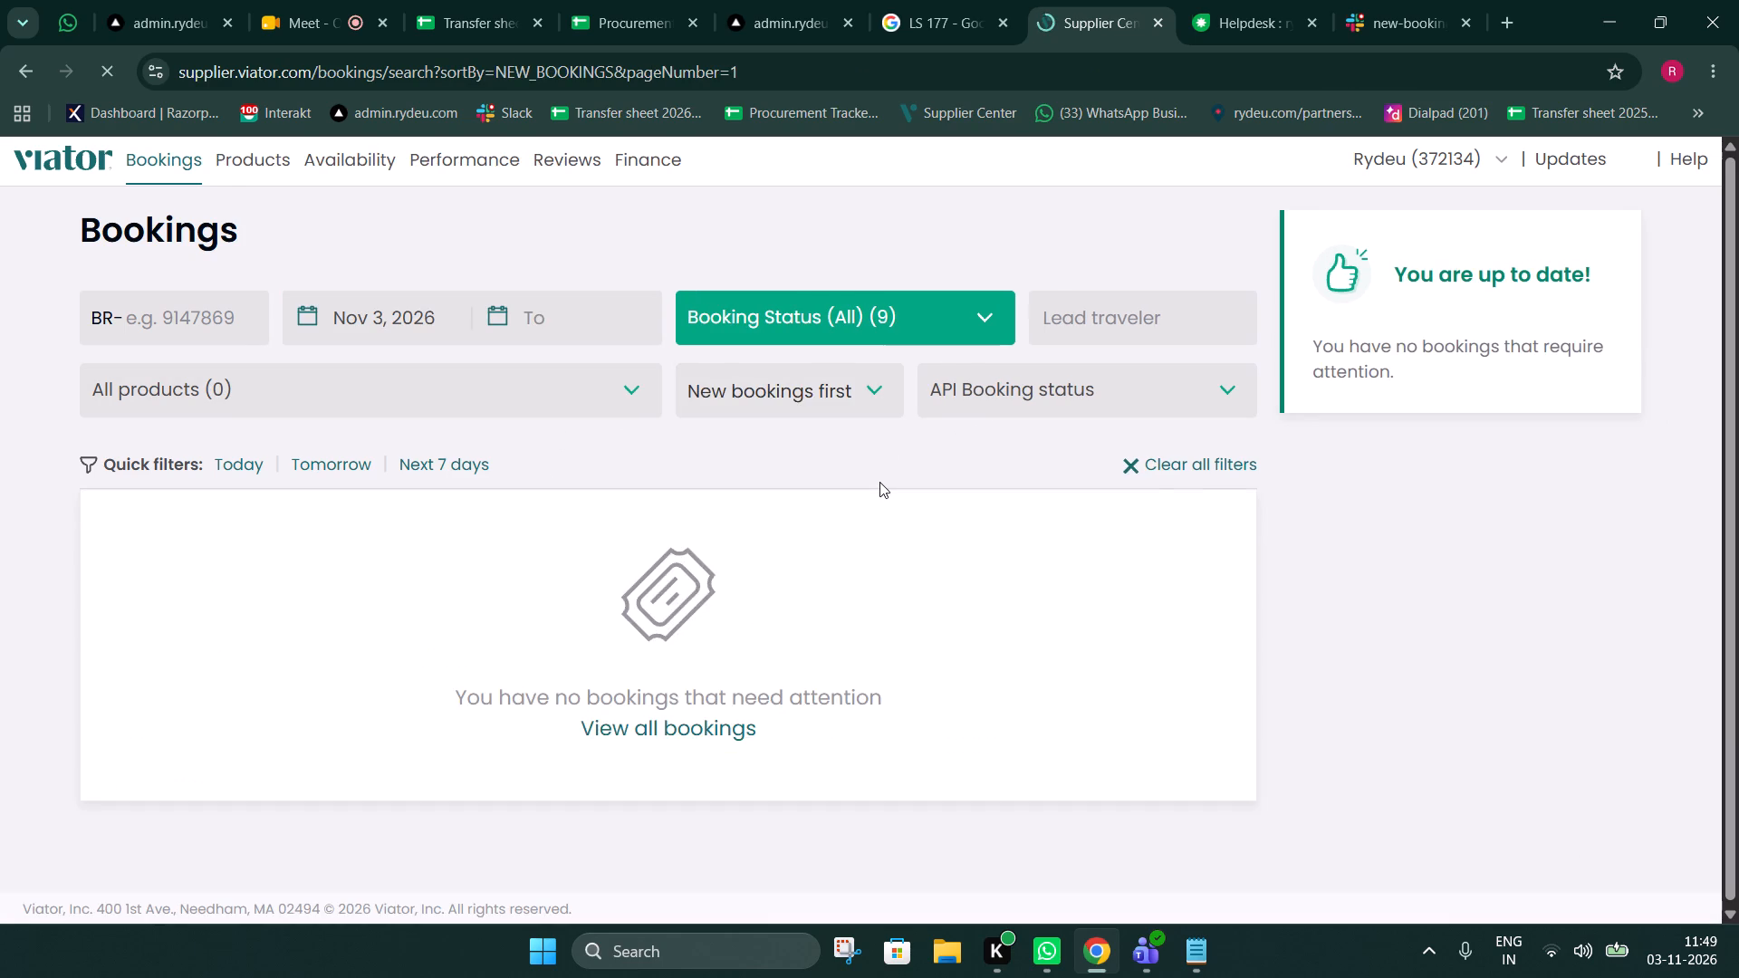
{"action": "left_click", "coordinate": [859, 394]}
{"action": "left_click", "coordinate": [824, 532]}
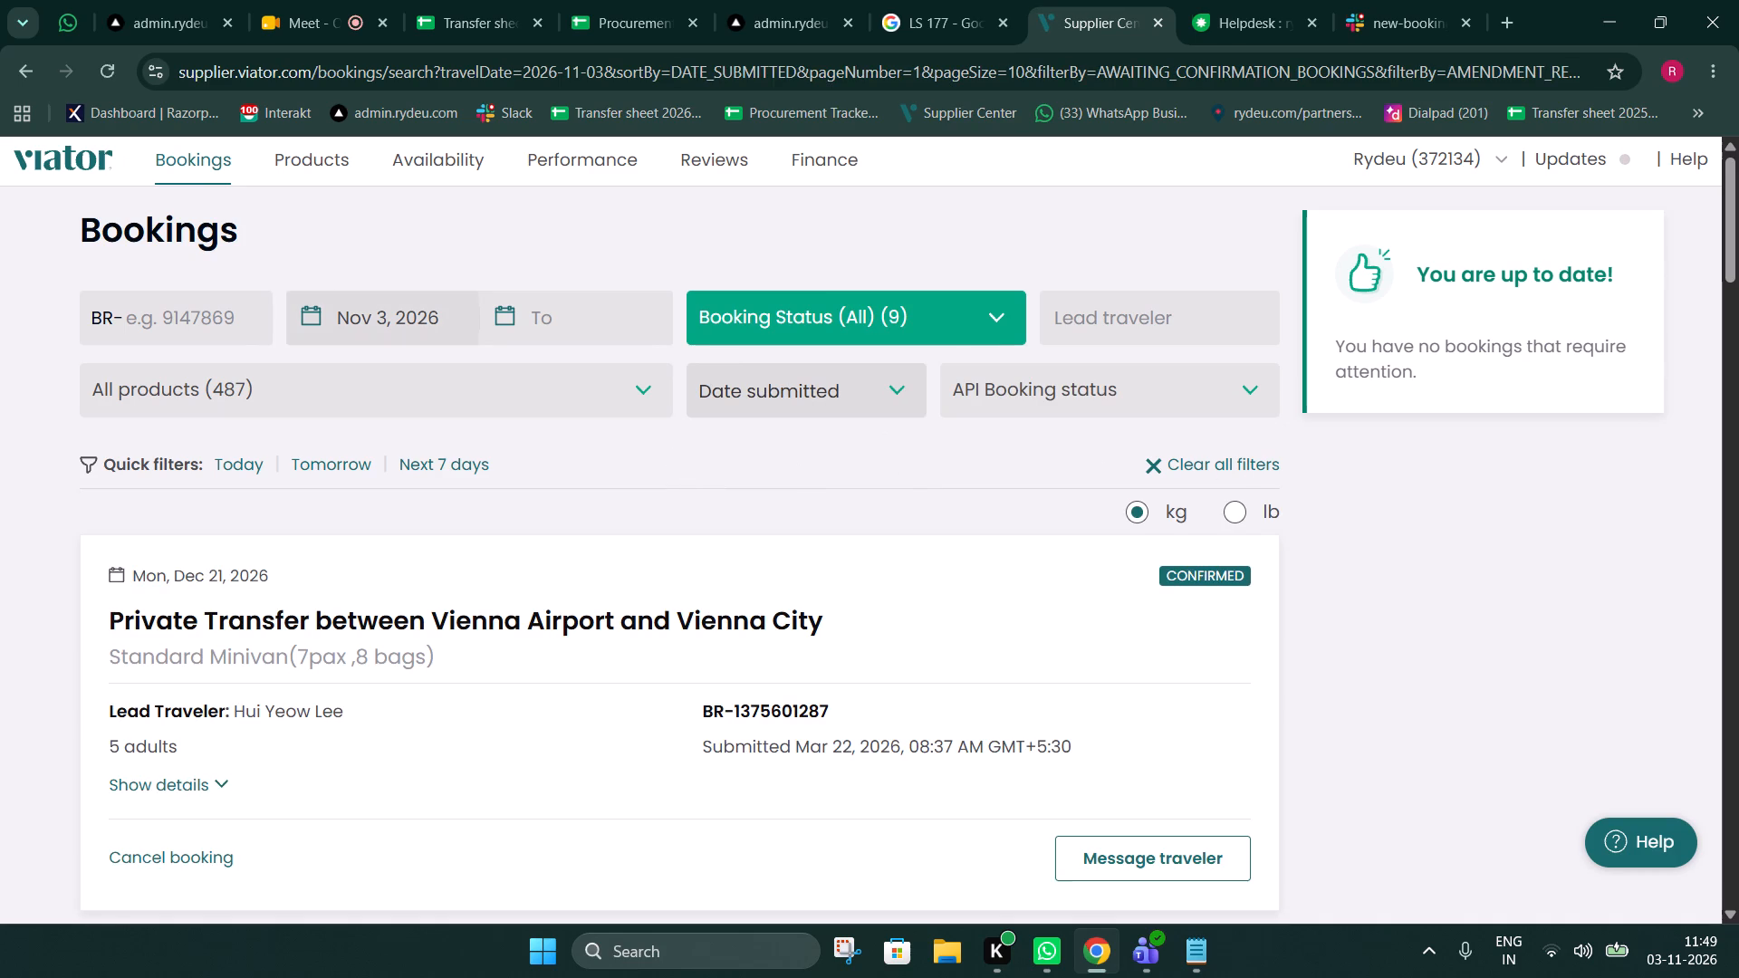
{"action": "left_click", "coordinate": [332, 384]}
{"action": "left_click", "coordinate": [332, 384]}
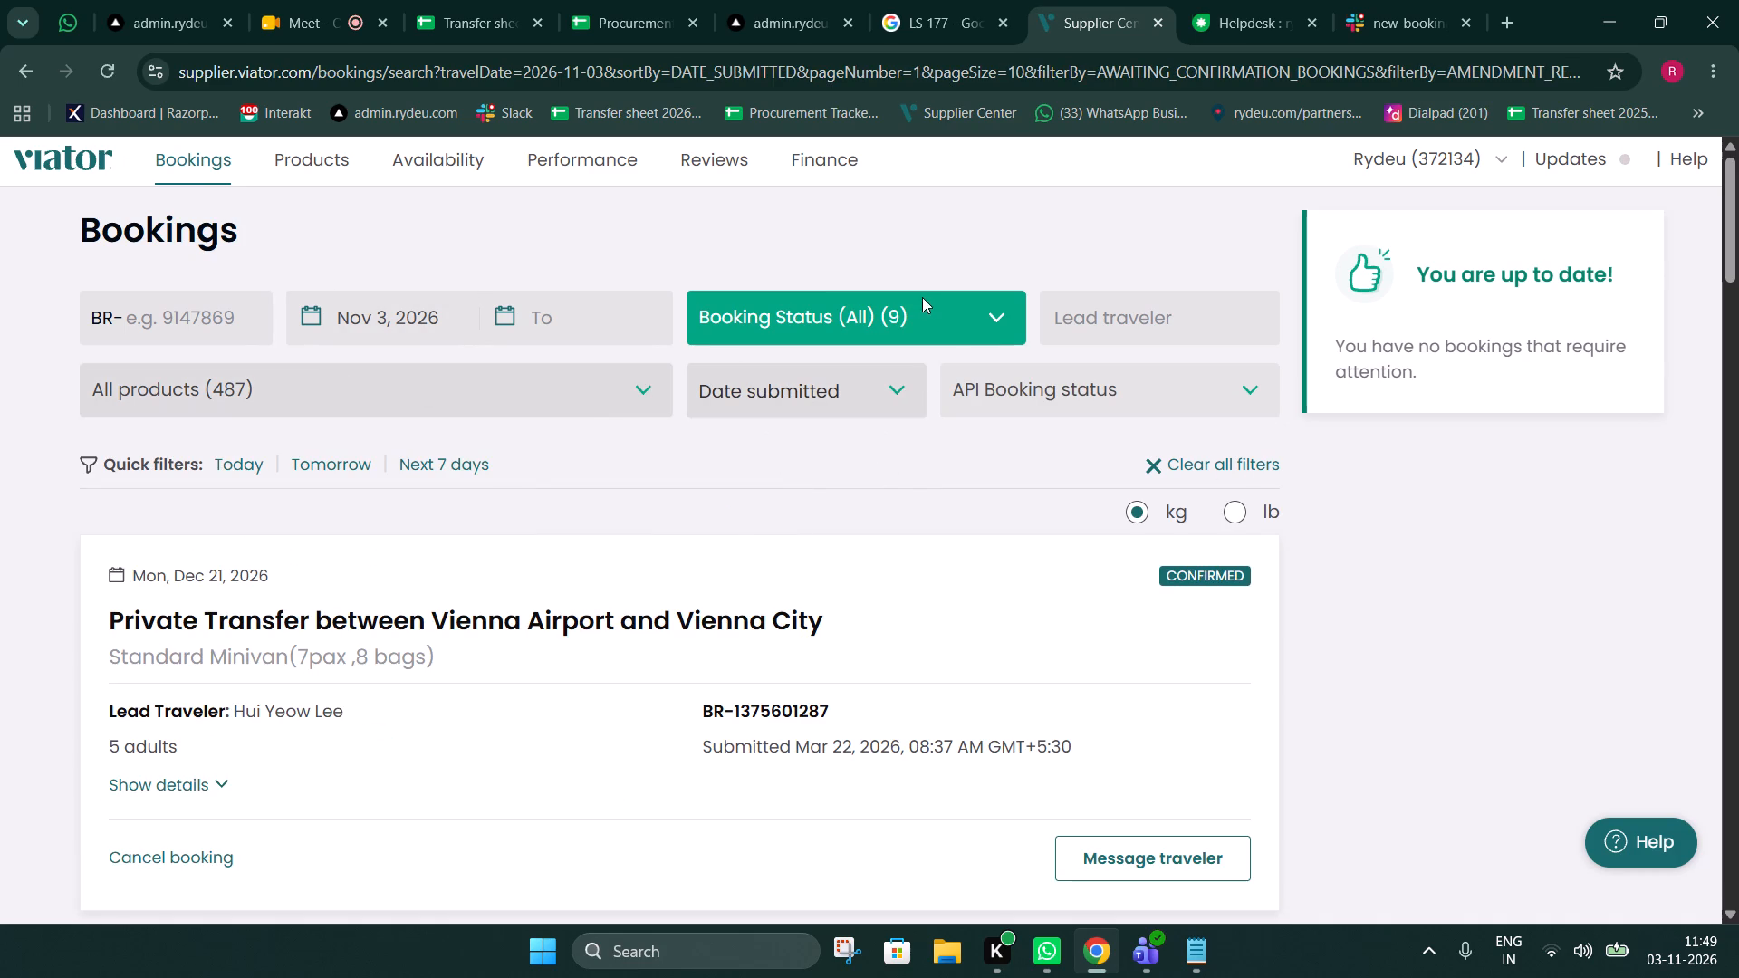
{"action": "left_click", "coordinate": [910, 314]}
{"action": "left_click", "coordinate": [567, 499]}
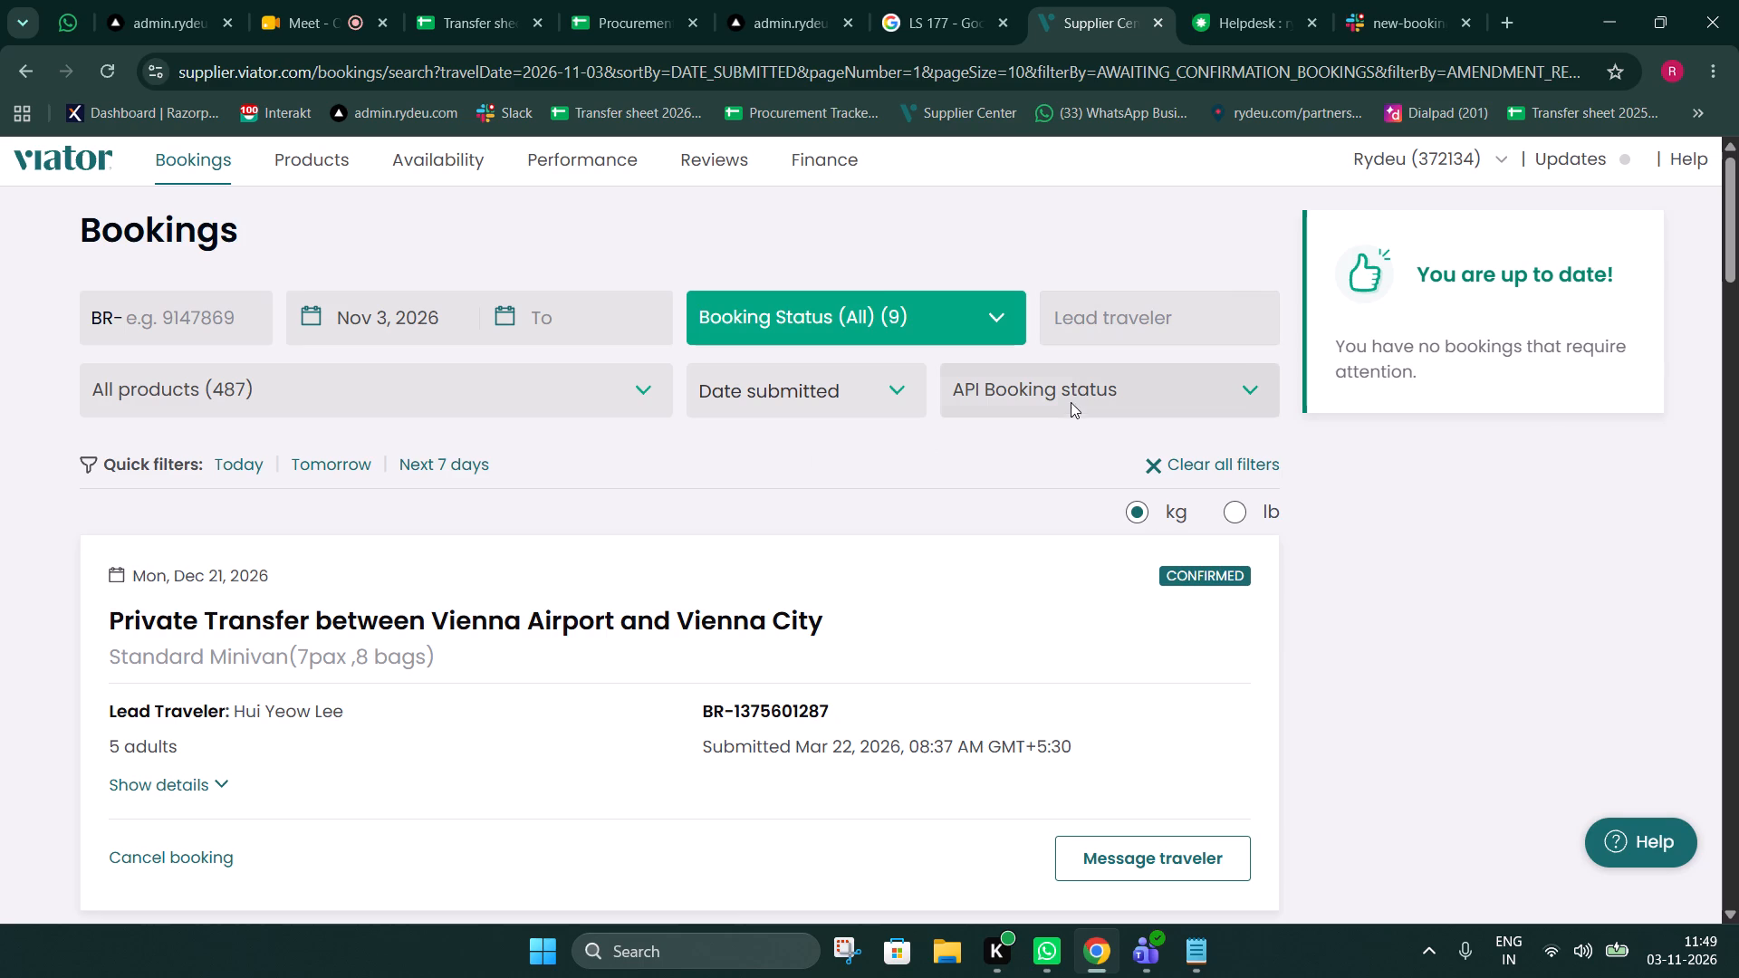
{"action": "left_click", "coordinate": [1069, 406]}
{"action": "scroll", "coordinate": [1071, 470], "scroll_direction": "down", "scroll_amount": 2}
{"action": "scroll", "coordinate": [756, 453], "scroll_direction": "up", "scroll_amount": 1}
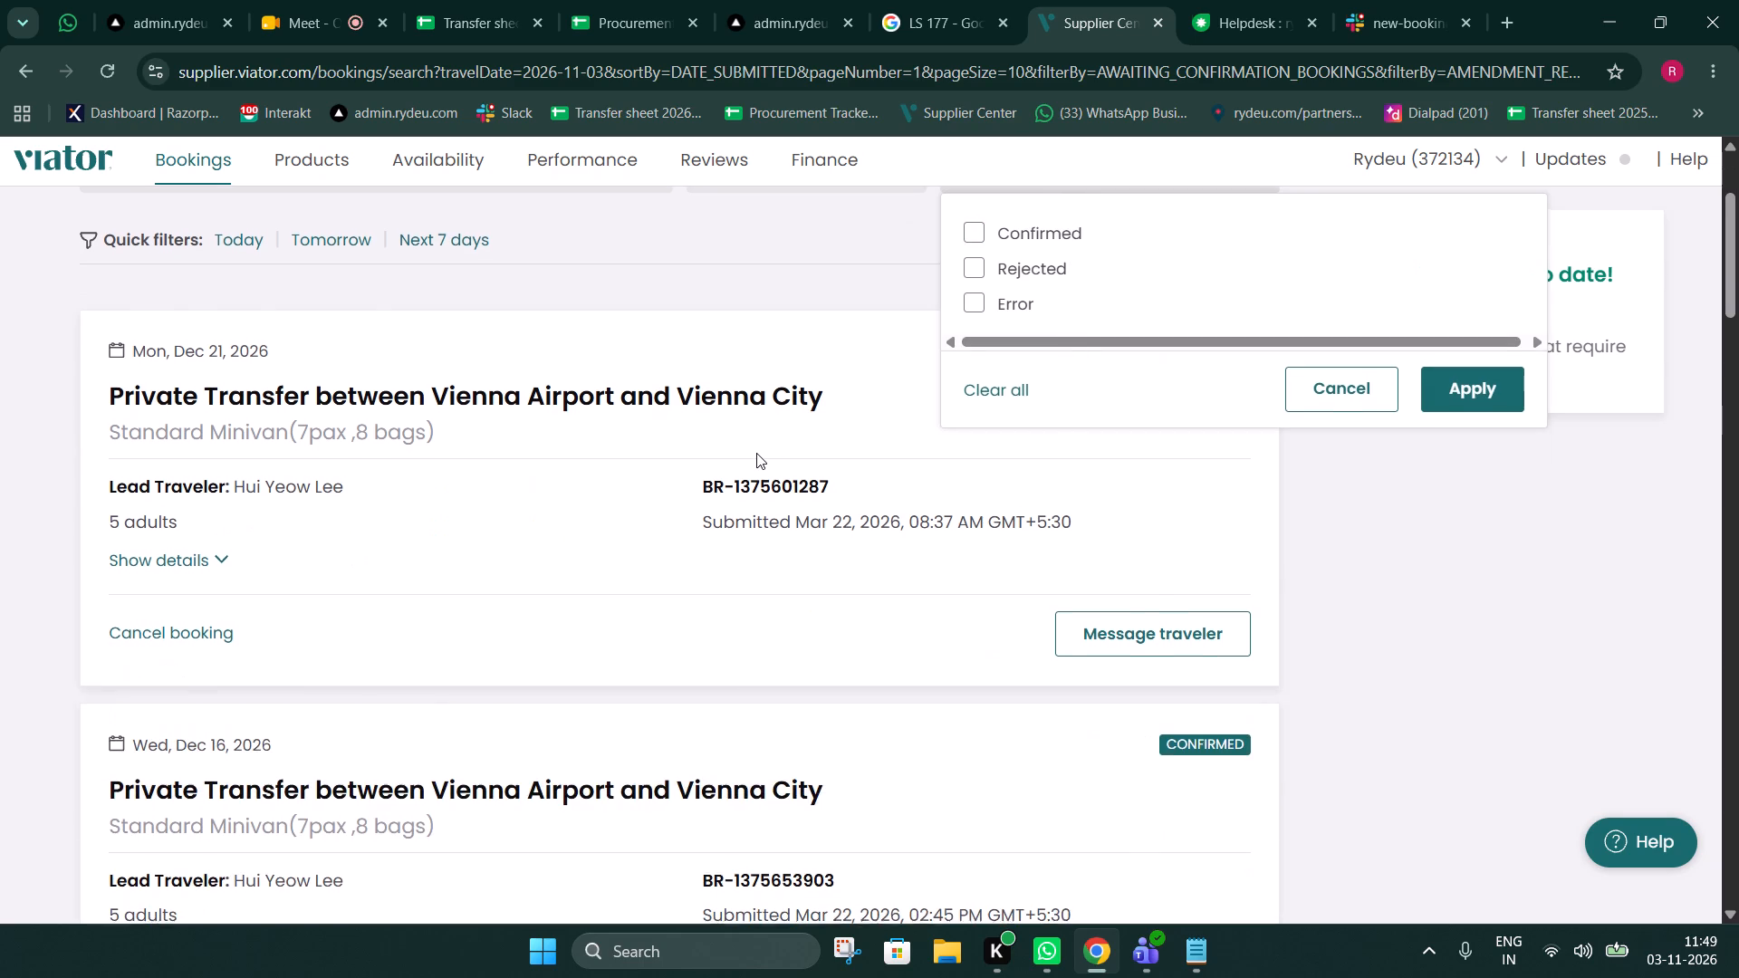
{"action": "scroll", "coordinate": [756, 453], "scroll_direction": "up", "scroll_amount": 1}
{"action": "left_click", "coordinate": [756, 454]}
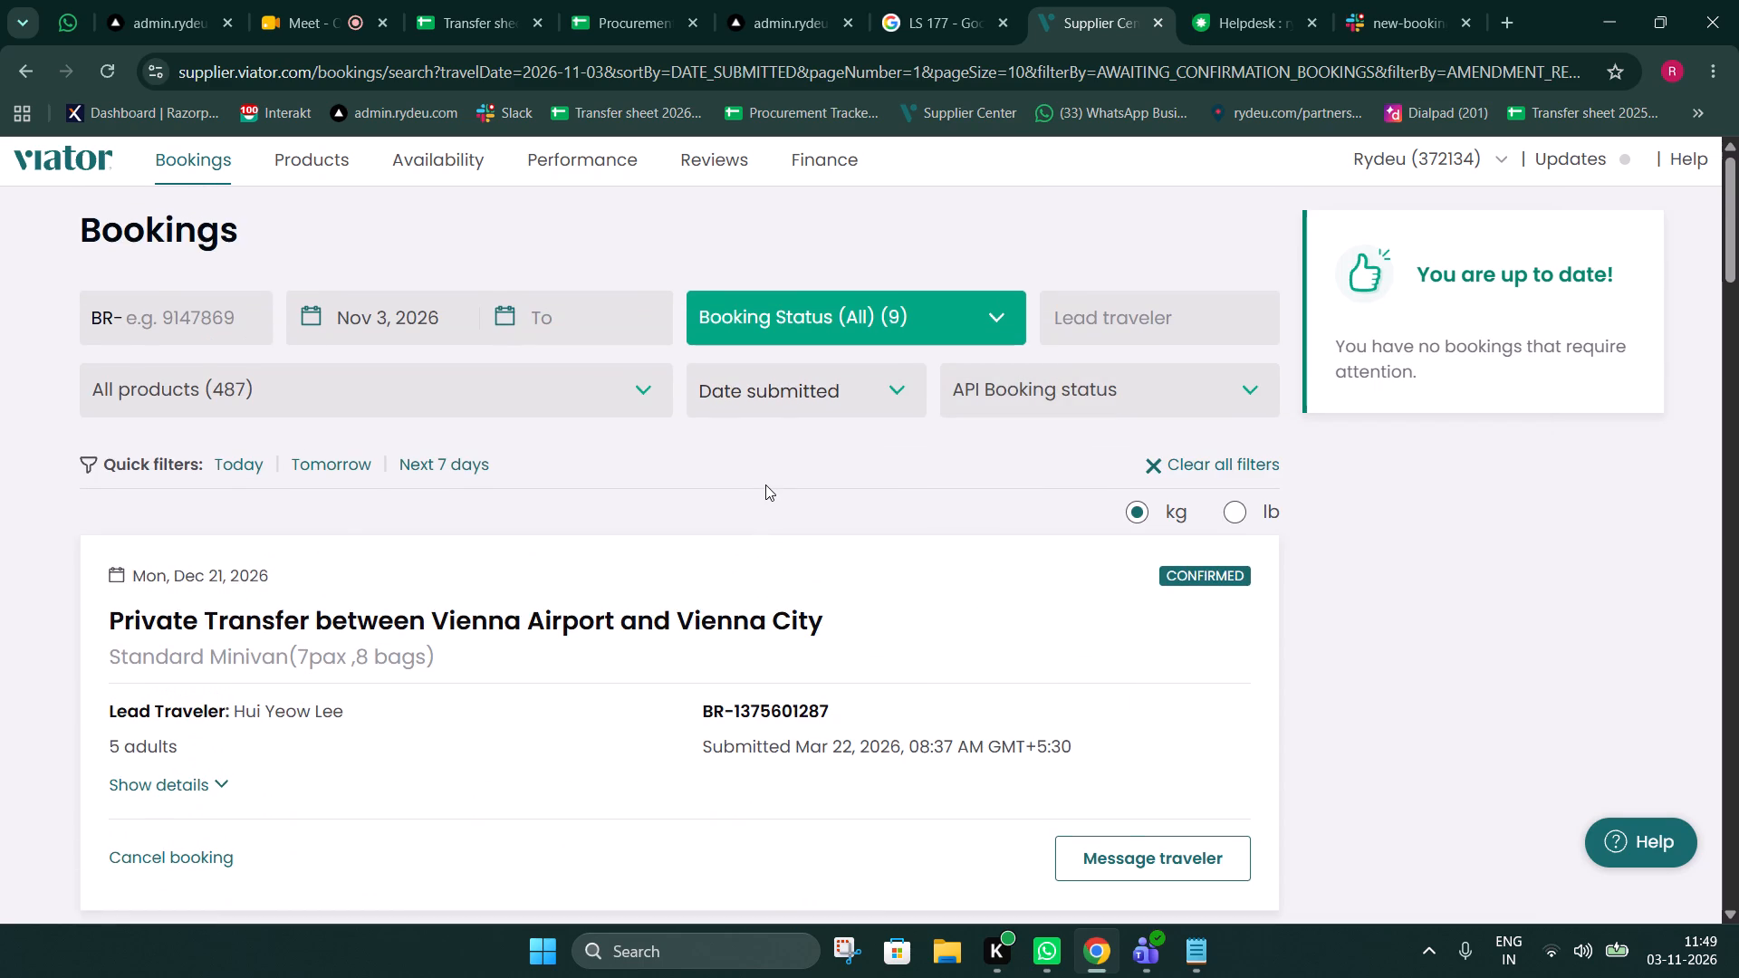
Check the submission dates of the bookings on pages 1 to 3 of the Viator list and go to page 4.
{"action": "scroll", "coordinate": [765, 484], "scroll_direction": "down", "scroll_amount": 17}
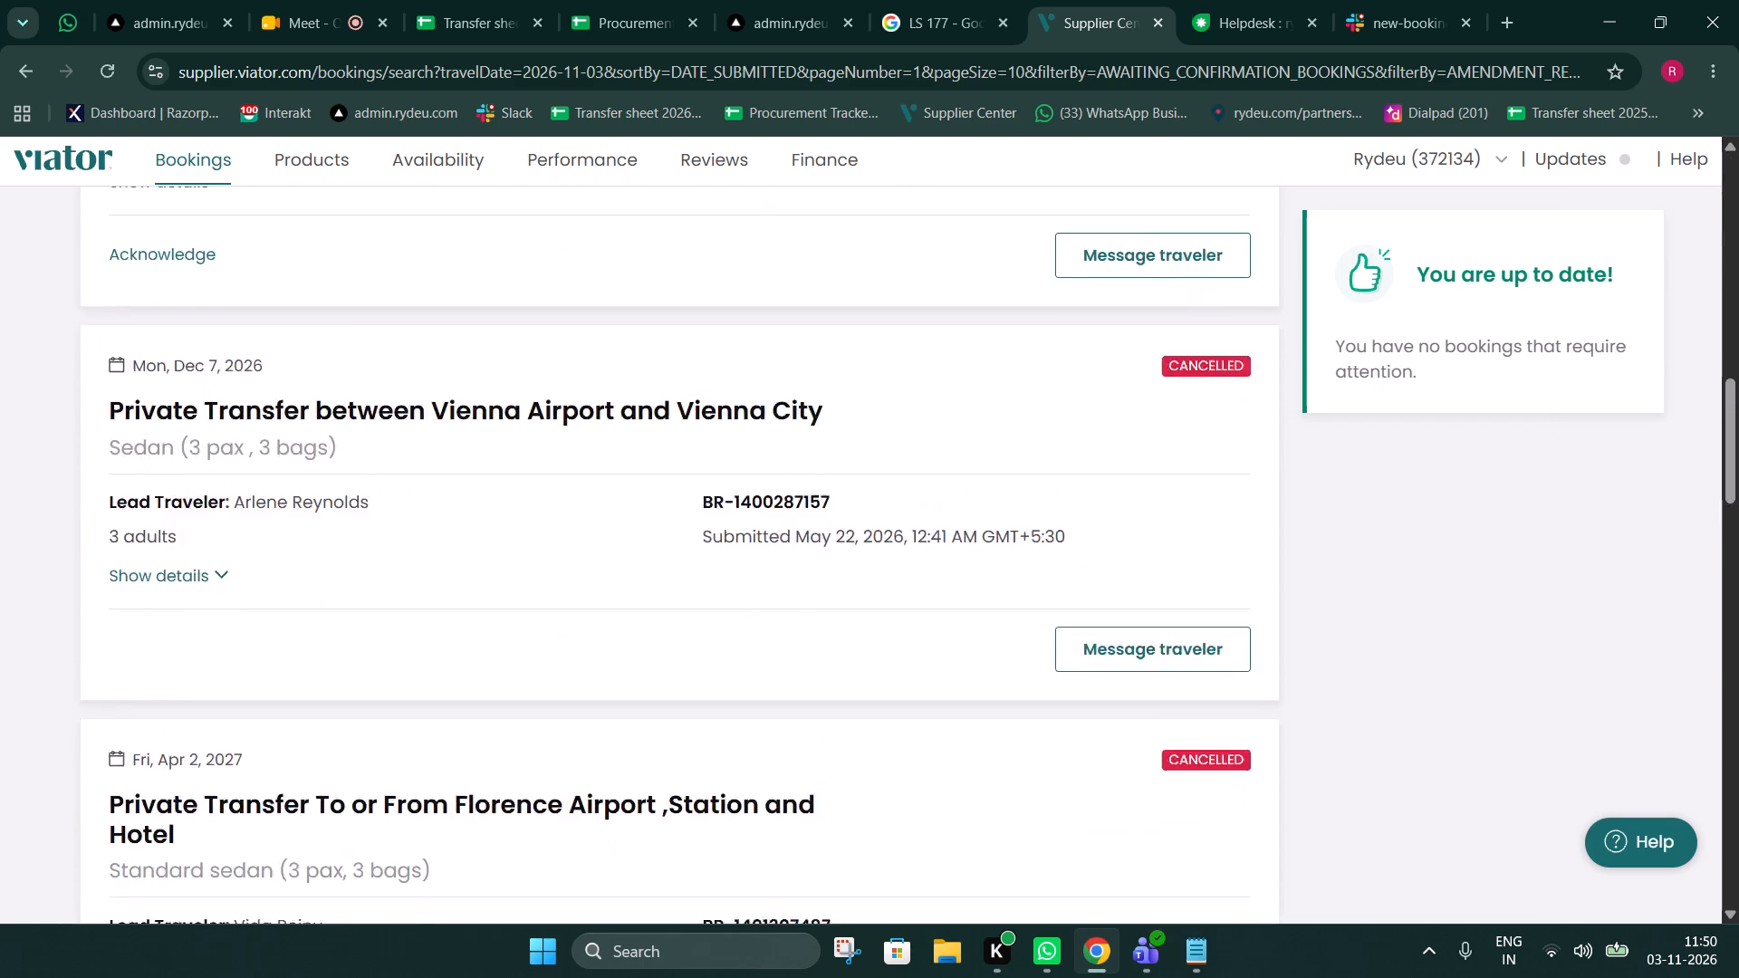
{"action": "scroll", "coordinate": [765, 487], "scroll_direction": "down", "scroll_amount": 3}
{"action": "scroll", "coordinate": [765, 488], "scroll_direction": "up", "scroll_amount": 20}
{"action": "scroll", "coordinate": [765, 488], "scroll_direction": "up", "scroll_amount": 8}
{"action": "scroll", "coordinate": [765, 488], "scroll_direction": "down", "scroll_amount": 4}
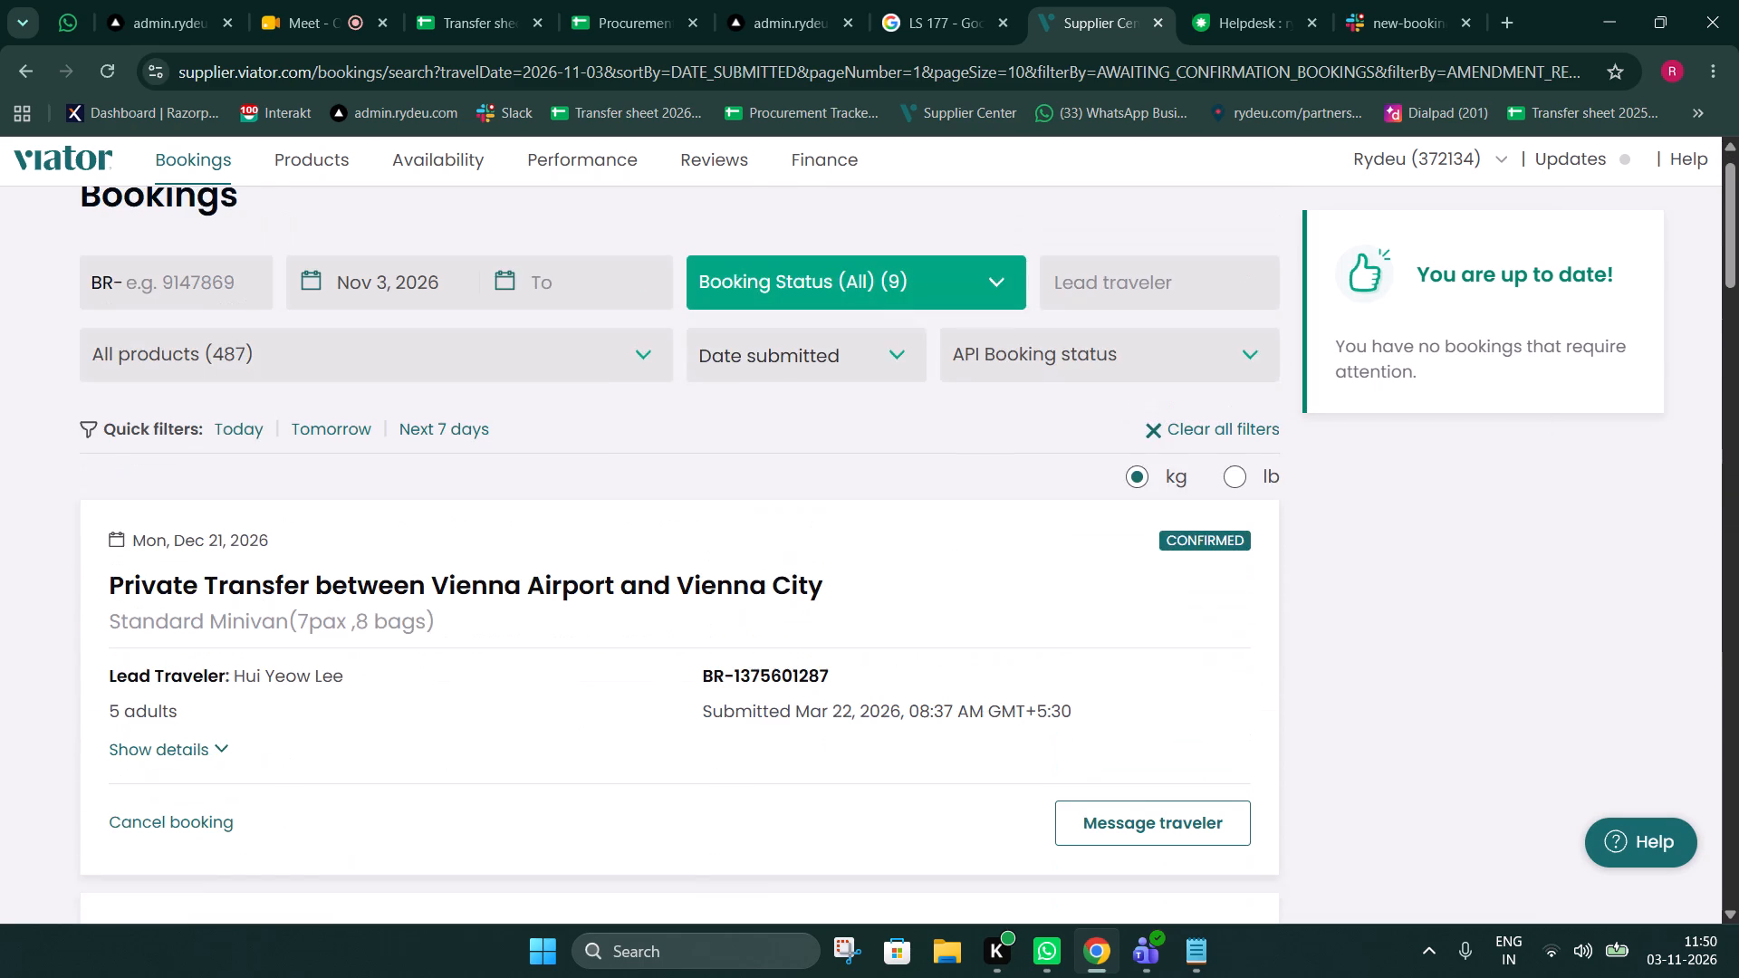
{"action": "scroll", "coordinate": [765, 488], "scroll_direction": "down", "scroll_amount": 20}
{"action": "scroll", "coordinate": [765, 488], "scroll_direction": "down", "scroll_amount": 18}
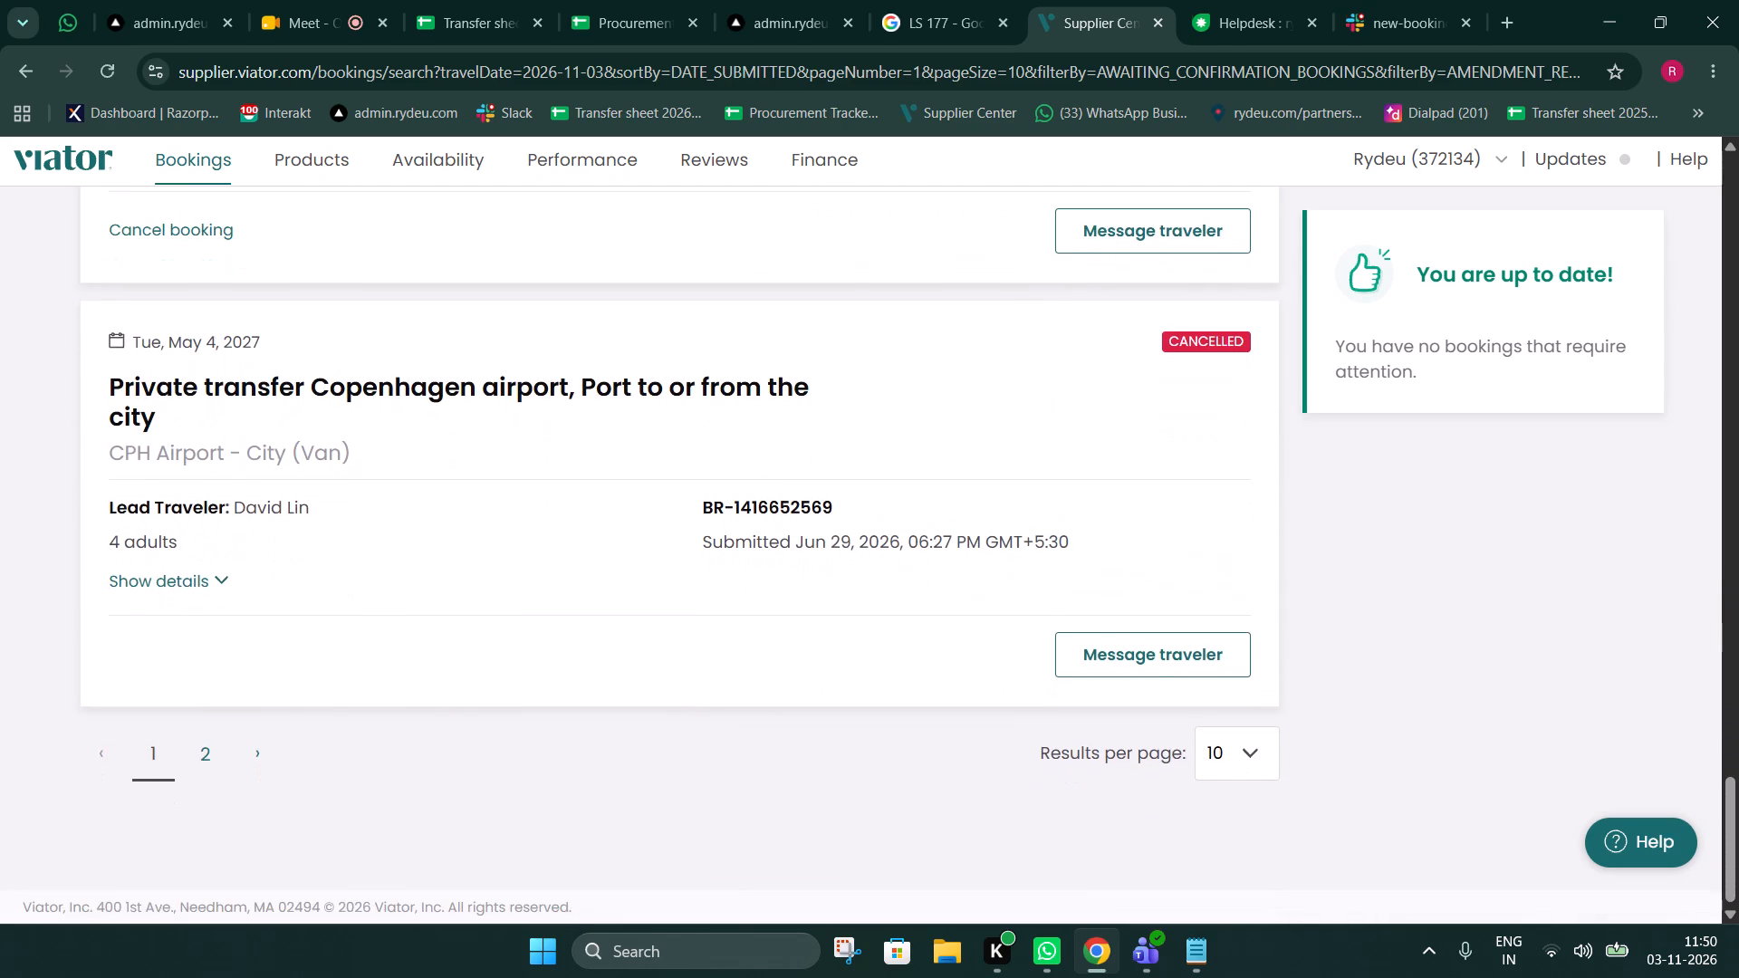
{"action": "left_click", "coordinate": [218, 754]}
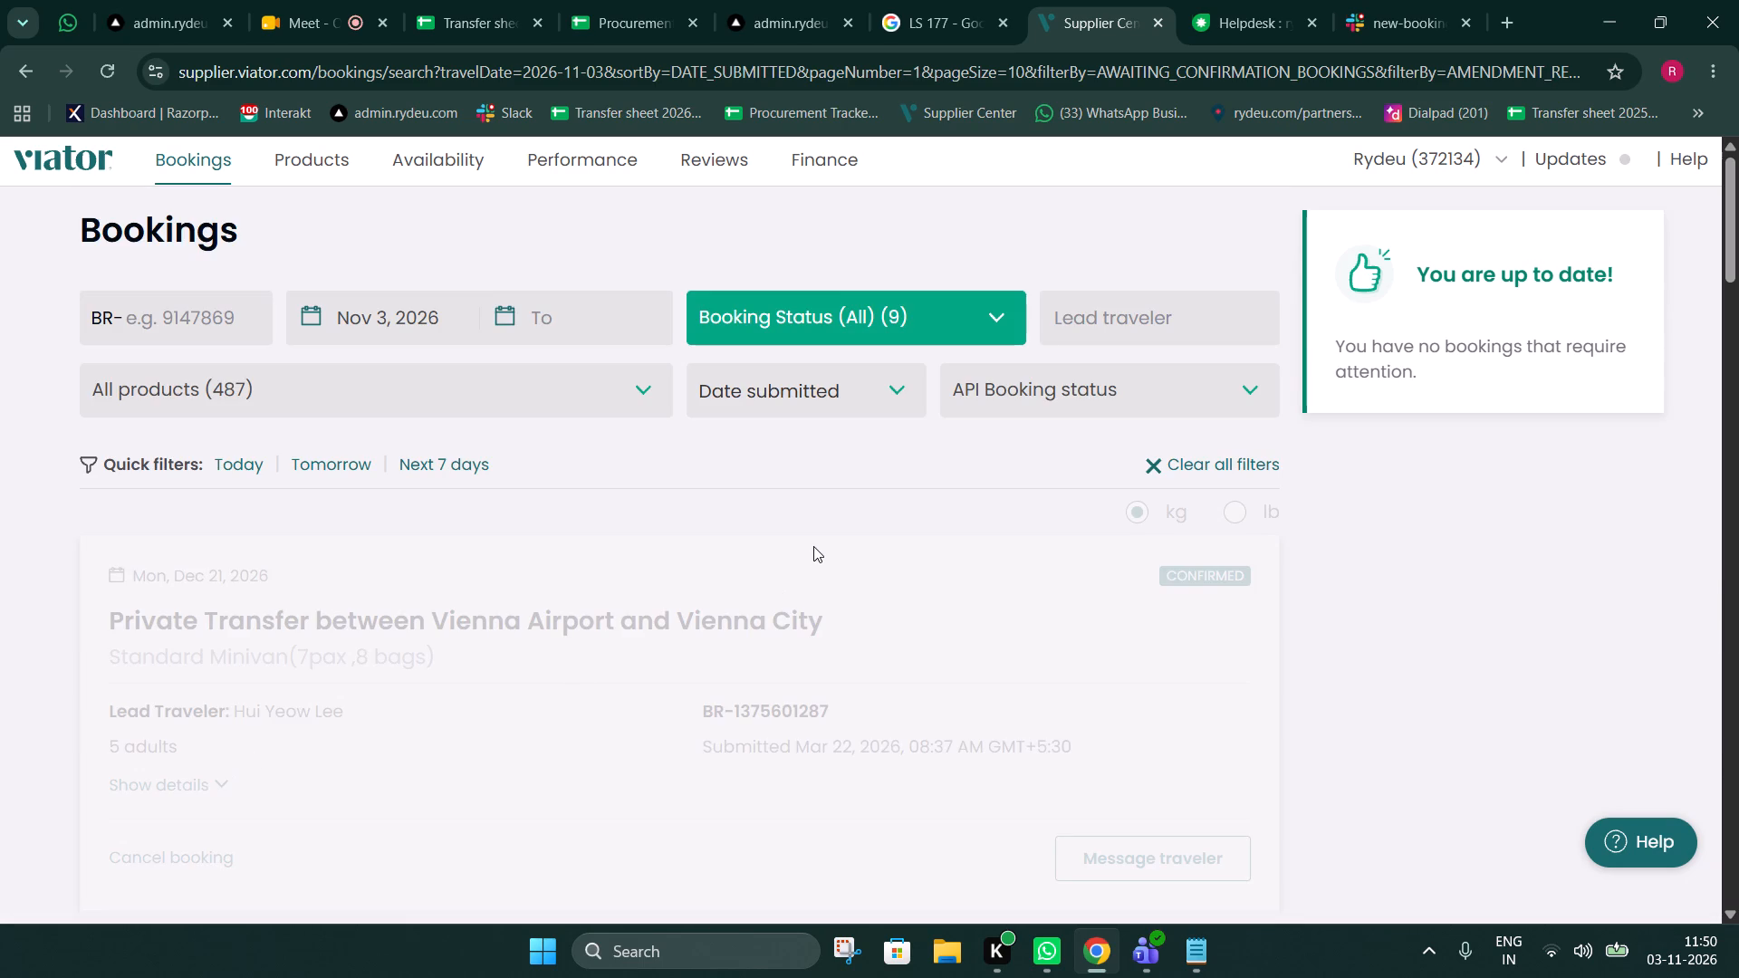
{"action": "scroll", "coordinate": [813, 548], "scroll_direction": "down", "scroll_amount": 20}
{"action": "scroll", "coordinate": [813, 548], "scroll_direction": "down", "scroll_amount": 6}
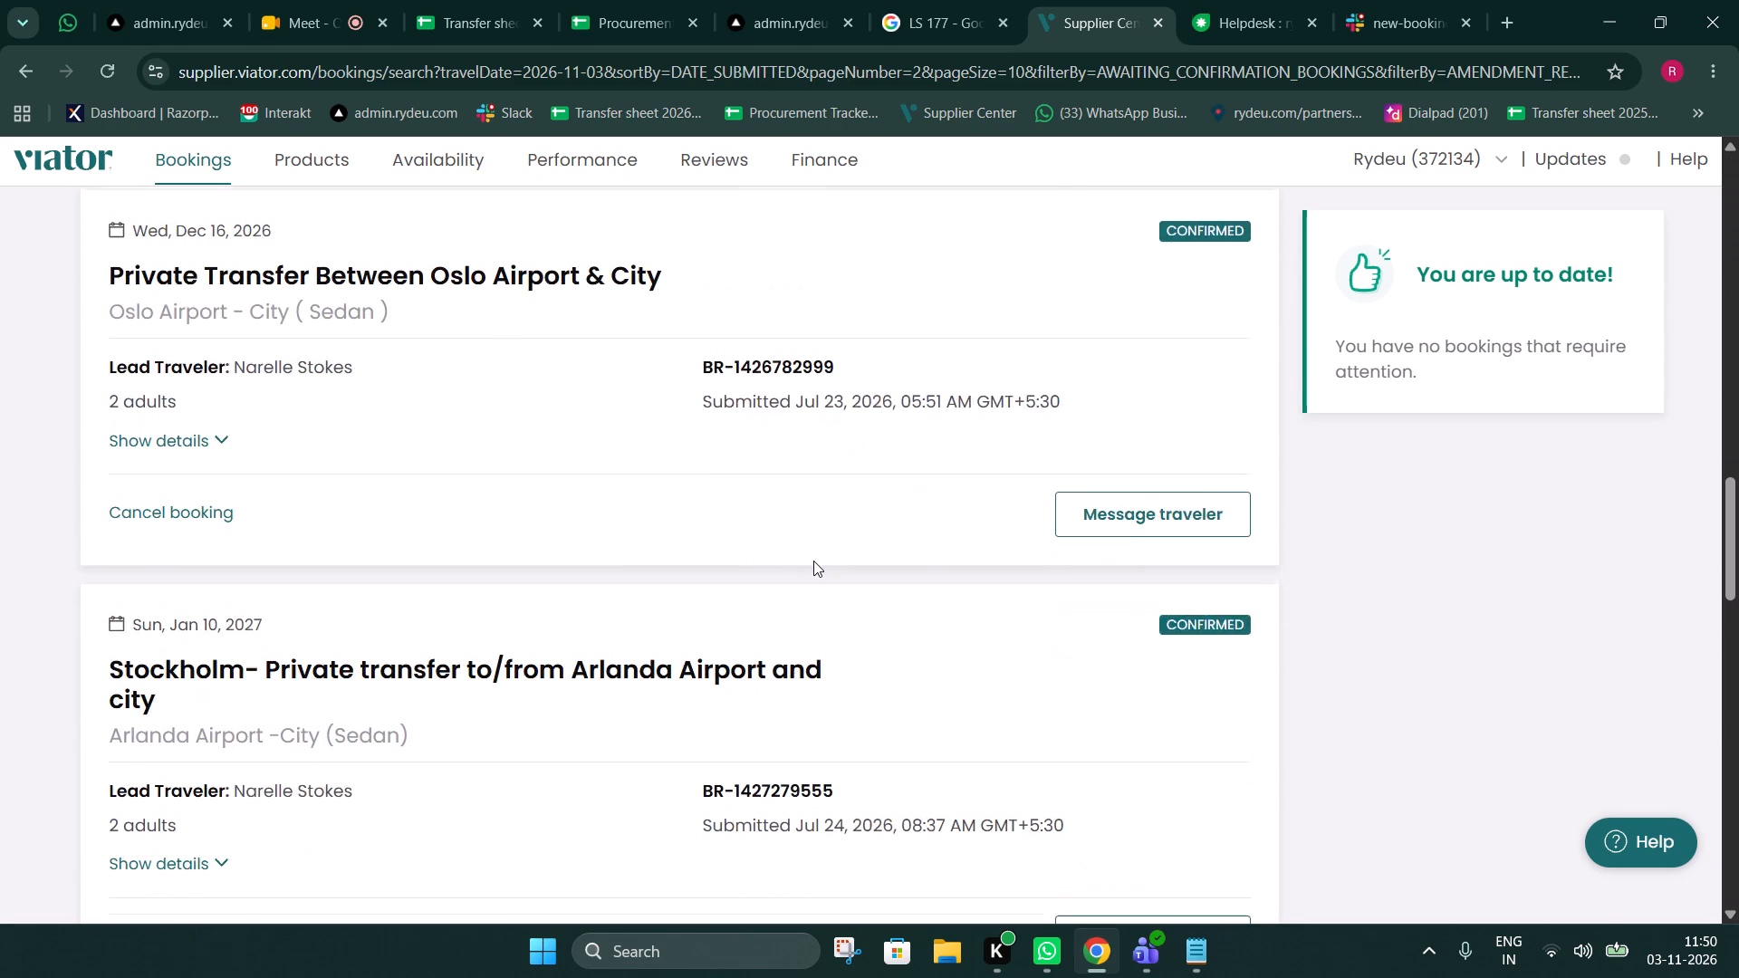
{"action": "scroll", "coordinate": [814, 561], "scroll_direction": "down", "scroll_amount": 17}
{"action": "left_click", "coordinate": [251, 769]}
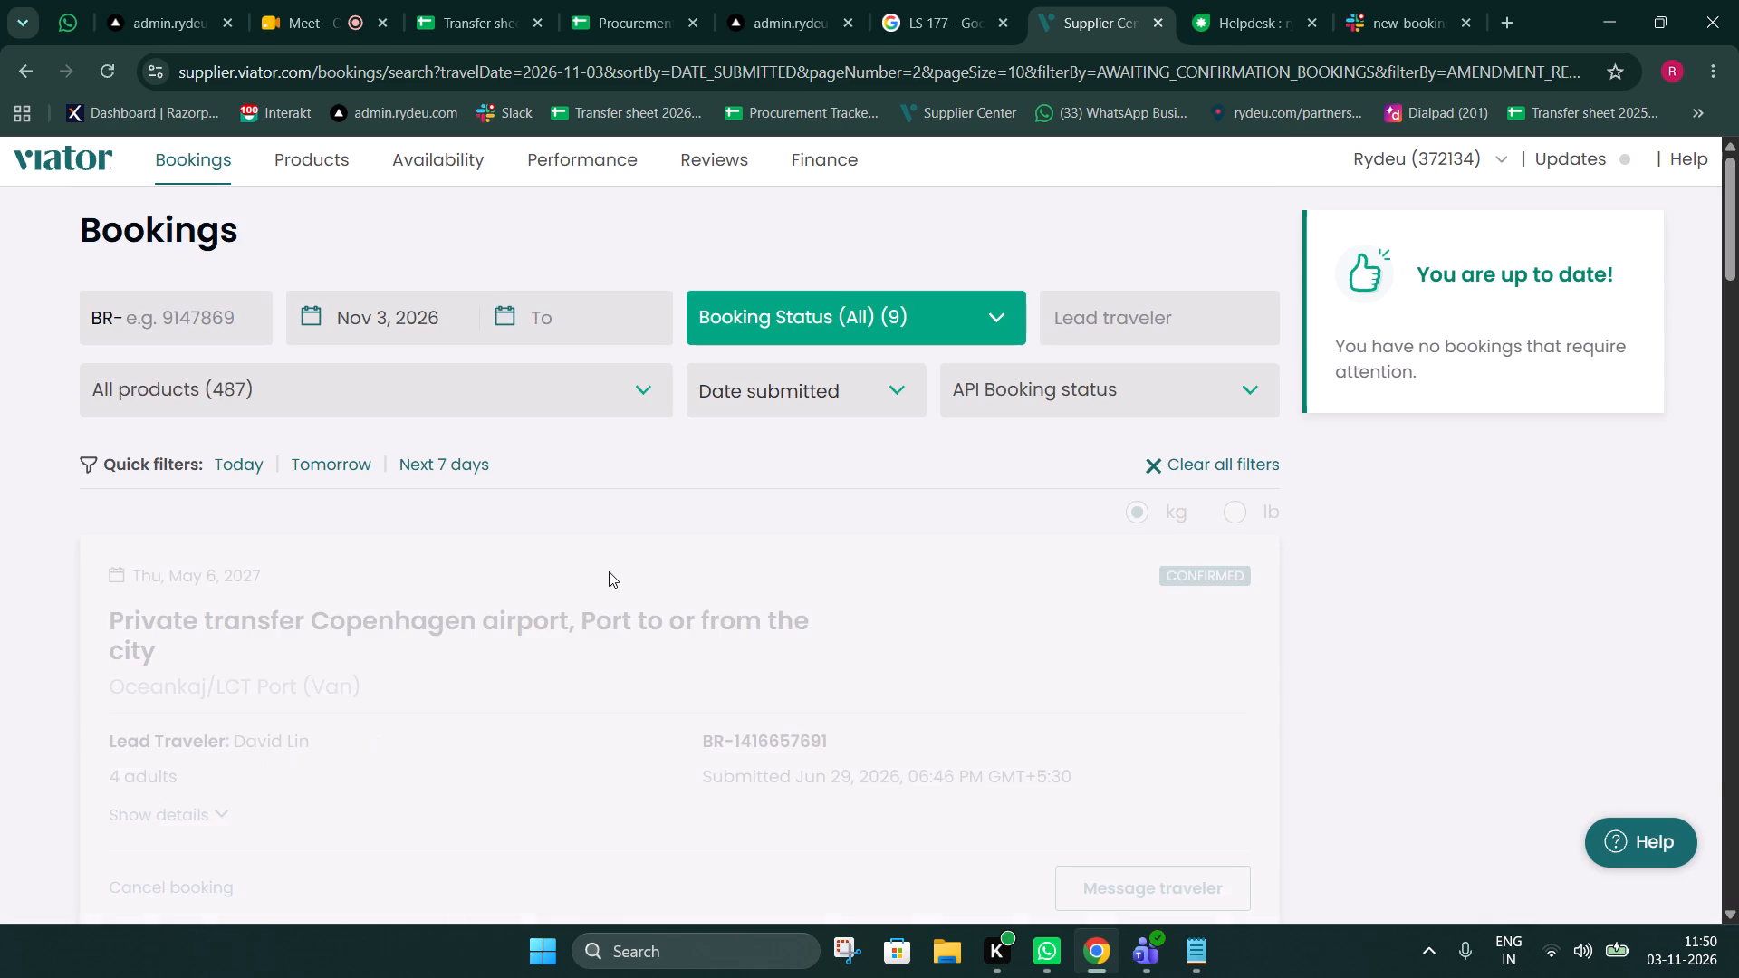
{"action": "scroll", "coordinate": [609, 570], "scroll_direction": "down", "scroll_amount": 20}
{"action": "scroll", "coordinate": [609, 570], "scroll_direction": "down", "scroll_amount": 9}
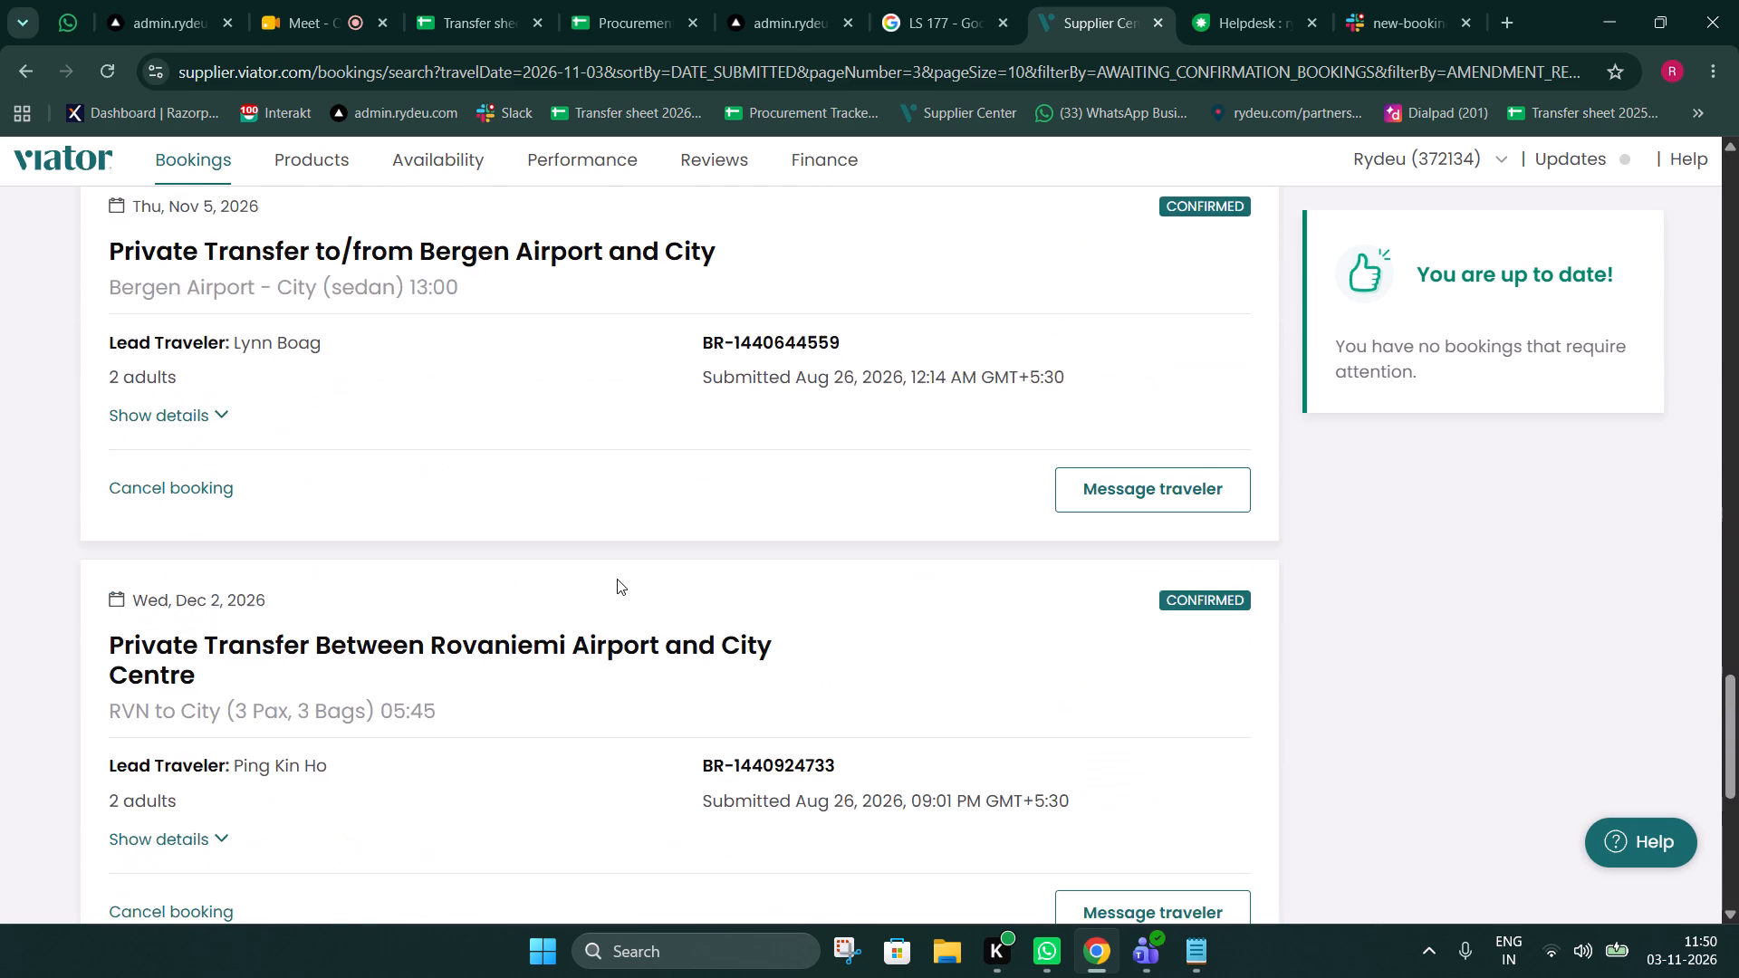
{"action": "scroll", "coordinate": [619, 582], "scroll_direction": "down", "scroll_amount": 9}
{"action": "double_click", "coordinate": [331, 748]}
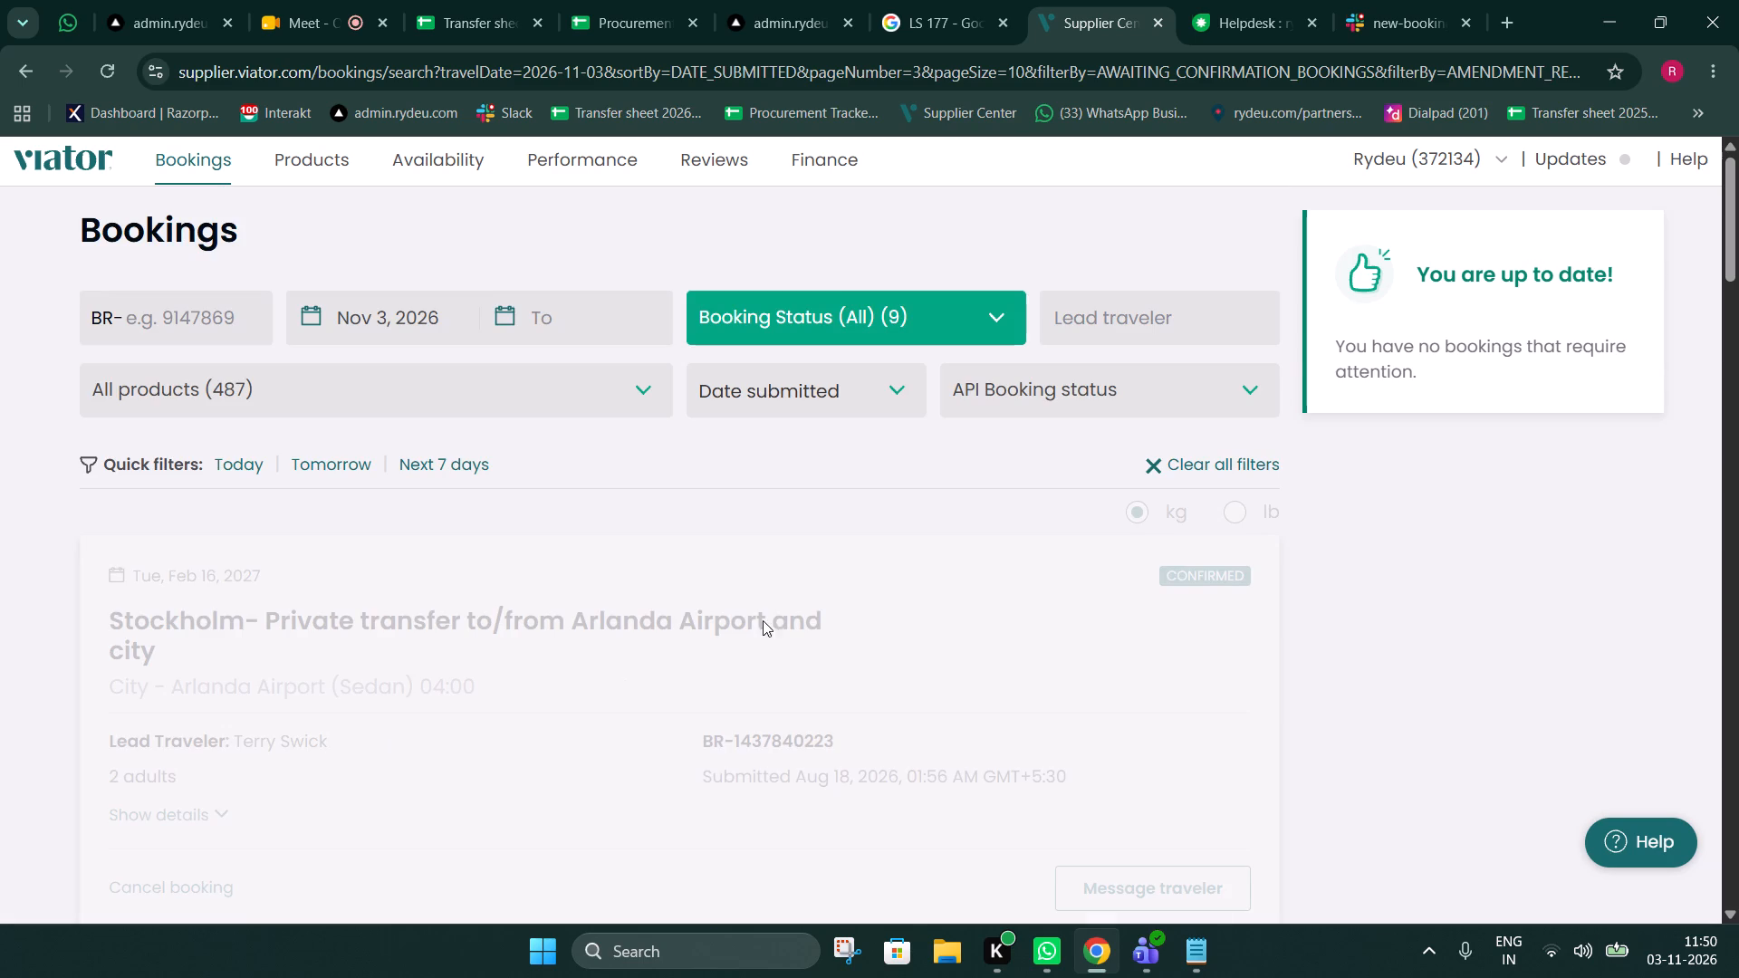
Go through pages 4 and 5 of the Viator bookings by submission date and go to page 6.
{"action": "scroll", "coordinate": [762, 614], "scroll_direction": "down", "scroll_amount": 17}
{"action": "scroll", "coordinate": [770, 651], "scroll_direction": "down", "scroll_amount": 17}
{"action": "scroll", "coordinate": [776, 646], "scroll_direction": "down", "scroll_amount": 6}
{"action": "left_click", "coordinate": [347, 769]}
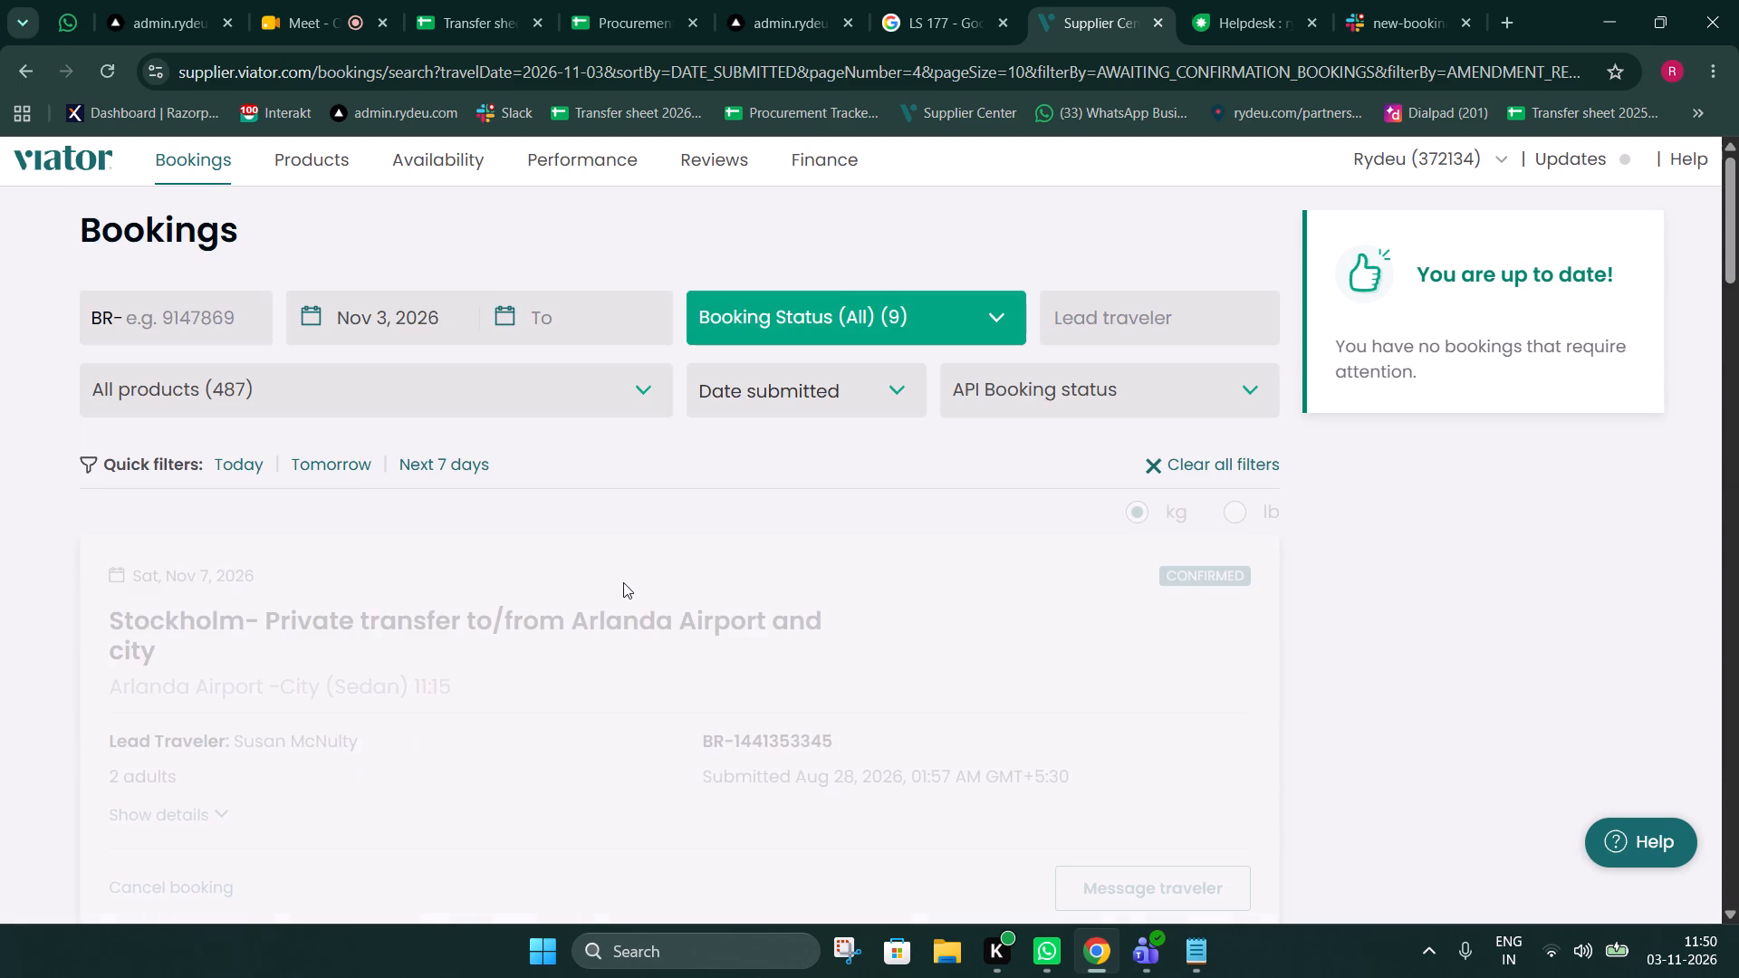
{"action": "scroll", "coordinate": [622, 577], "scroll_direction": "down", "scroll_amount": 19}
{"action": "scroll", "coordinate": [622, 570], "scroll_direction": "down", "scroll_amount": 12}
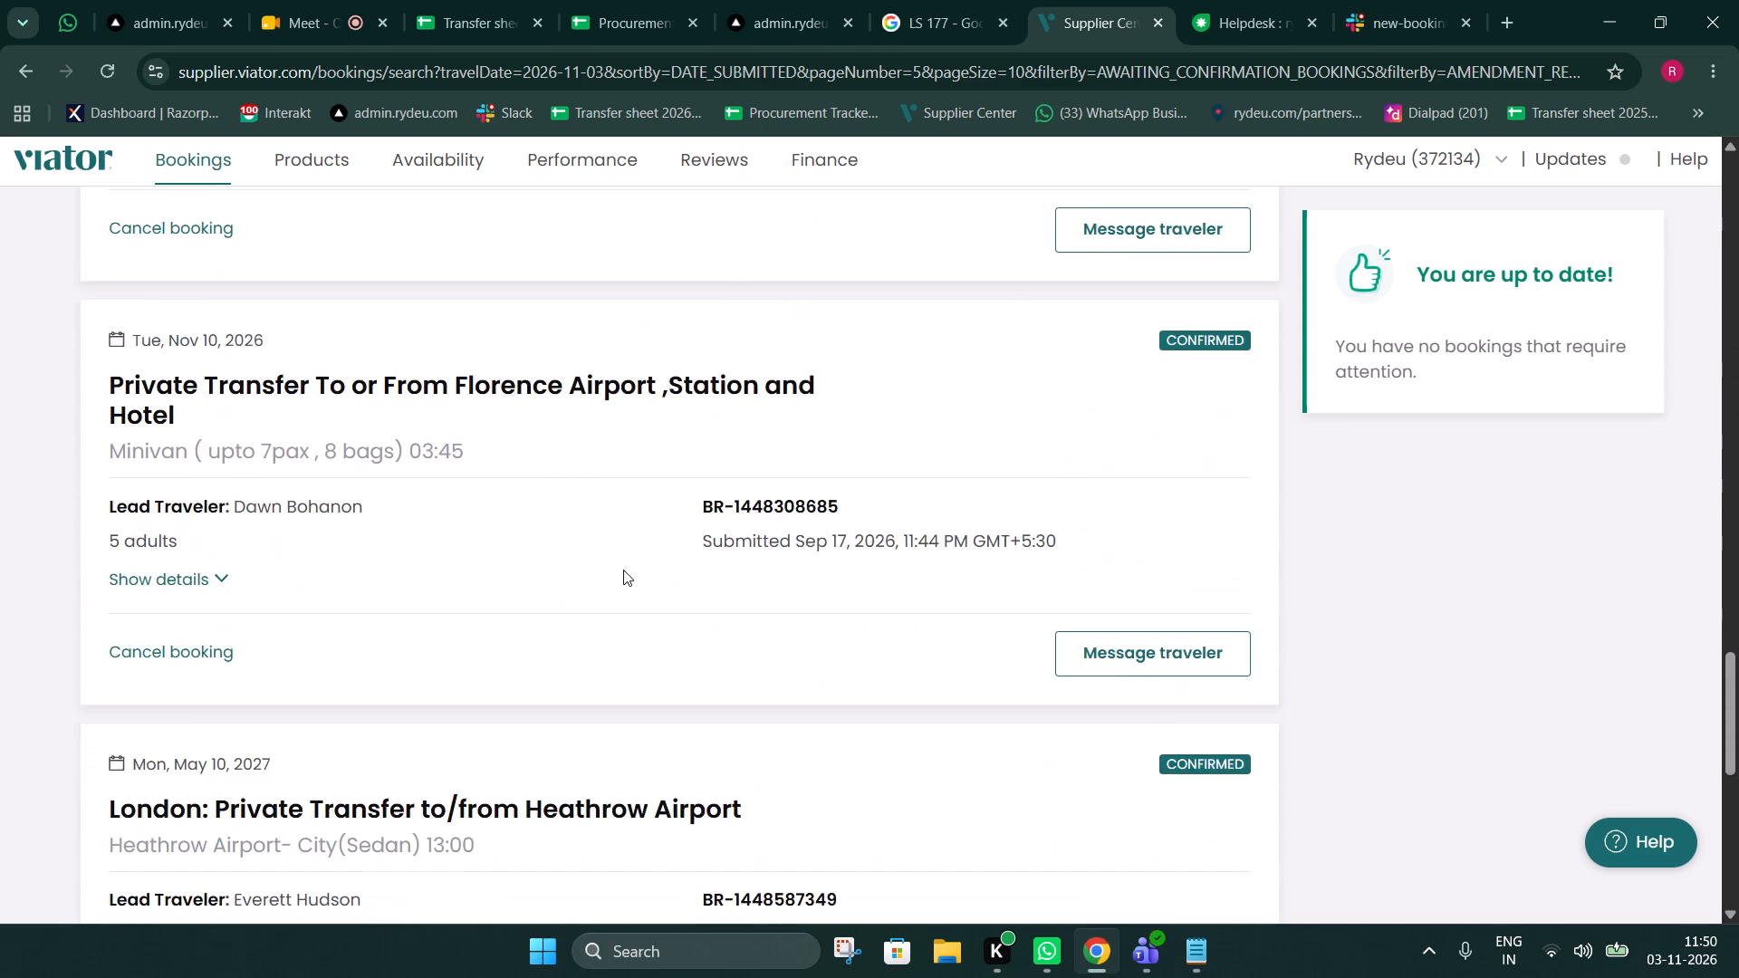
{"action": "scroll", "coordinate": [623, 570], "scroll_direction": "down", "scroll_amount": 14}
{"action": "left_click", "coordinate": [422, 756]}
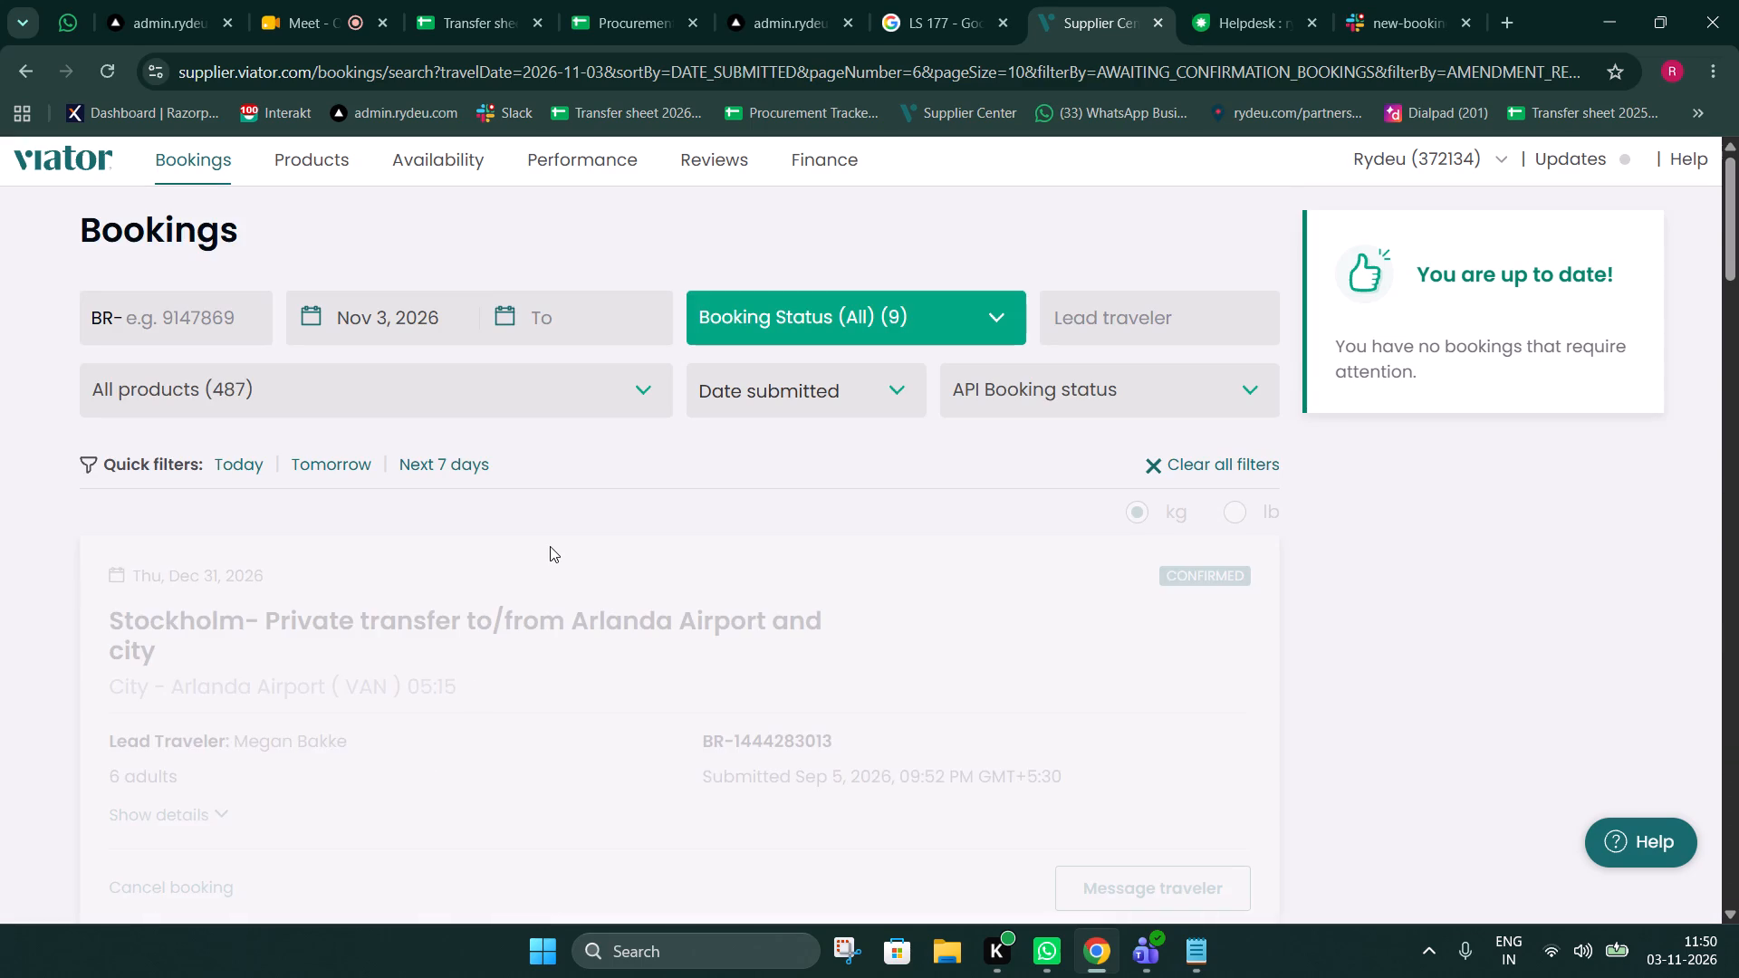
Check the submission dates of the bookings on page 6 of the Viator list and go to page 7.
{"action": "scroll", "coordinate": [550, 551], "scroll_direction": "down", "scroll_amount": 16}
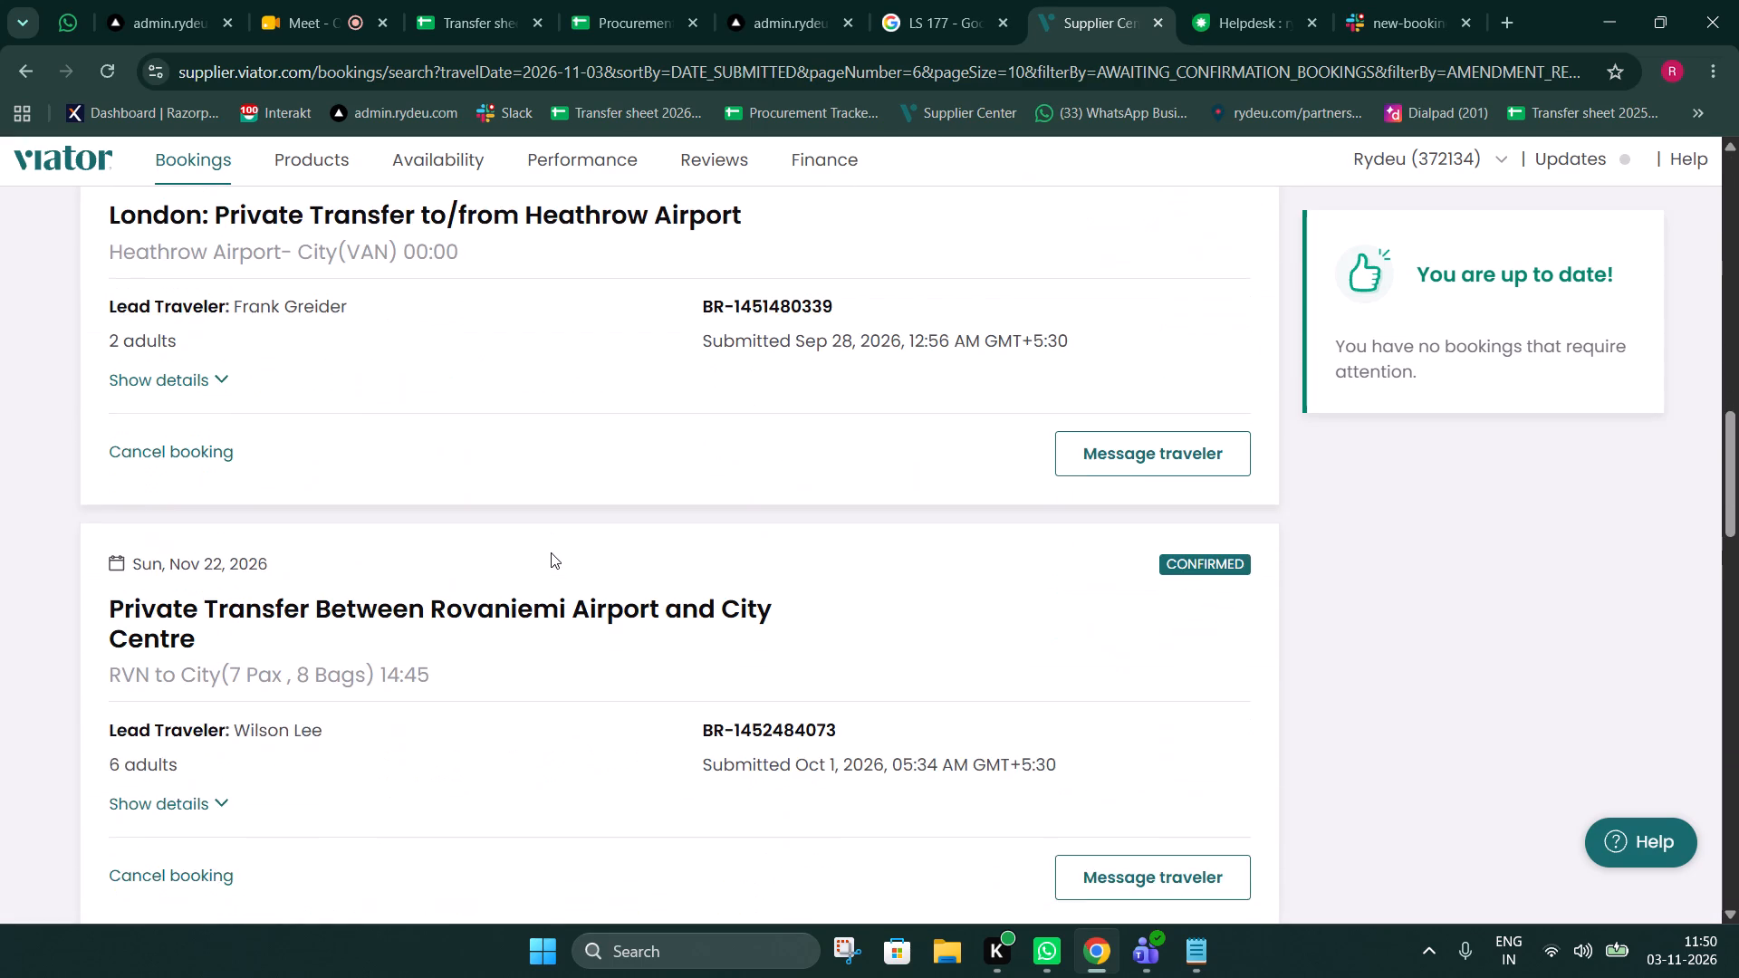
{"action": "scroll", "coordinate": [551, 552], "scroll_direction": "down", "scroll_amount": 14}
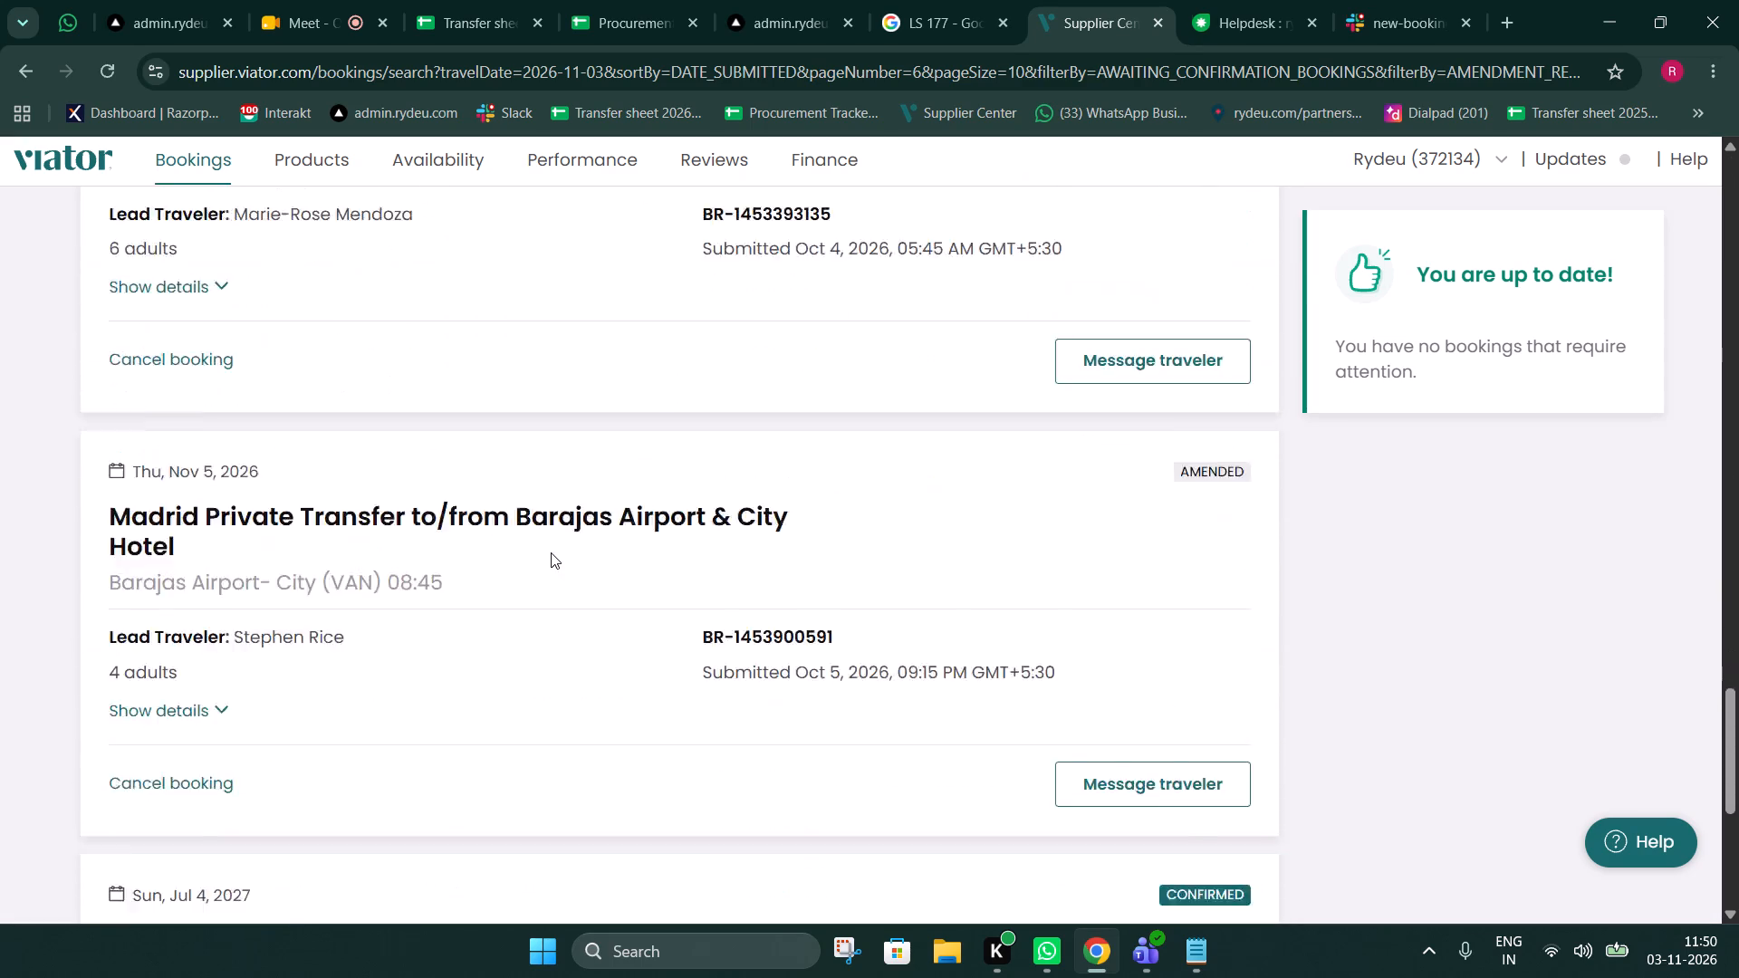
{"action": "scroll", "coordinate": [552, 551], "scroll_direction": "down", "scroll_amount": 7}
{"action": "left_click", "coordinate": [462, 756]}
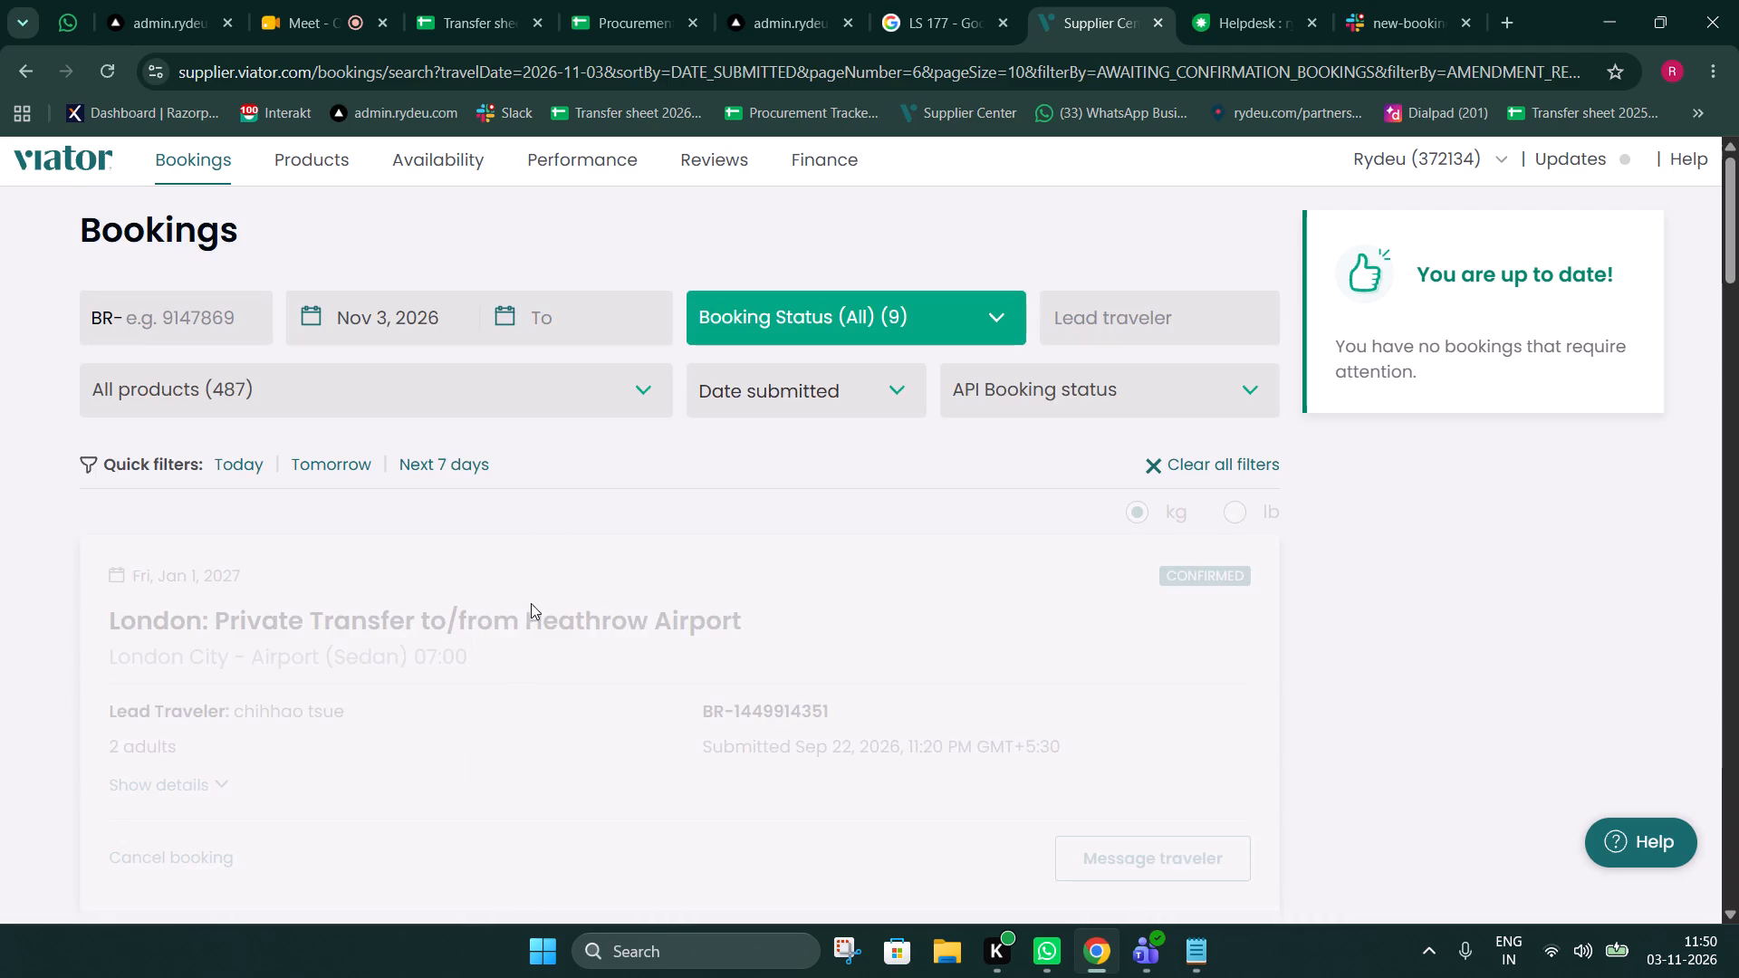
Examine the page 7 bookings submitted around Oct 9 and Oct 10, 2026, noting their booking references.
{"action": "scroll", "coordinate": [550, 516], "scroll_direction": "down", "scroll_amount": 8}
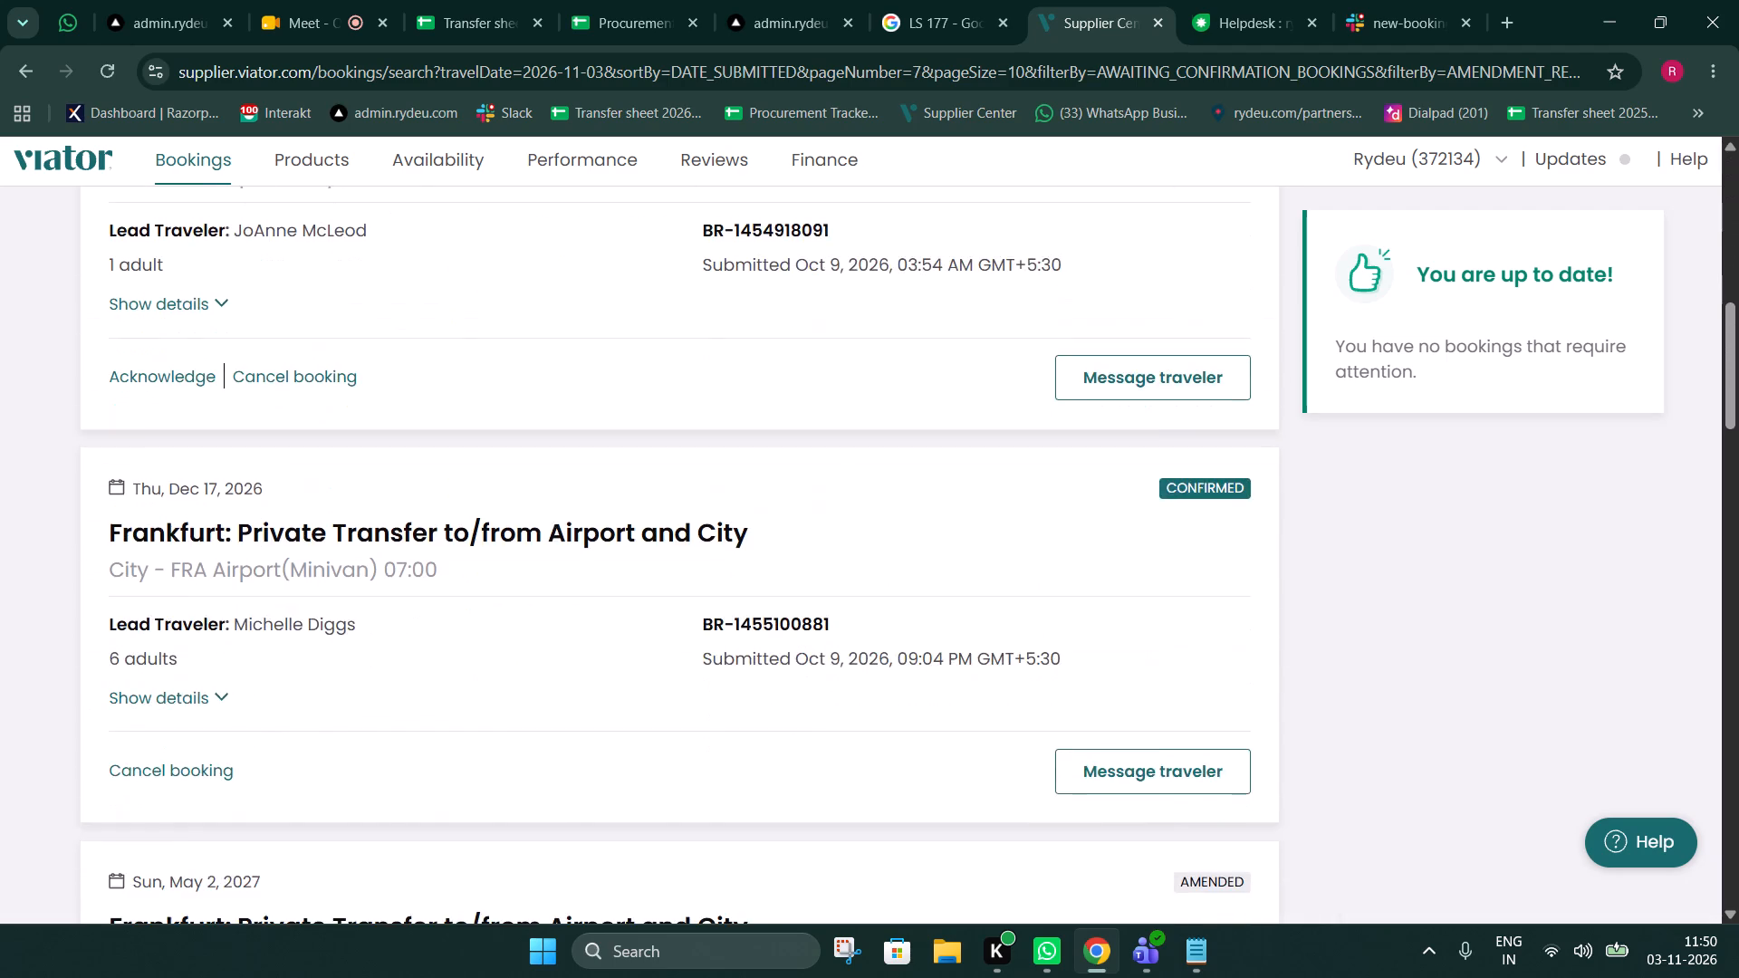
{"action": "scroll", "coordinate": [549, 517], "scroll_direction": "down", "scroll_amount": 6}
{"action": "scroll", "coordinate": [620, 428], "scroll_direction": "up", "scroll_amount": 1}
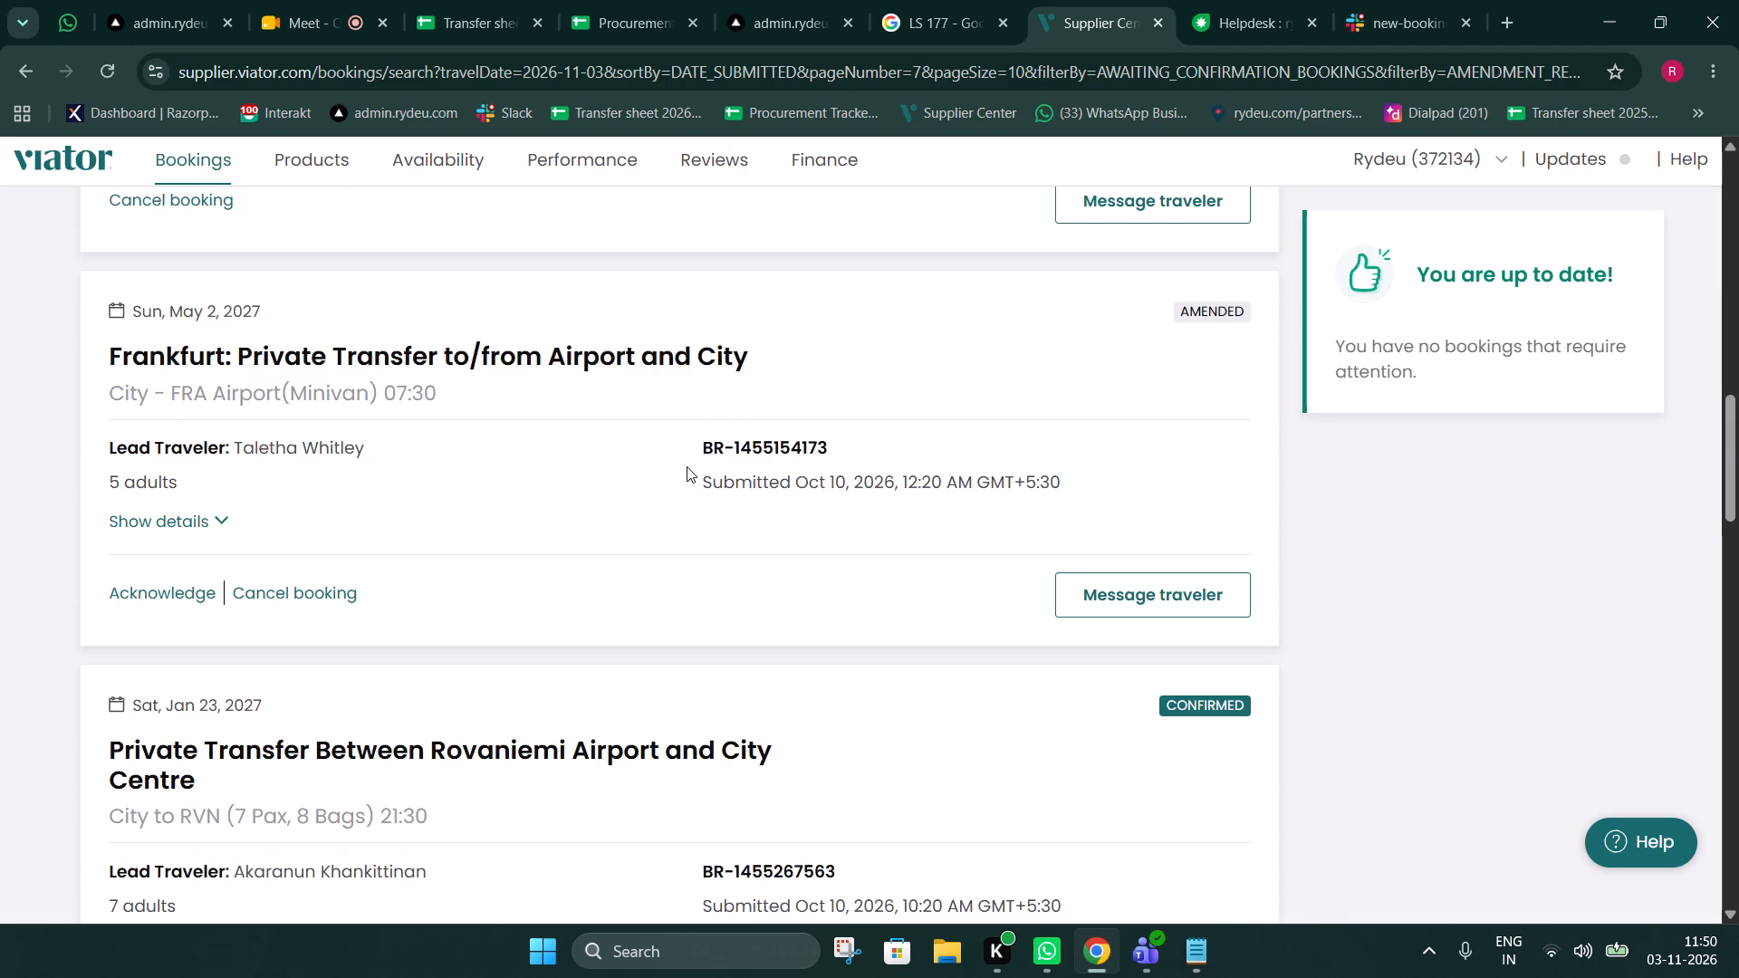
{"action": "scroll", "coordinate": [687, 466], "scroll_direction": "up", "scroll_amount": 3}
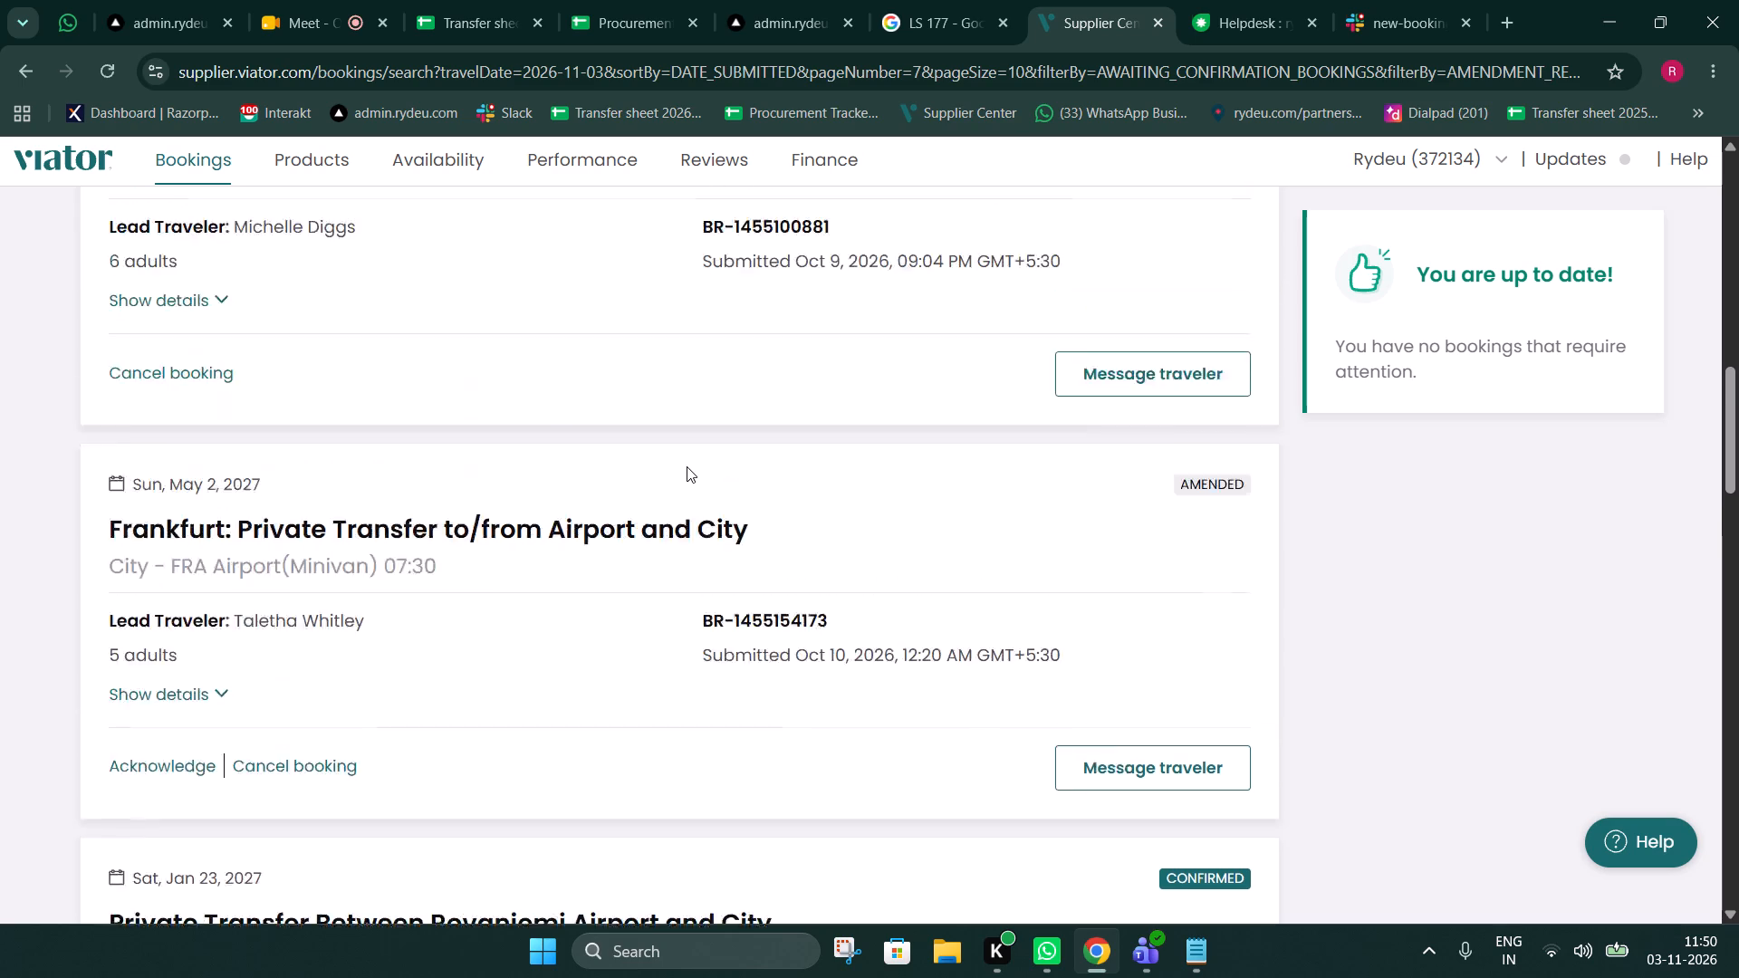
{"action": "scroll", "coordinate": [742, 484], "scroll_direction": "down", "scroll_amount": 3}
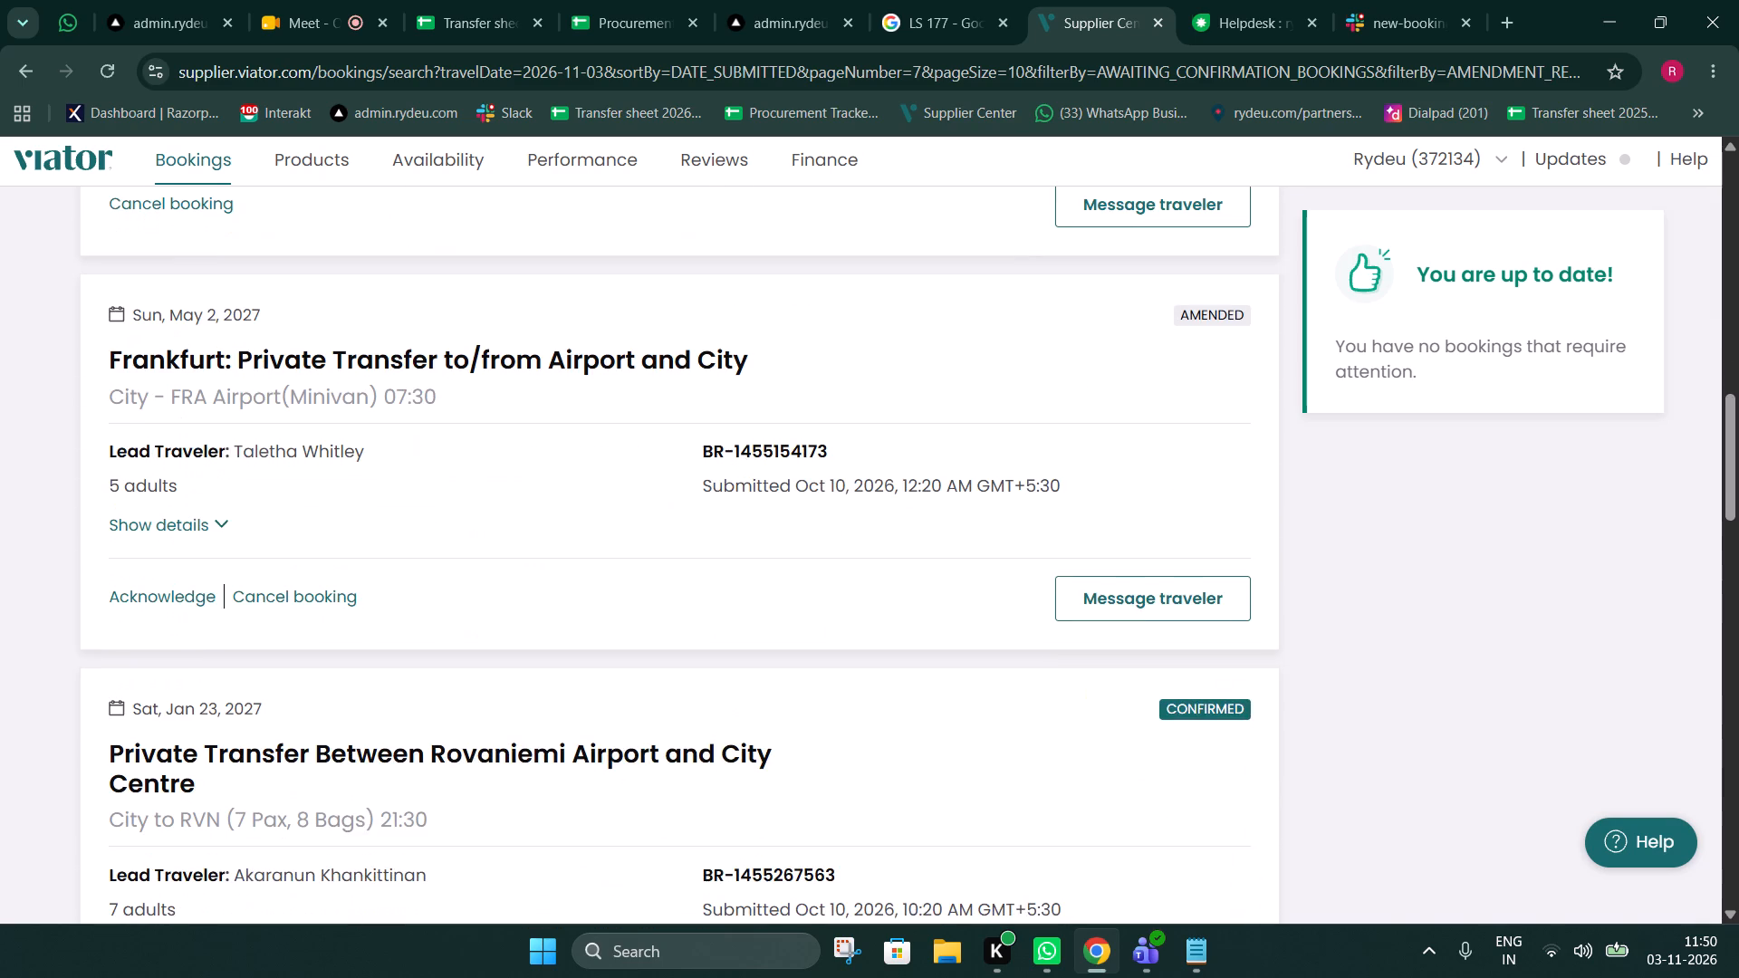
{"action": "scroll", "coordinate": [697, 450], "scroll_direction": "up", "scroll_amount": 3}
{"action": "left_click_drag", "start_coordinate": [691, 388], "coordinate": [811, 391]}
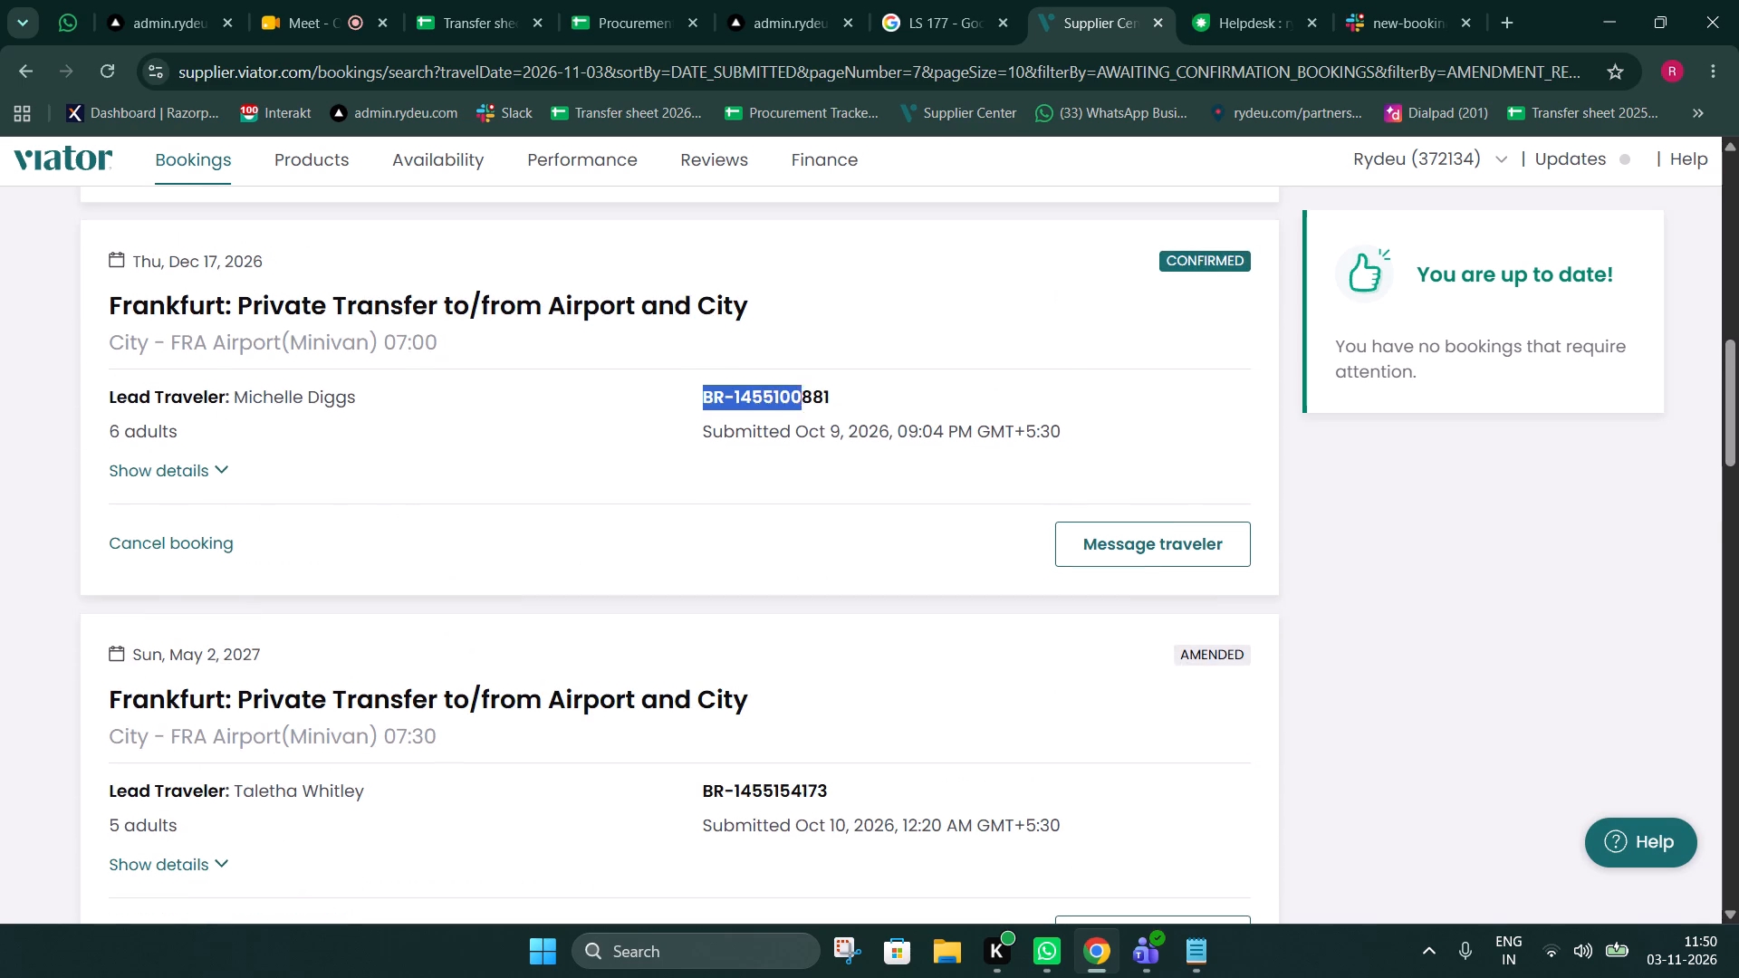
{"action": "left_click_drag", "start_coordinate": [811, 391], "coordinate": [859, 391]}
{"action": "key", "text": "ctrl+c"}
{"action": "left_click", "coordinate": [507, 0]}
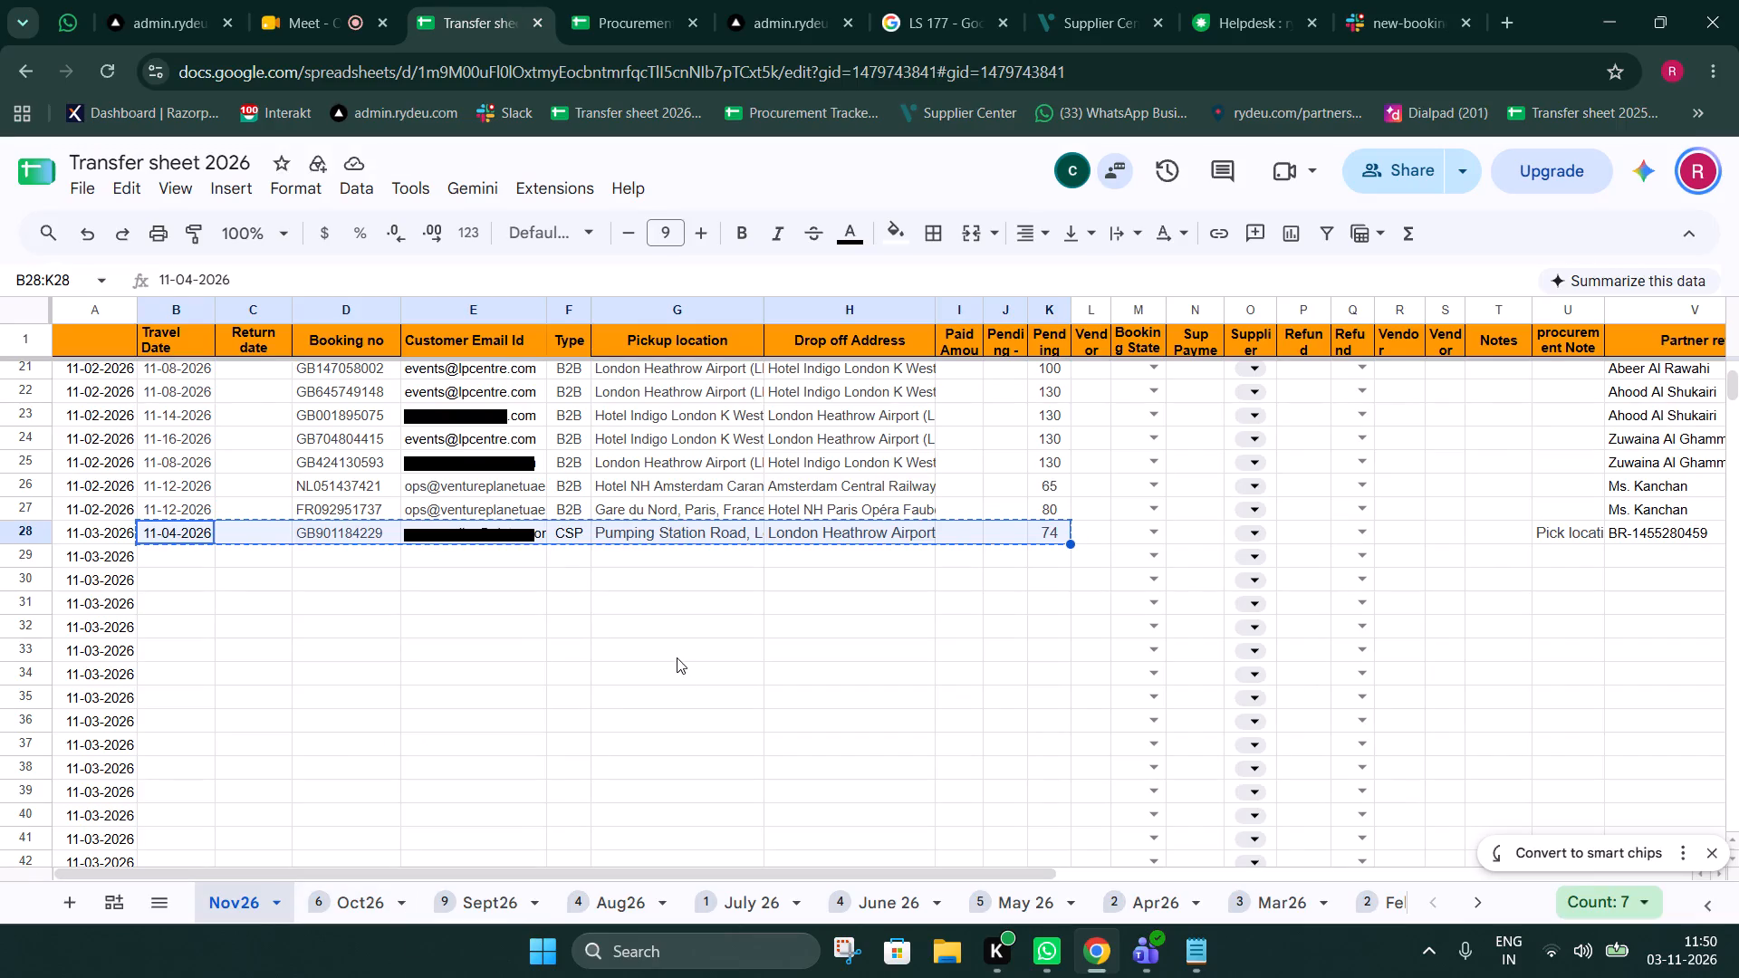
{"action": "key", "text": "Escape"}
{"action": "left_click", "coordinate": [417, 657]}
{"action": "left_click", "coordinate": [363, 912]}
{"action": "key", "text": "ctrl+f"}
{"action": "key", "text": "ctrl+v"}
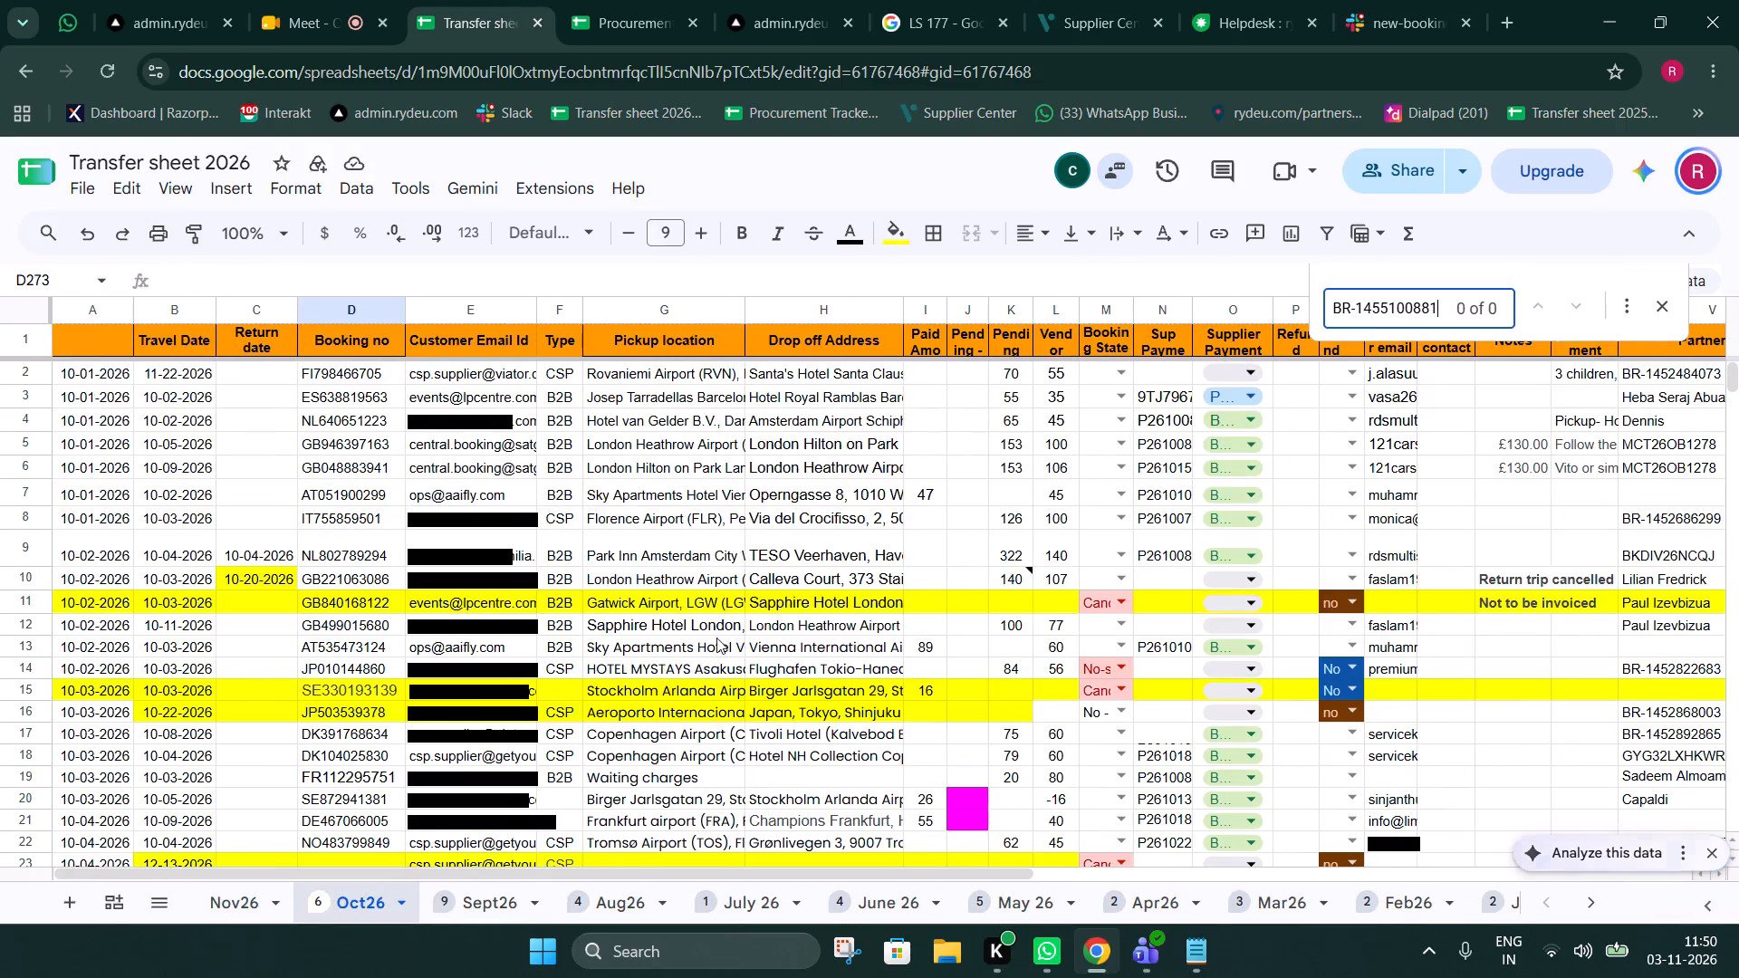
{"action": "scroll", "coordinate": [1224, 485], "scroll_direction": "up", "scroll_amount": 1}
{"action": "scroll", "coordinate": [1359, 487], "scroll_direction": "down", "scroll_amount": 5}
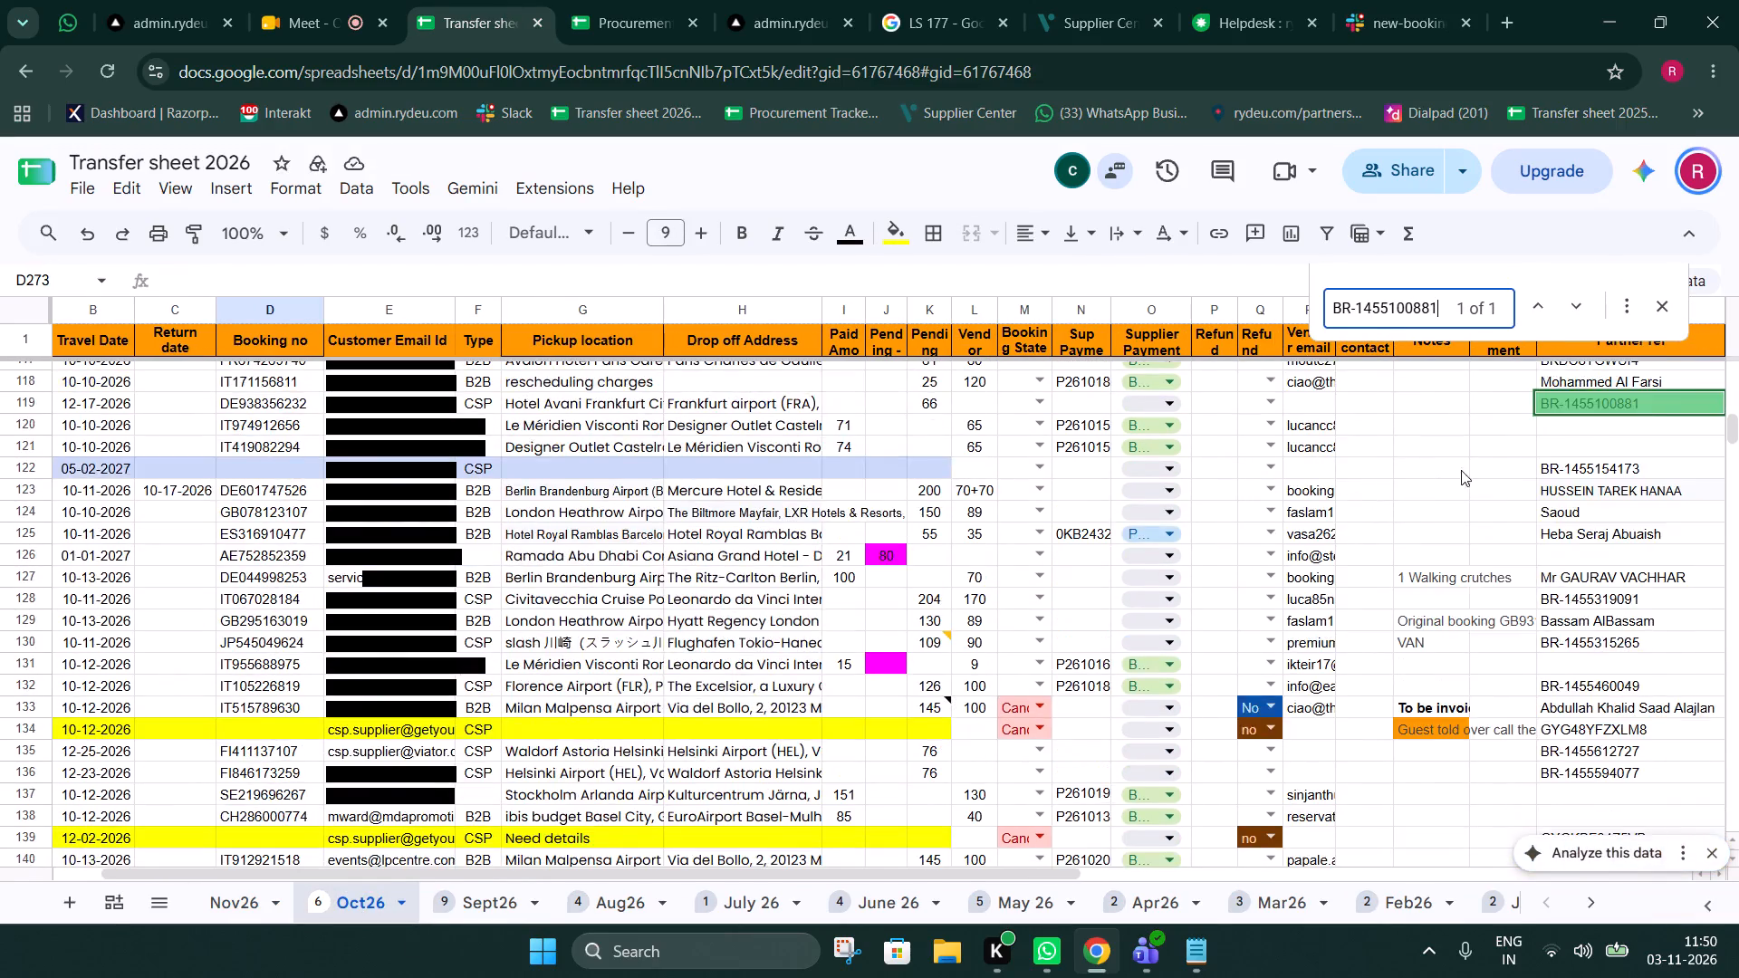
{"action": "scroll", "coordinate": [1461, 470], "scroll_direction": "up", "scroll_amount": 1}
{"action": "left_click", "coordinate": [1659, 301]}
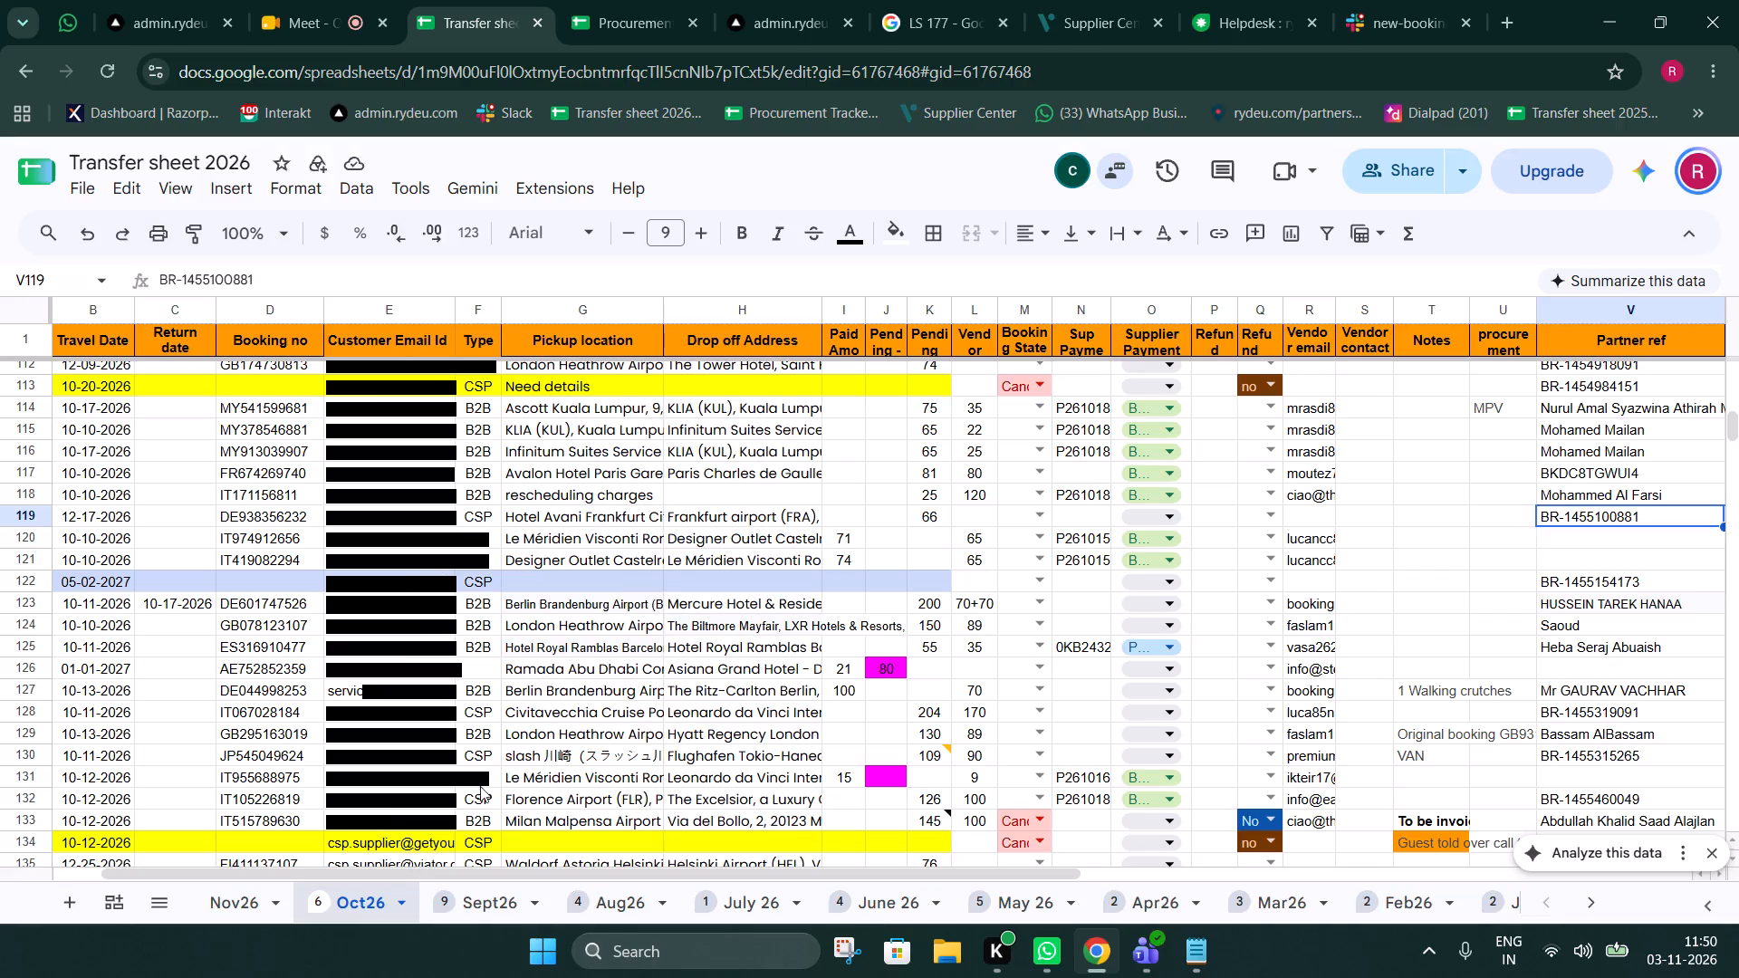
{"action": "left_click_drag", "start_coordinate": [536, 876], "coordinate": [521, 864]}
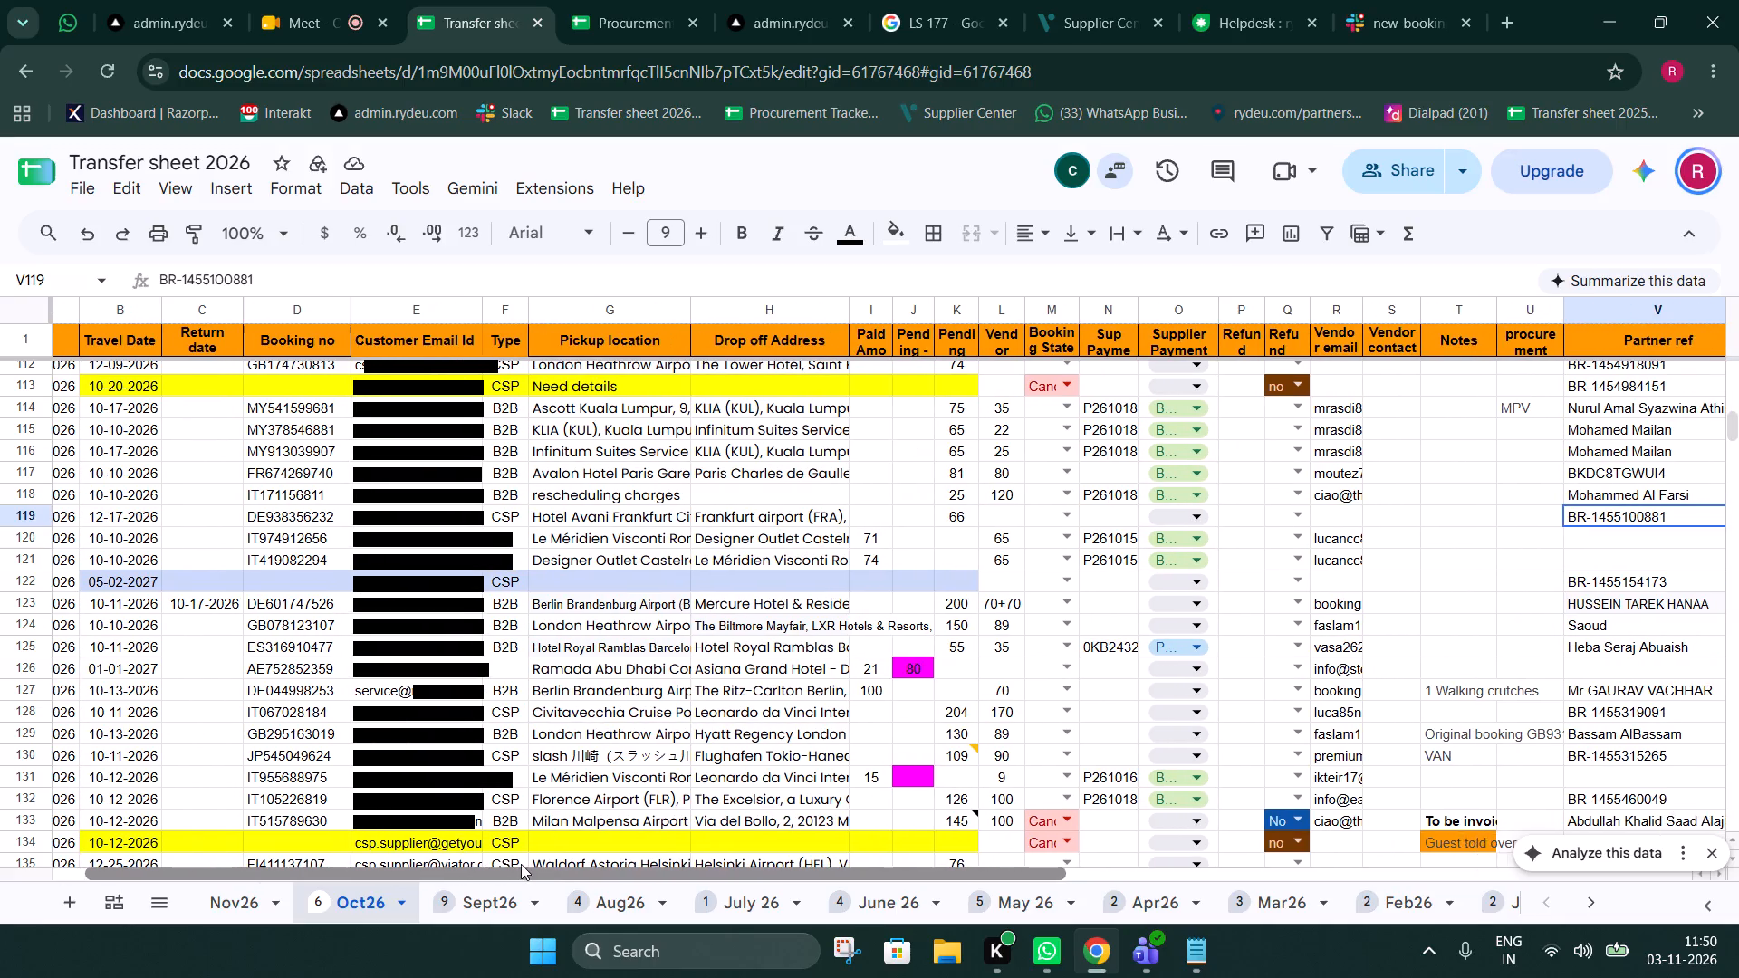
{"action": "left_click_drag", "start_coordinate": [521, 864], "coordinate": [487, 858]}
{"action": "left_click", "coordinate": [1077, 0]}
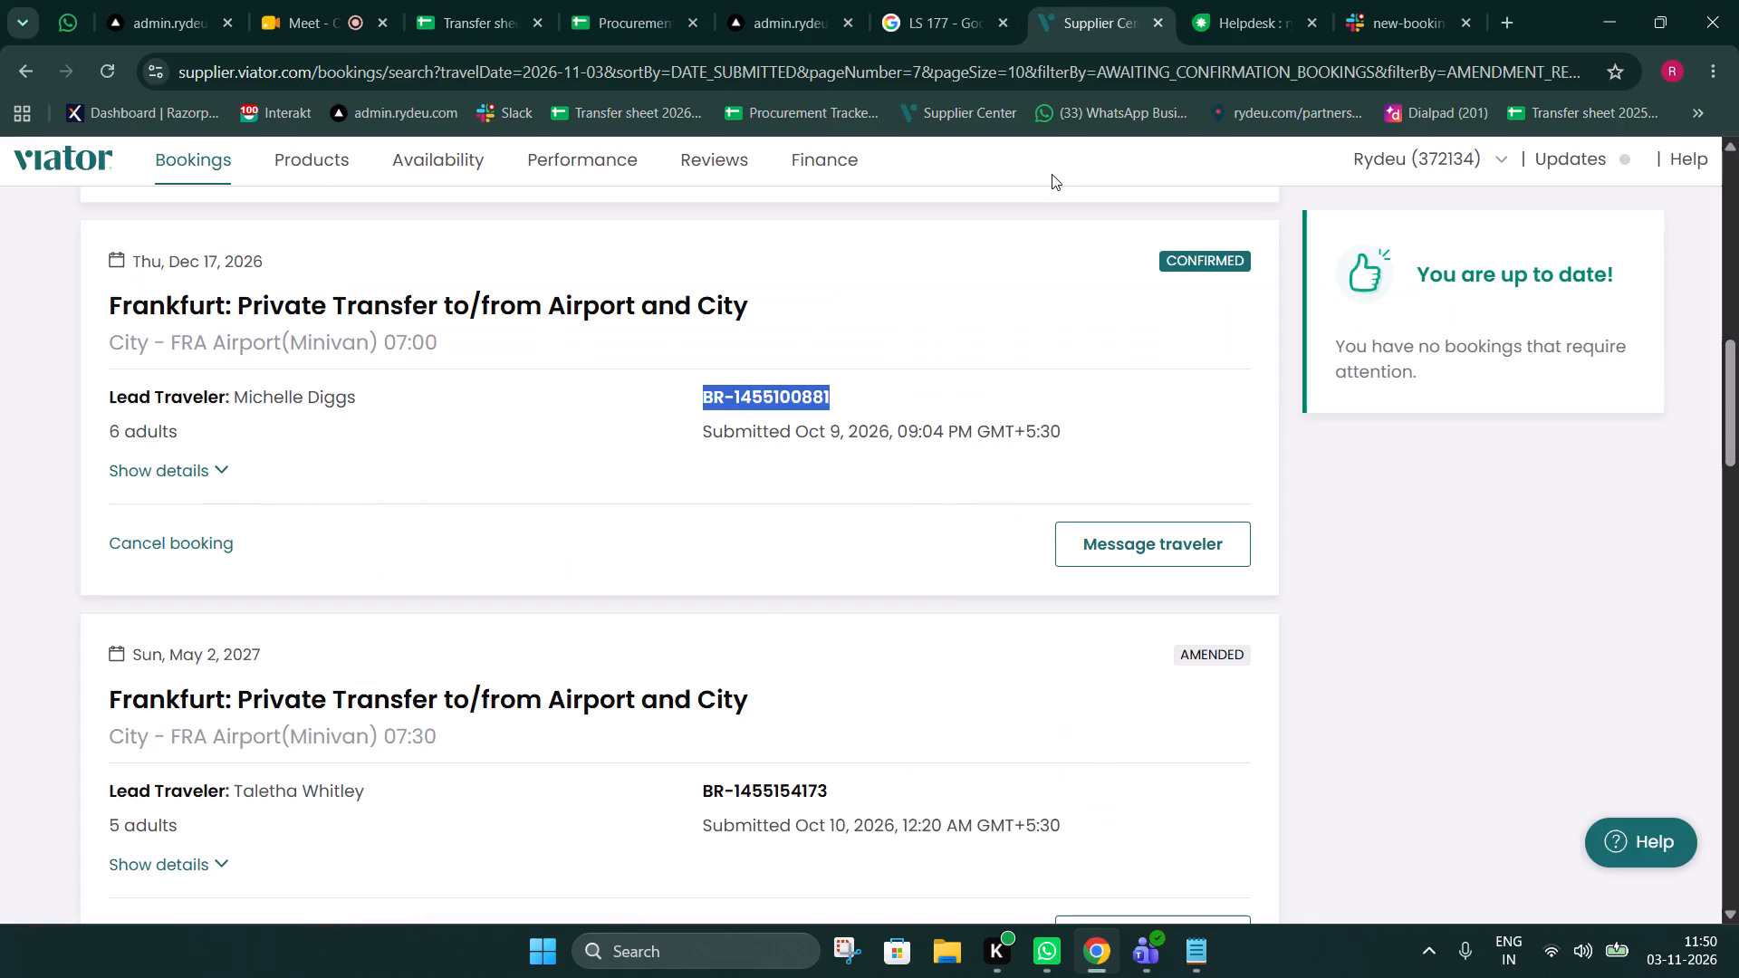
{"action": "left_click", "coordinate": [807, 618]}
{"action": "scroll", "coordinate": [781, 630], "scroll_direction": "down", "scroll_amount": 2}
{"action": "left_click_drag", "start_coordinate": [699, 570], "coordinate": [862, 569]}
{"action": "key", "text": "ctrl+c"}
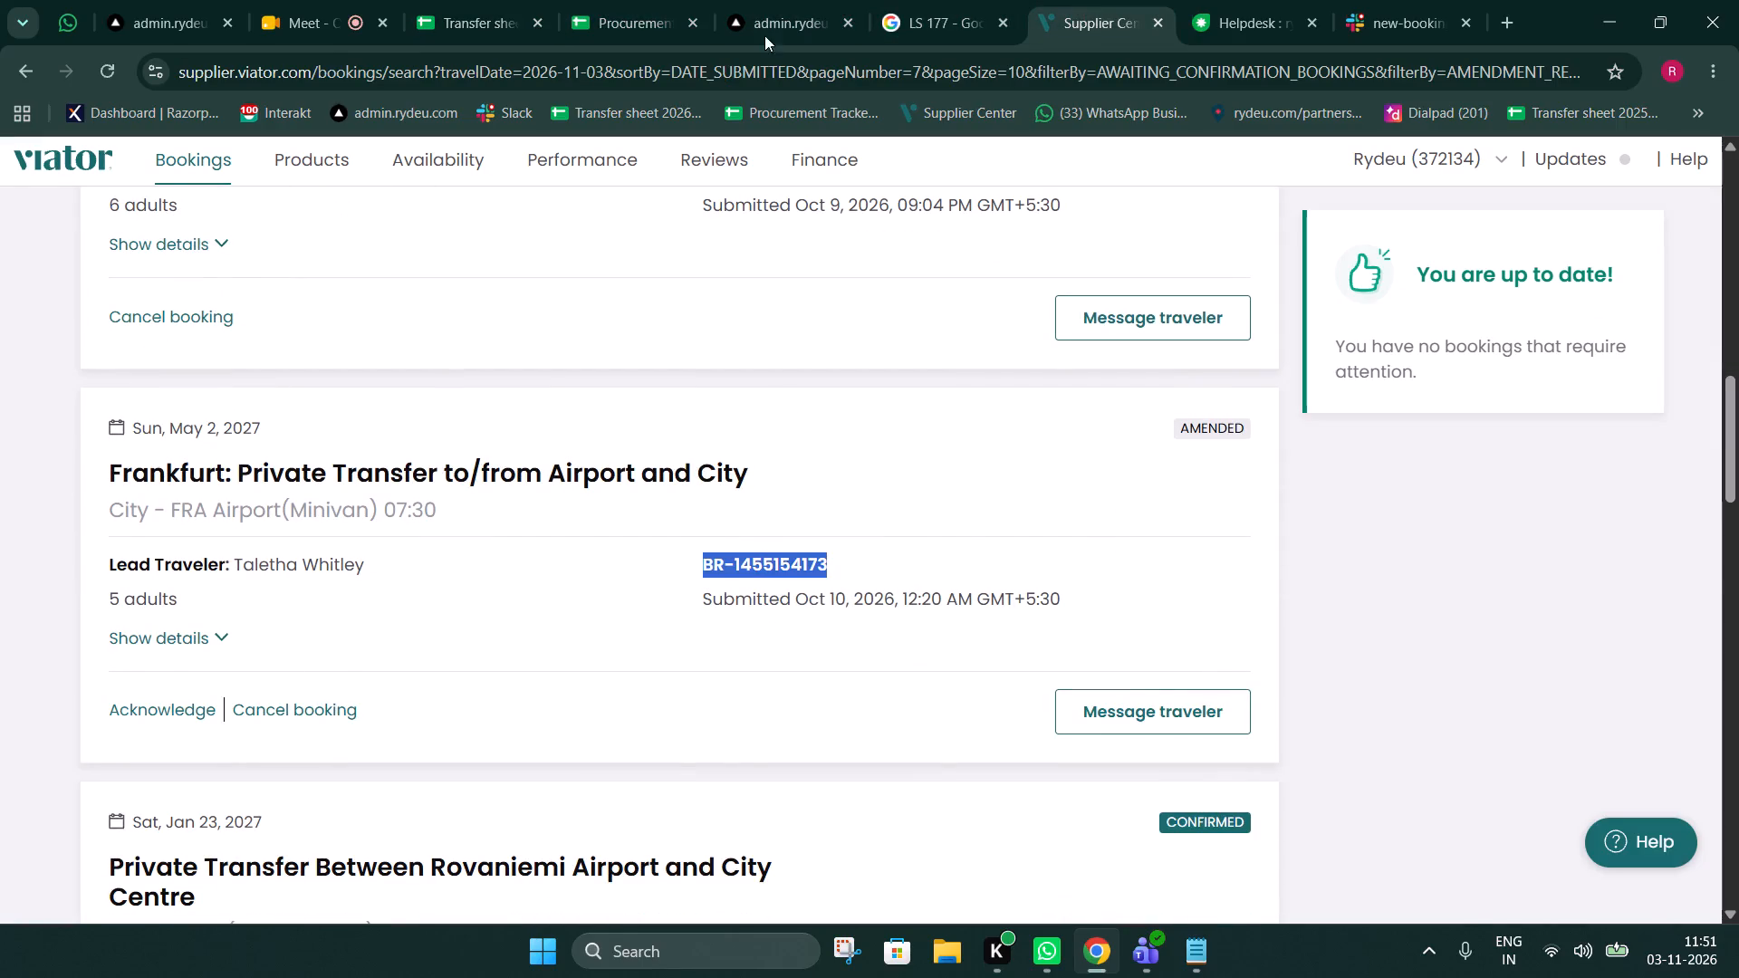
{"action": "left_click", "coordinate": [770, 0]}
{"action": "key", "text": "ctrl+f"}
{"action": "left_click", "coordinate": [504, 0]}
{"action": "key", "text": "ctrl+f"}
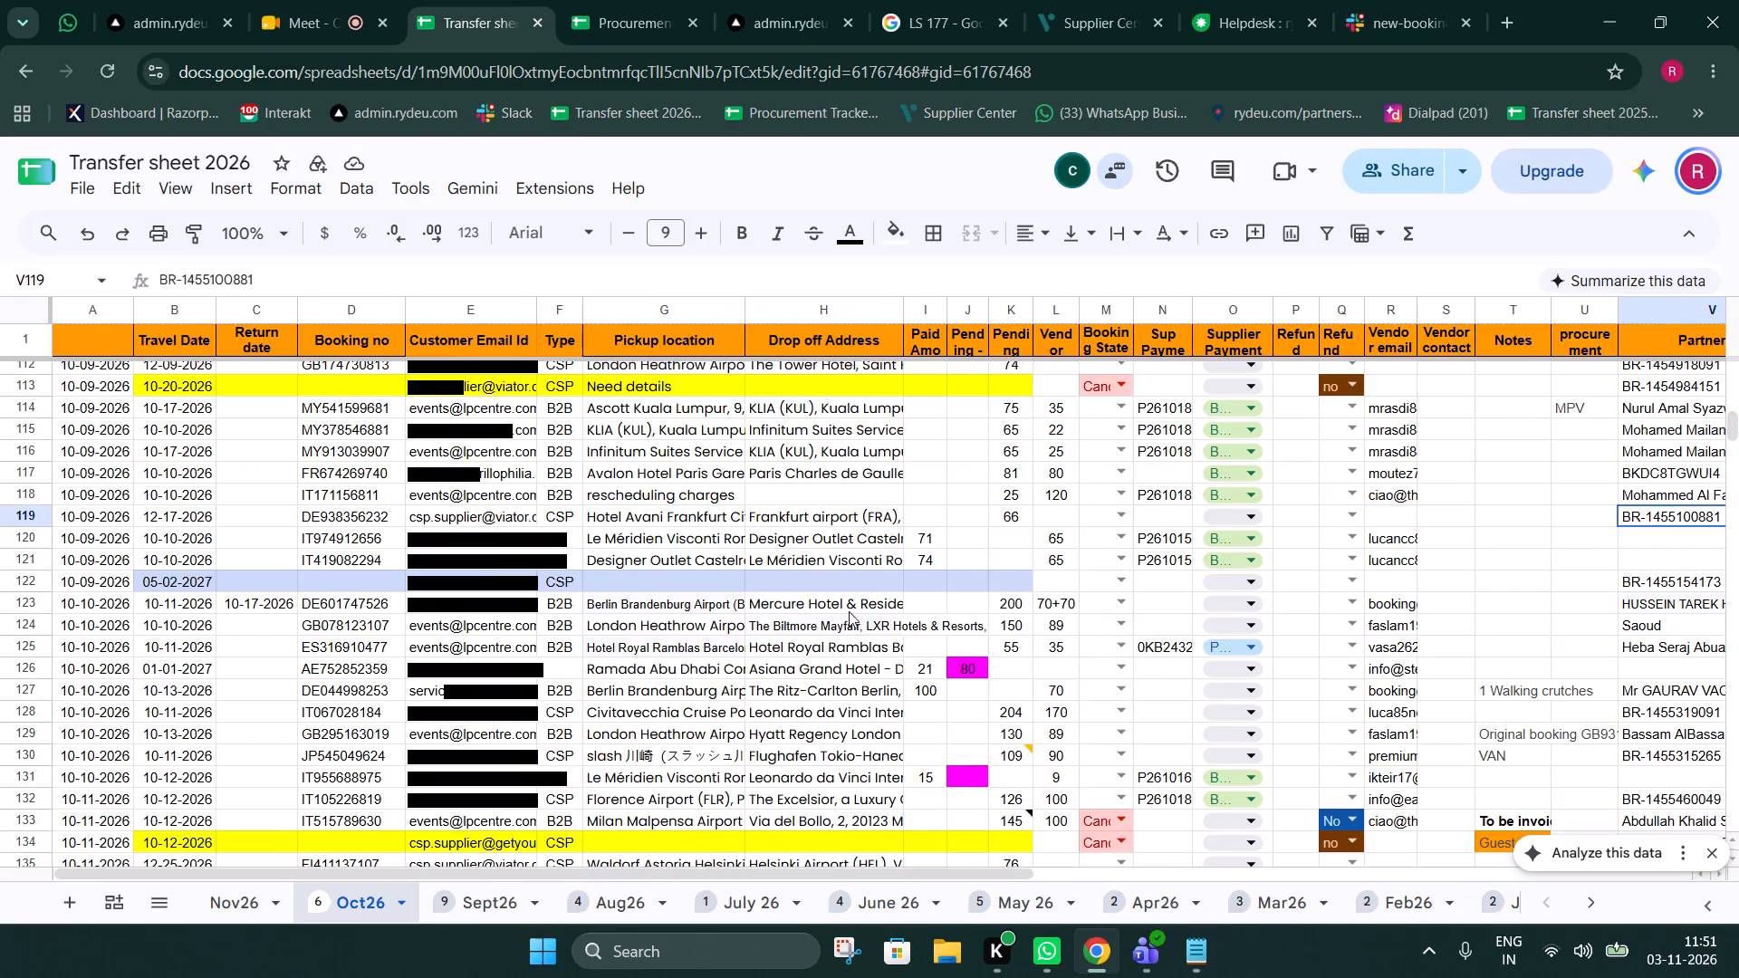
{"action": "key", "text": "ctrl+v"}
{"action": "left_click", "coordinate": [1084, 0]}
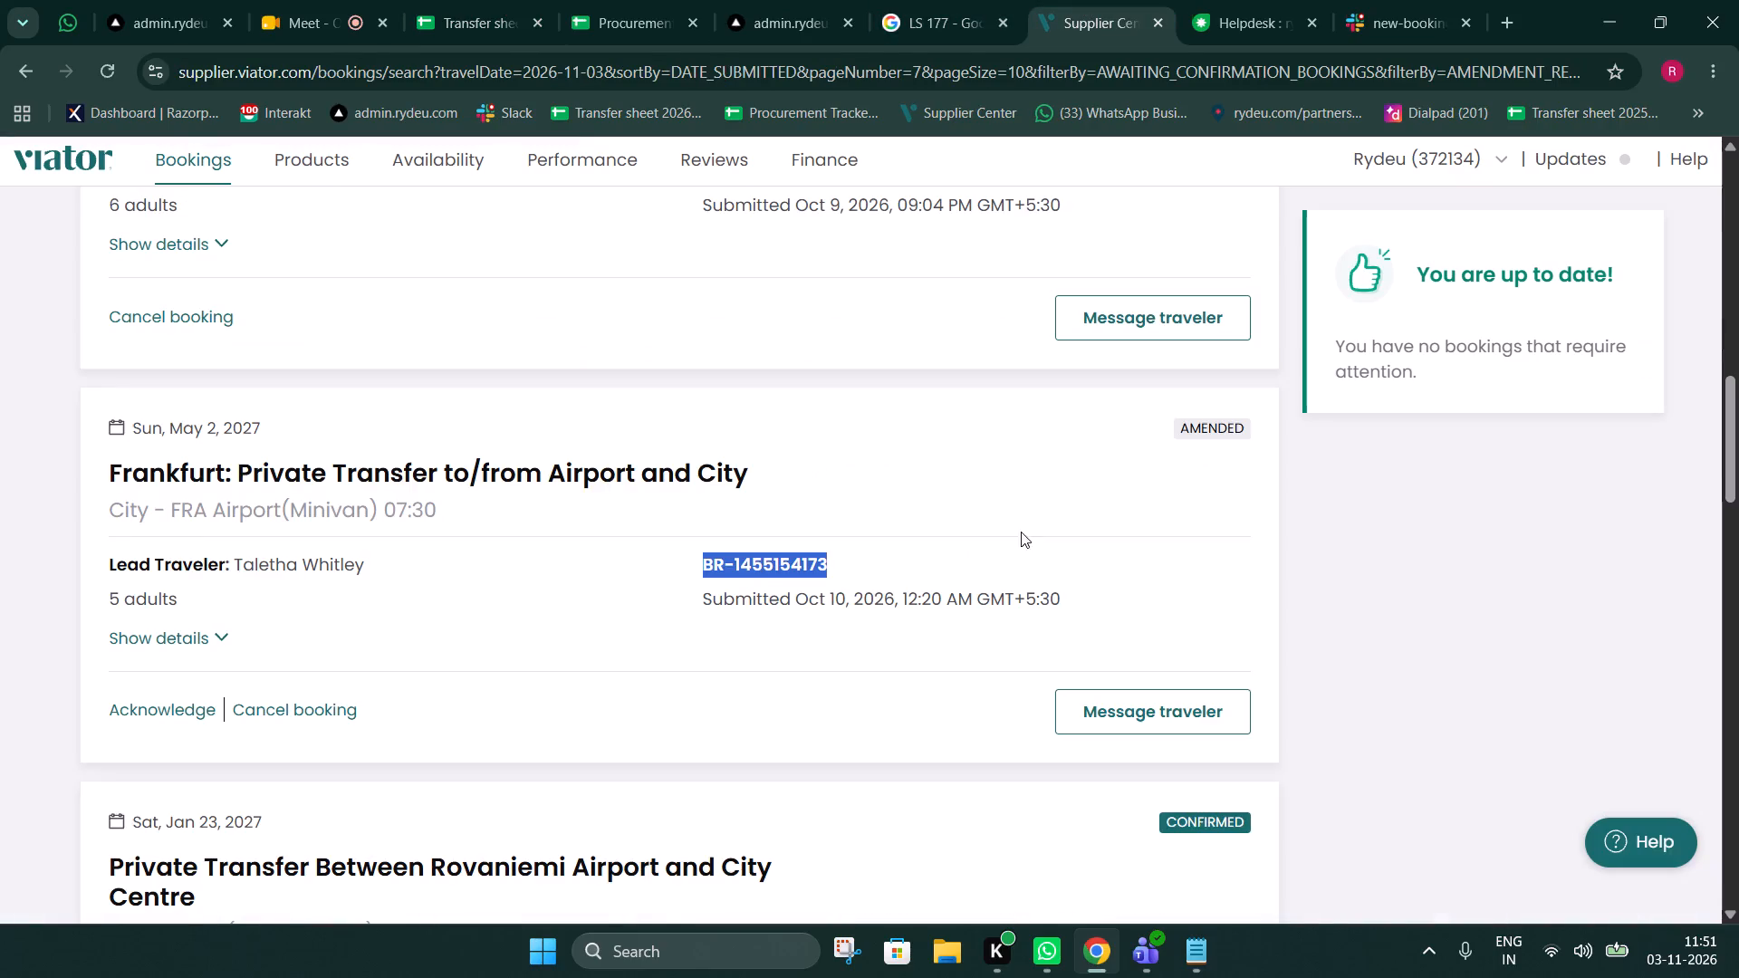
{"action": "left_click", "coordinate": [987, 568]}
{"action": "scroll", "coordinate": [860, 574], "scroll_direction": "down", "scroll_amount": 3}
{"action": "left_click_drag", "start_coordinate": [690, 645], "coordinate": [907, 647]}
{"action": "key", "text": "ctrl+c"}
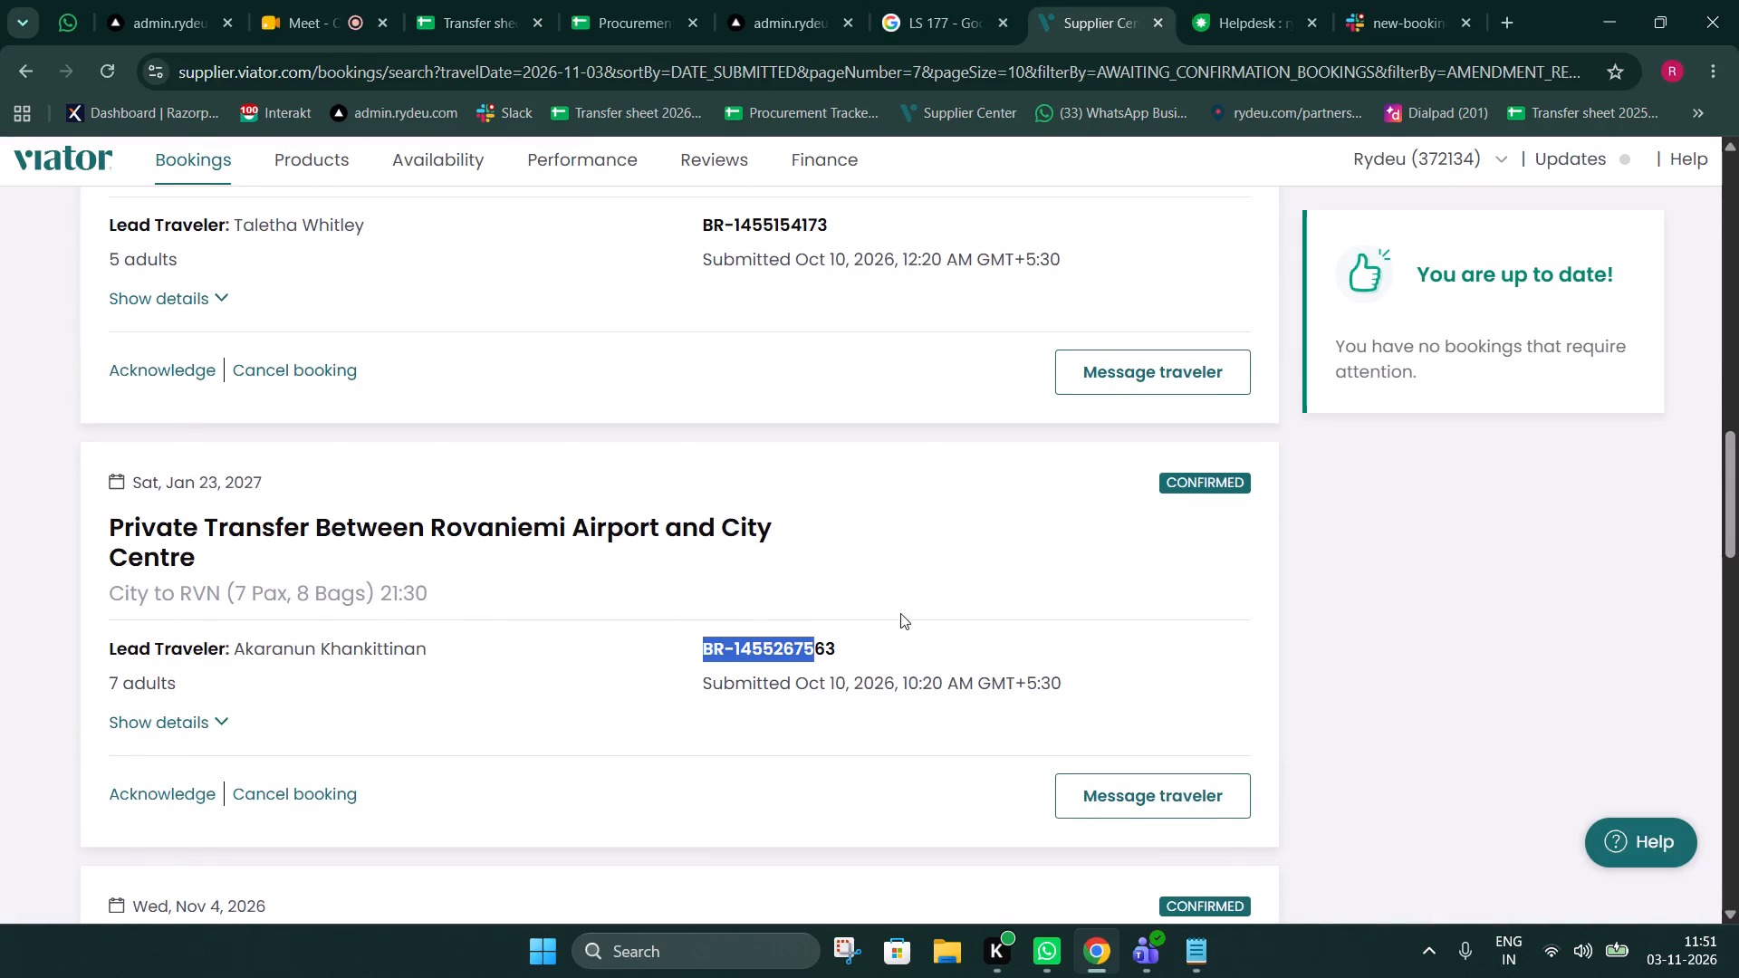
{"action": "left_click", "coordinate": [796, 0]}
{"action": "left_click", "coordinate": [495, 0]}
{"action": "key", "text": "ctrl+f"}
{"action": "key", "text": "ctrl+v"}
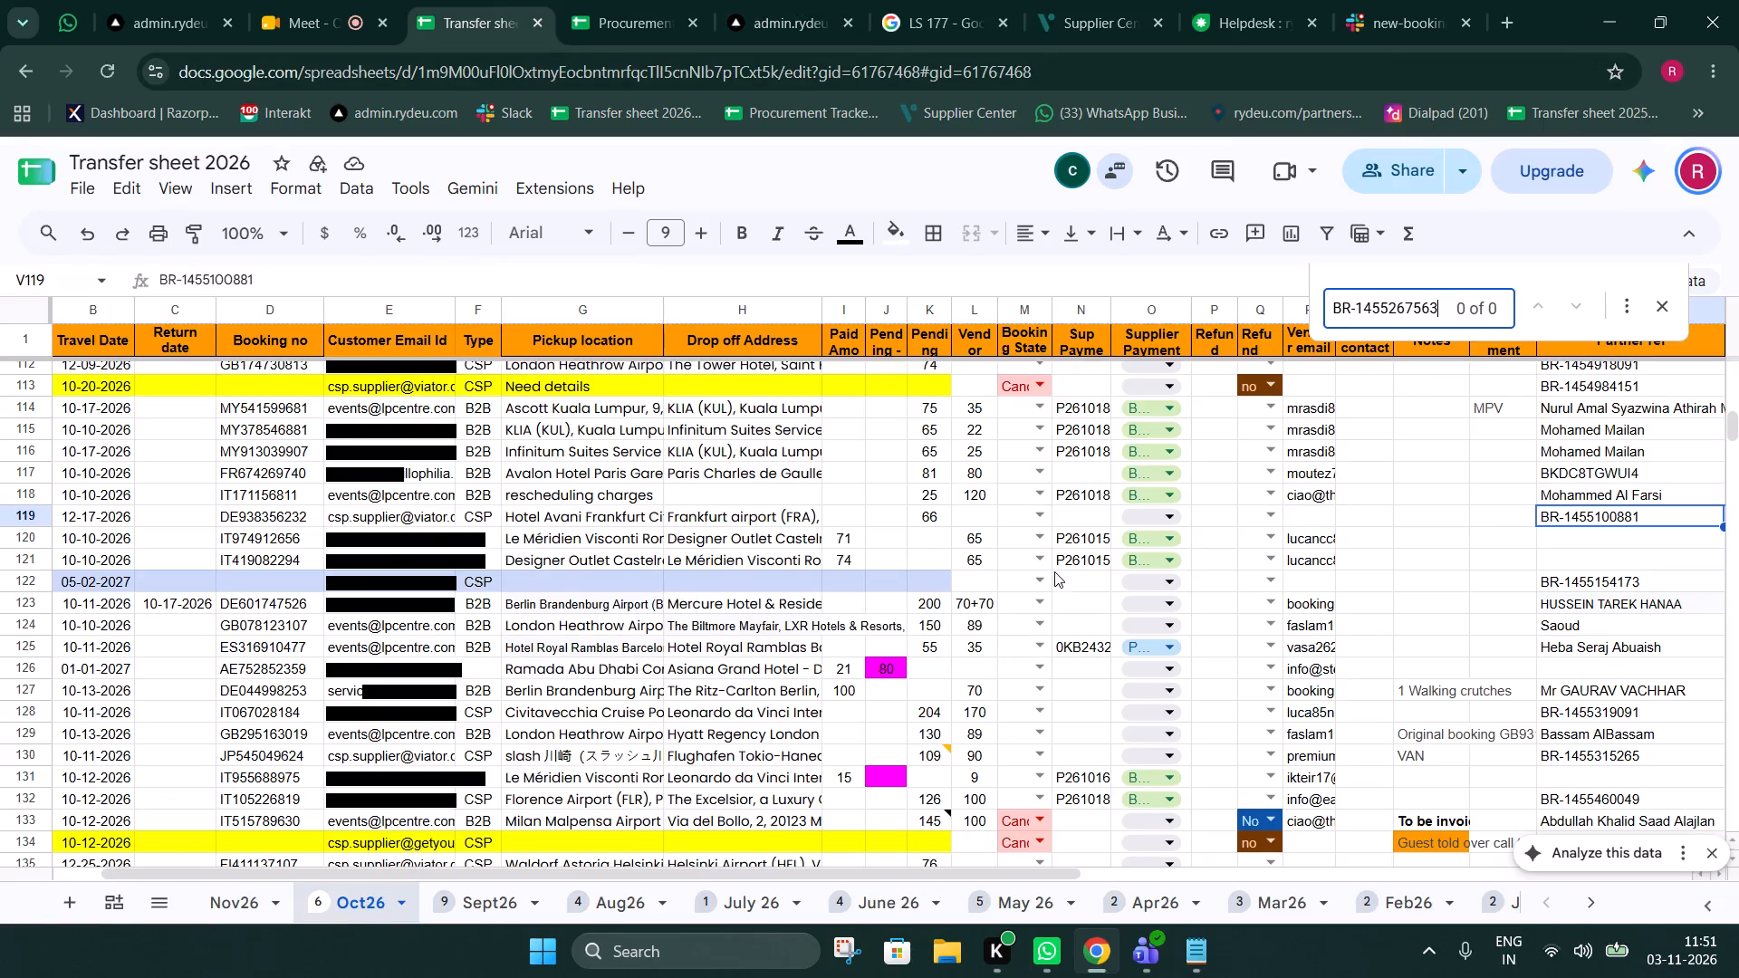
Examine the remaining page 7 Viator bookings submitted on Oct 10 and 11, 2026, returning to the Rovaniemi transfer.
{"action": "left_click", "coordinate": [1094, 0]}
{"action": "left_click", "coordinate": [604, 606]}
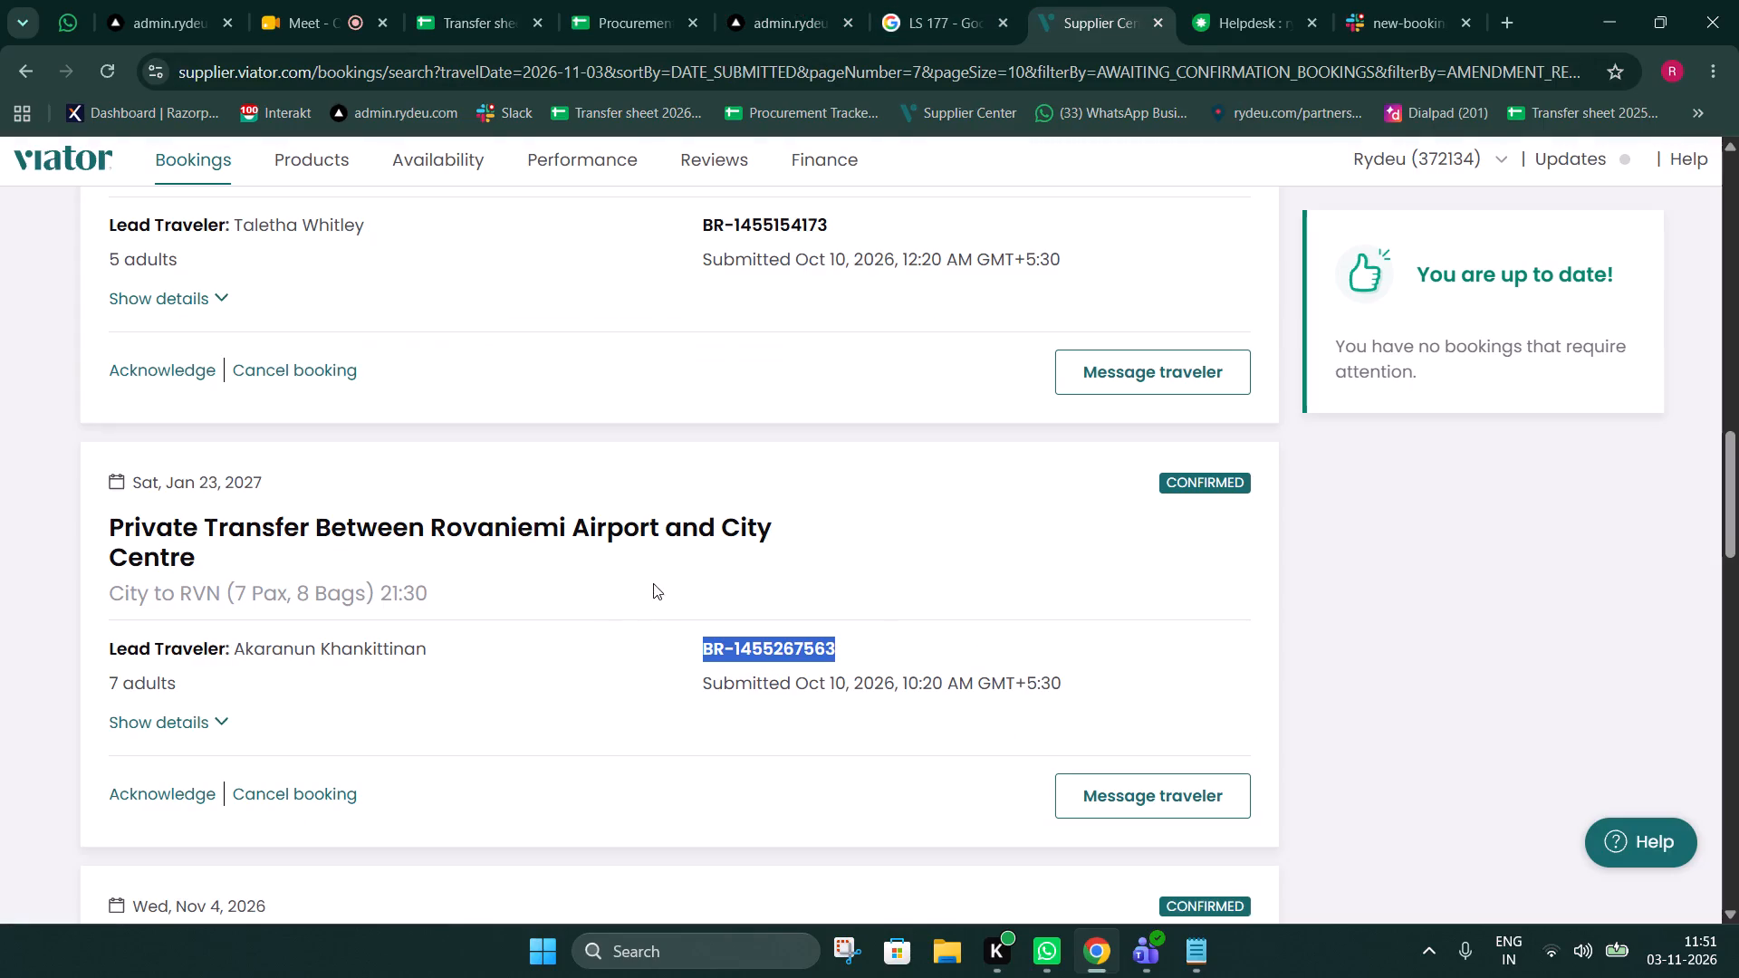
{"action": "scroll", "coordinate": [653, 583], "scroll_direction": "down", "scroll_amount": 2}
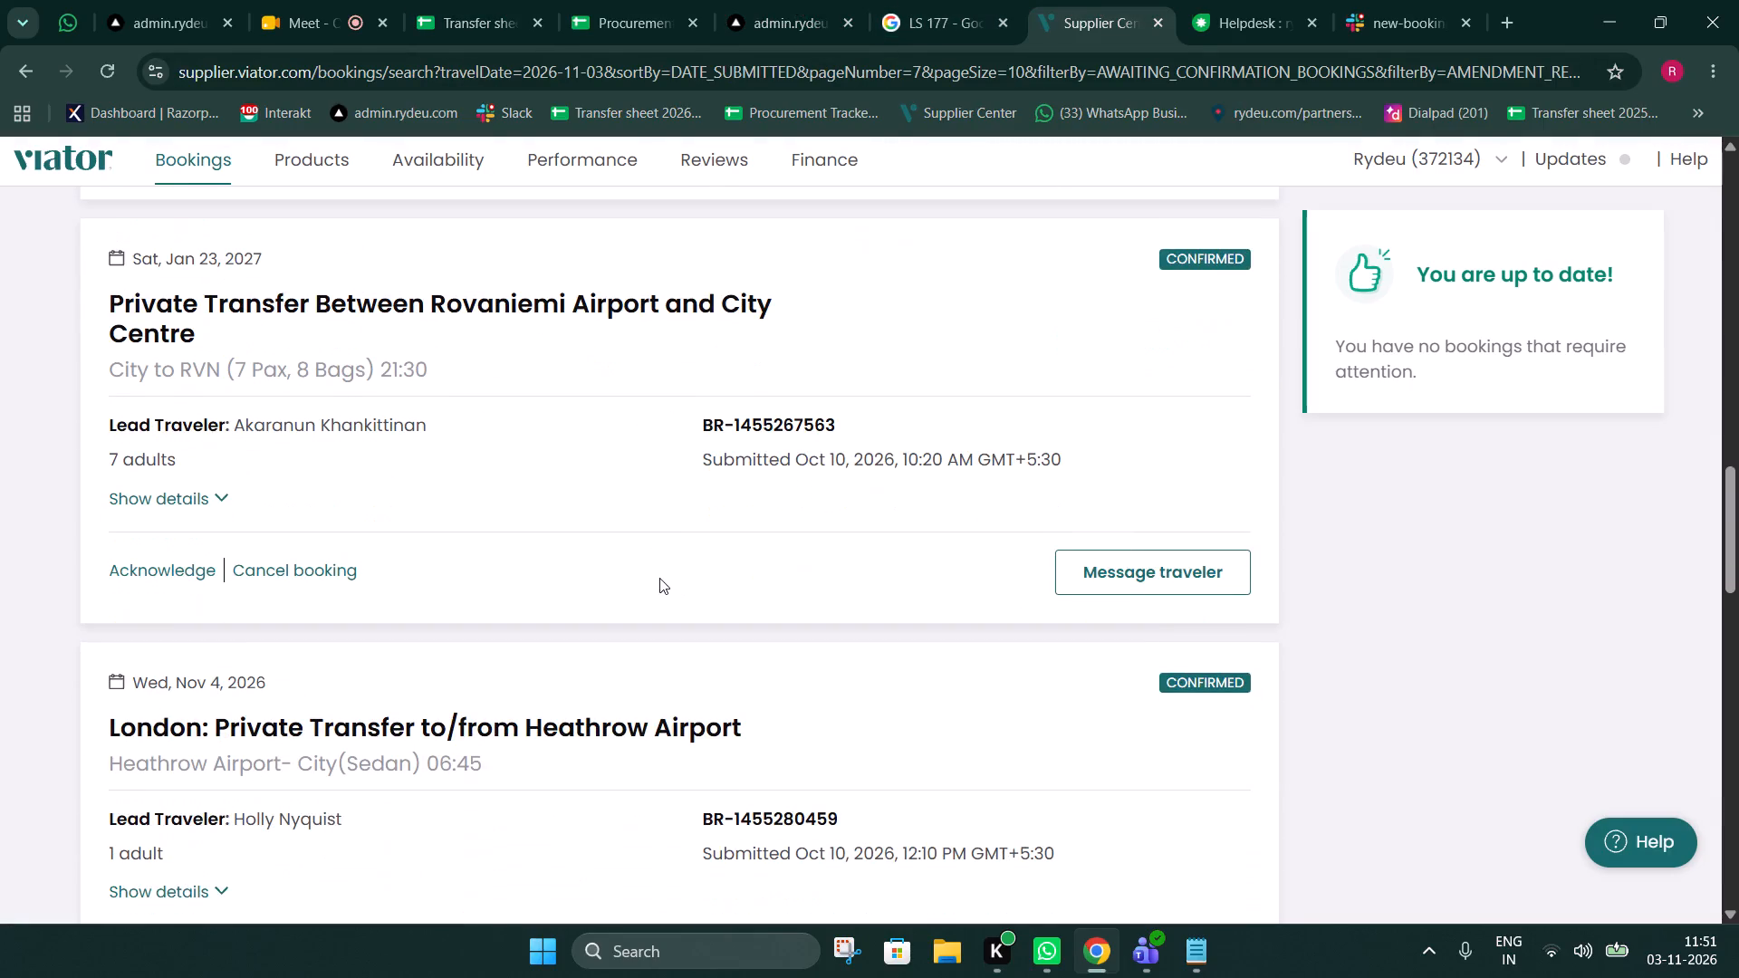
{"action": "scroll", "coordinate": [659, 578], "scroll_direction": "down", "scroll_amount": 10}
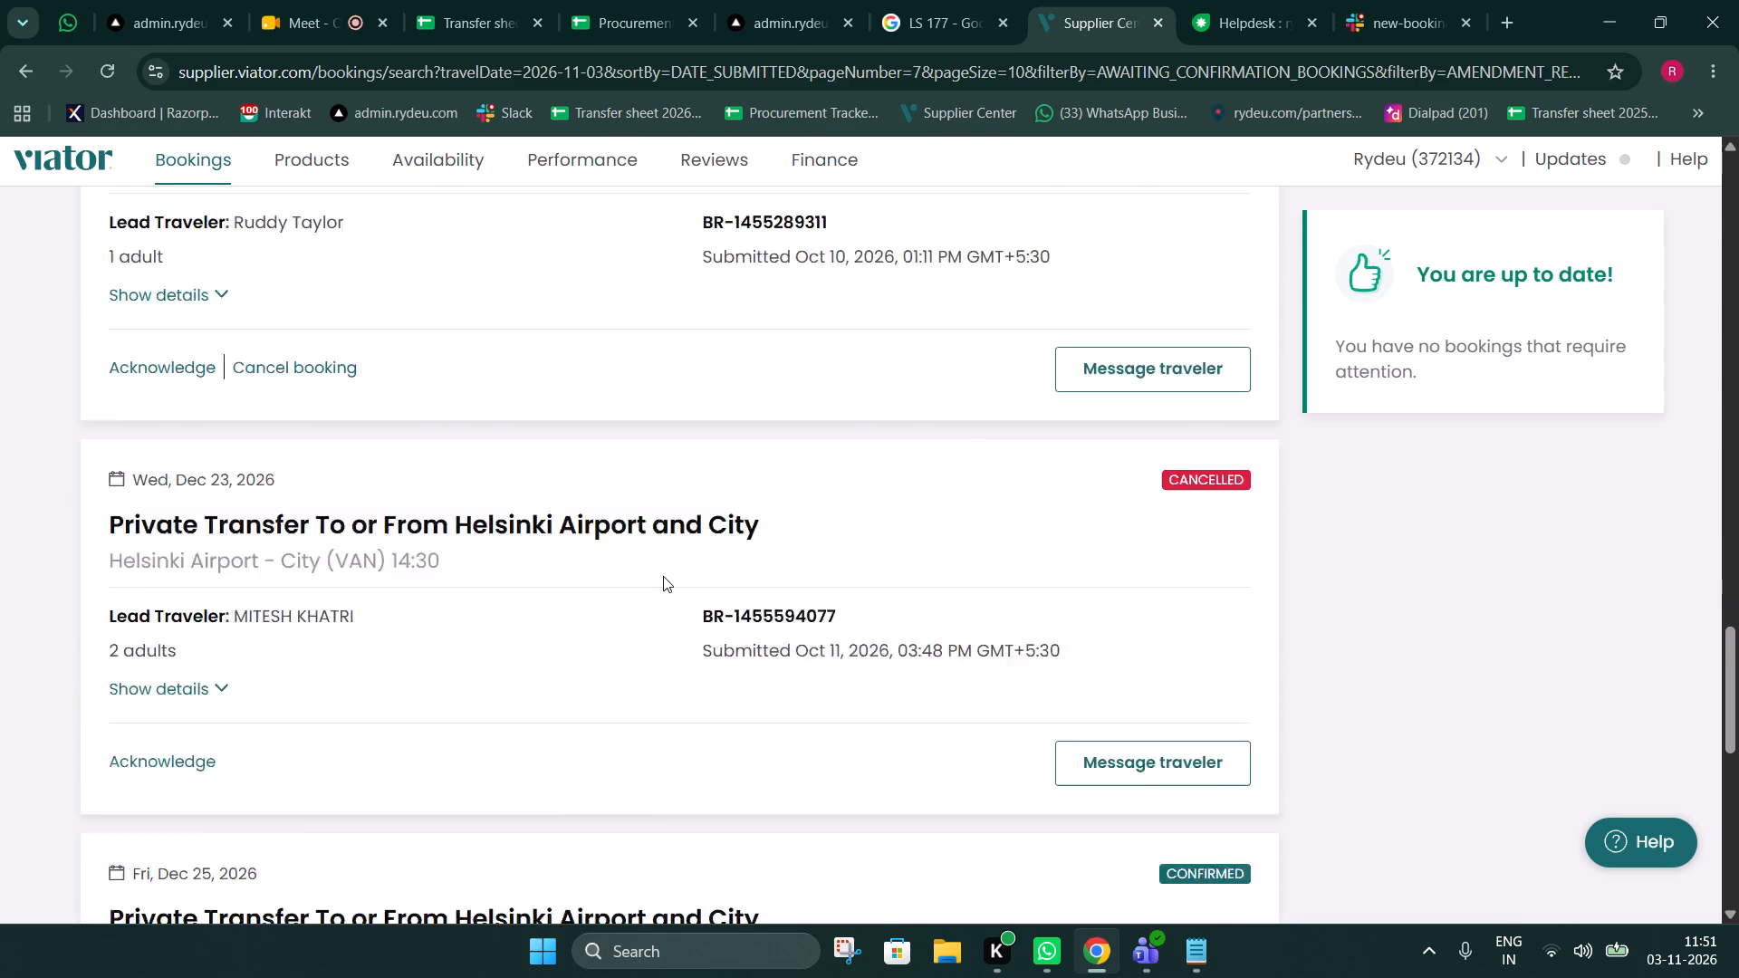
{"action": "scroll", "coordinate": [663, 574], "scroll_direction": "up", "scroll_amount": 1}
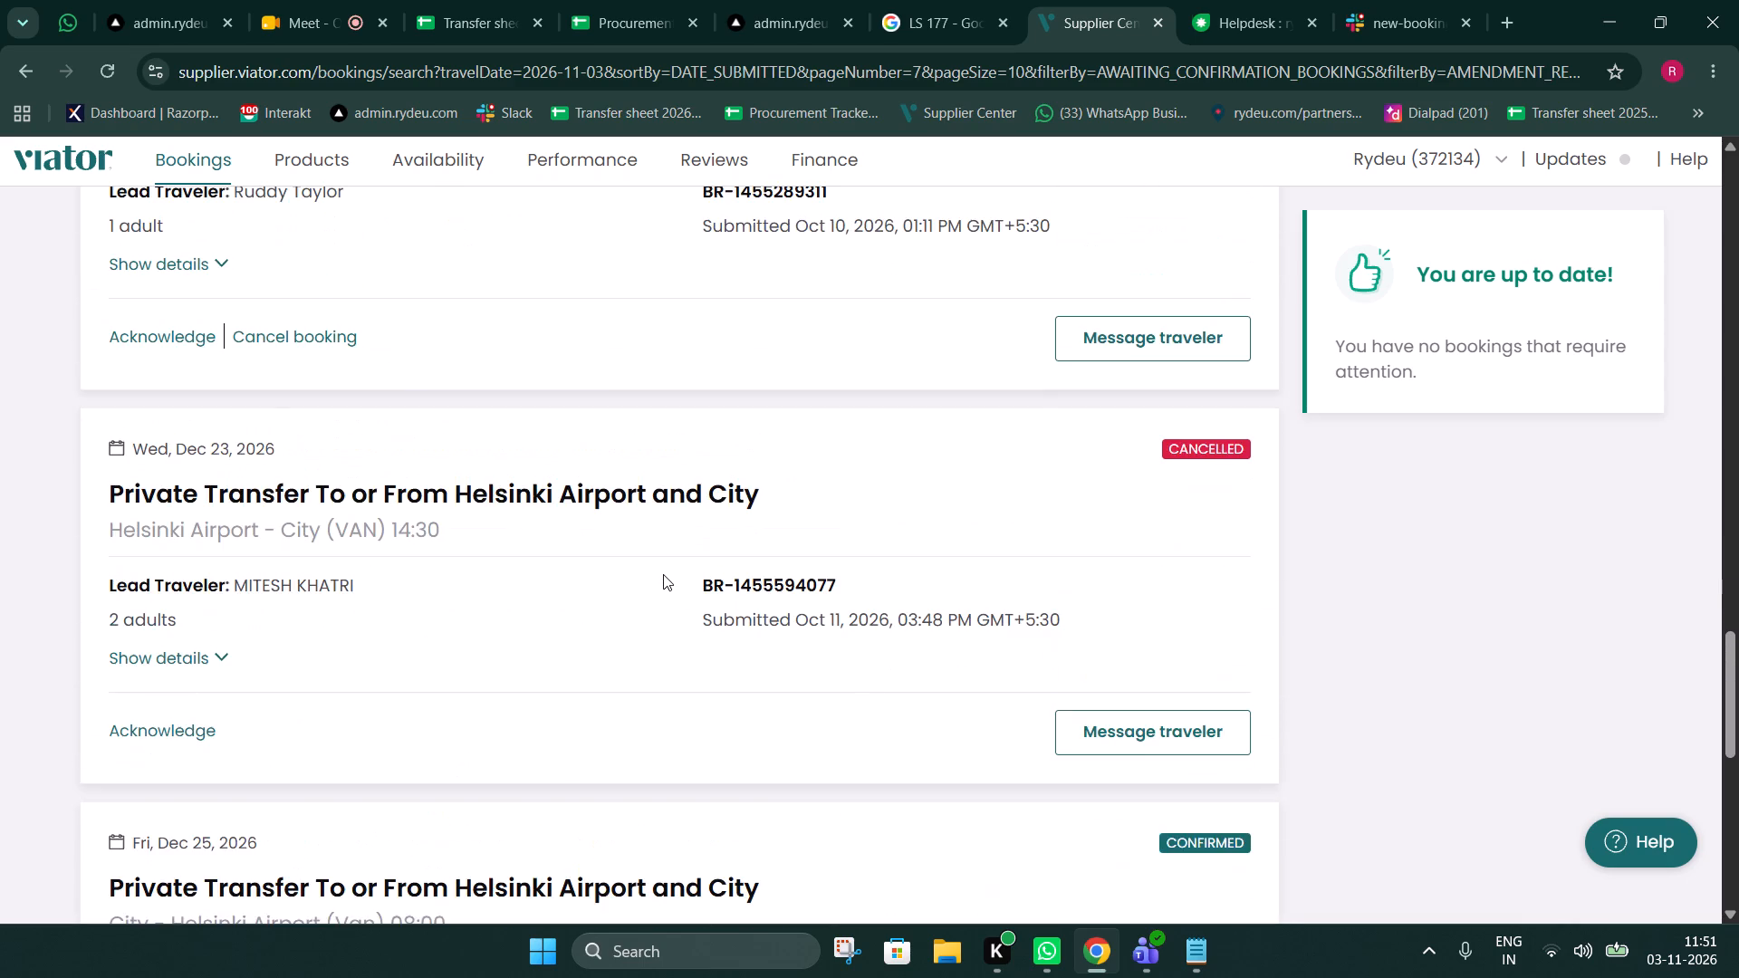
{"action": "scroll", "coordinate": [663, 574], "scroll_direction": "up", "scroll_amount": 9}
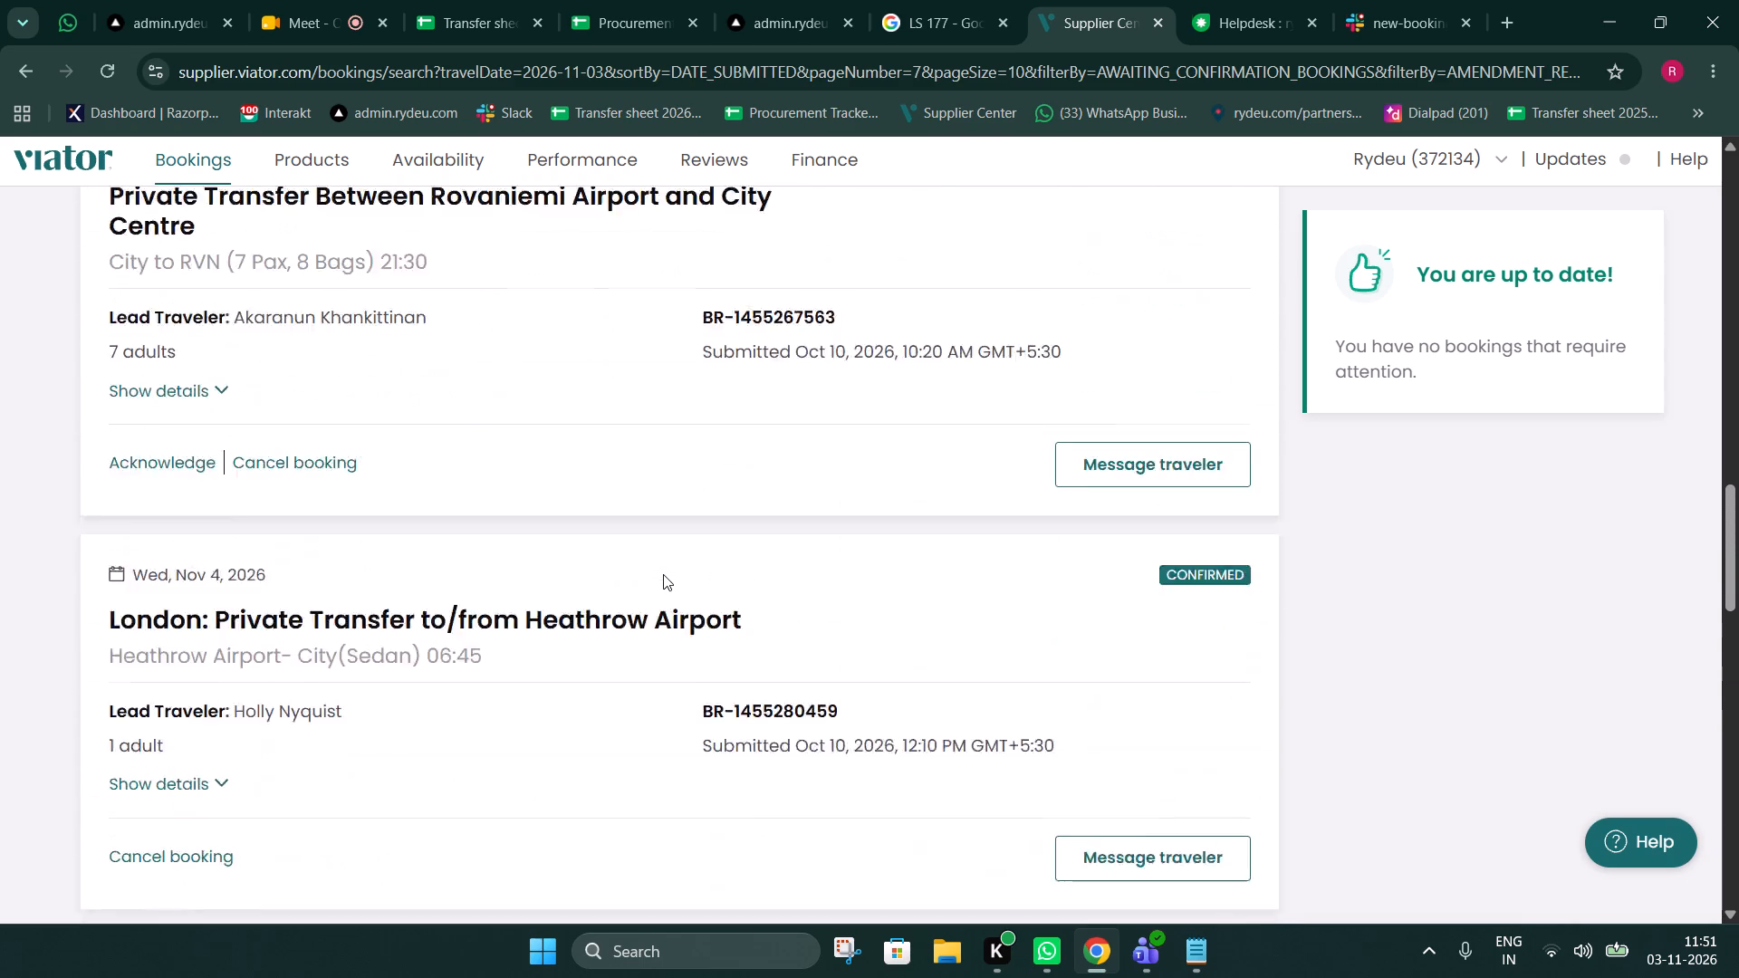
{"action": "scroll", "coordinate": [663, 574], "scroll_direction": "up", "scroll_amount": 2}
{"action": "left_click_drag", "start_coordinate": [677, 634], "coordinate": [852, 641]}
{"action": "left_click", "coordinate": [852, 641]}
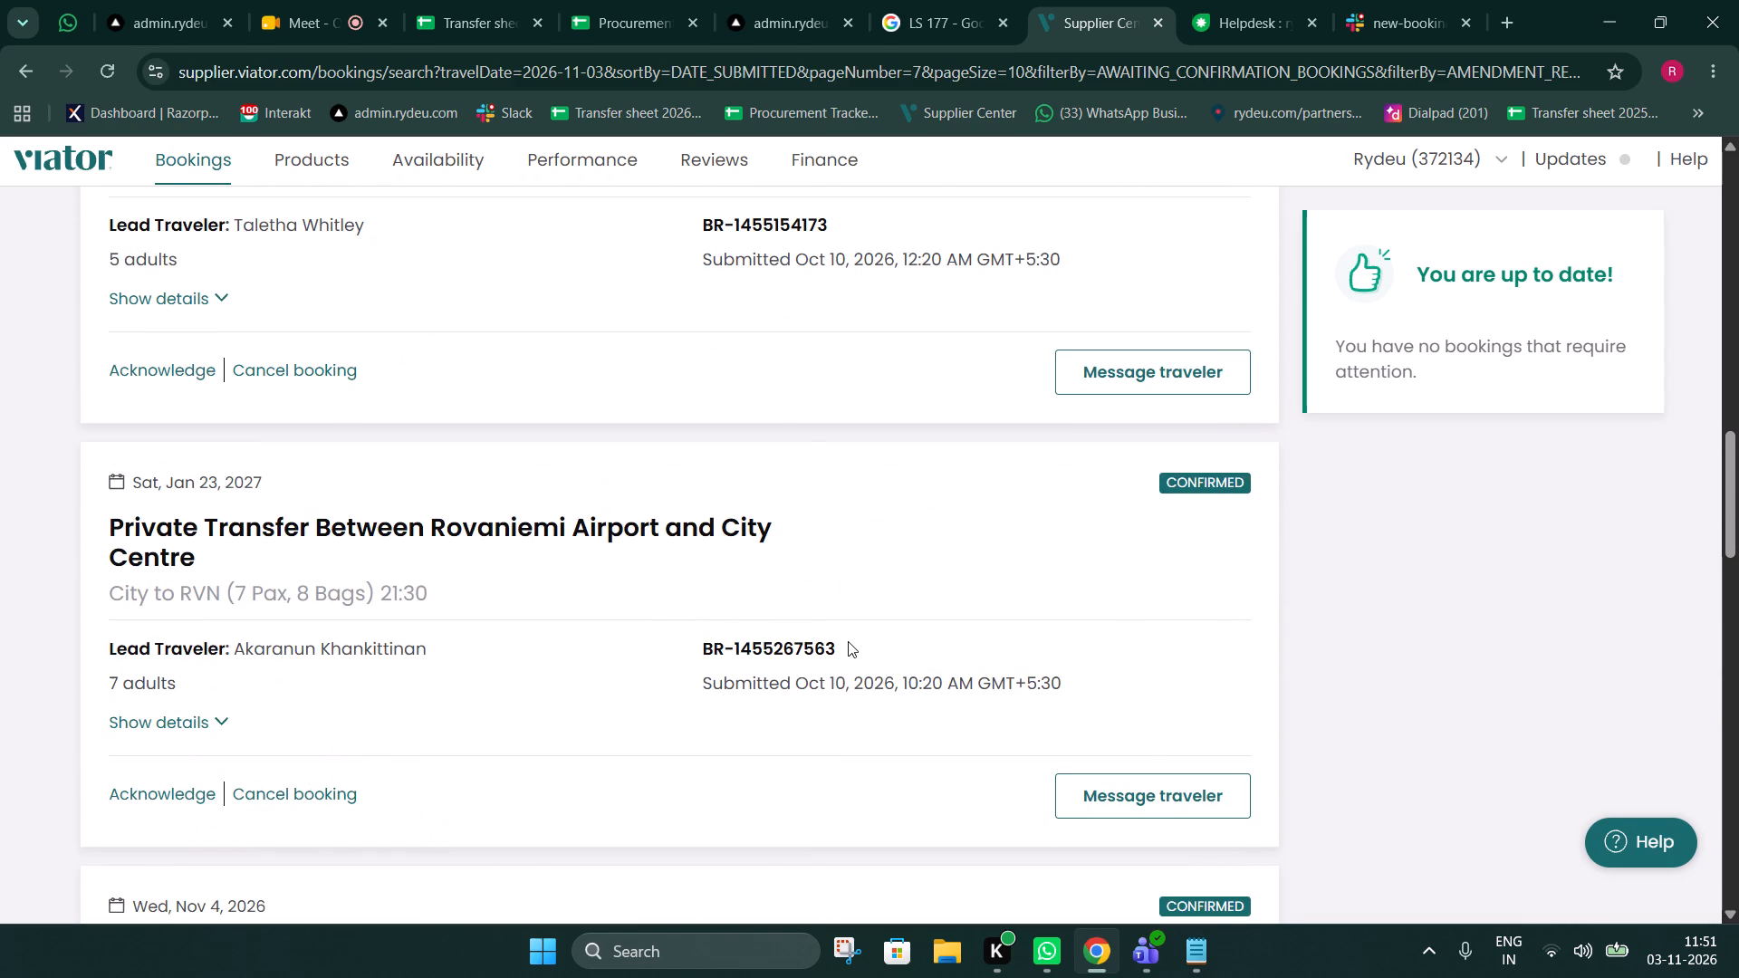
{"action": "left_click_drag", "start_coordinate": [693, 639], "coordinate": [883, 640]}
{"action": "key", "text": "ctrl+c"}
{"action": "left_click", "coordinate": [795, 0]}
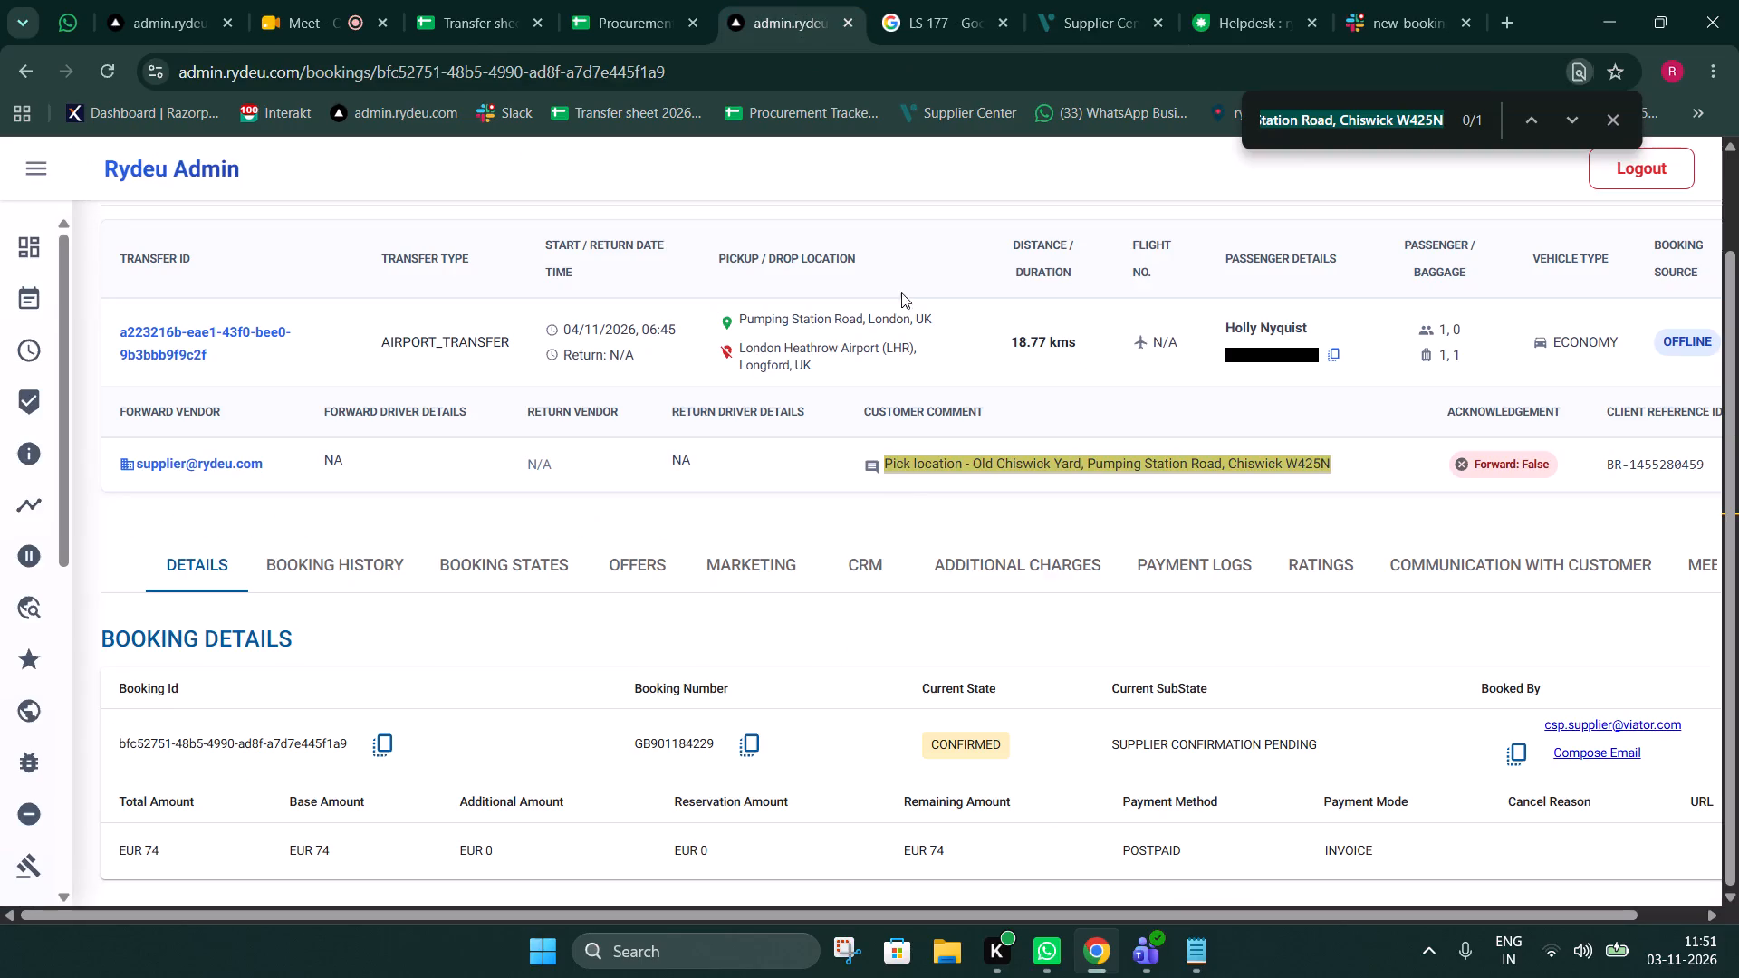
{"action": "key", "text": "ctrl+f"}
{"action": "left_click", "coordinate": [1616, 120]}
{"action": "left_click", "coordinate": [509, 0]}
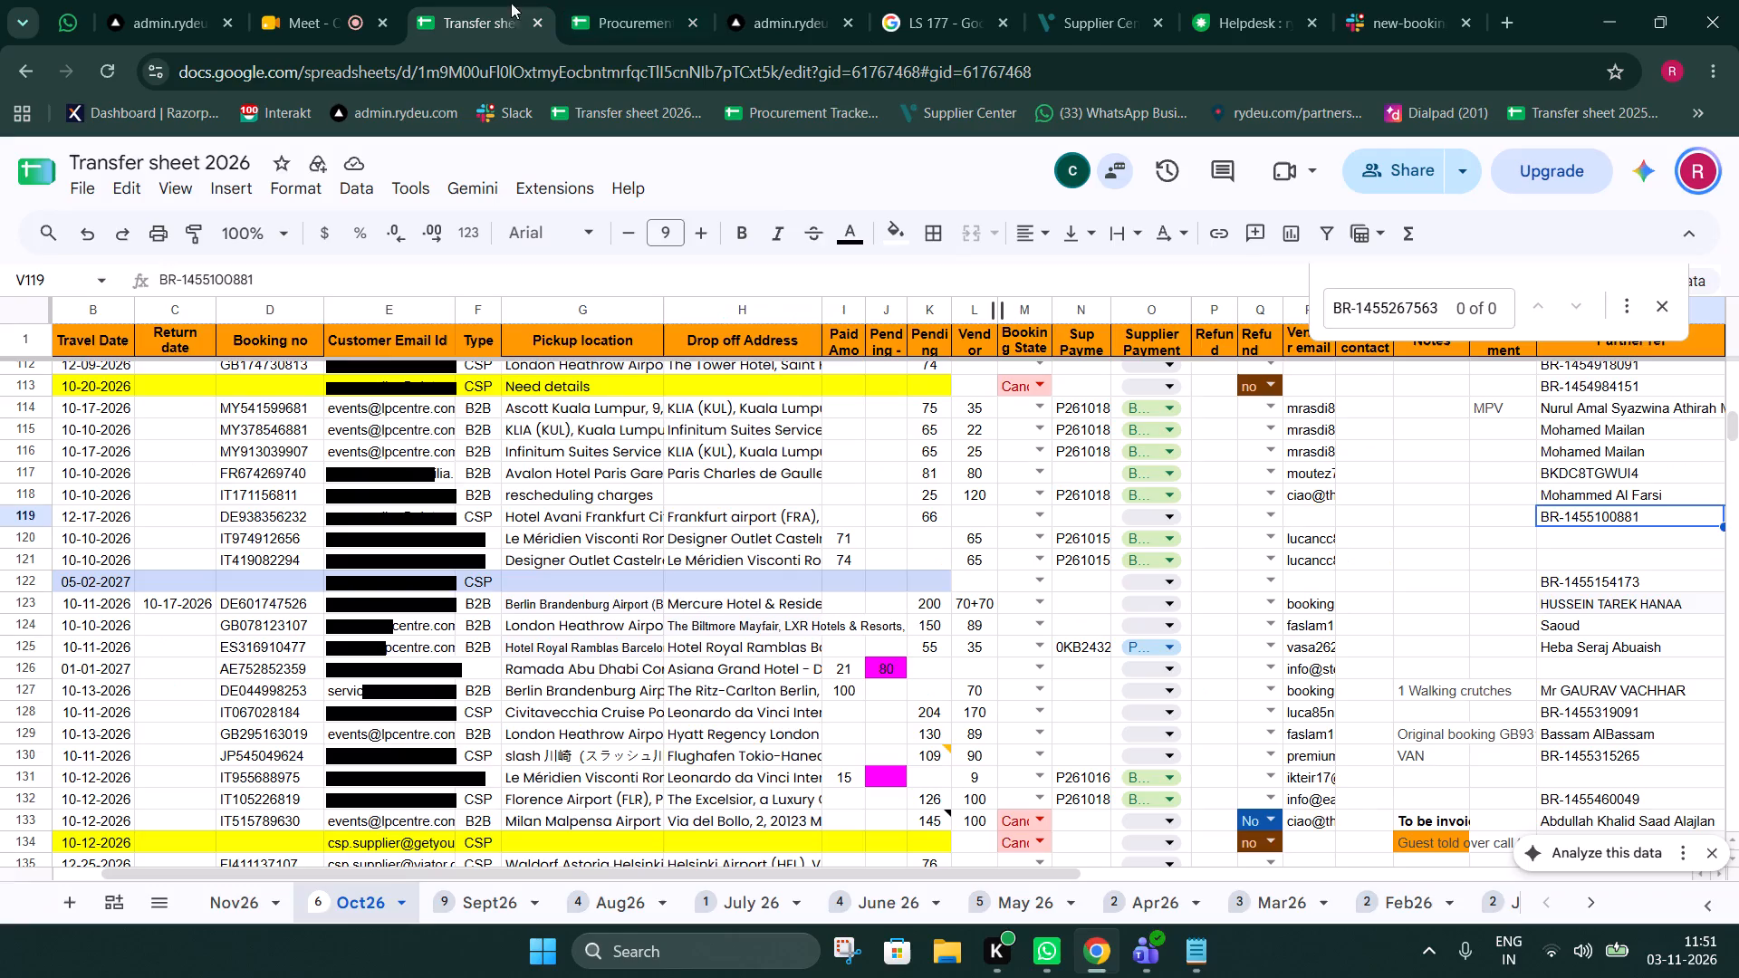
{"action": "key", "text": "ctrl+f"}
{"action": "key", "text": "ctrl+v"}
{"action": "left_click", "coordinate": [469, 913]}
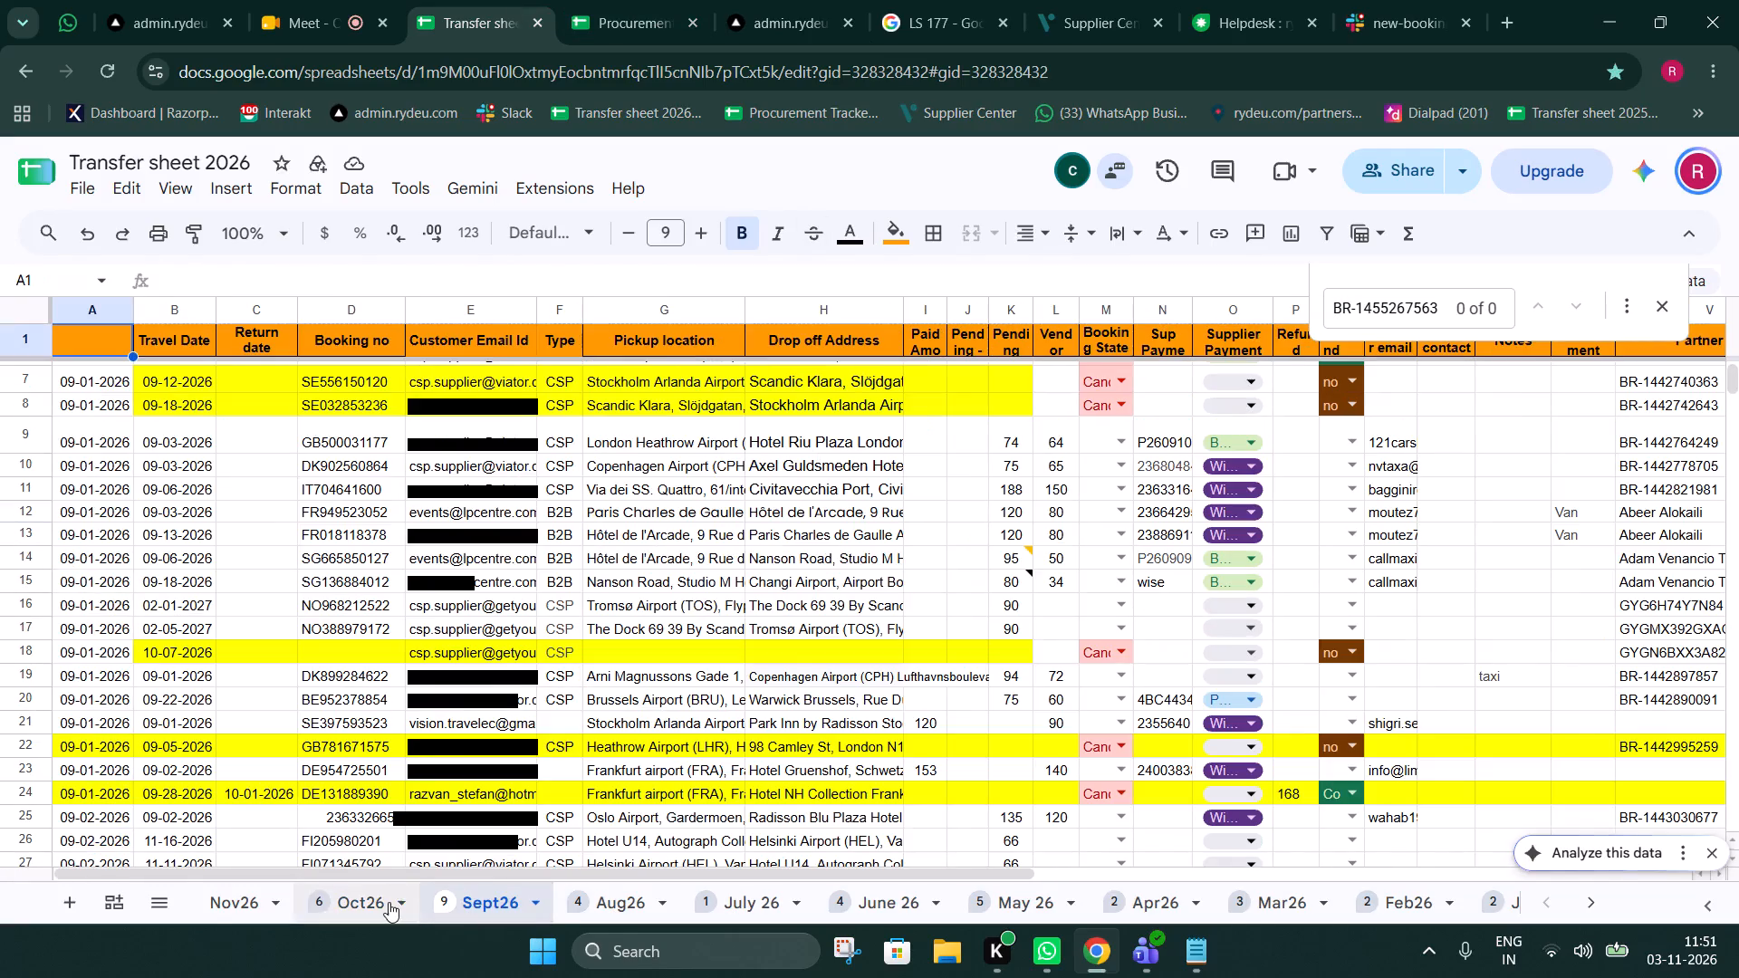
{"action": "left_click", "coordinate": [387, 901]}
{"action": "left_click", "coordinate": [258, 896]}
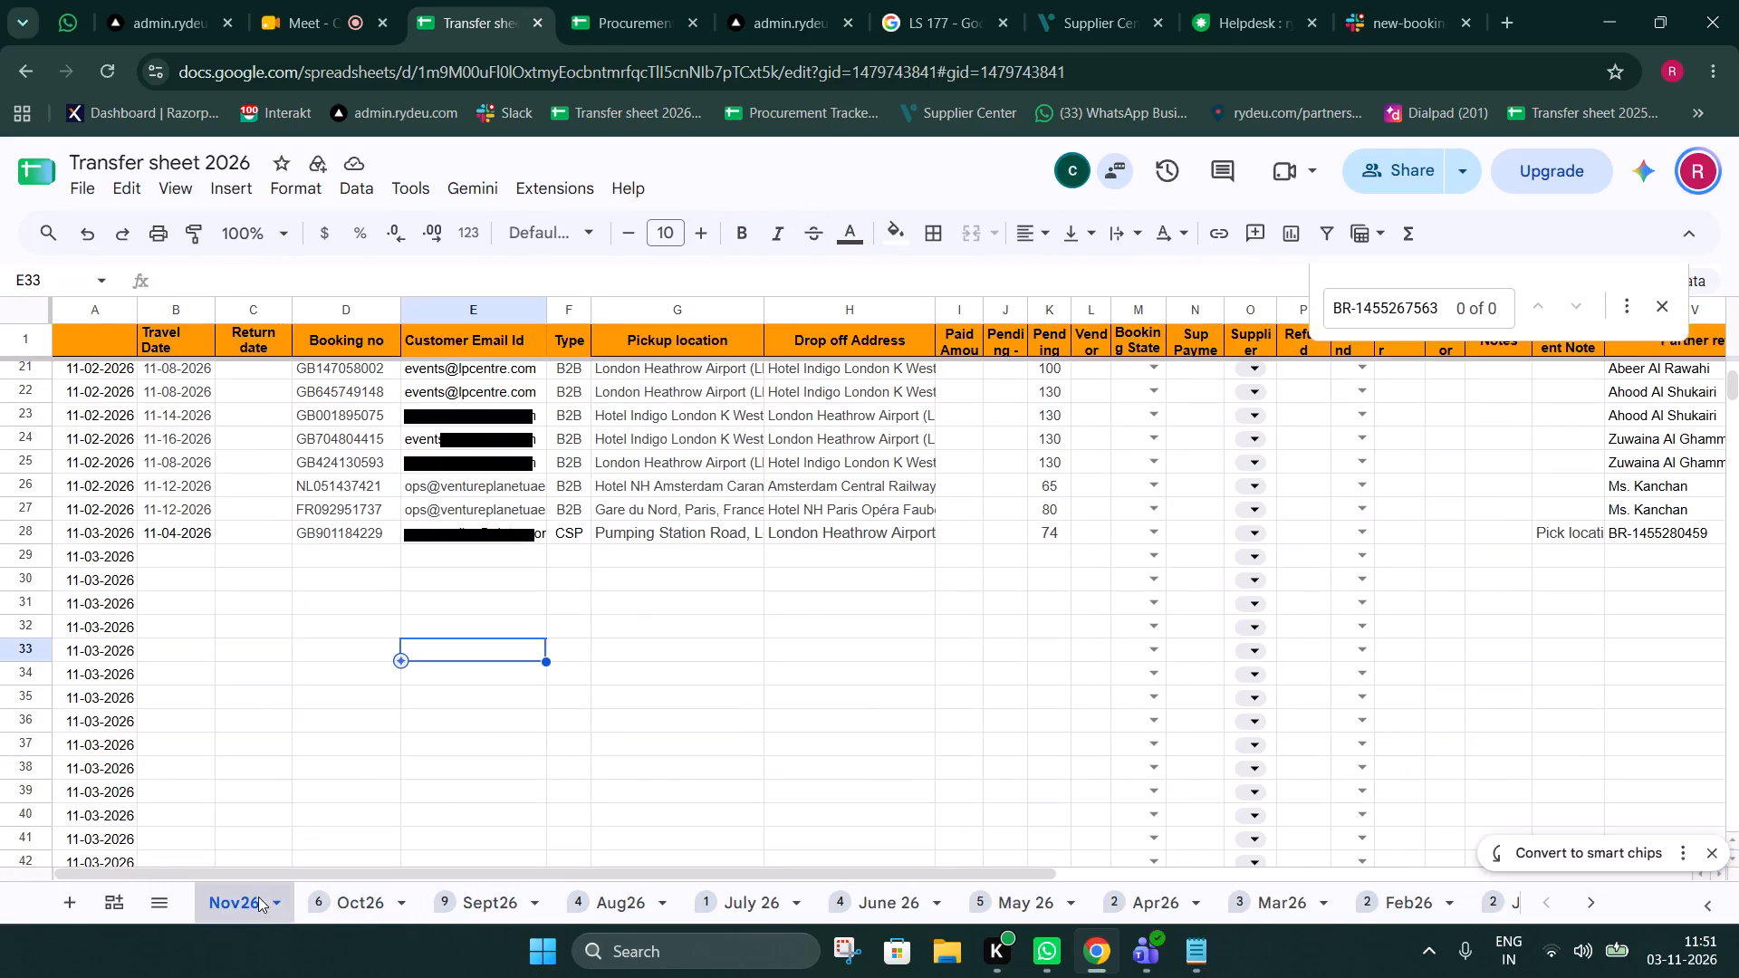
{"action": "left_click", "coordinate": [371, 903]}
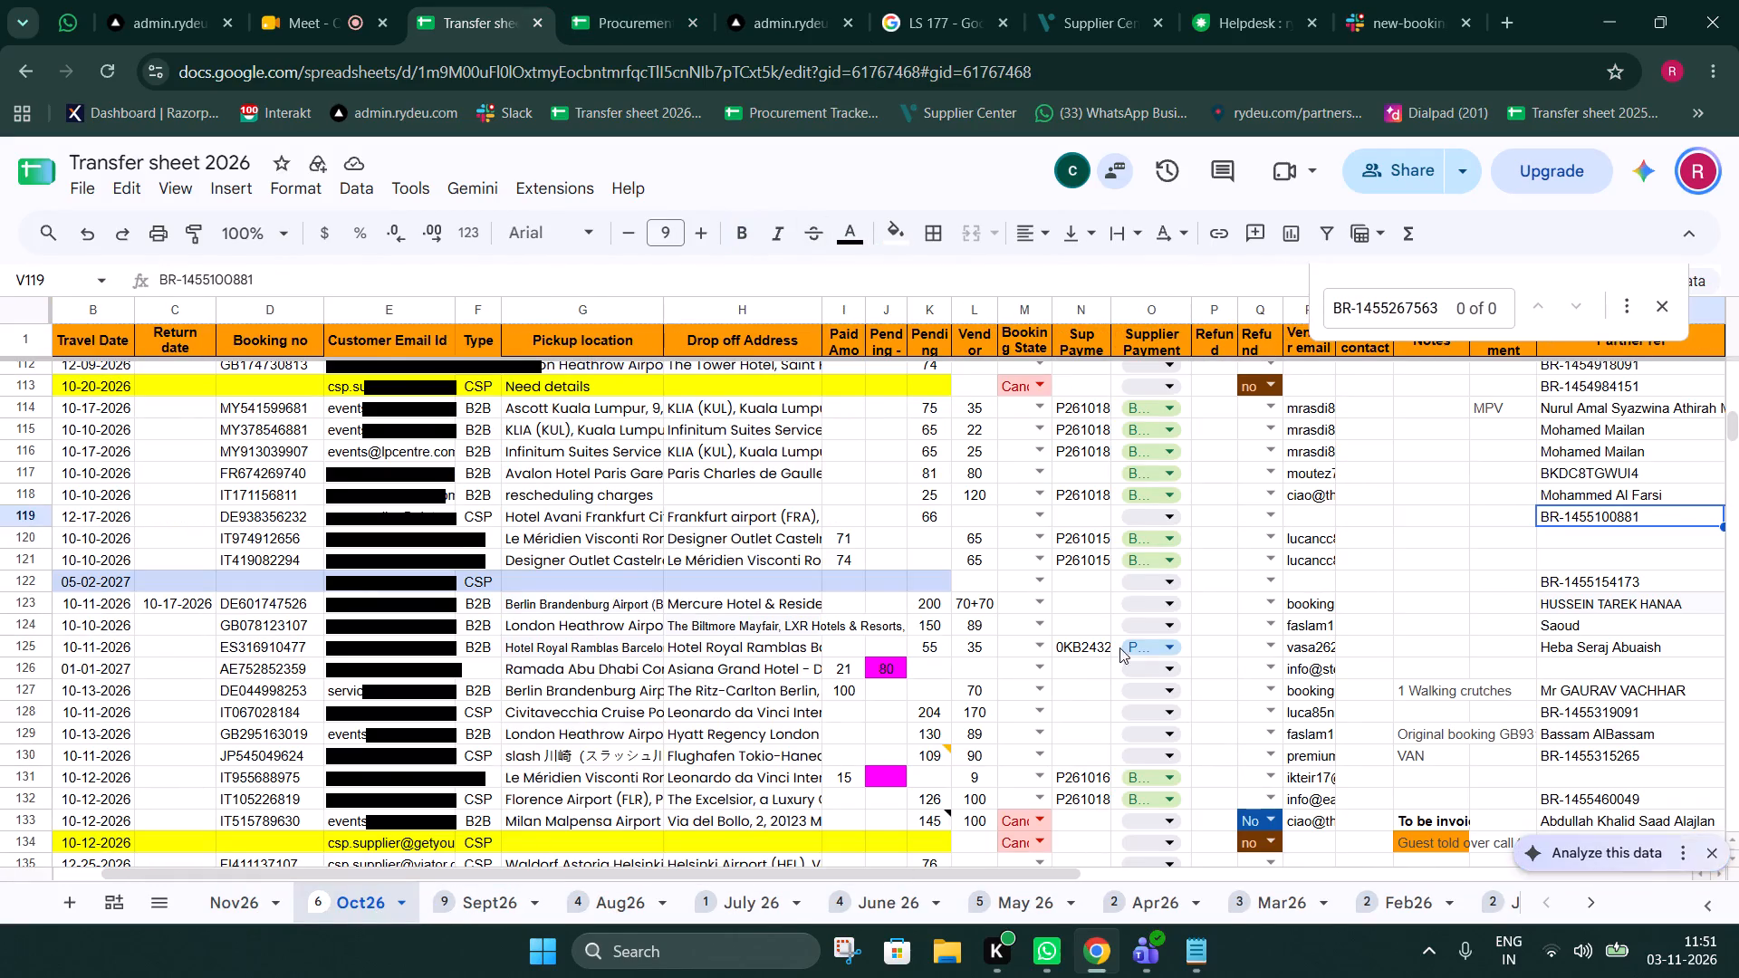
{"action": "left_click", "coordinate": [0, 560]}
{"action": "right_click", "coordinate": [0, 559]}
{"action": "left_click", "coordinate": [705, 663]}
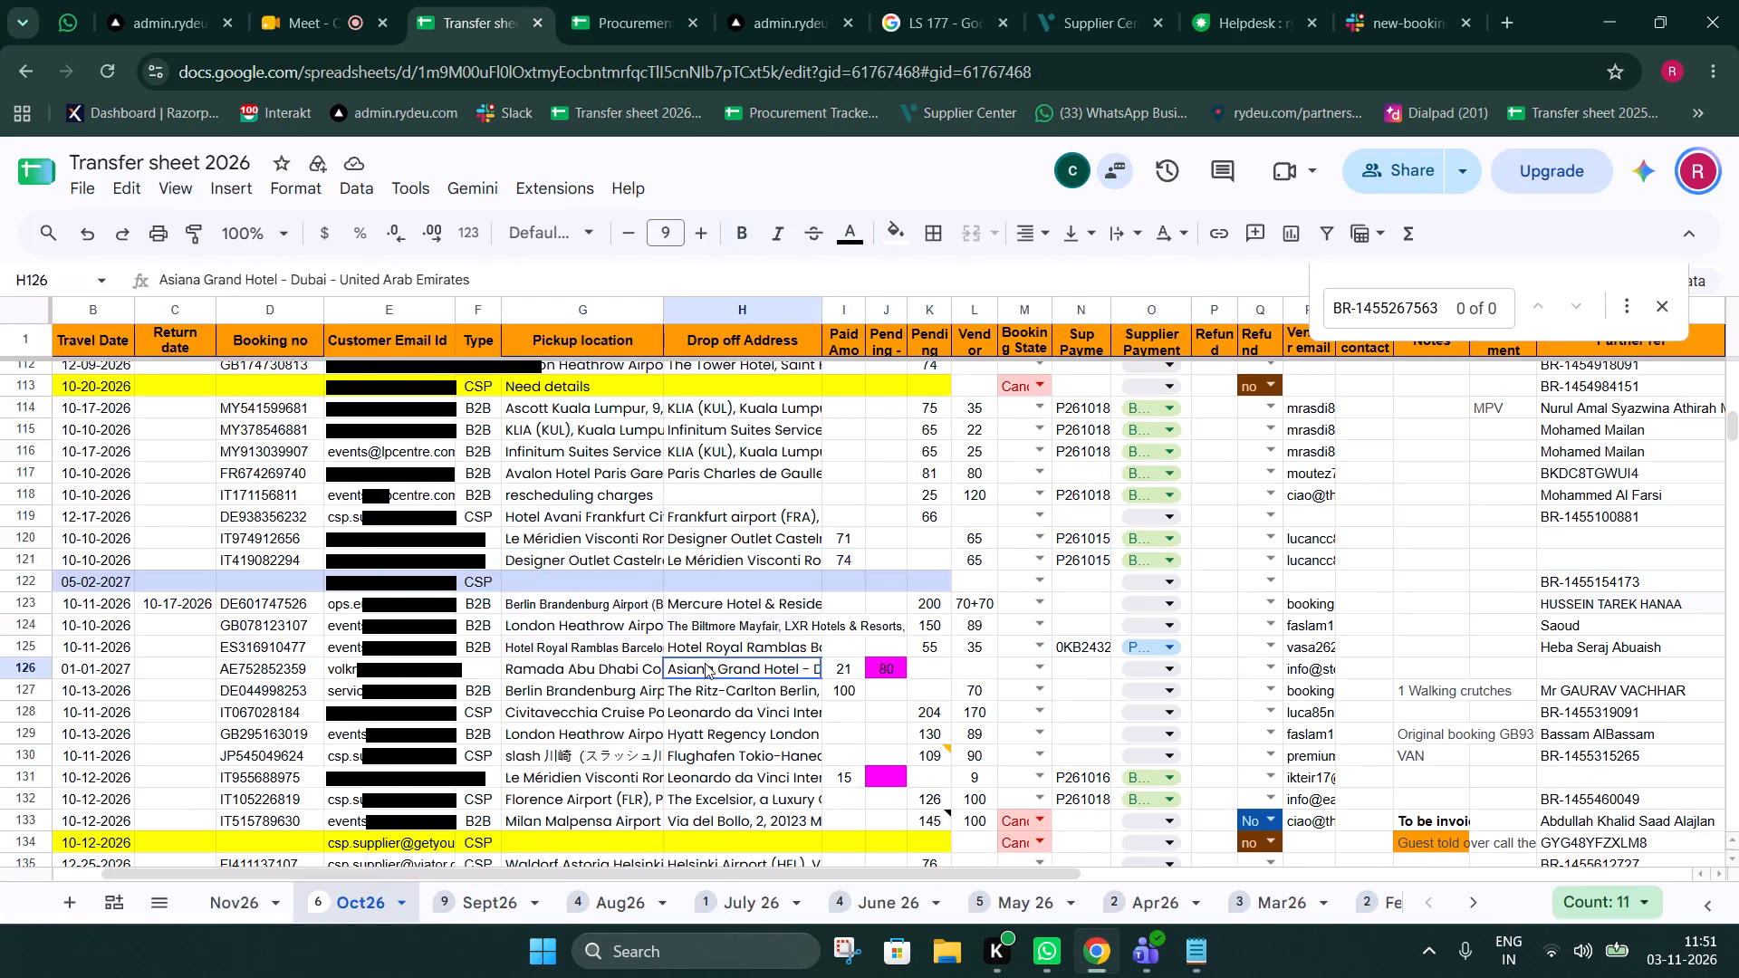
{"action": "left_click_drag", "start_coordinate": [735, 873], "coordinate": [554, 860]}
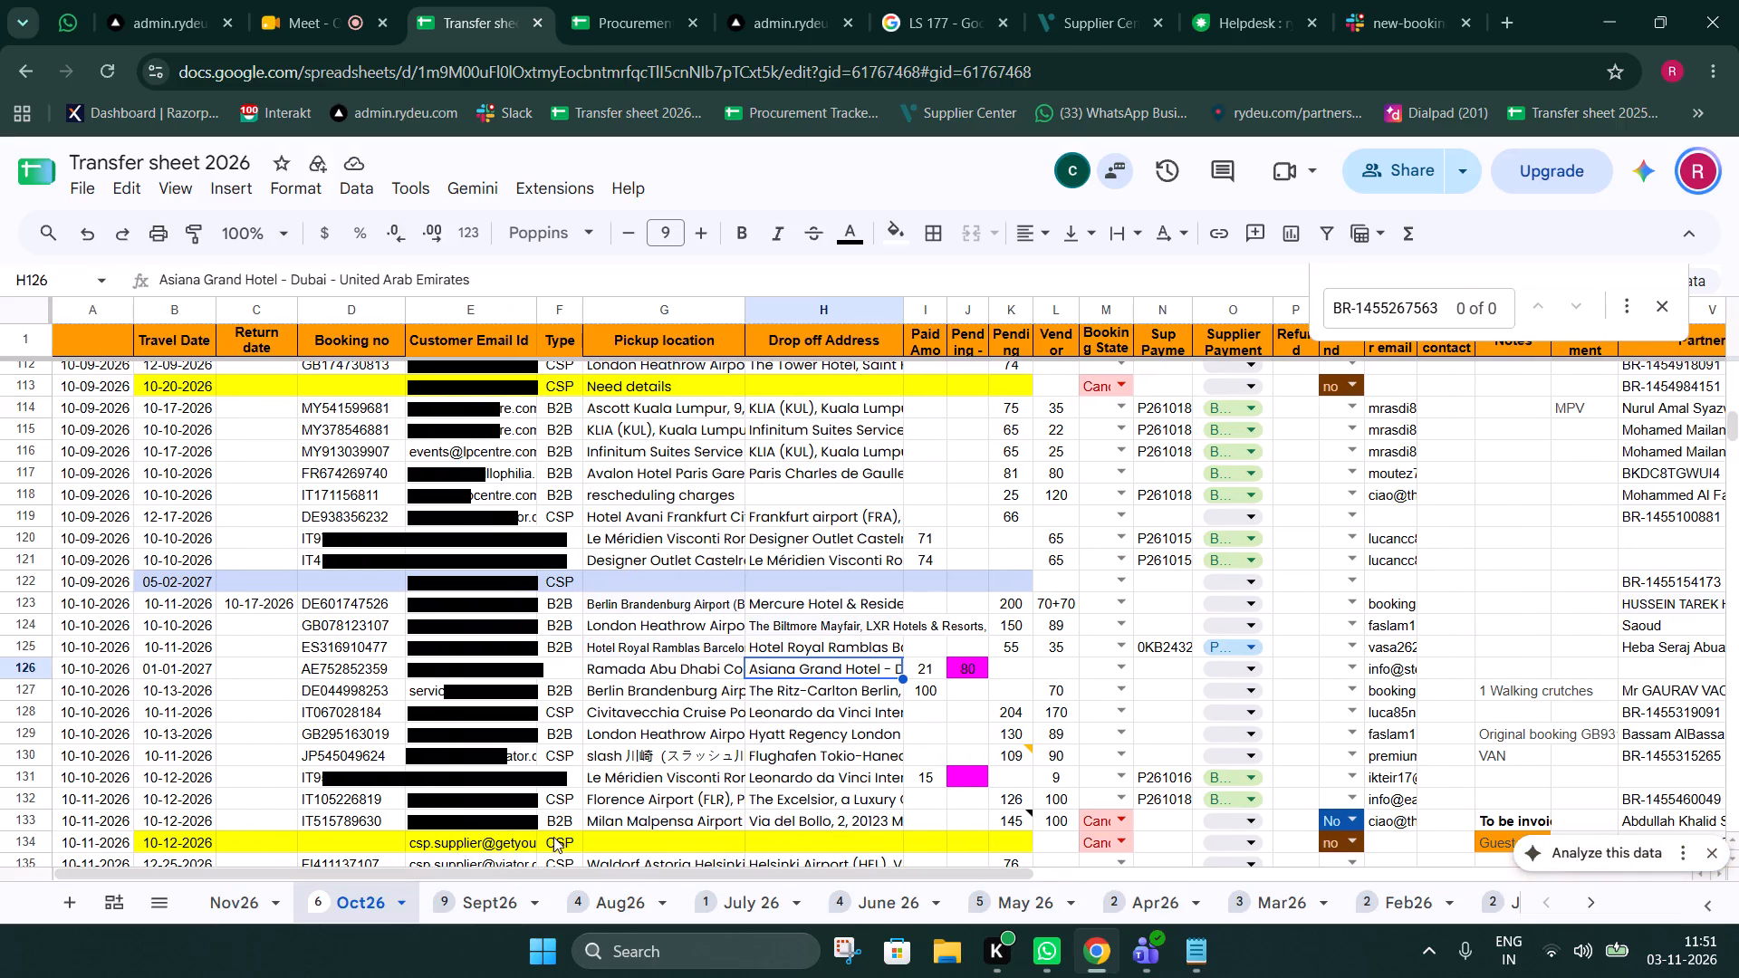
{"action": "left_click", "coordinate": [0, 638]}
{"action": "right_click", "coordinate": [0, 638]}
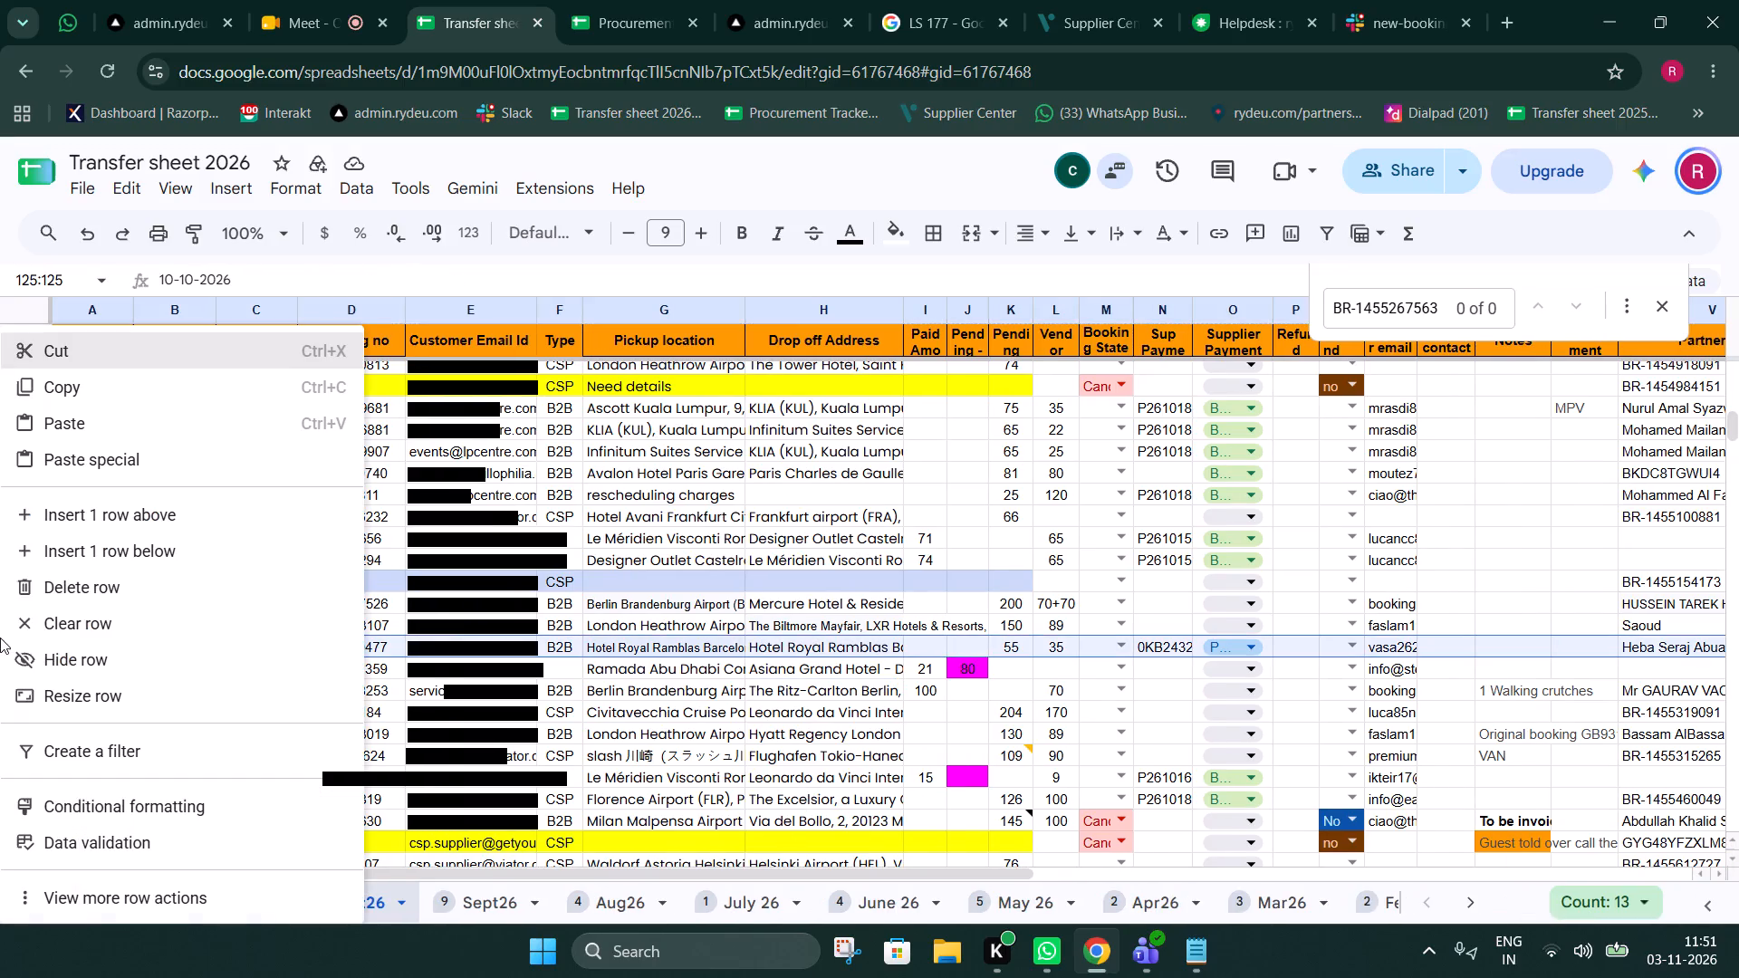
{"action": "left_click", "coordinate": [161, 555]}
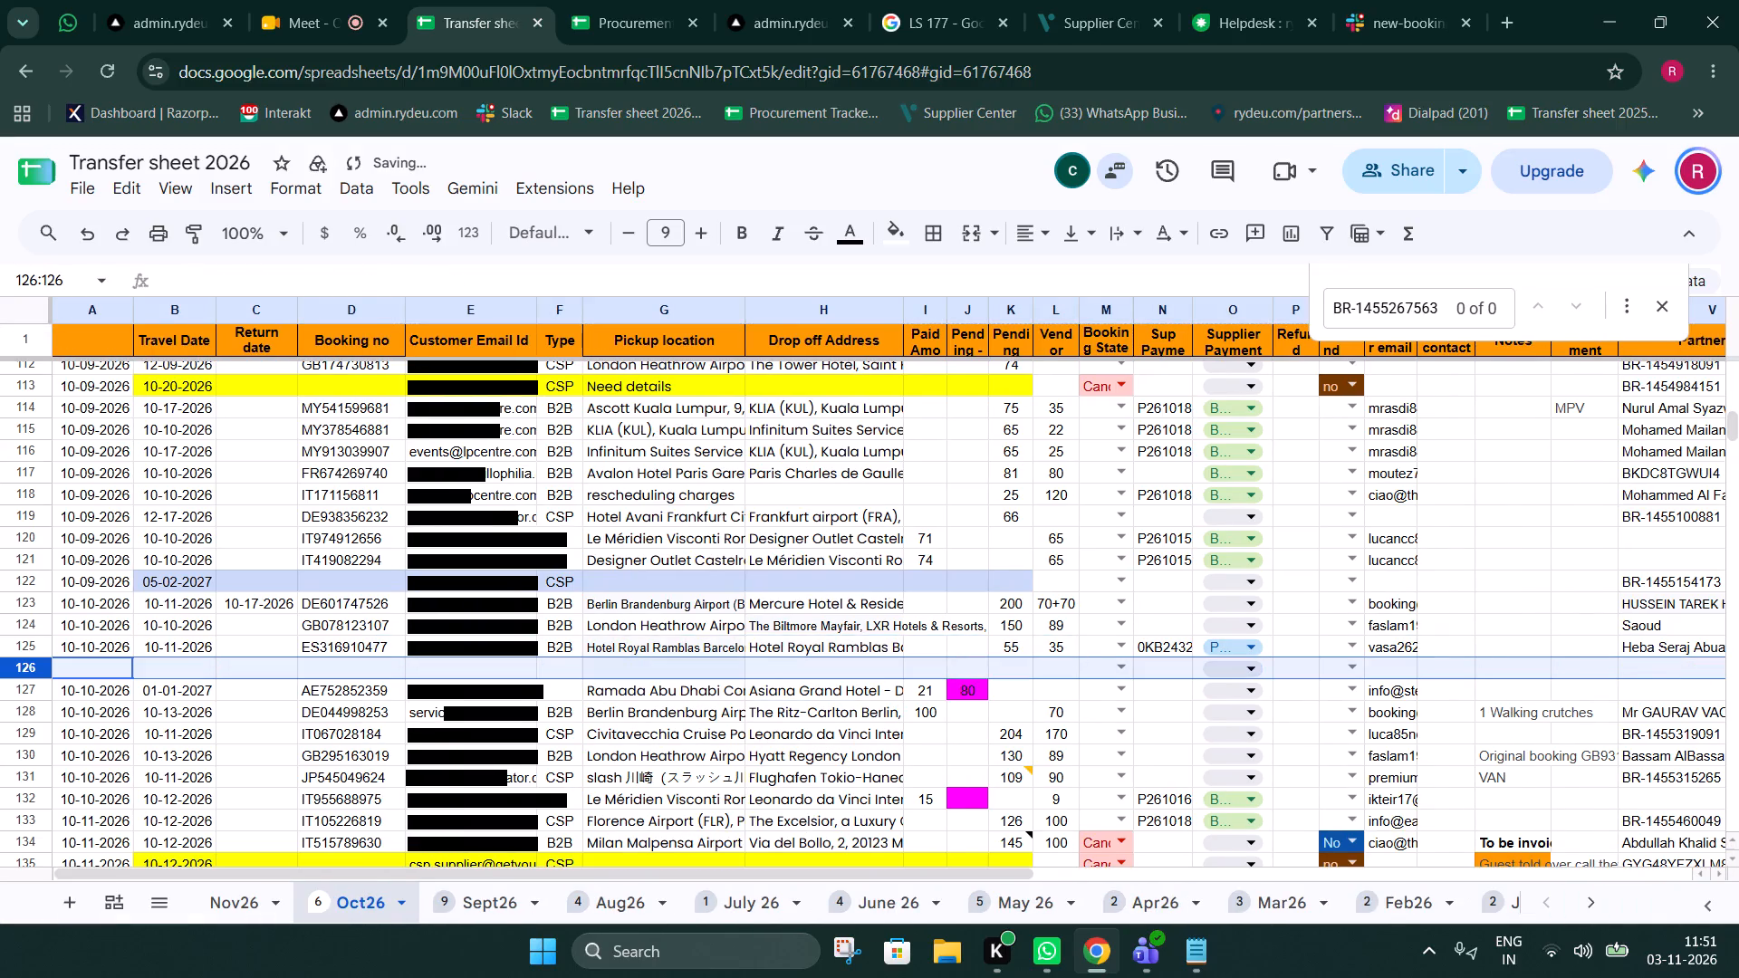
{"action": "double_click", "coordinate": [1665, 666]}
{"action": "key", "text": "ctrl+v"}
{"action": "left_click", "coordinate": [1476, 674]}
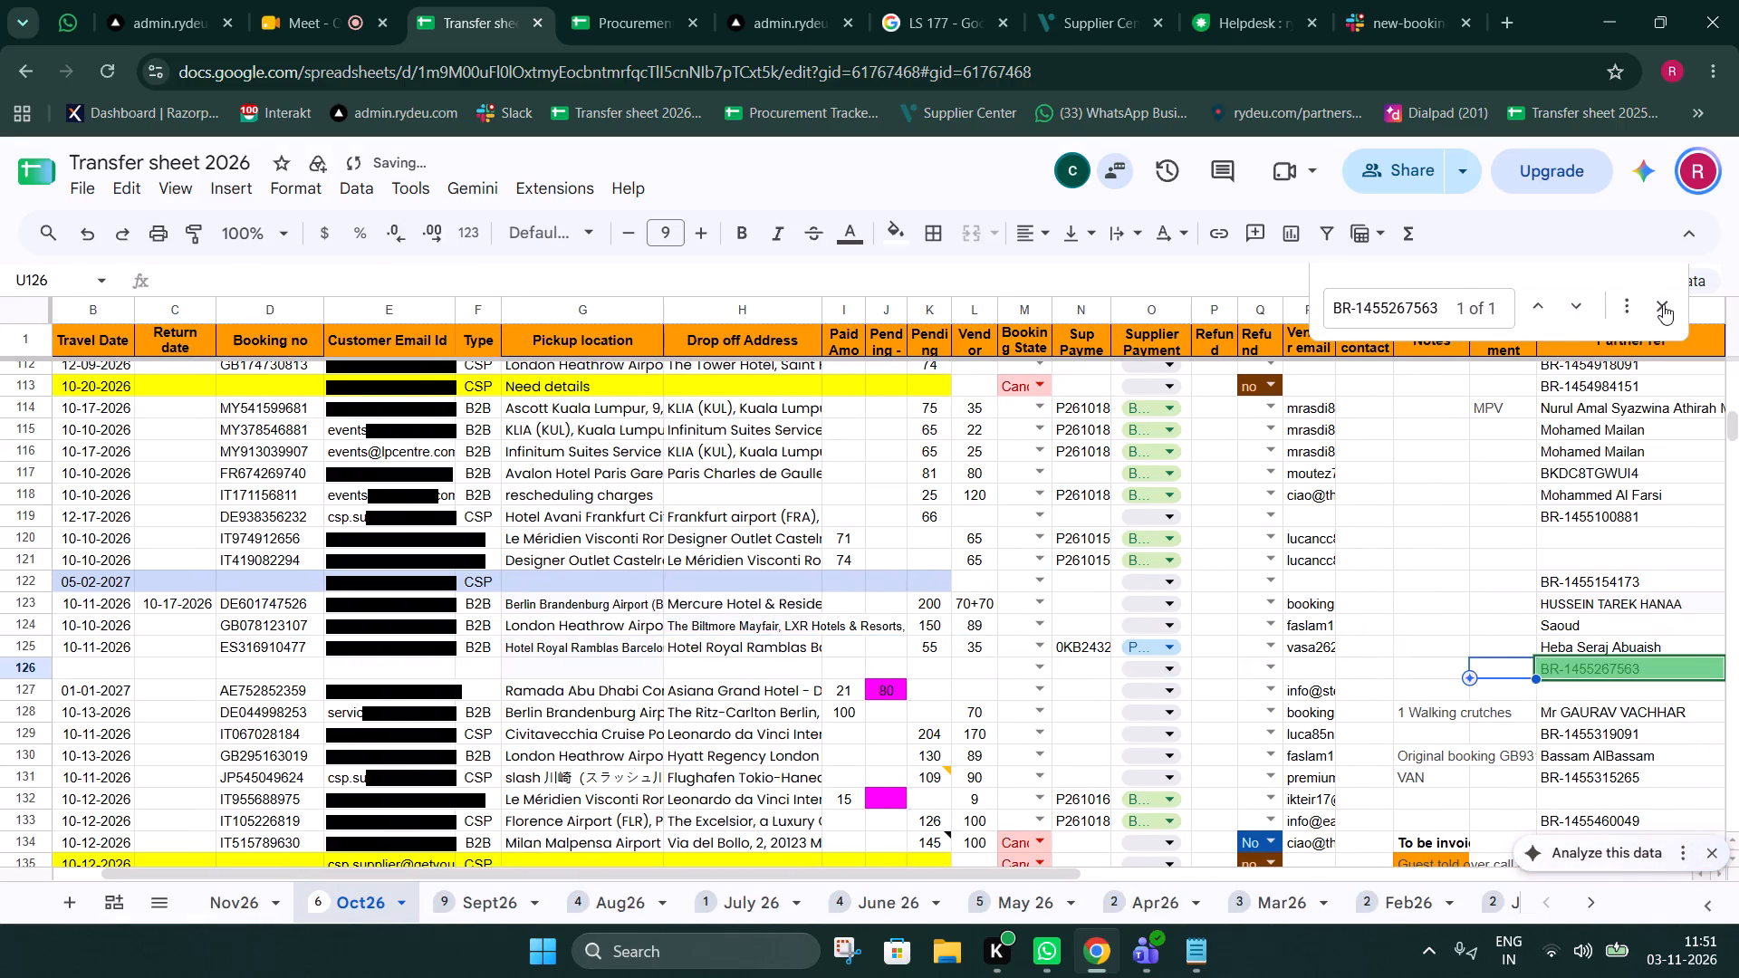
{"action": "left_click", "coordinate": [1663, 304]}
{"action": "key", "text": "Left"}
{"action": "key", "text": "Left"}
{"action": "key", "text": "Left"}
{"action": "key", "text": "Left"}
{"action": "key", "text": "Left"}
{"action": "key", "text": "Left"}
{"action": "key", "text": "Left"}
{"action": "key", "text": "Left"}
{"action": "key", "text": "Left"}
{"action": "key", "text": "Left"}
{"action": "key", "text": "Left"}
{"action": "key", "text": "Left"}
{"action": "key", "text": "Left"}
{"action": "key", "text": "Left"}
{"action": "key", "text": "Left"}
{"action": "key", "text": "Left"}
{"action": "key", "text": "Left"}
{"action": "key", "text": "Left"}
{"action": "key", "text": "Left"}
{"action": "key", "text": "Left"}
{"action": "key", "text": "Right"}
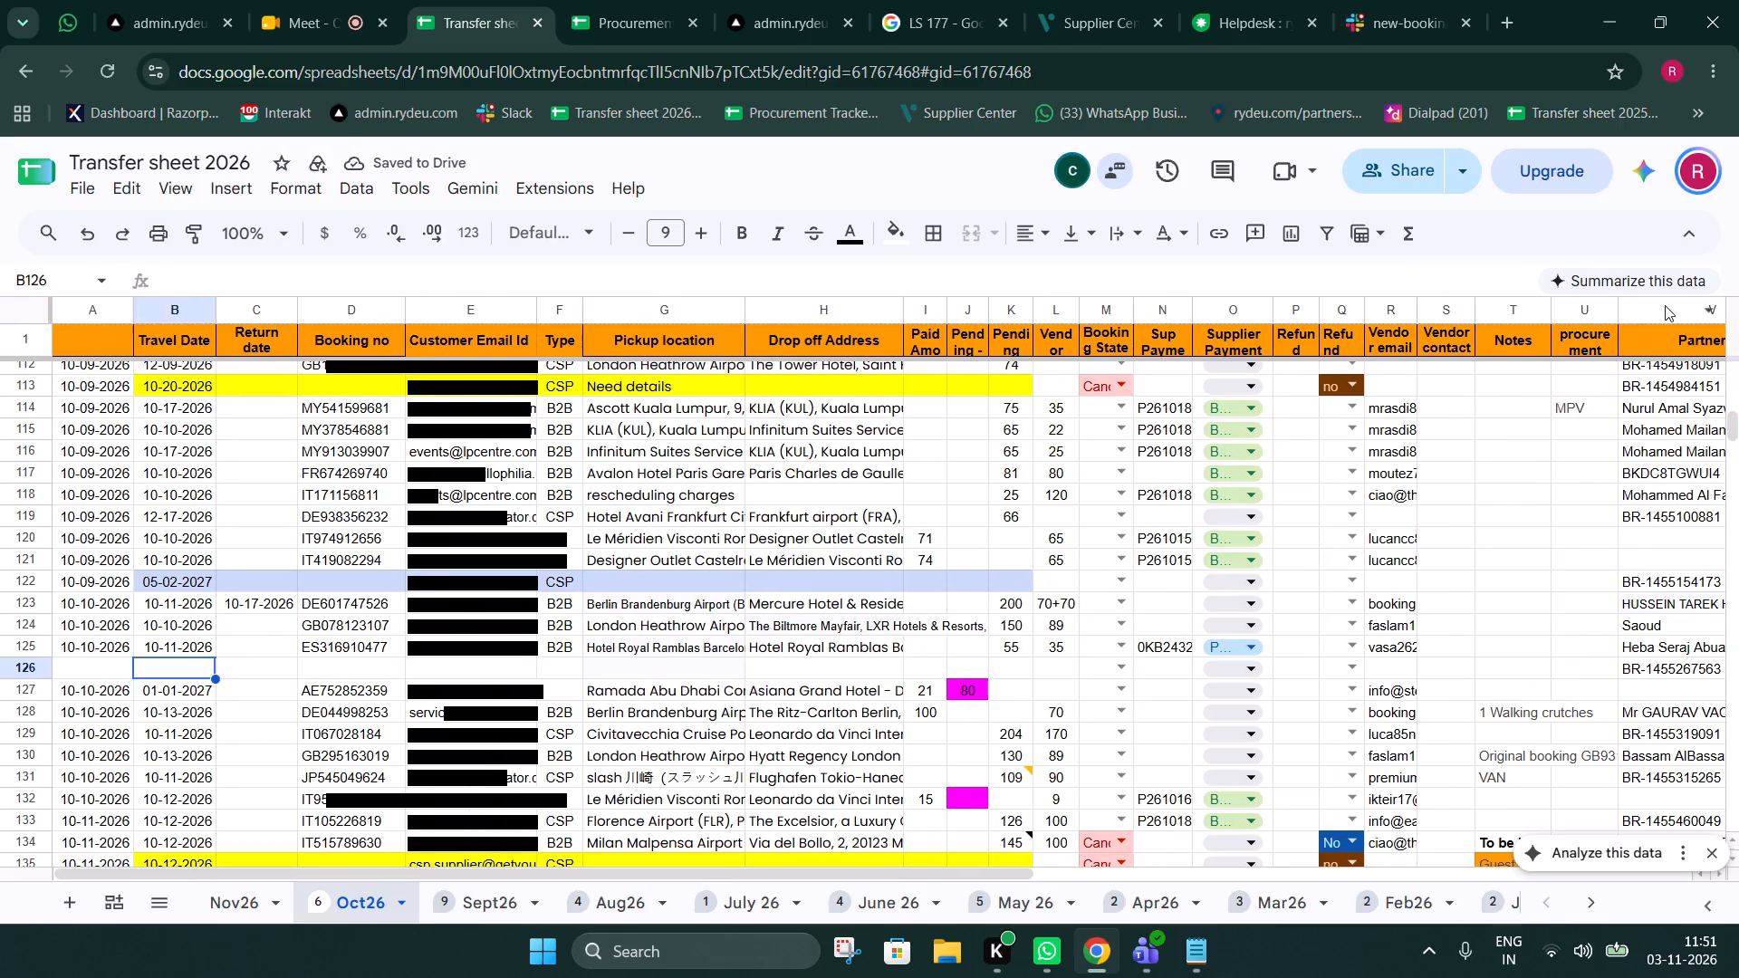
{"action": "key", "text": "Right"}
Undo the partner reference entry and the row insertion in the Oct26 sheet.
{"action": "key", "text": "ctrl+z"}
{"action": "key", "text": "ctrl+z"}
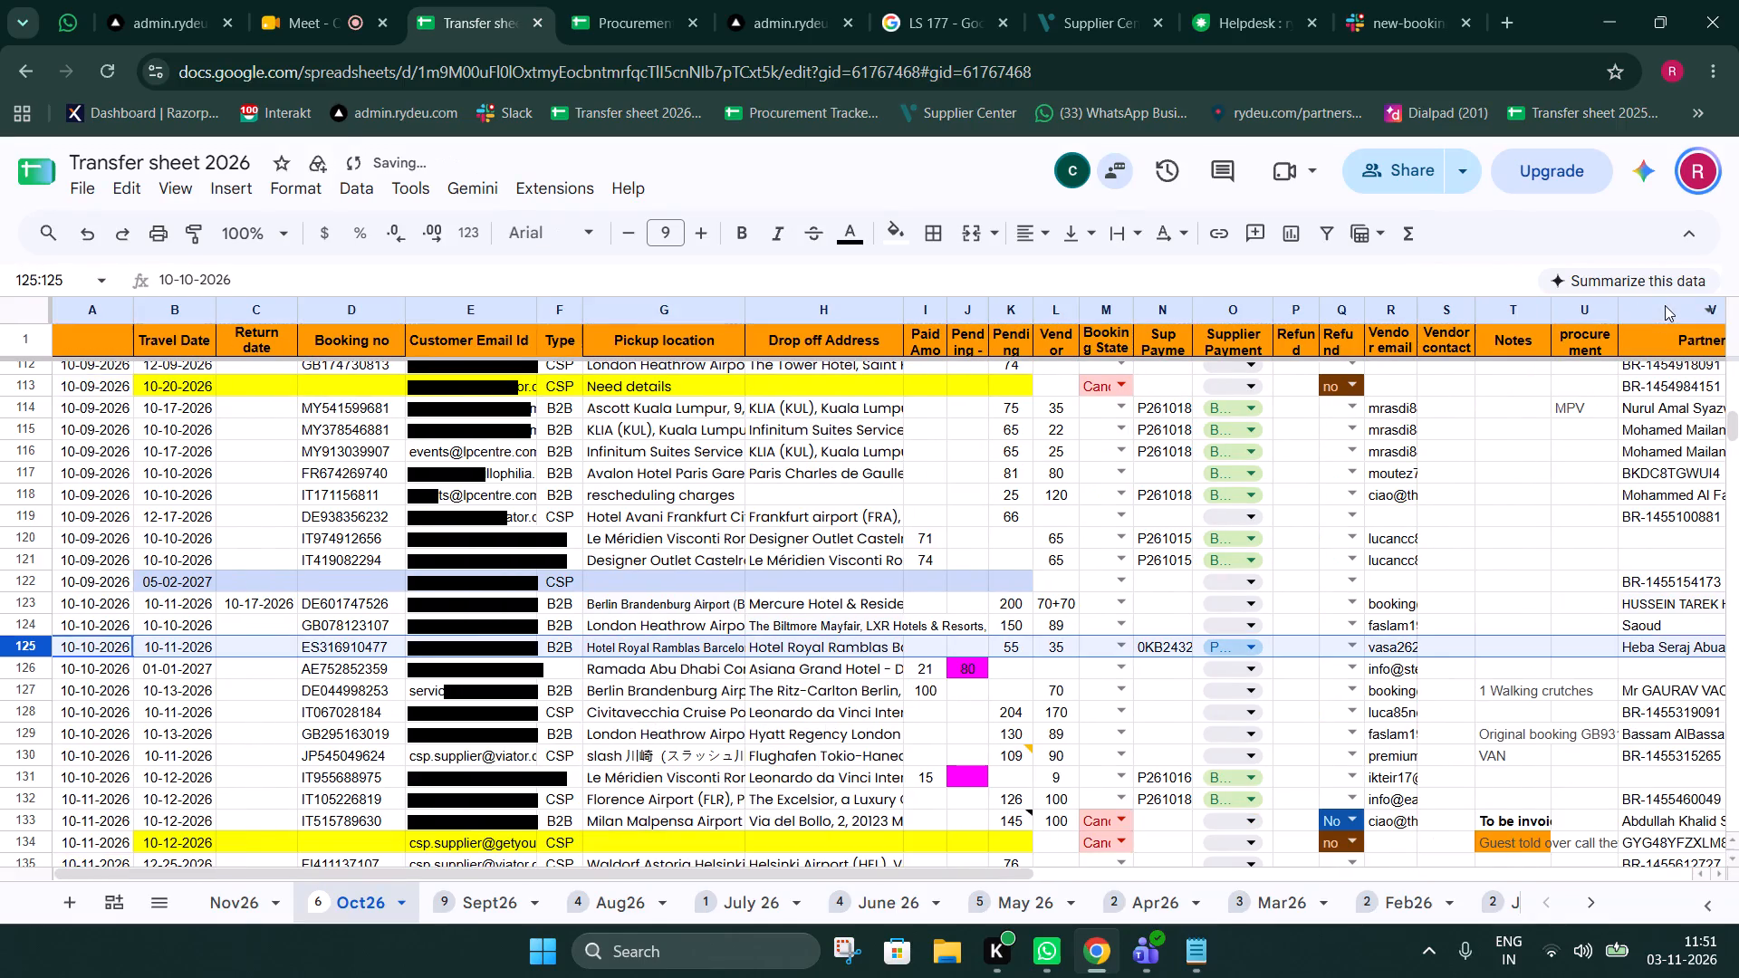
{"action": "left_click", "coordinate": [245, 895]}
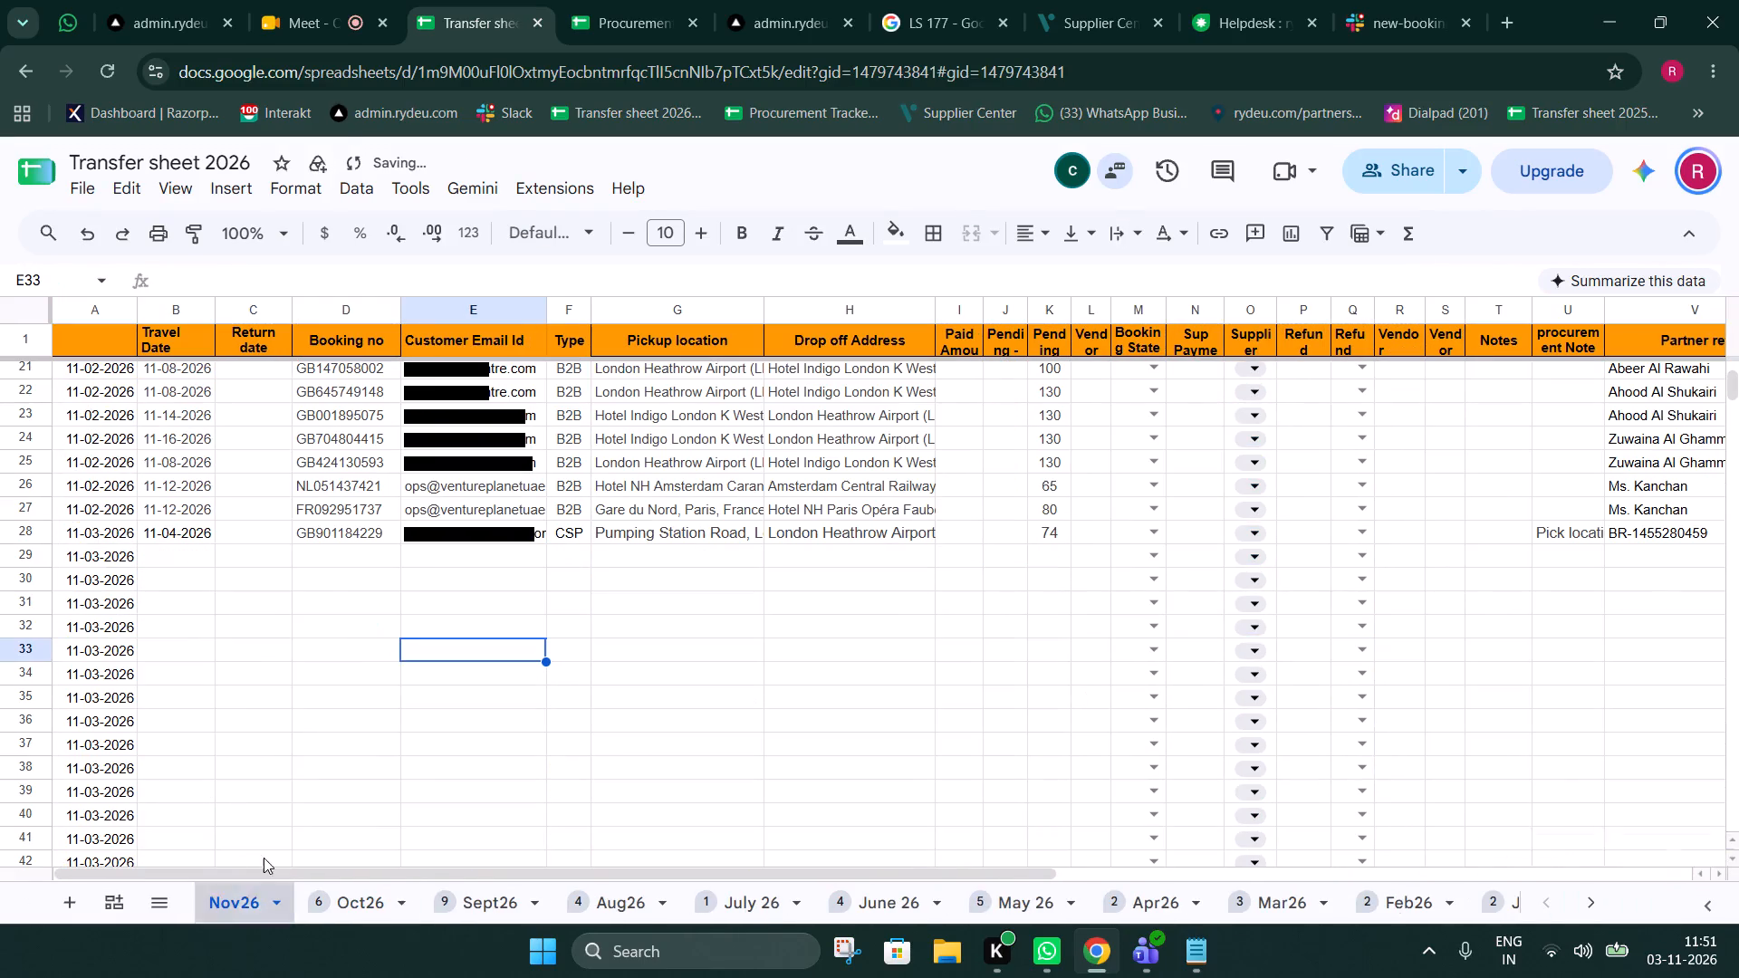
{"action": "triple_click", "coordinate": [1611, 554]}
{"action": "key", "text": "ctrl+v"}
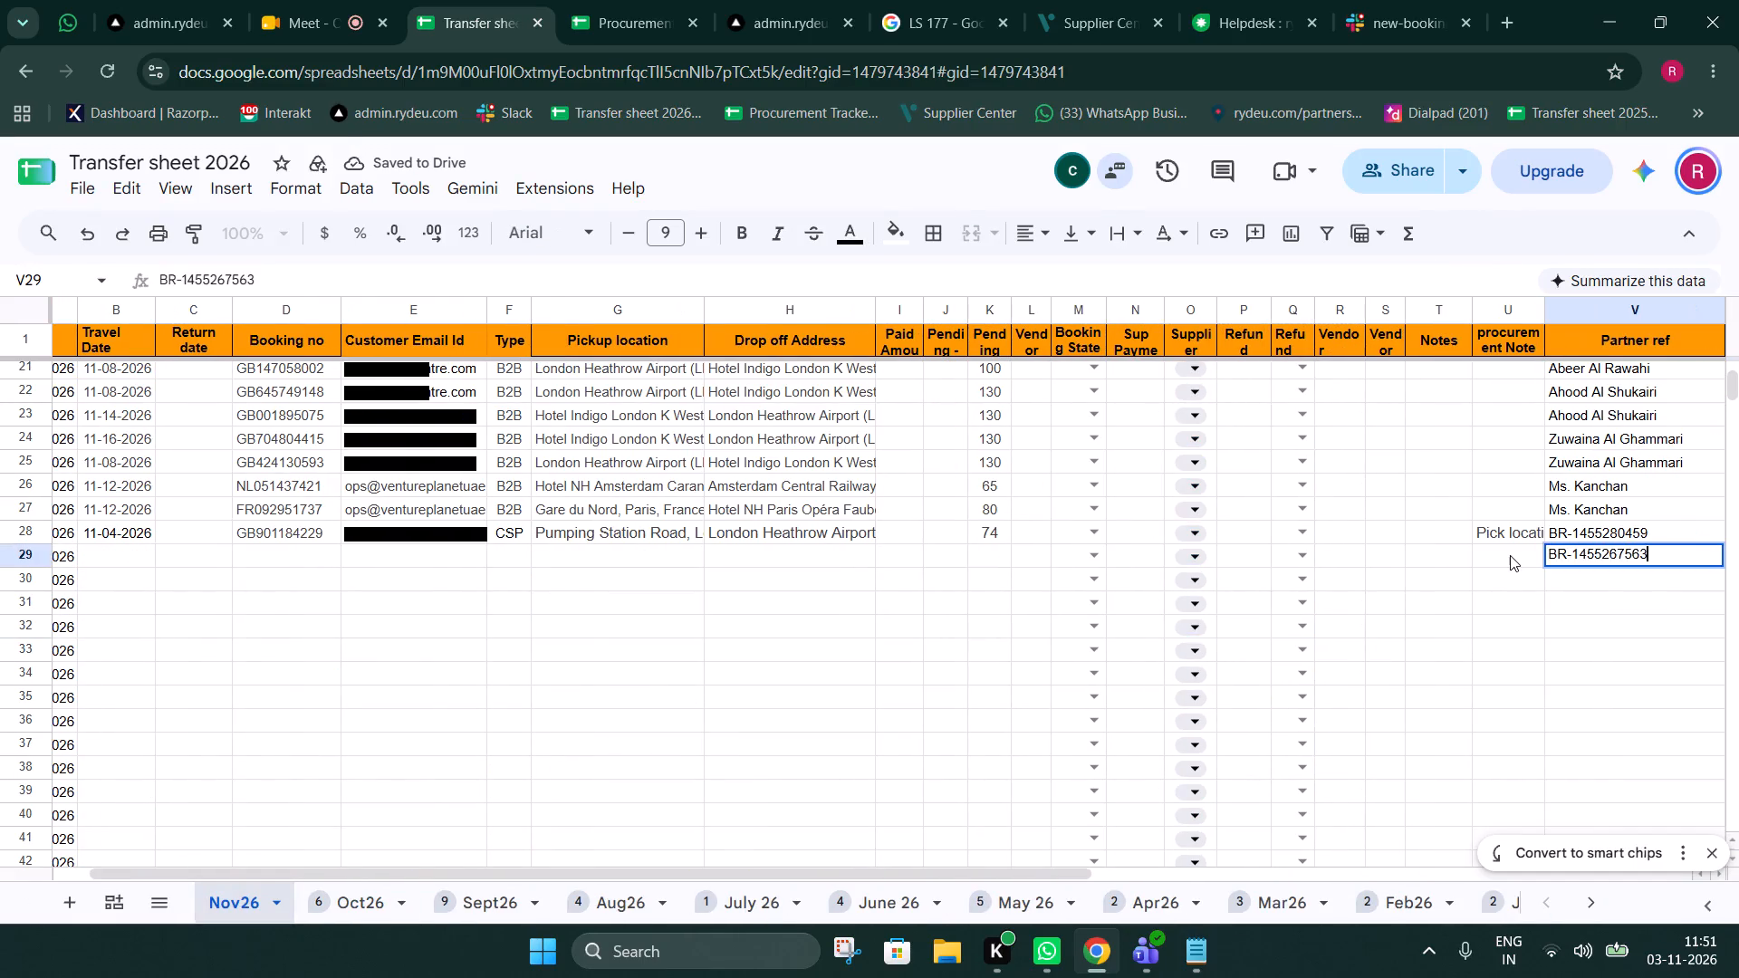
{"action": "left_click", "coordinate": [1510, 555]}
Copy the customer email and CSP type from row 28 into row 29 of the Nov26 sheet.
{"action": "key", "text": "Left"}
{"action": "key", "text": "Left"}
{"action": "key", "text": "Left"}
{"action": "key", "text": "Left"}
{"action": "key", "text": "Left"}
{"action": "key", "text": "Left"}
{"action": "key", "text": "Left"}
{"action": "key", "text": "Left"}
{"action": "key", "text": "Left"}
{"action": "key", "text": "Left"}
{"action": "key", "text": "Left"}
{"action": "key", "text": "Left"}
{"action": "key", "text": "Left"}
{"action": "key", "text": "Left"}
{"action": "key", "text": "Left"}
{"action": "key", "text": "Left"}
{"action": "key", "text": "Left"}
{"action": "key", "text": "Left"}
{"action": "key", "text": "Left"}
{"action": "key", "text": "Left"}
{"action": "key", "text": "Right"}
{"action": "key", "text": "Right"}
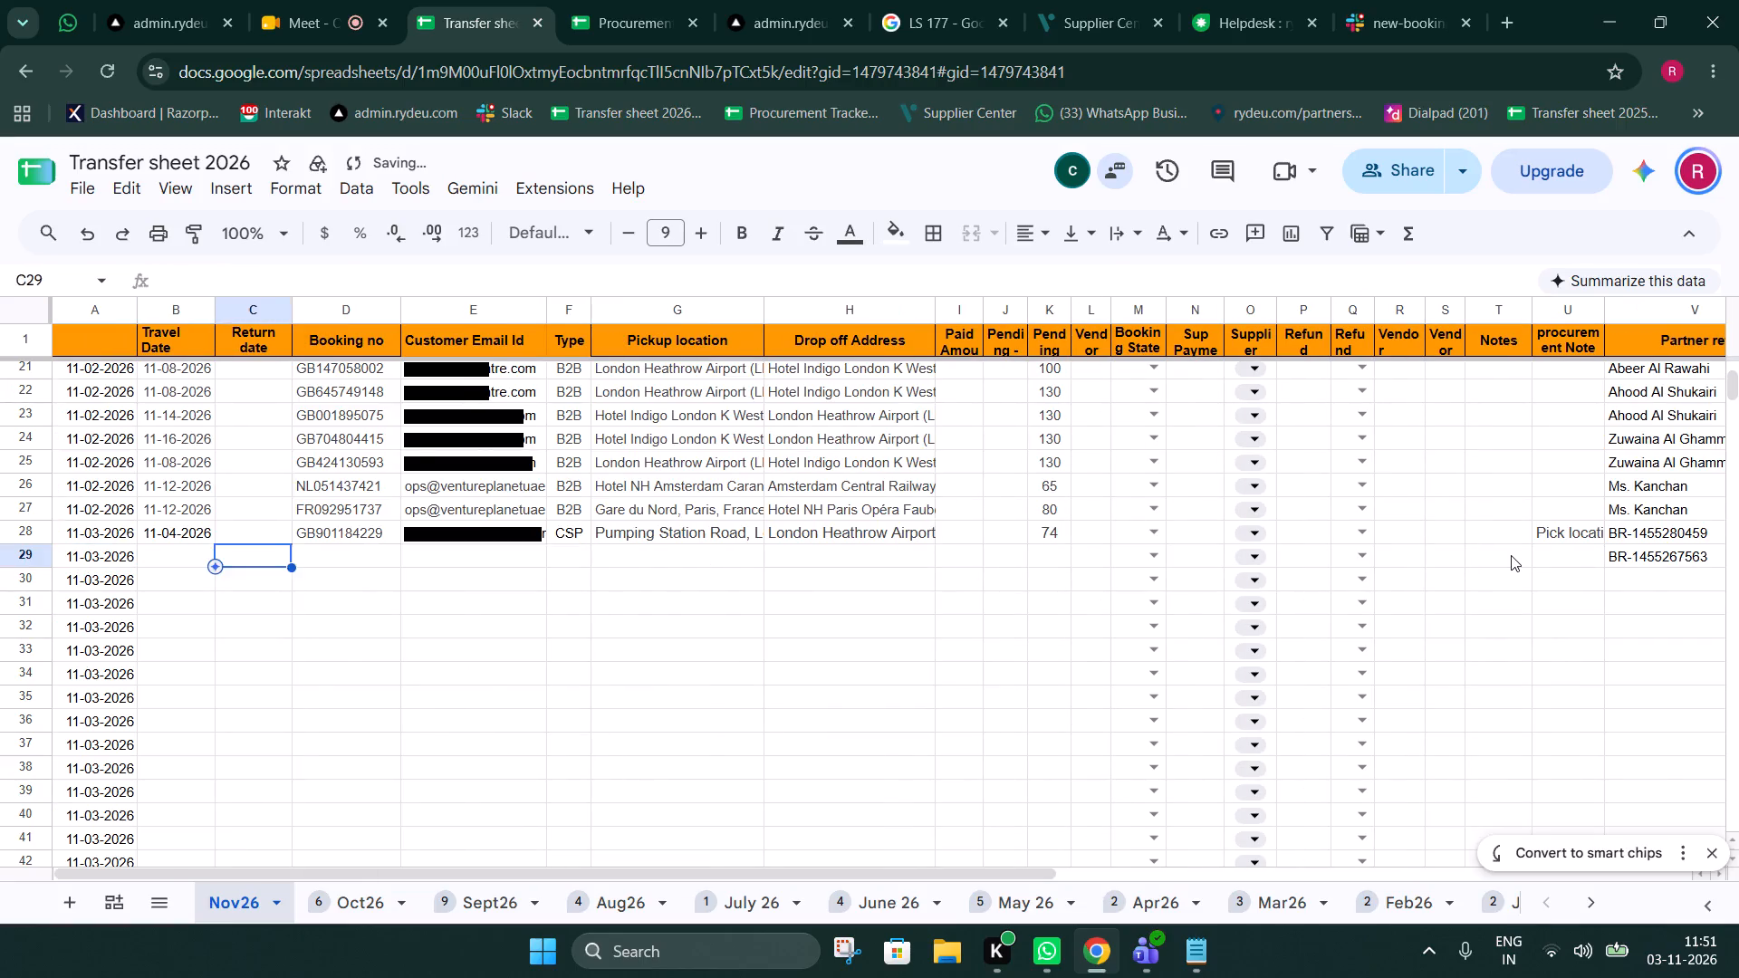
{"action": "key", "text": "Right"}
{"action": "key", "text": "Right"}
{"action": "key", "text": "Up"}
{"action": "key", "text": "shift+Right"}
{"action": "key", "text": "ctrl+c"}
{"action": "key", "text": "Down"}
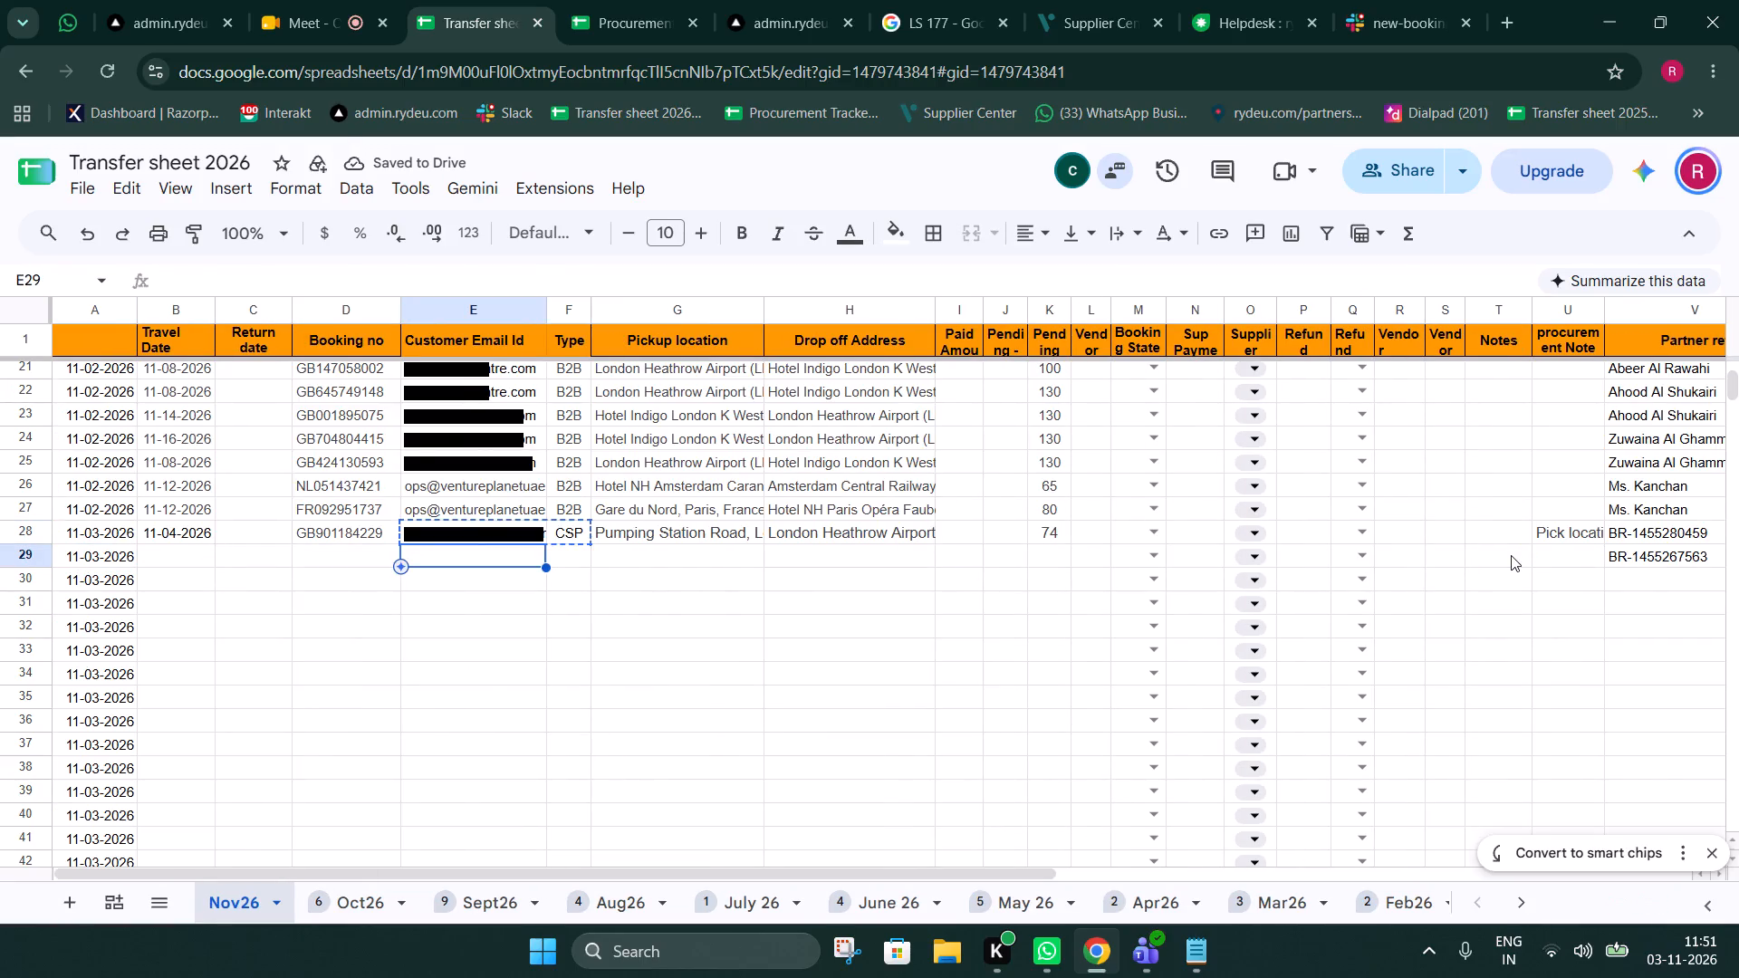
{"action": "key", "text": "ctrl+v"}
Check the Rovaniemi booking's date on Viator and set the travel date in Nov26 row 29 to January 23, 2027.
{"action": "left_click", "coordinate": [1074, 0]}
{"action": "left_click", "coordinate": [787, 481]}
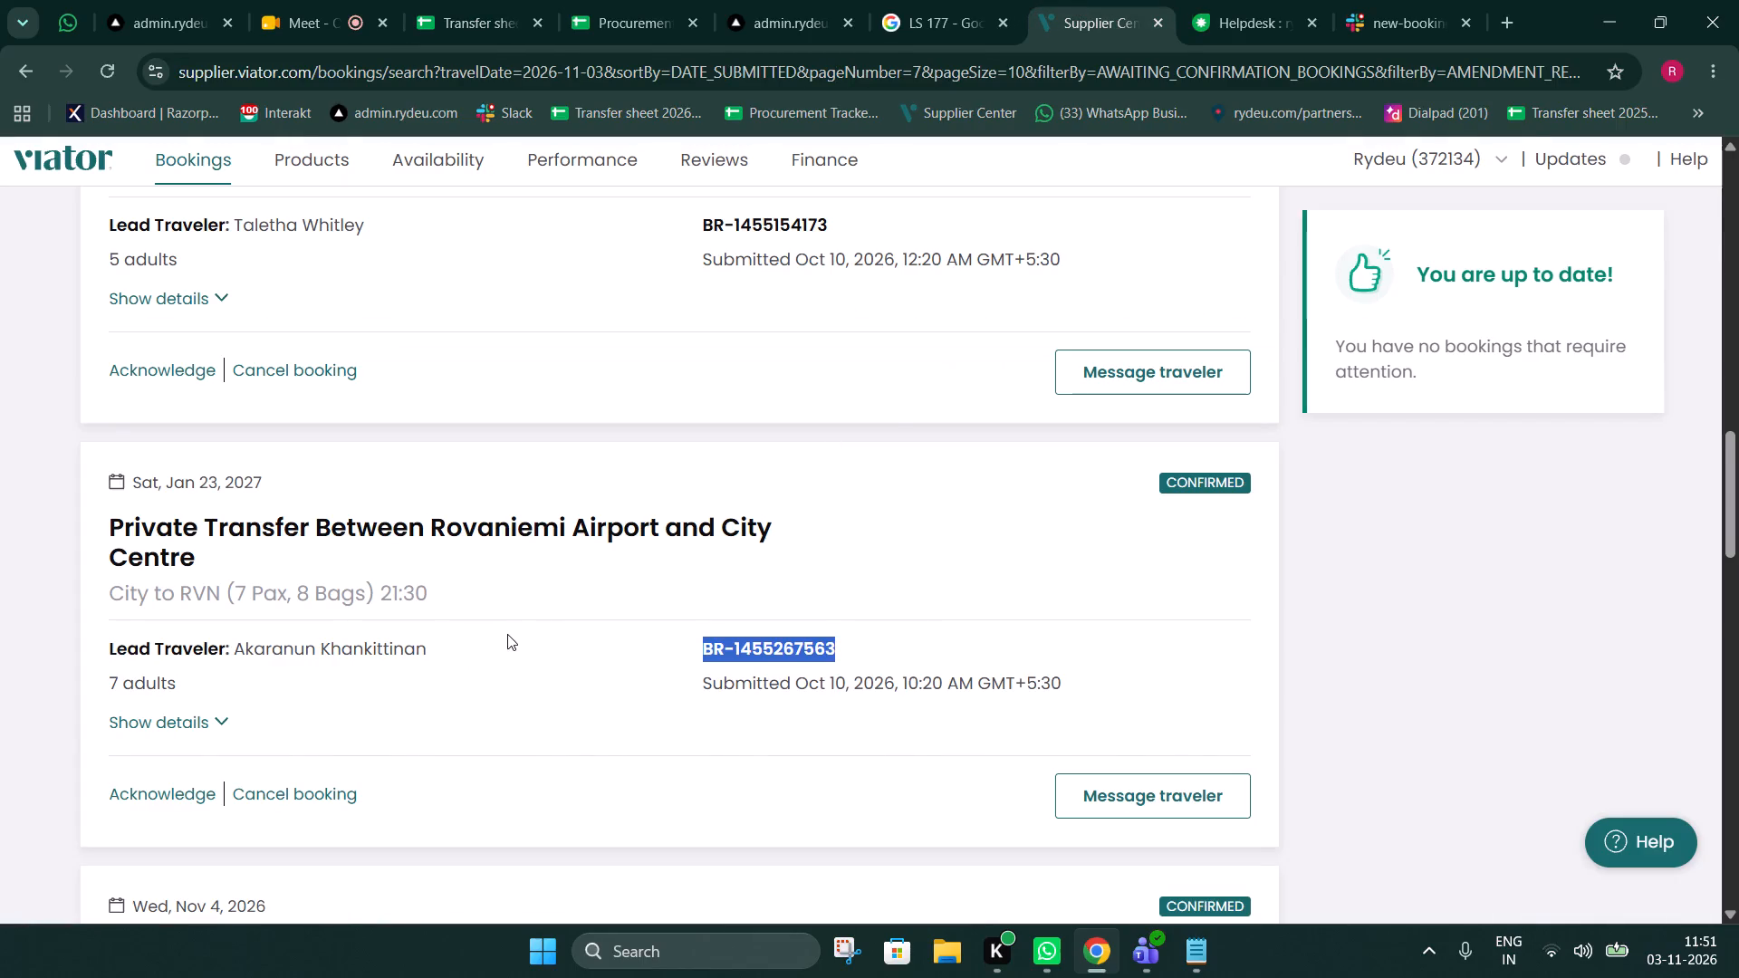
{"action": "scroll", "coordinate": [511, 628], "scroll_direction": "down", "scroll_amount": 1}
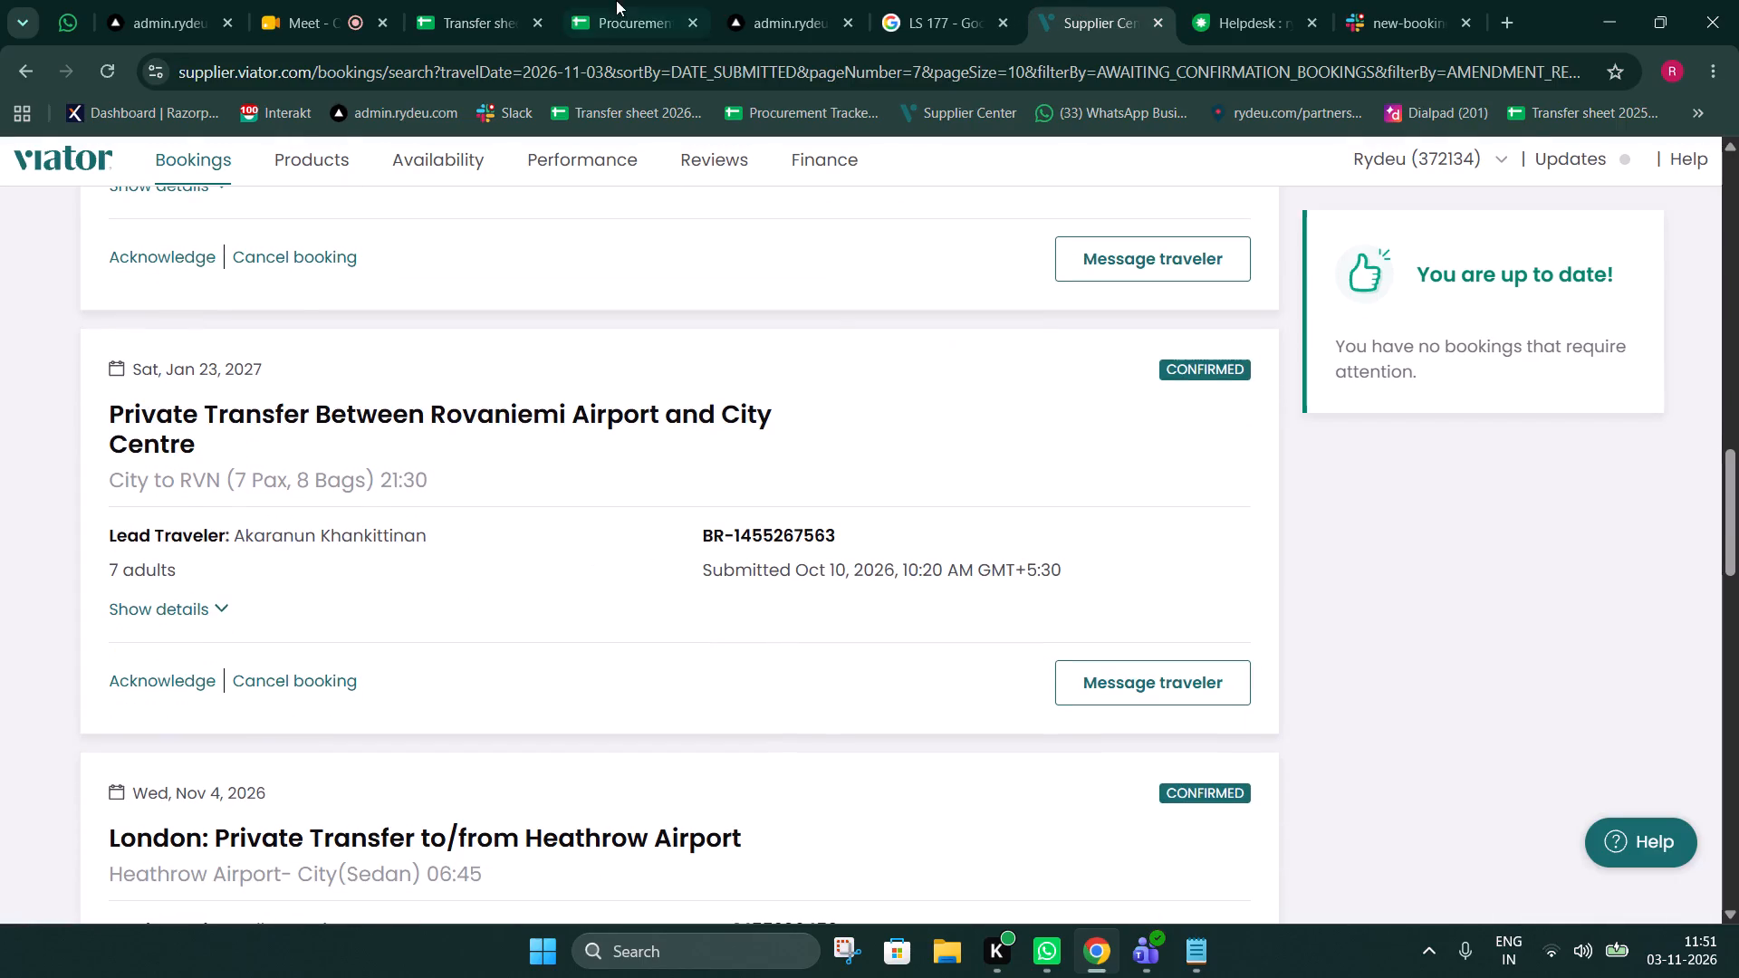
{"action": "left_click", "coordinate": [495, 0]}
{"action": "left_click", "coordinate": [122, 543]}
{"action": "left_click", "coordinate": [126, 559]}
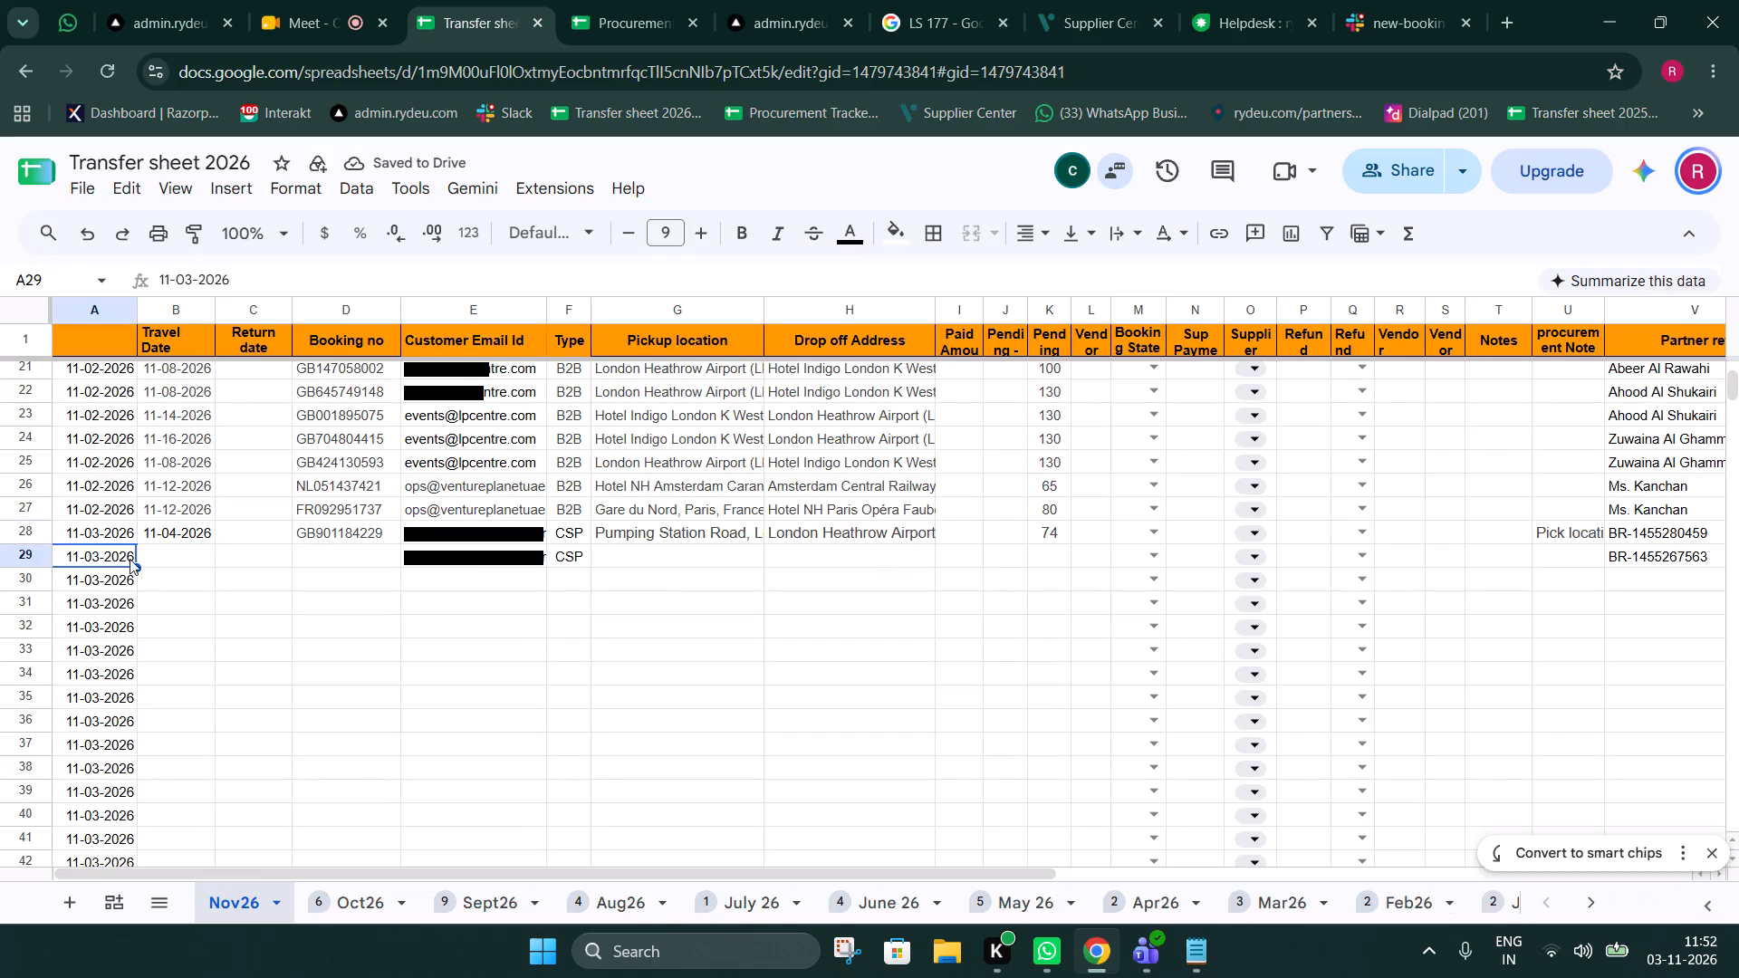
{"action": "left_click_drag", "start_coordinate": [139, 561], "coordinate": [155, 560]}
{"action": "double_click", "coordinate": [162, 559]}
{"action": "left_click", "coordinate": [281, 589]}
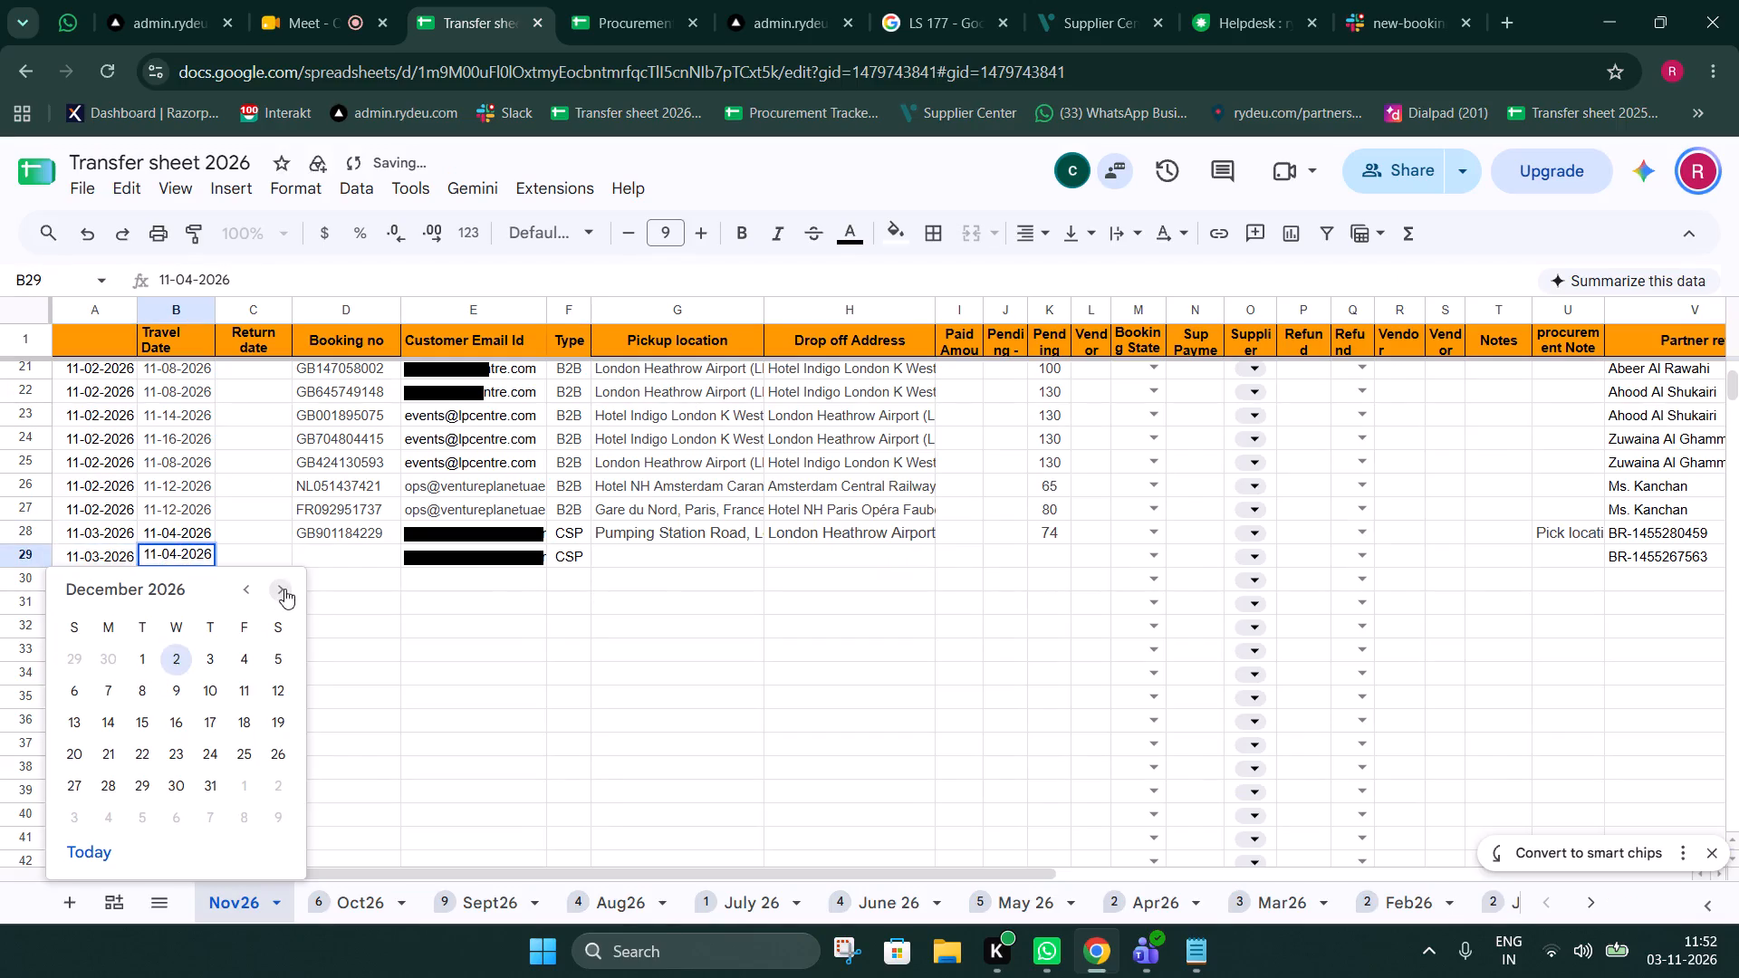
{"action": "left_click", "coordinate": [283, 593]}
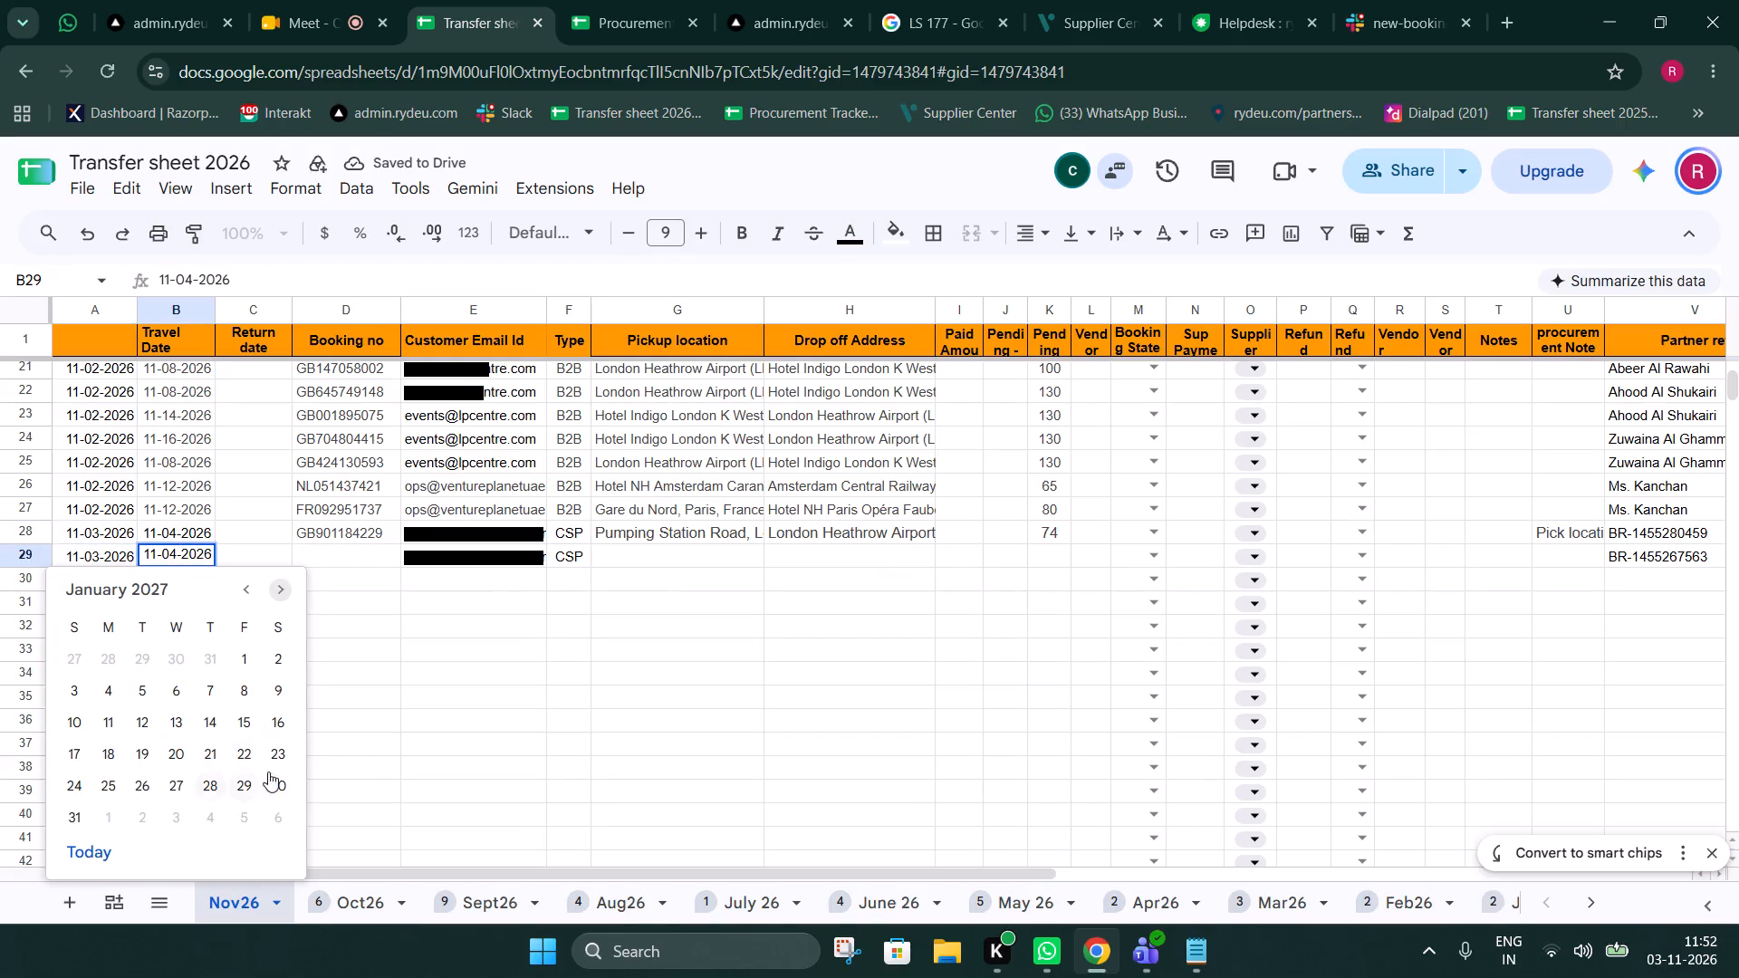
{"action": "left_click", "coordinate": [293, 757]}
Enter "Need details" as the pickup location in row 29 of the Nov26 sheet.
{"action": "left_click", "coordinate": [1071, 0]}
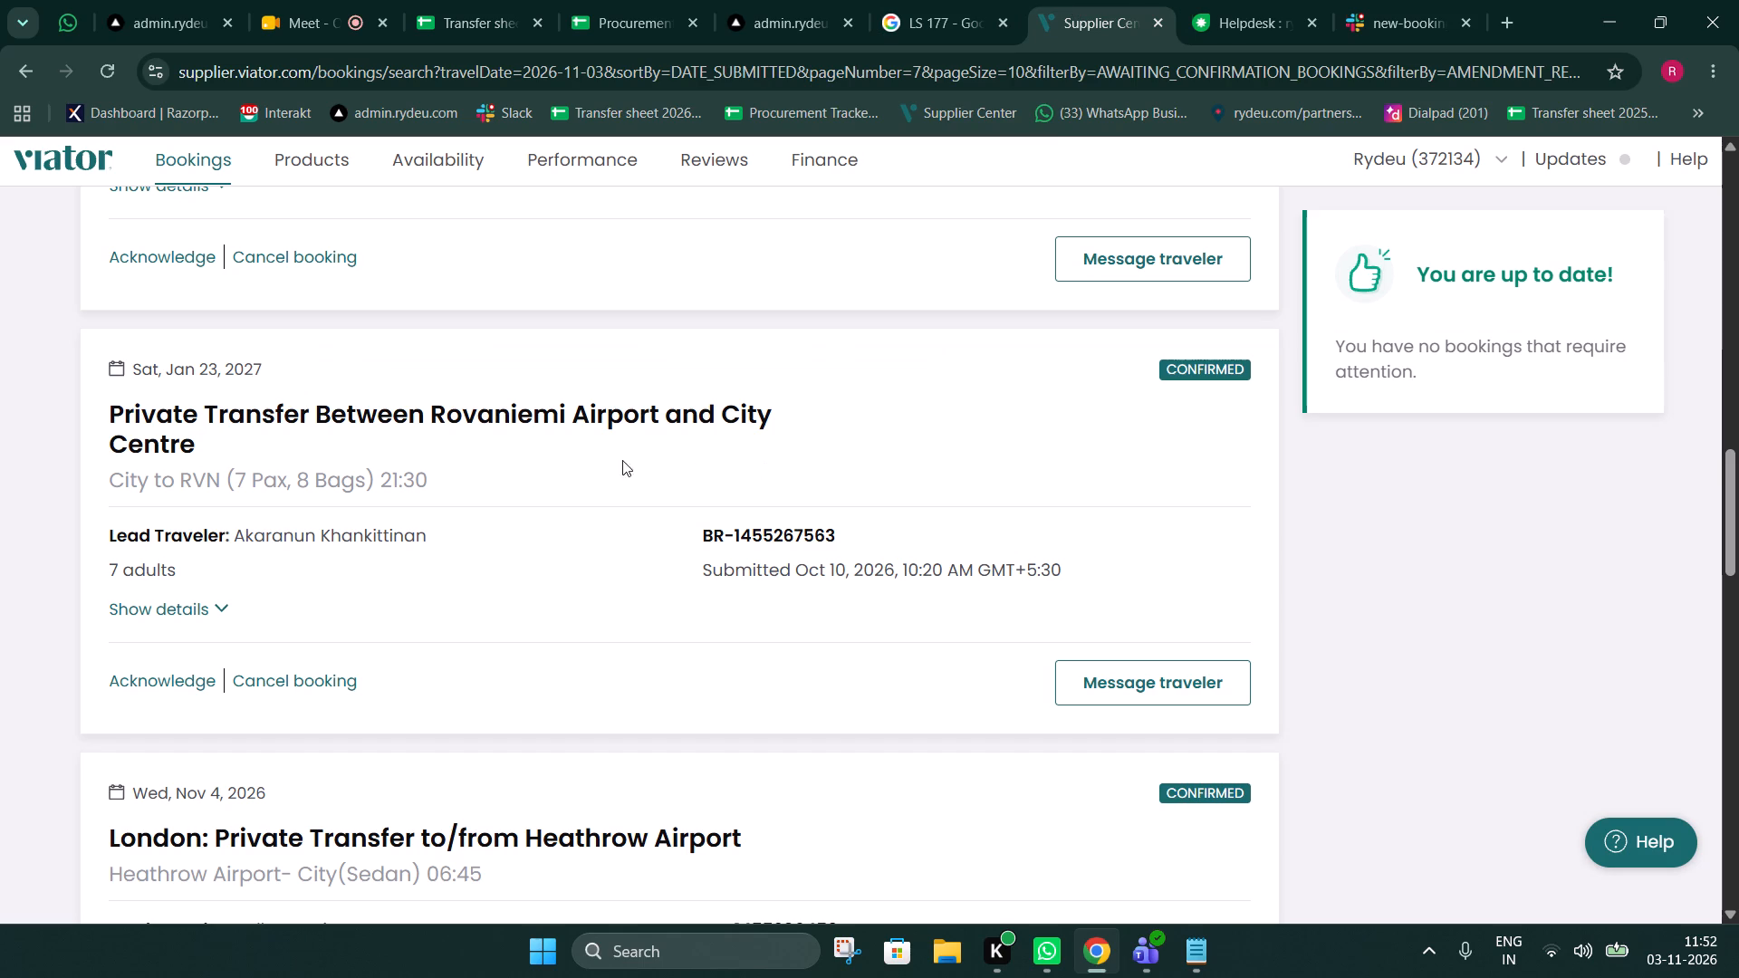
{"action": "left_click", "coordinate": [495, 0]}
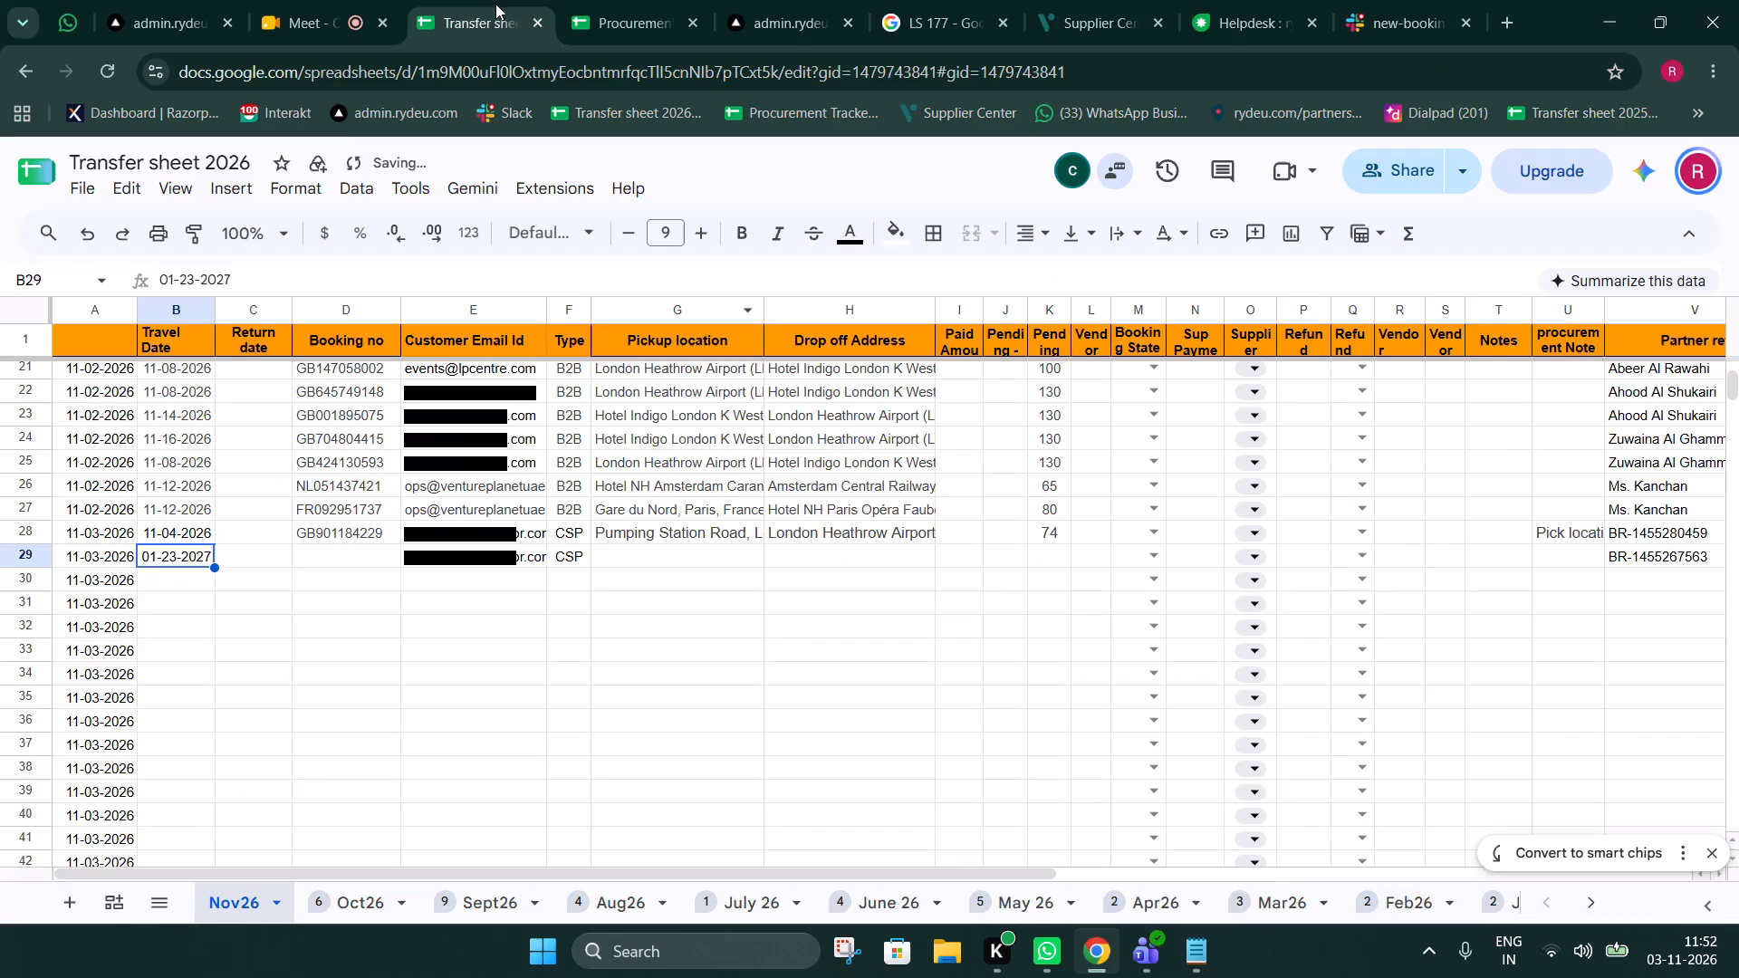
{"action": "double_click", "coordinate": [622, 553]}
{"action": "type", "text": "Nee"}
{"action": "key", "text": "Tab"}
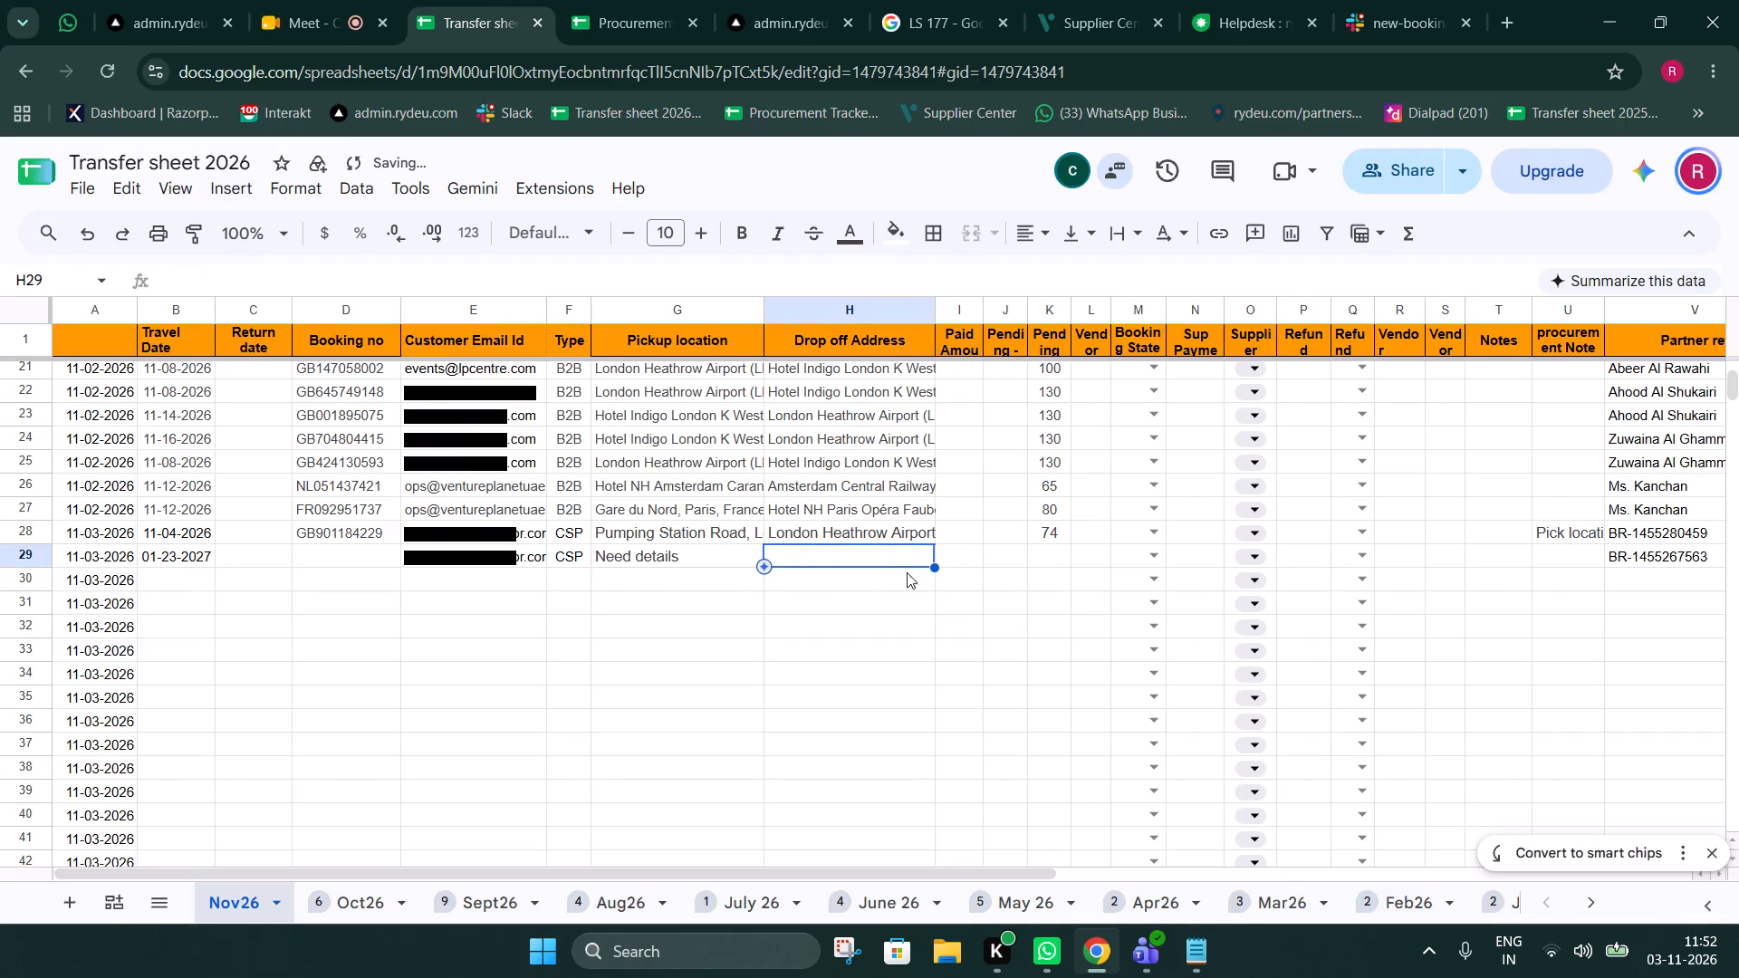
Check the payout in the Rovaniemi booking's Viator details and enter 70 as the pending amount in Nov26 cell K29.
{"action": "left_click", "coordinate": [1064, 0]}
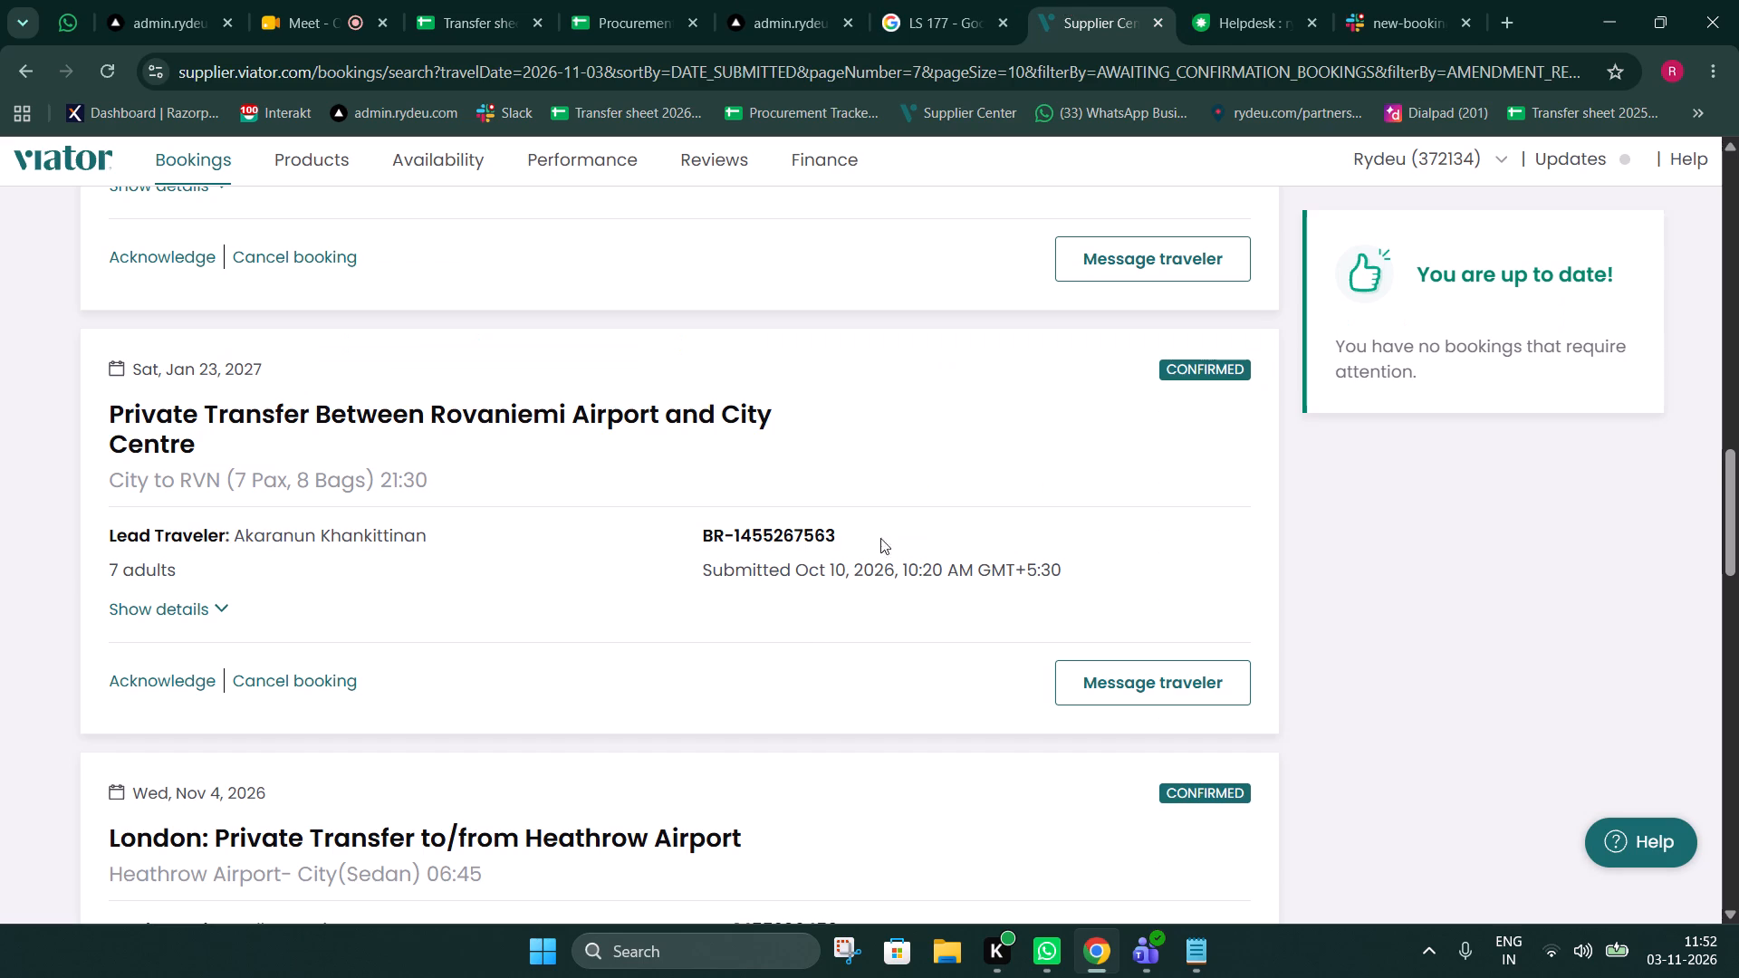
{"action": "left_click", "coordinate": [194, 604]}
{"action": "scroll", "coordinate": [754, 554], "scroll_direction": "down", "scroll_amount": 1}
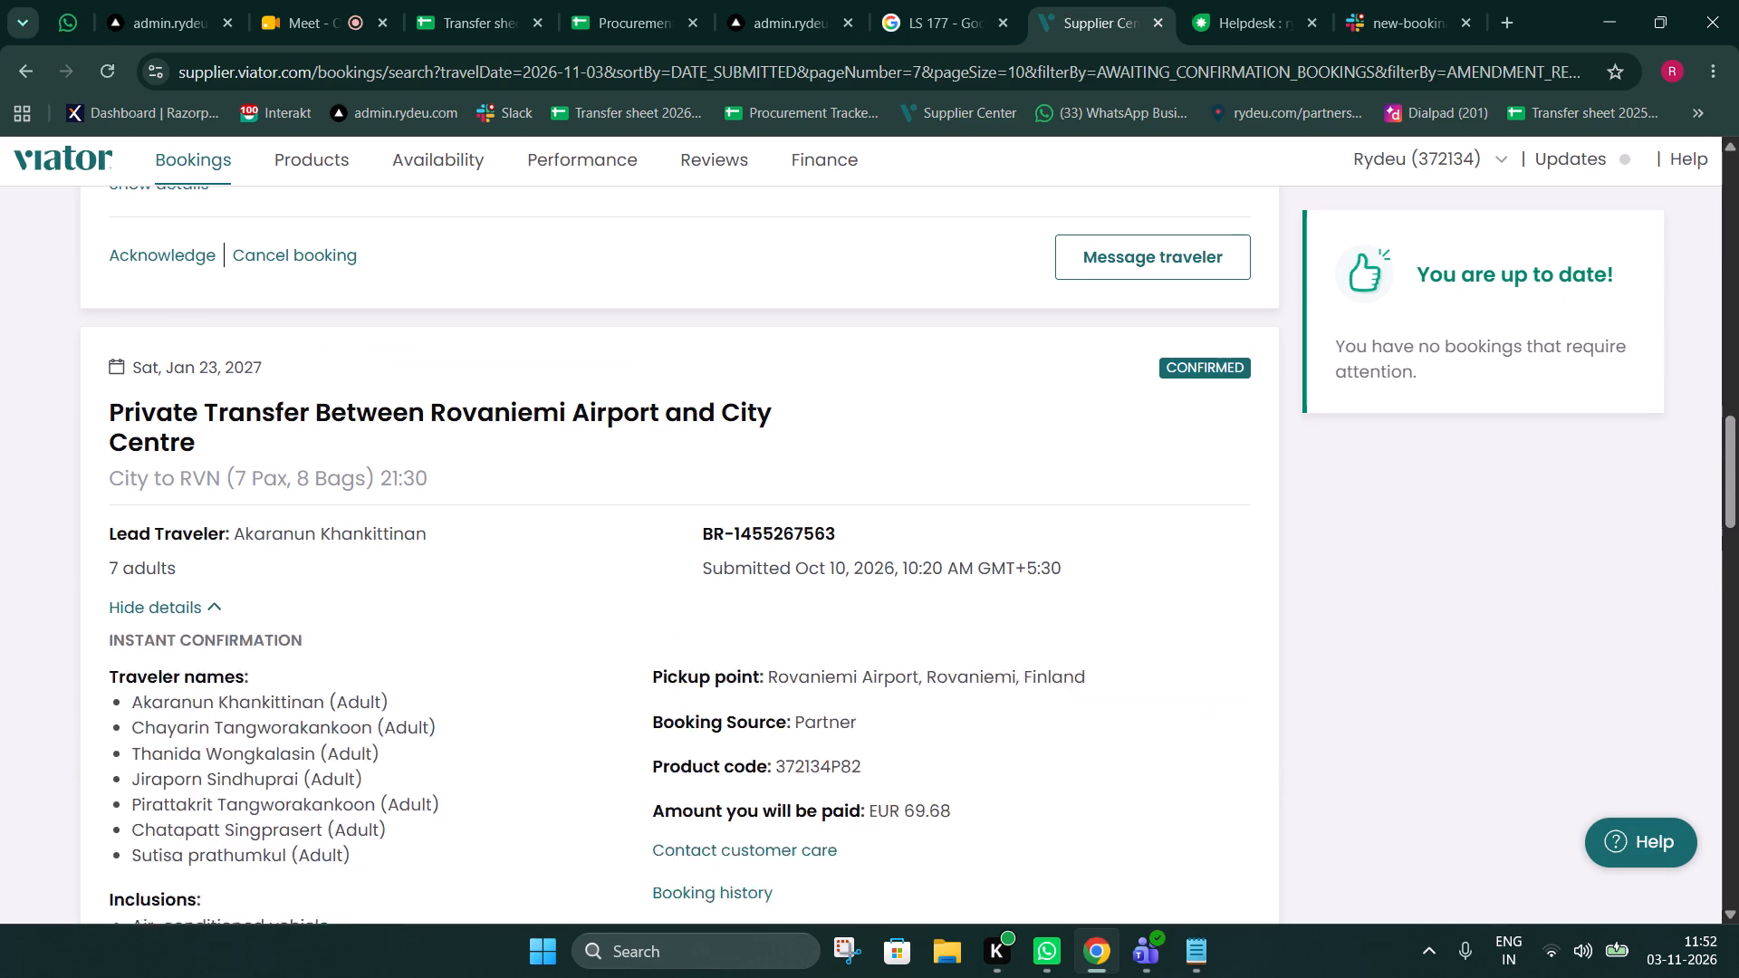
{"action": "scroll", "coordinate": [754, 554], "scroll_direction": "down", "scroll_amount": 1}
{"action": "left_click", "coordinate": [447, 0]}
{"action": "left_click", "coordinate": [1044, 562]}
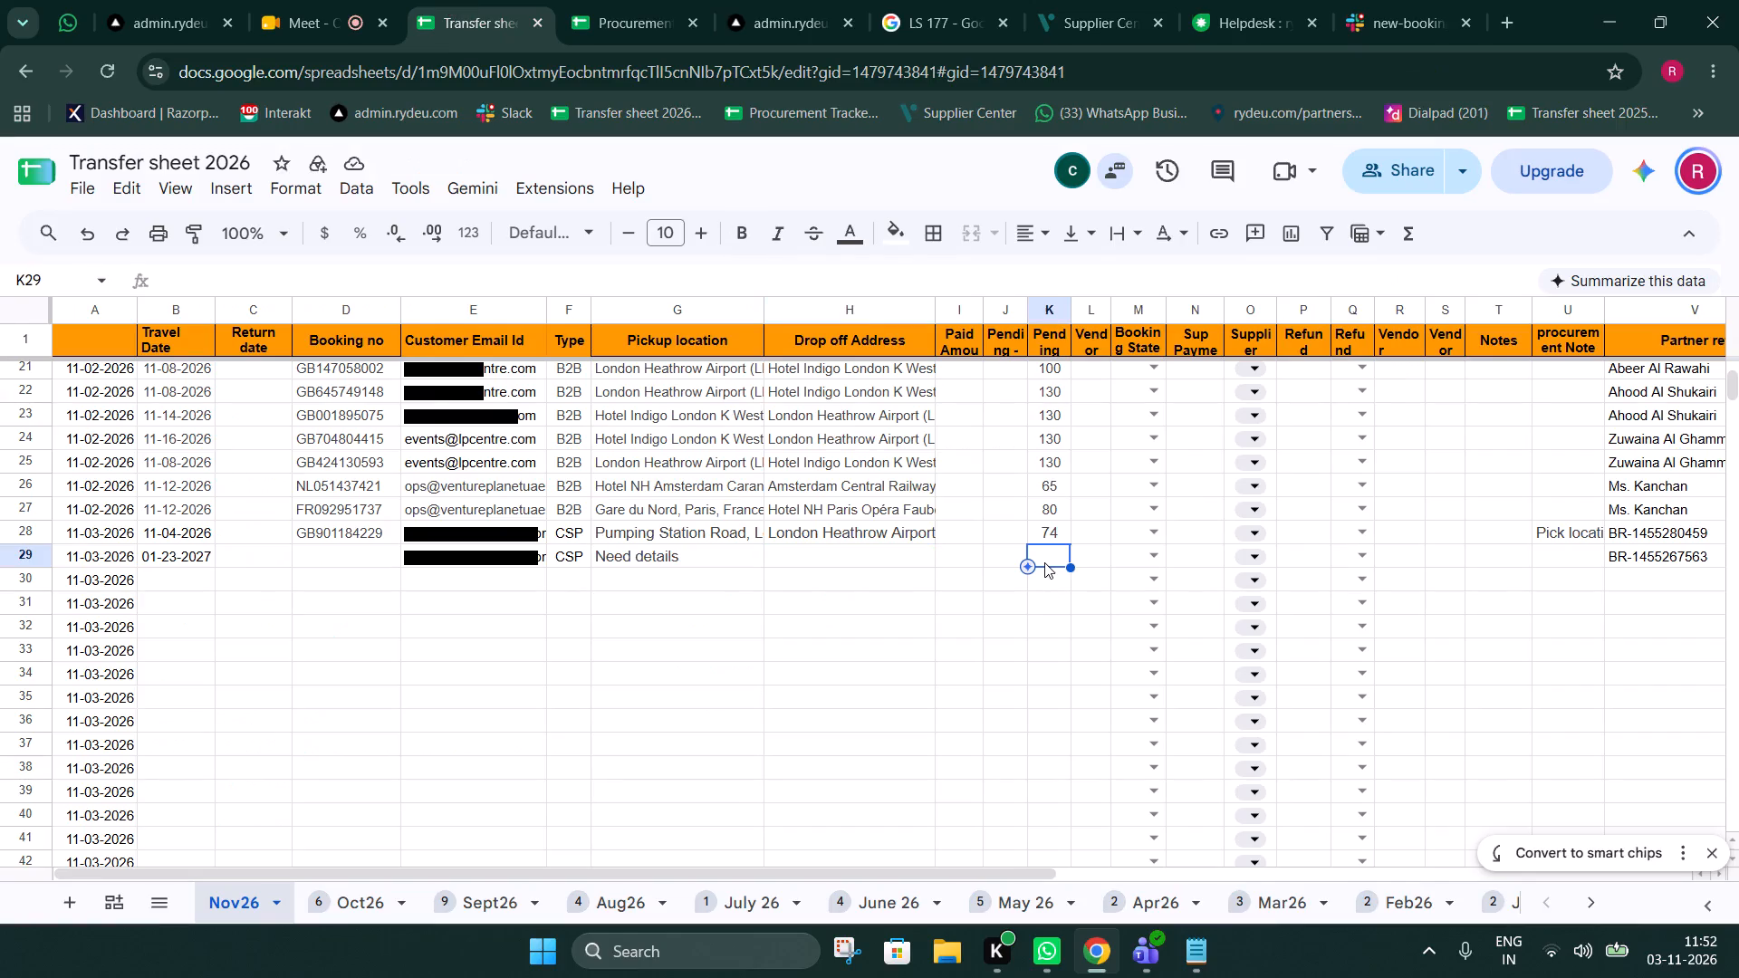
{"action": "type", "text": "70"}
{"action": "left_click", "coordinate": [992, 626]}
Shade cells B29:K29 of the Nov26 sheet pale blue.
{"action": "left_click", "coordinate": [138, 559]}
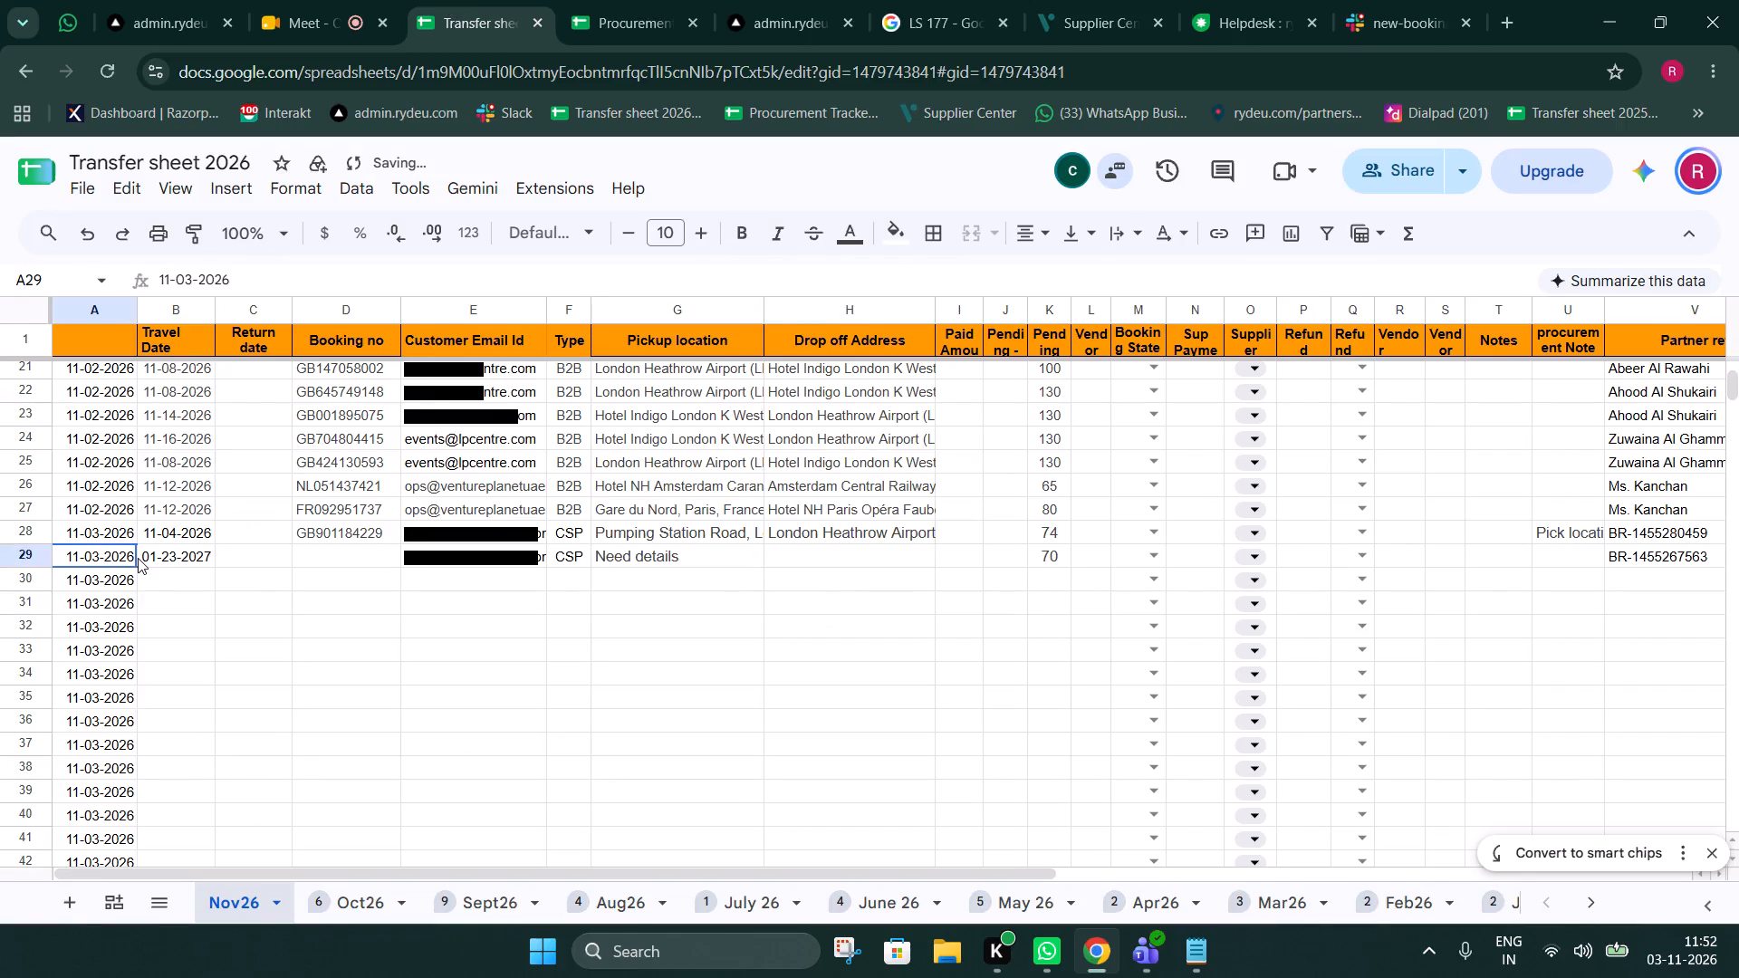
{"action": "key", "text": "Right"}
{"action": "key", "text": "shift+Right"}
{"action": "key", "text": "shift+Right"}
{"action": "key", "text": "shift+Right"}
{"action": "key", "text": "shift+Right"}
{"action": "key", "text": "shift+Right"}
{"action": "key", "text": "shift+Right"}
{"action": "key", "text": "shift+Right"}
{"action": "key", "text": "shift+Right"}
{"action": "key", "text": "shift+Right"}
{"action": "key", "text": "shift+Right"}
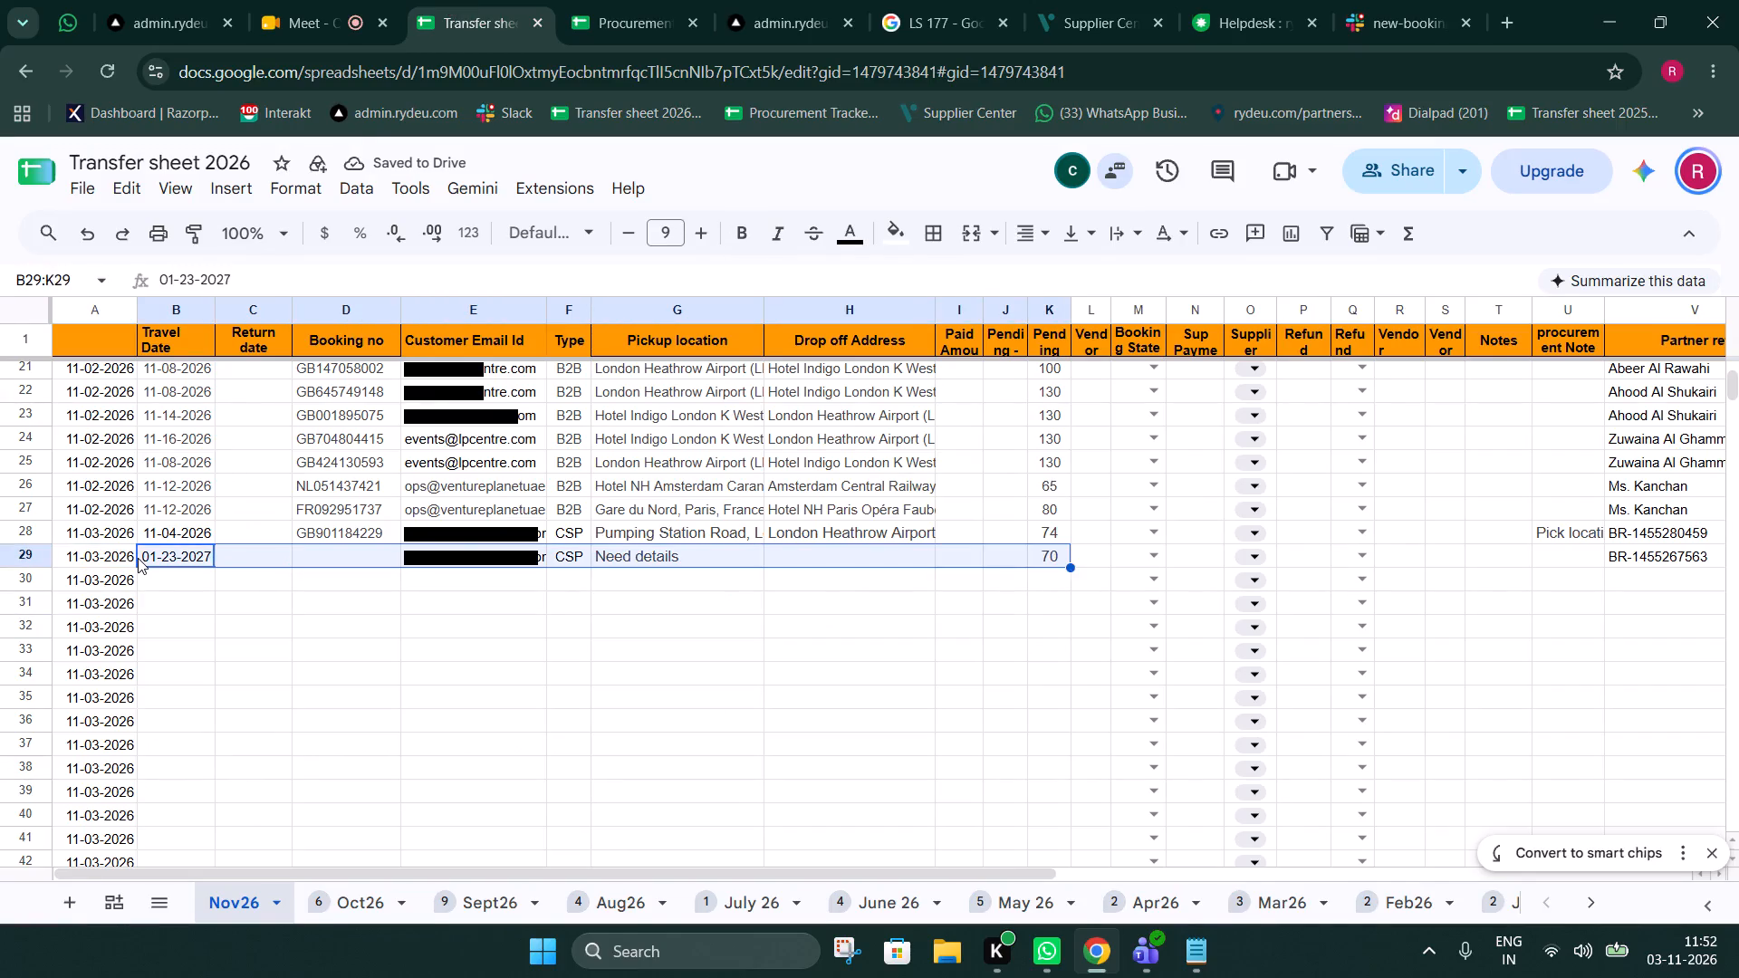
{"action": "key", "text": "shift+Left"}
{"action": "left_click", "coordinate": [898, 225]}
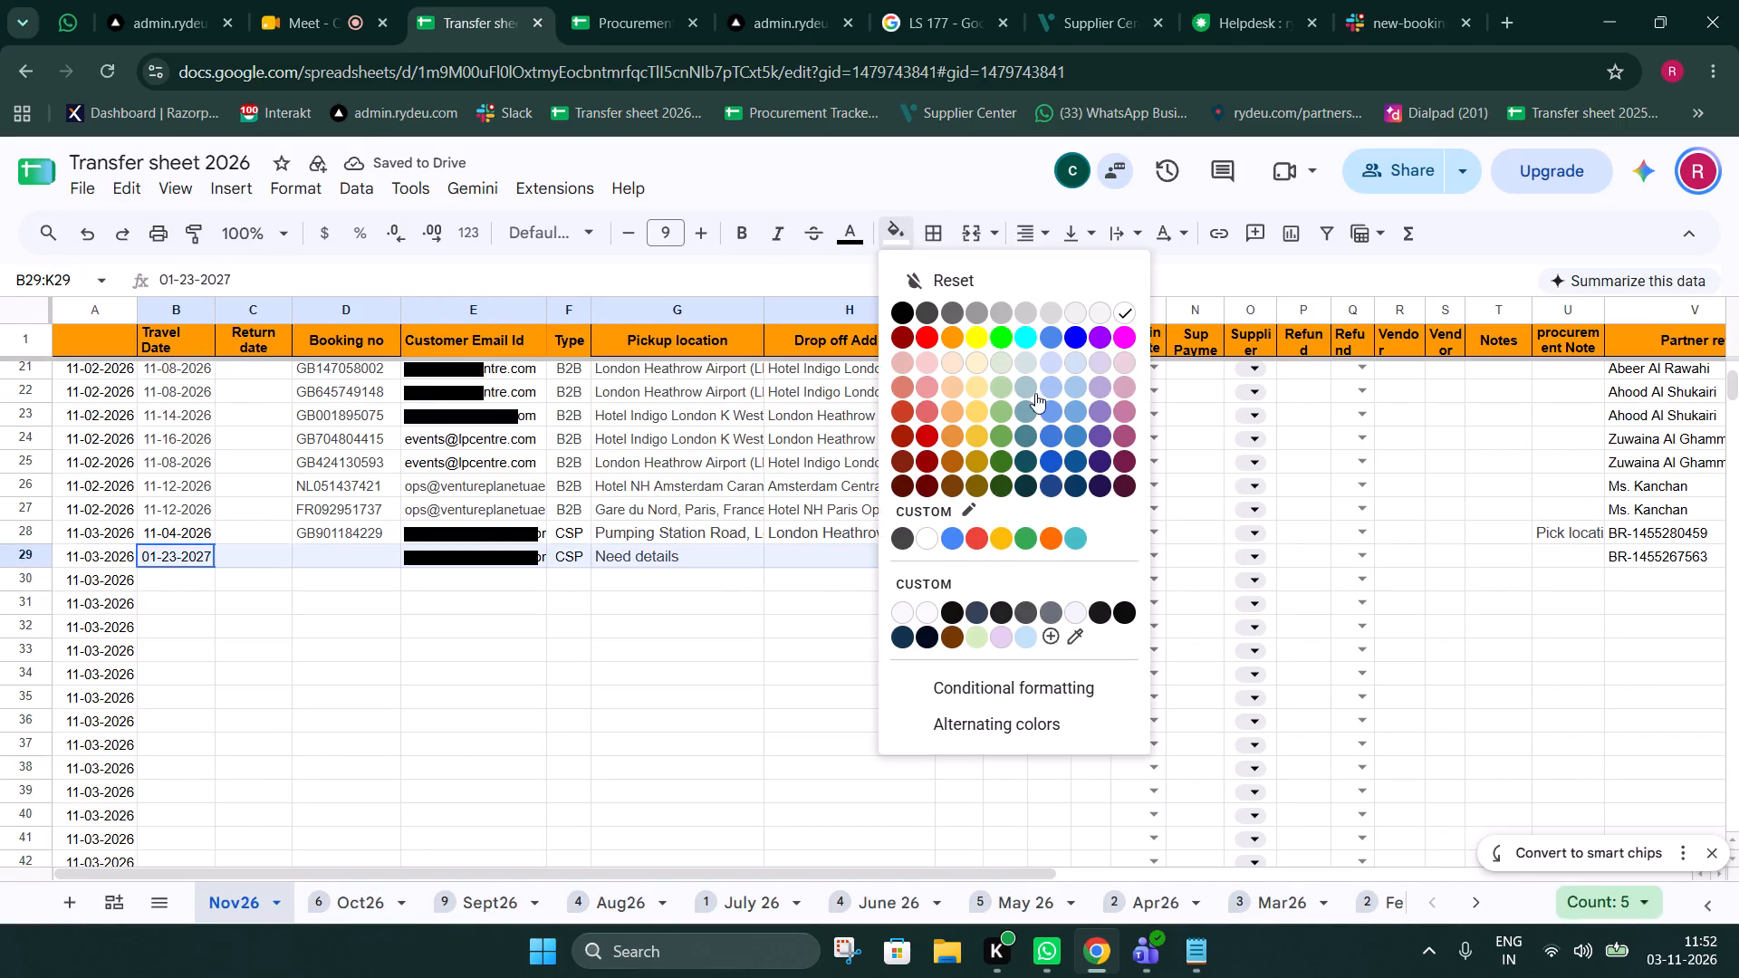
{"action": "left_click", "coordinate": [1076, 386]}
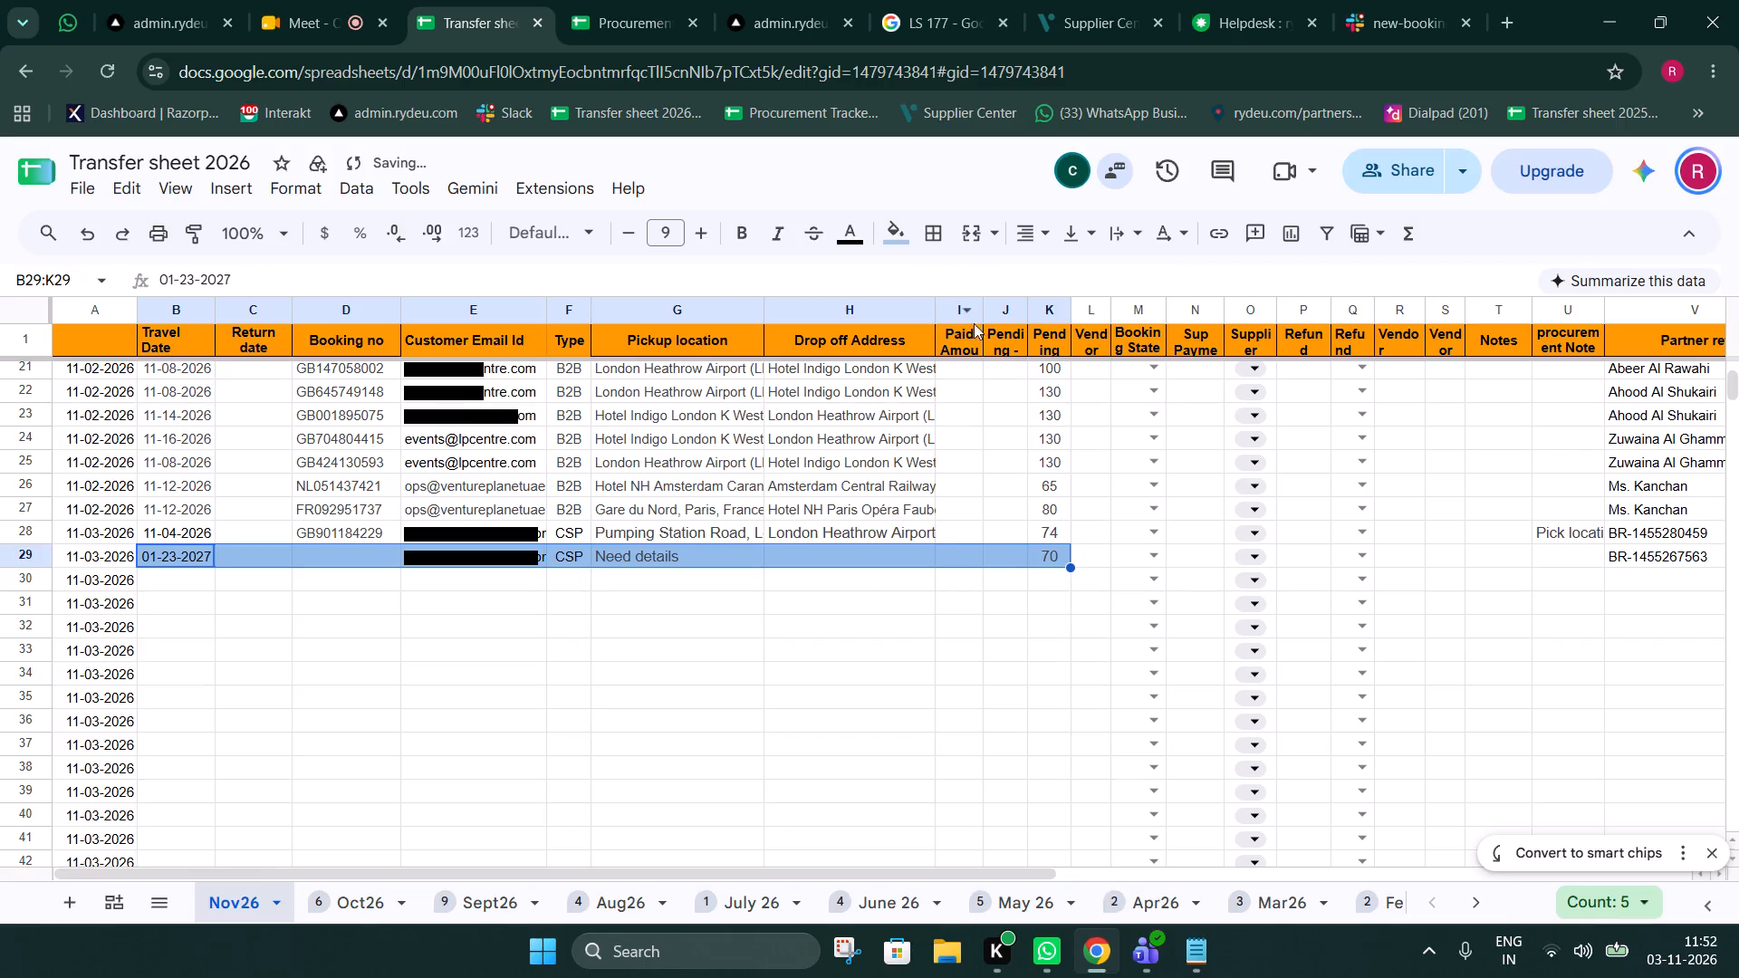
{"action": "left_click", "coordinate": [885, 231]}
{"action": "left_click", "coordinate": [1073, 361]}
Copy Nov26 cells B29:K29 into a newly inserted row 26270 of the Procurement Tracker's Proc sheet, with another inserted blank row below it.
{"action": "key", "text": "ctrl+c"}
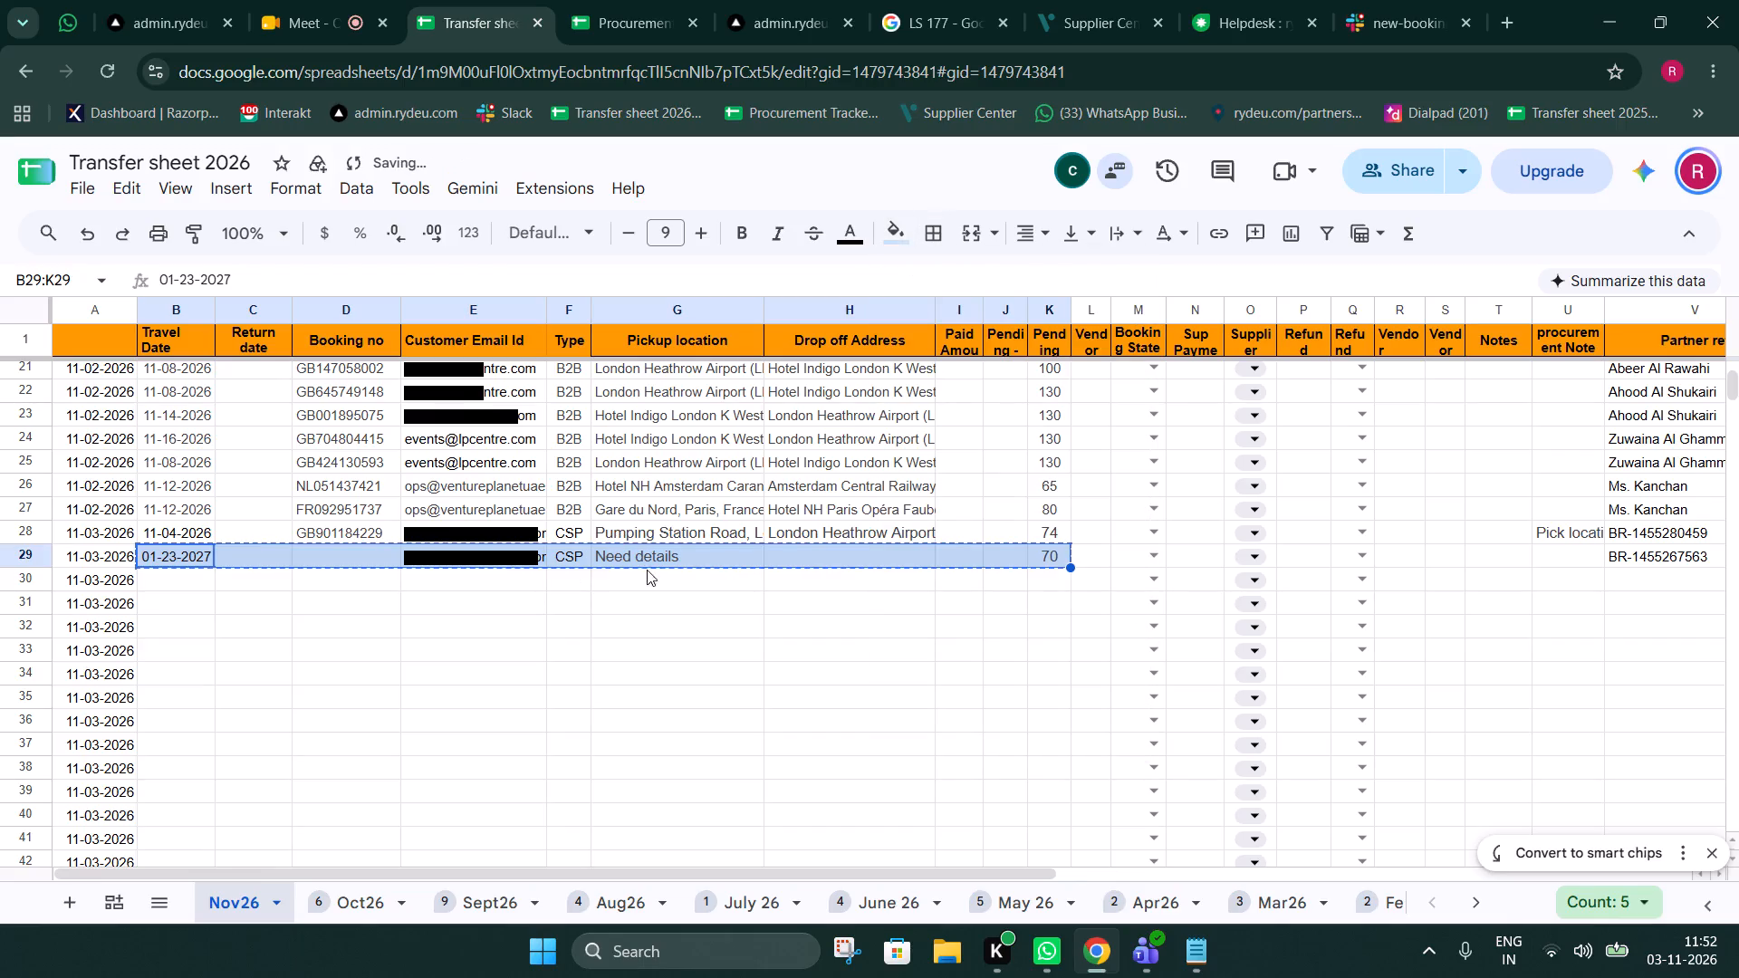
{"action": "left_click", "coordinate": [672, 0]}
{"action": "left_click", "coordinate": [239, 534]}
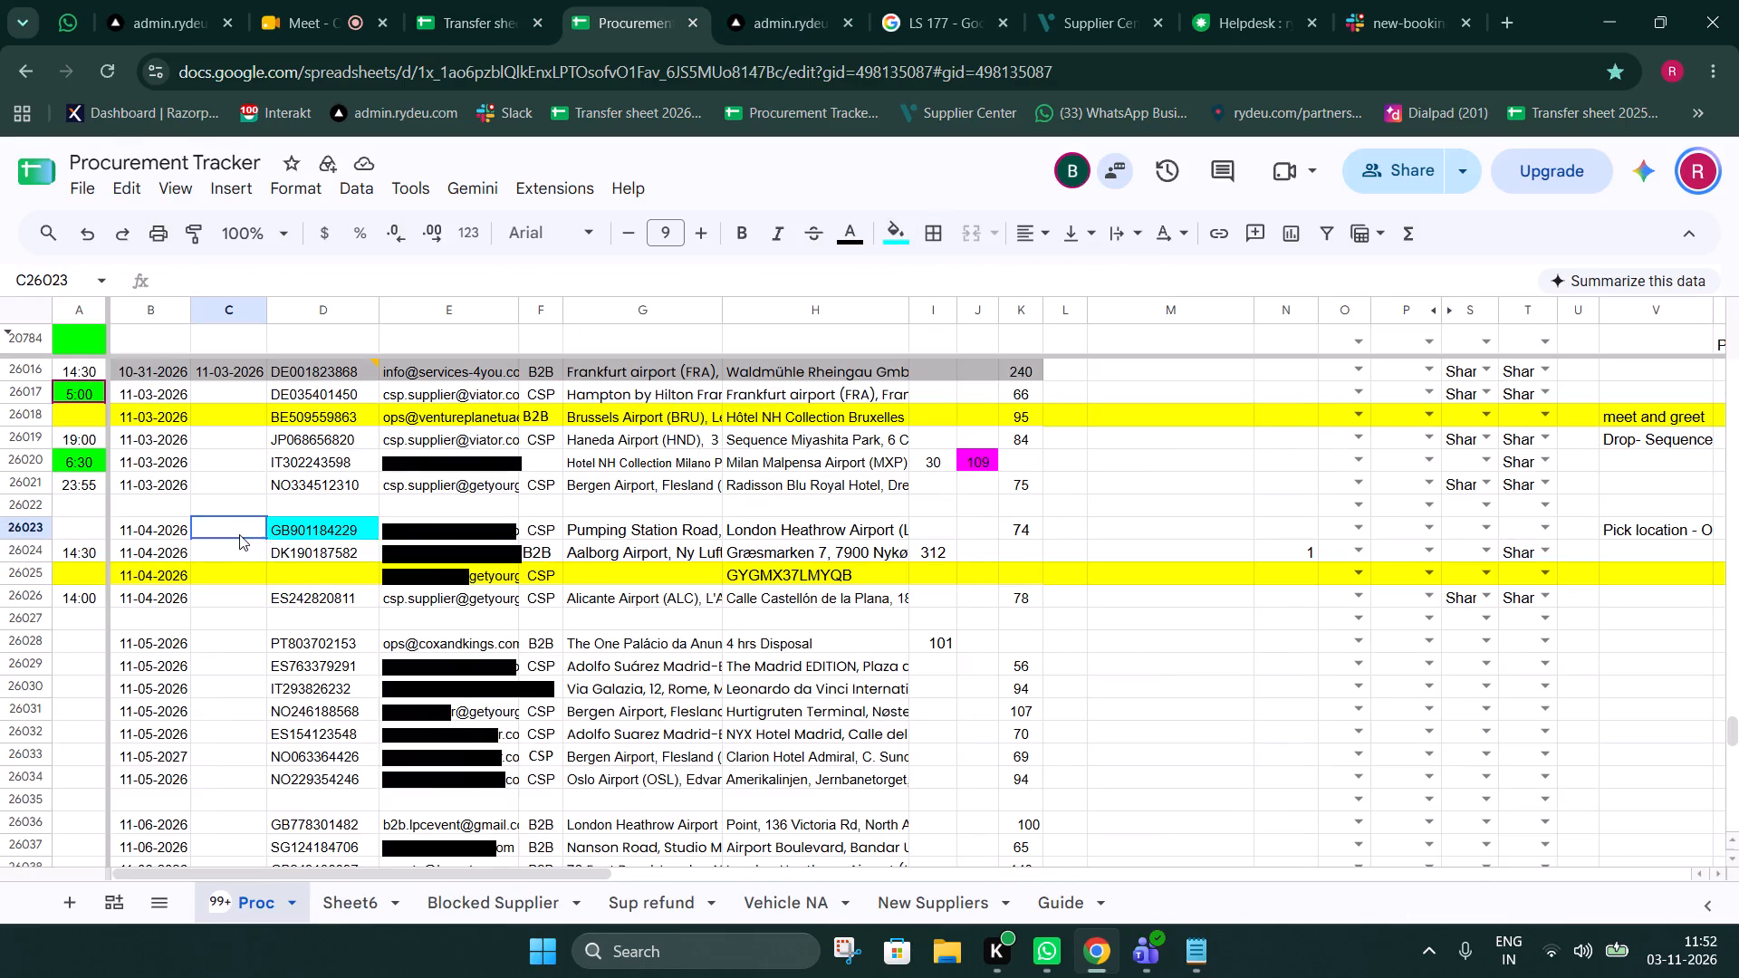
{"action": "scroll", "coordinate": [239, 535], "scroll_direction": "down", "scroll_amount": 11}
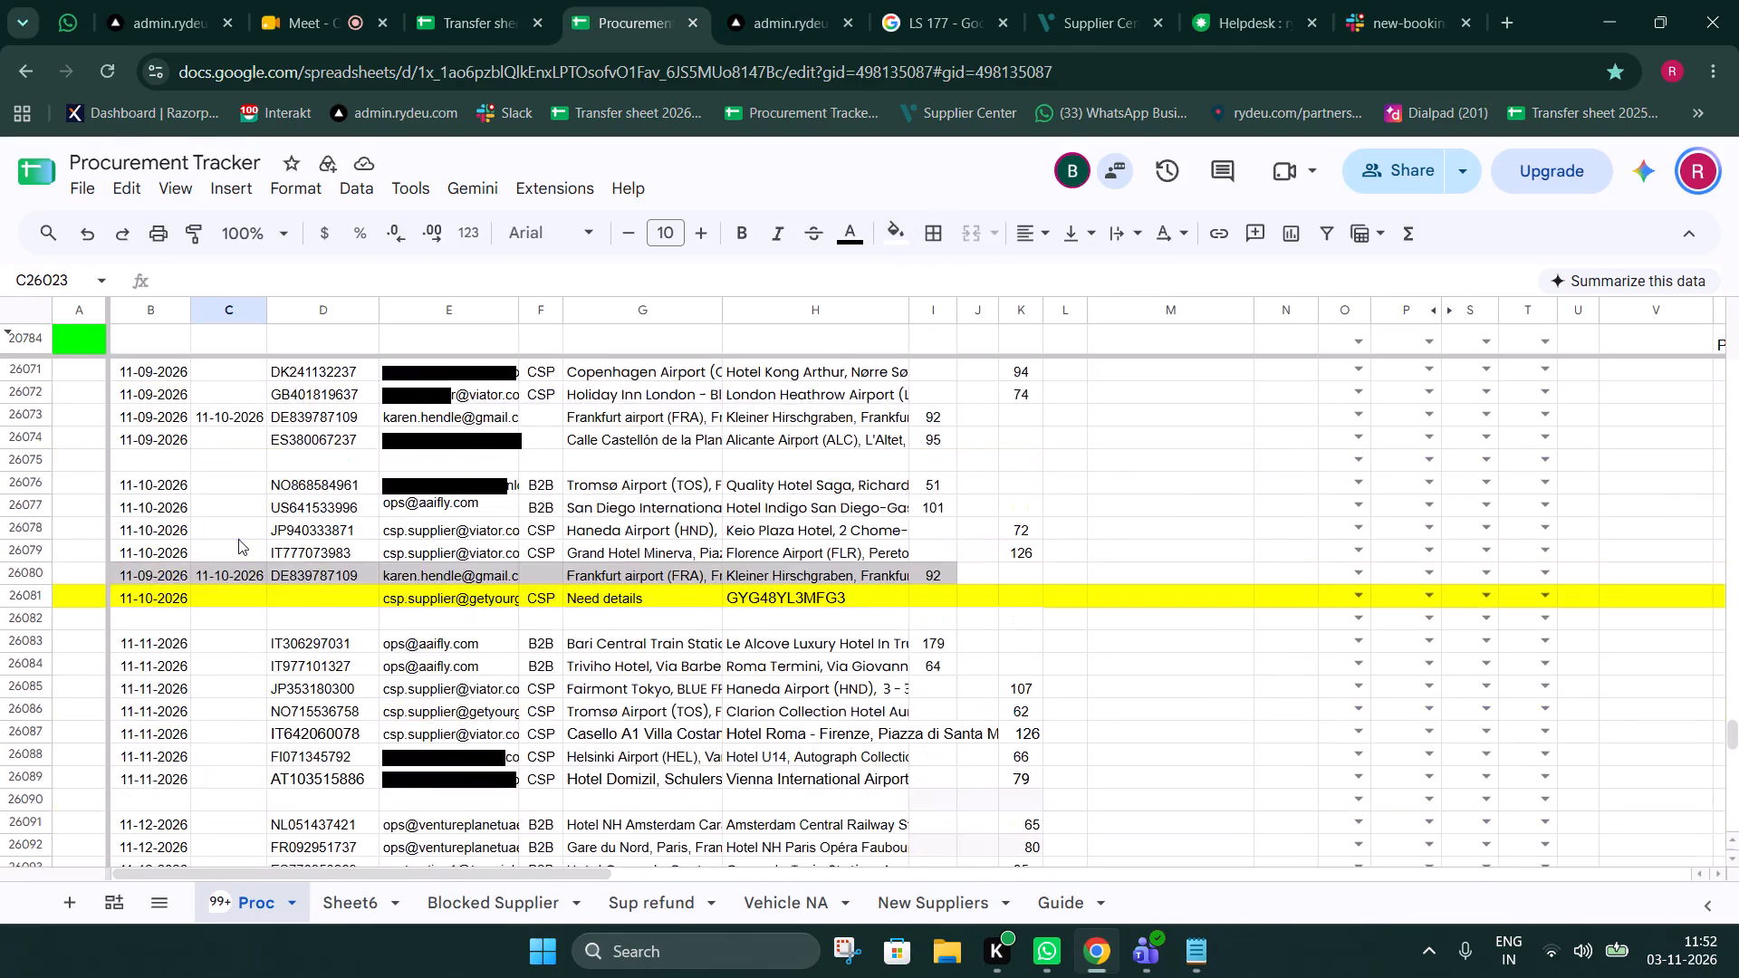
{"action": "scroll", "coordinate": [238, 539], "scroll_direction": "down", "scroll_amount": 8}
{"action": "scroll", "coordinate": [238, 540], "scroll_direction": "down", "scroll_amount": 13}
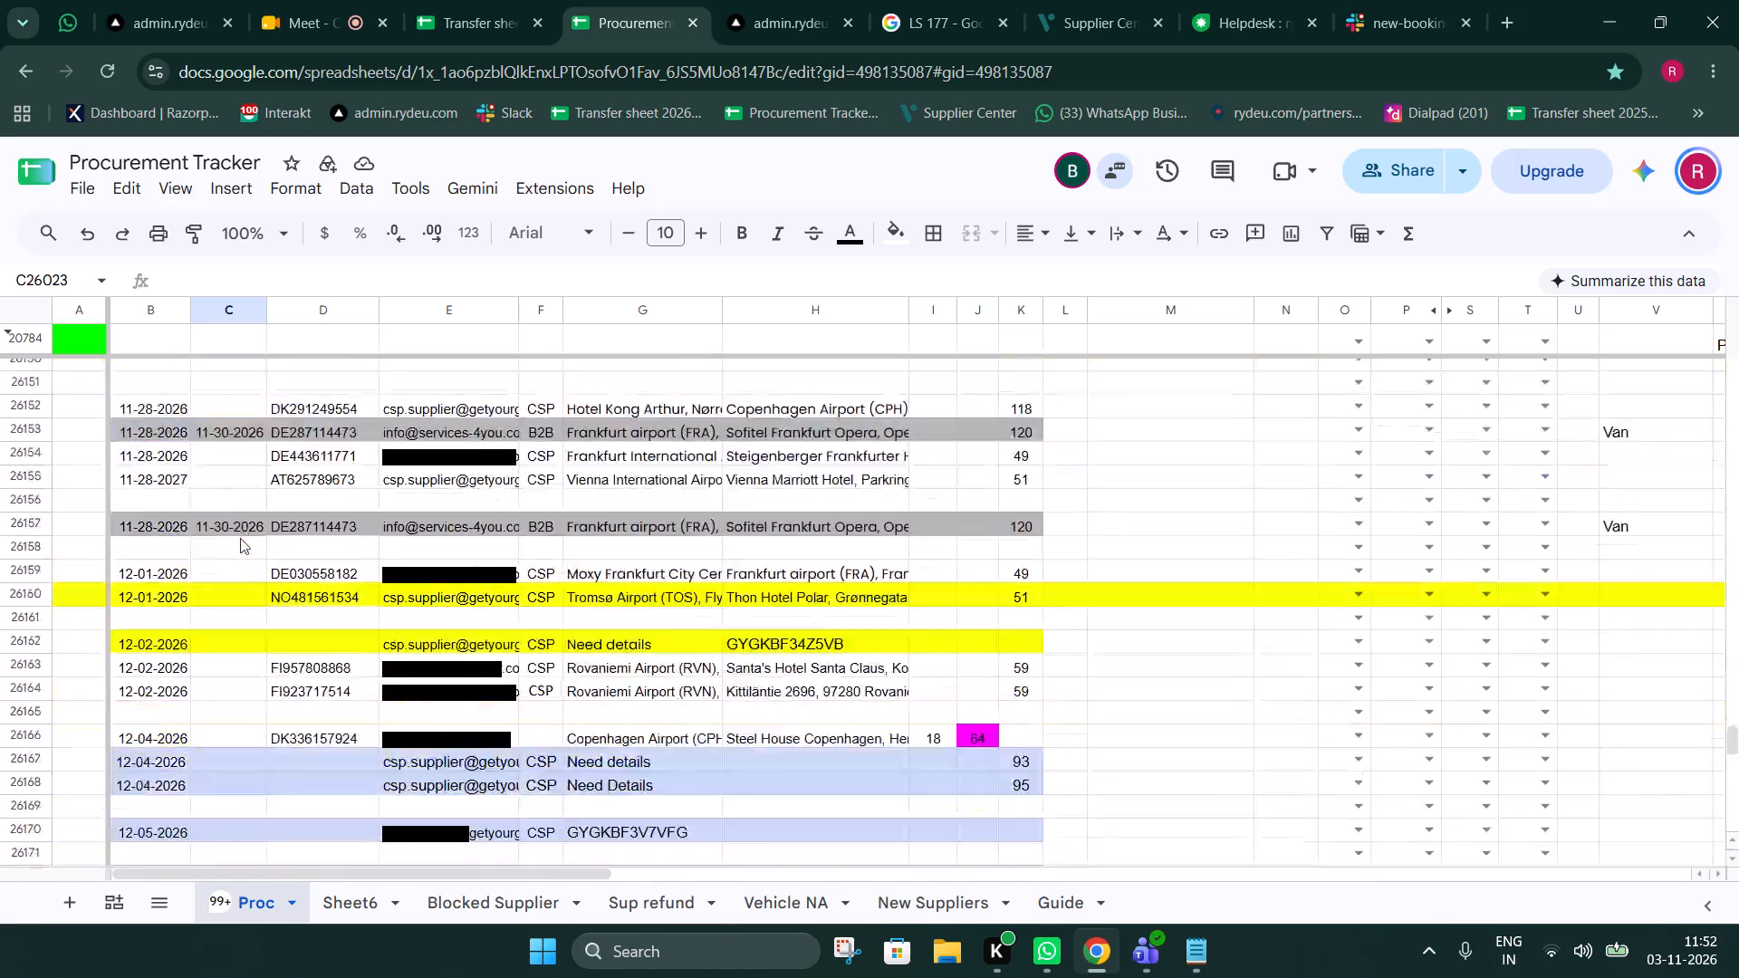
{"action": "scroll", "coordinate": [240, 538], "scroll_direction": "down", "scroll_amount": 12}
{"action": "scroll", "coordinate": [240, 538], "scroll_direction": "up", "scroll_amount": 3}
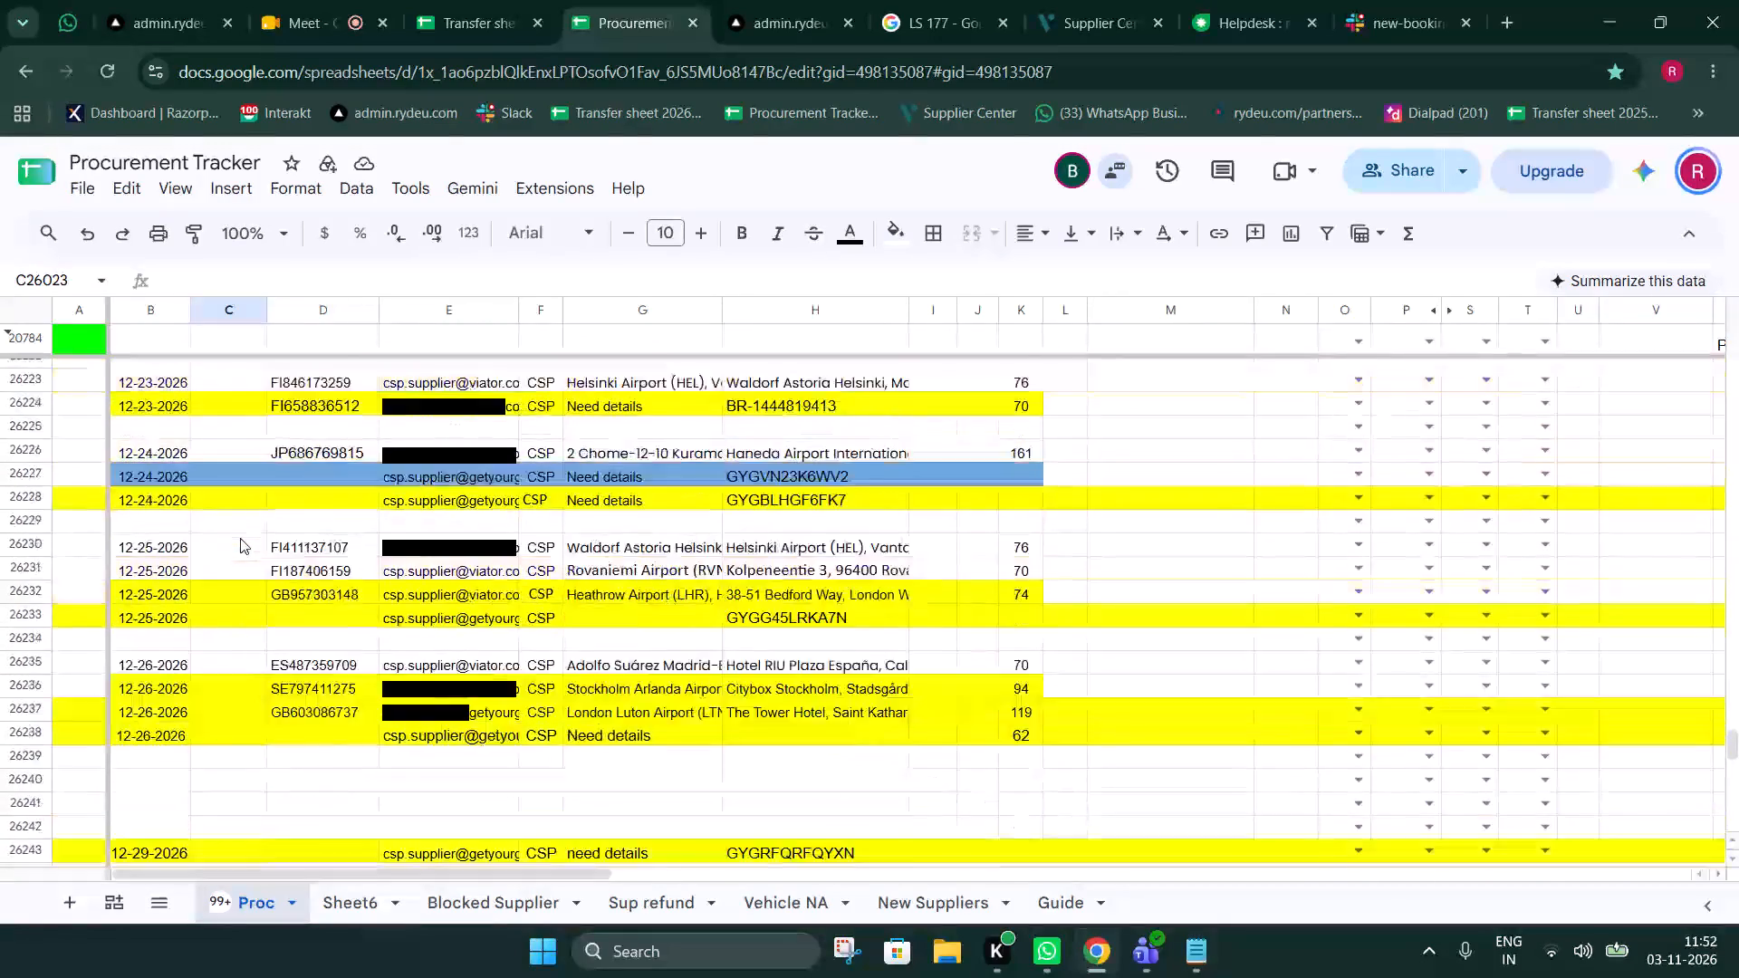
{"action": "scroll", "coordinate": [240, 538], "scroll_direction": "down", "scroll_amount": 6}
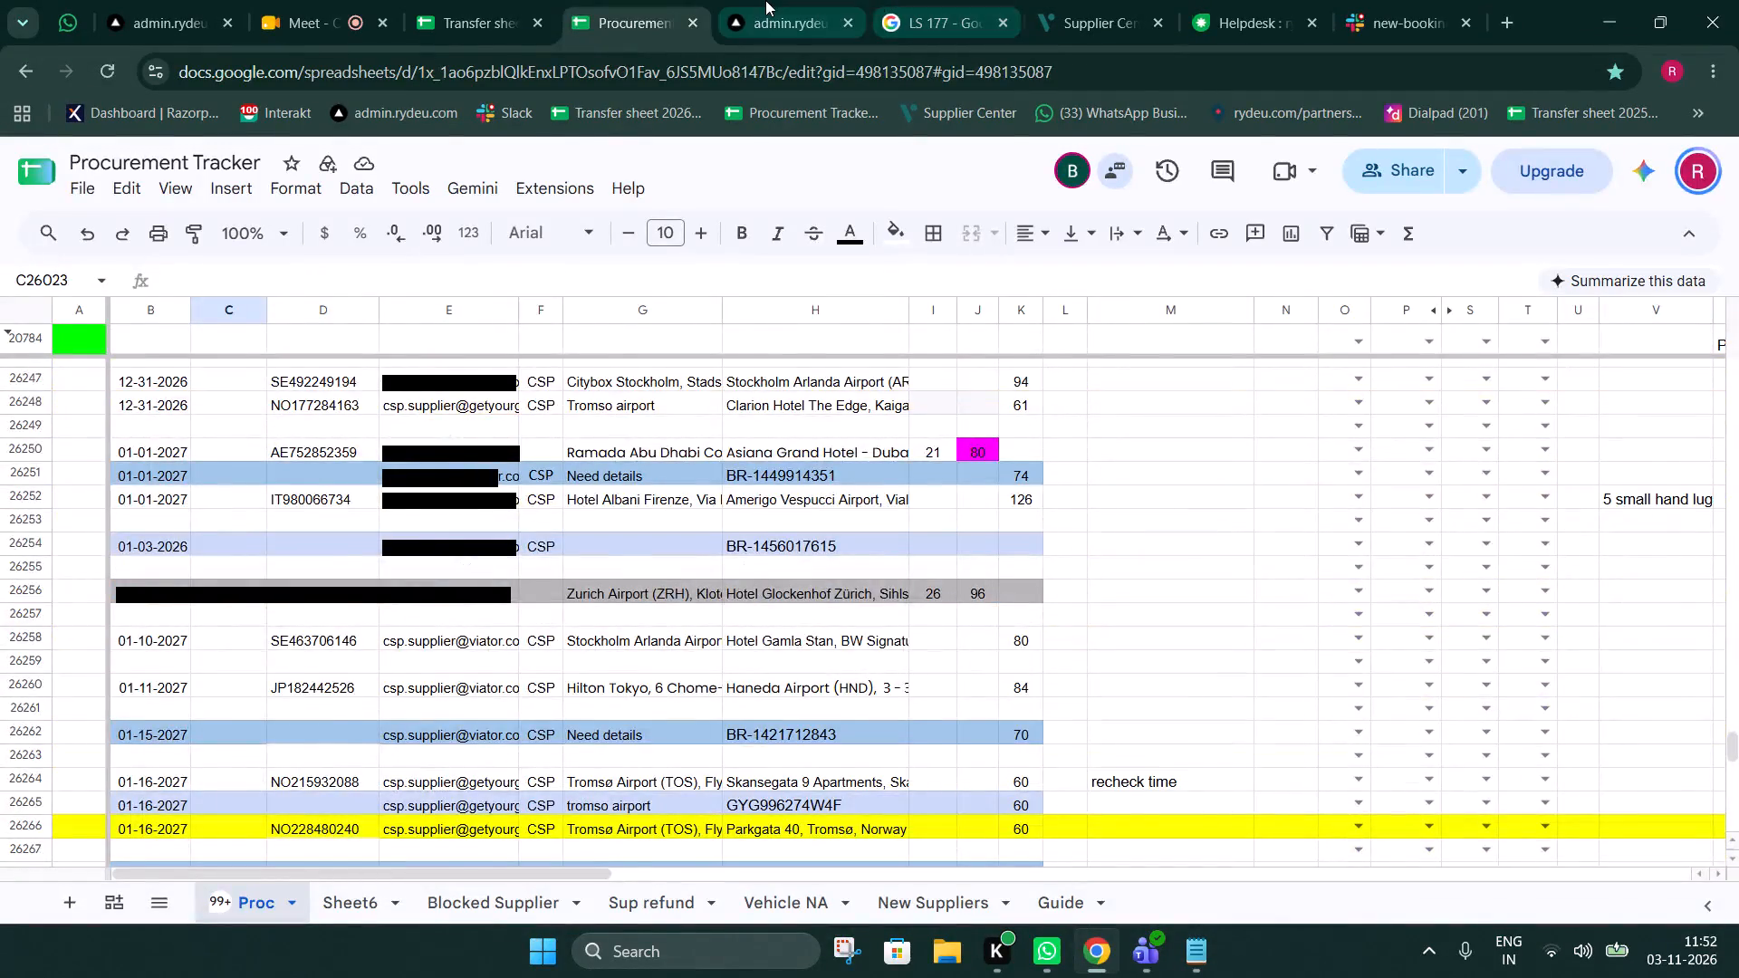
{"action": "left_click", "coordinate": [765, 0]}
{"action": "left_click", "coordinate": [657, 0]}
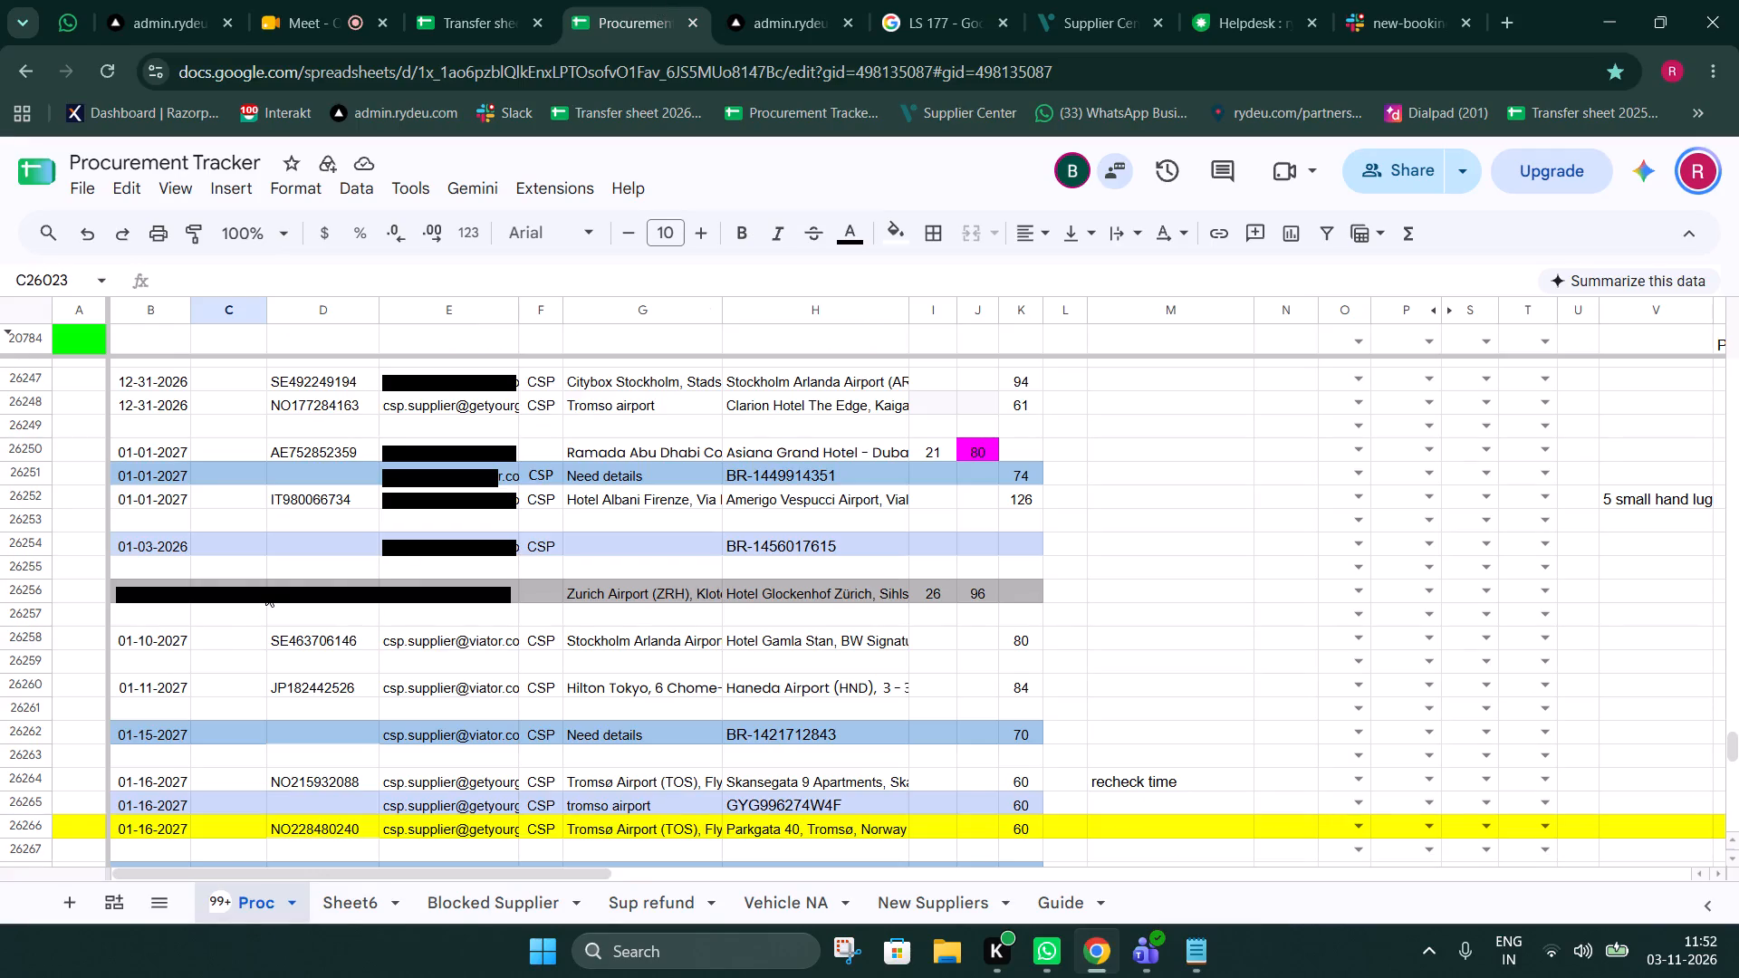
{"action": "scroll", "coordinate": [265, 590], "scroll_direction": "down", "scroll_amount": 4}
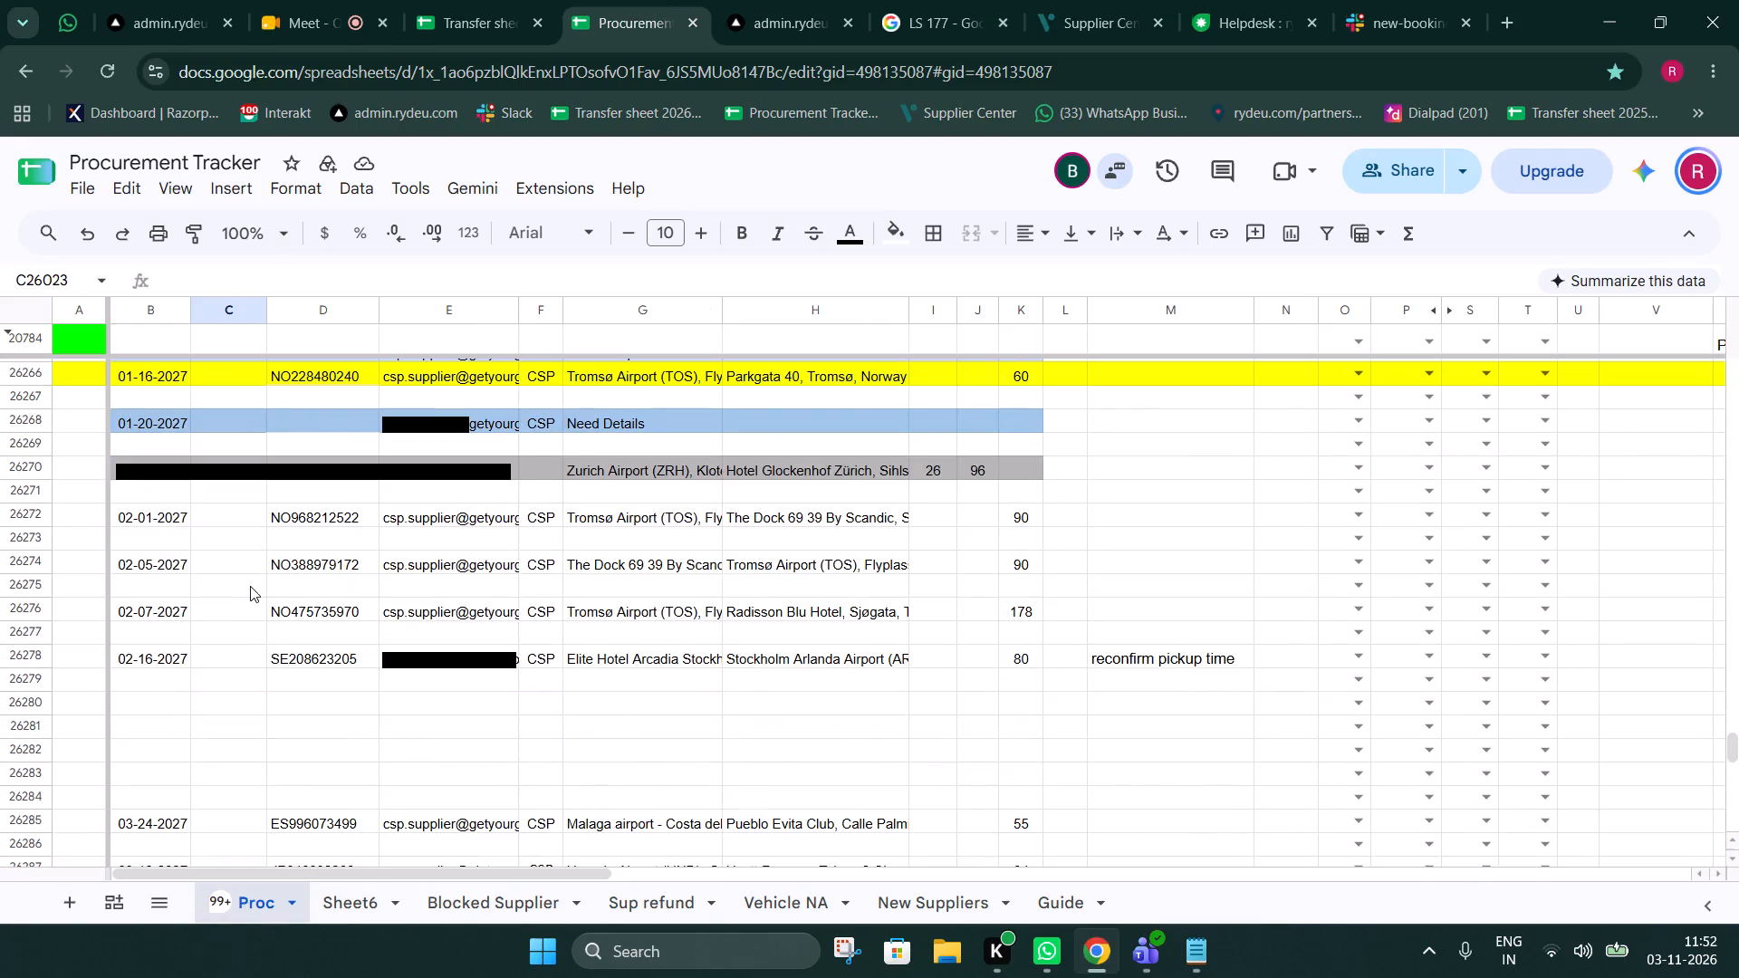
{"action": "scroll", "coordinate": [250, 586], "scroll_direction": "up", "scroll_amount": 1}
{"action": "left_click", "coordinate": [0, 582]}
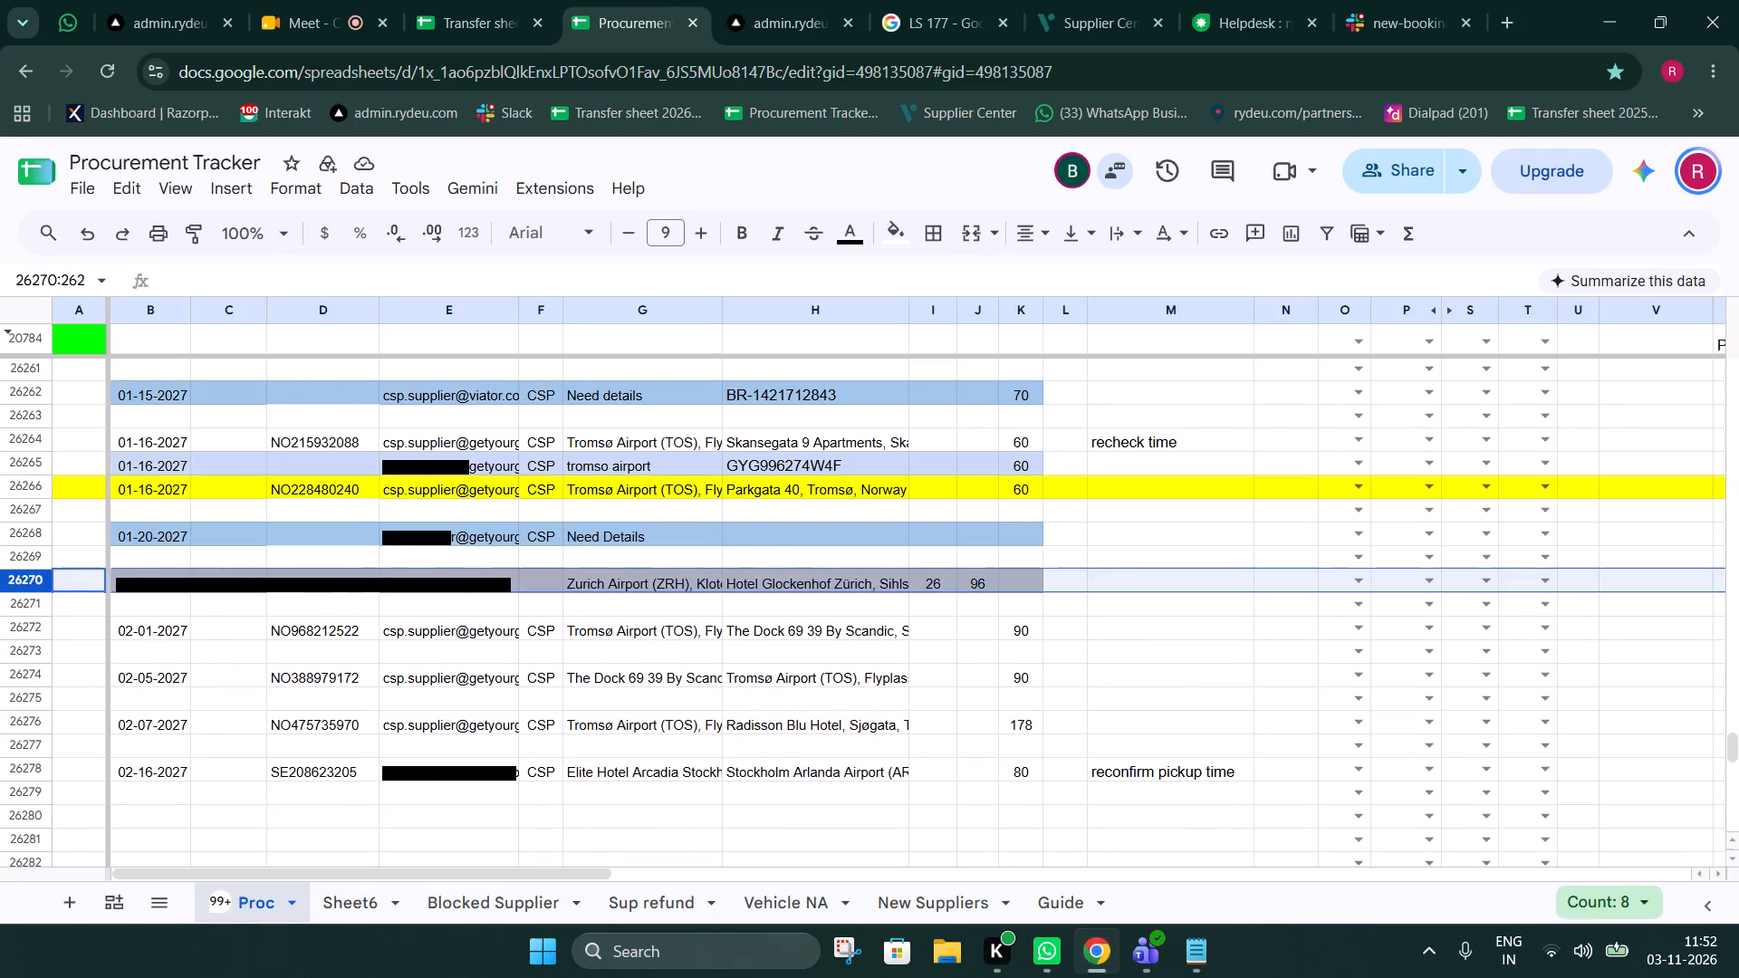
{"action": "right_click", "coordinate": [0, 582]}
{"action": "left_click", "coordinate": [554, 618]}
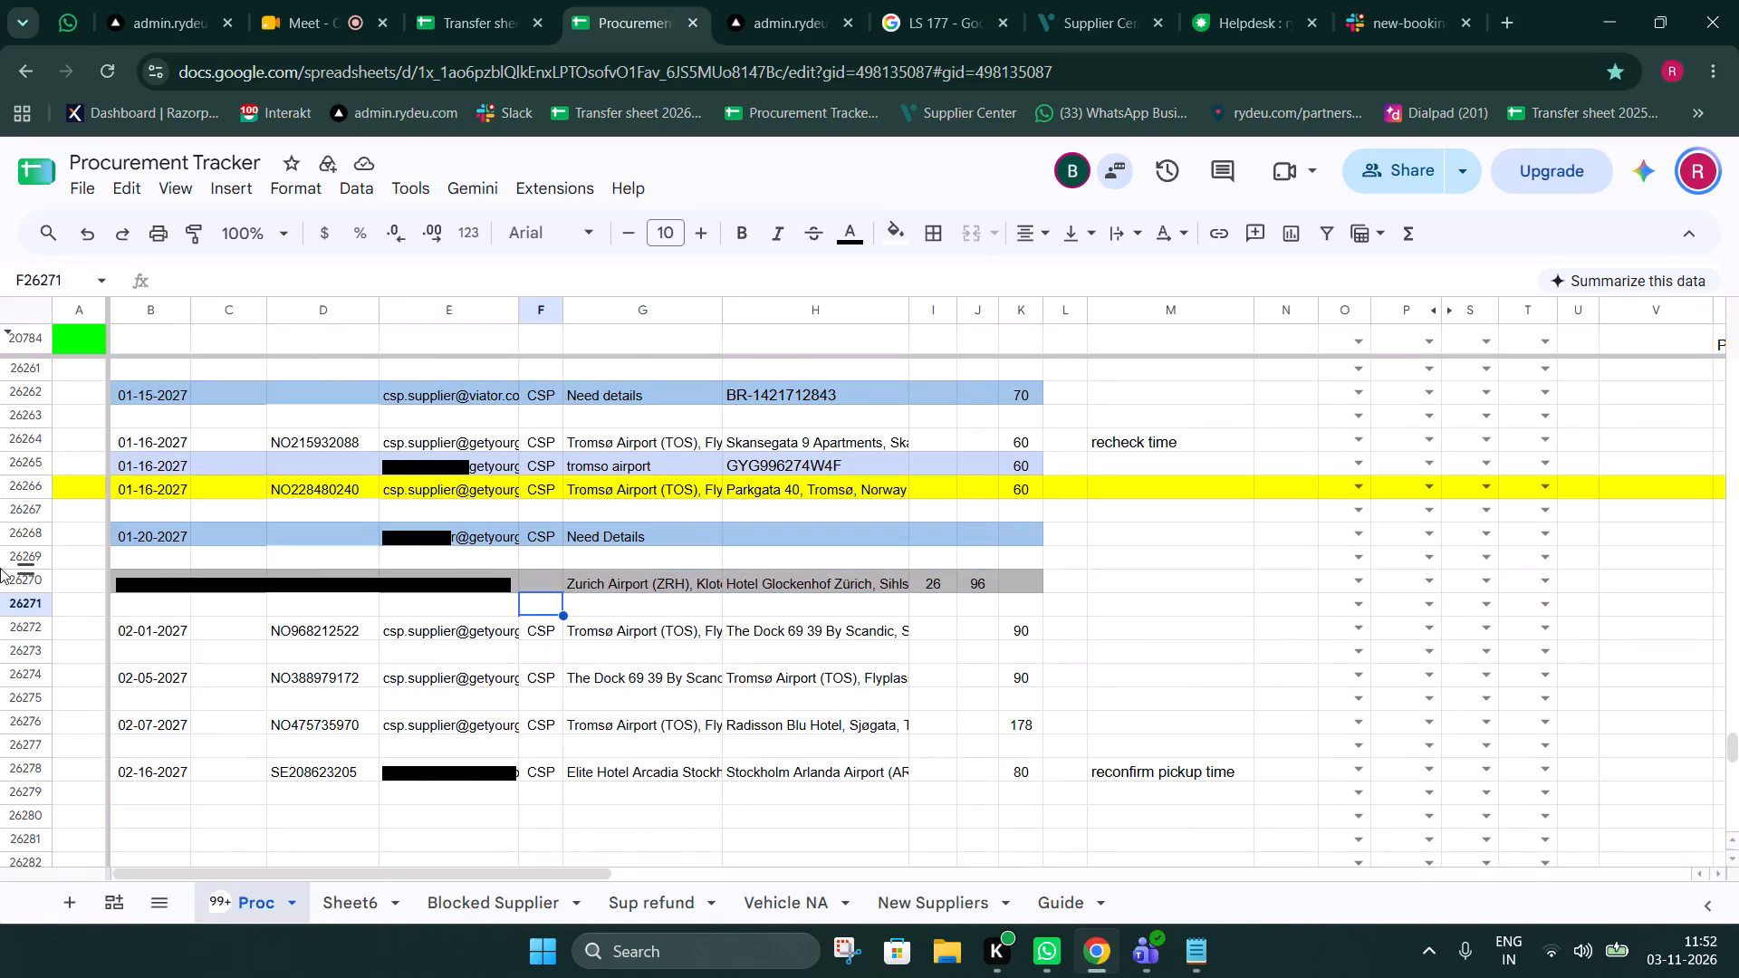
{"action": "left_click", "coordinate": [0, 568]}
{"action": "right_click", "coordinate": [0, 568]}
{"action": "left_click", "coordinate": [139, 536]}
{"action": "right_click", "coordinate": [0, 581]}
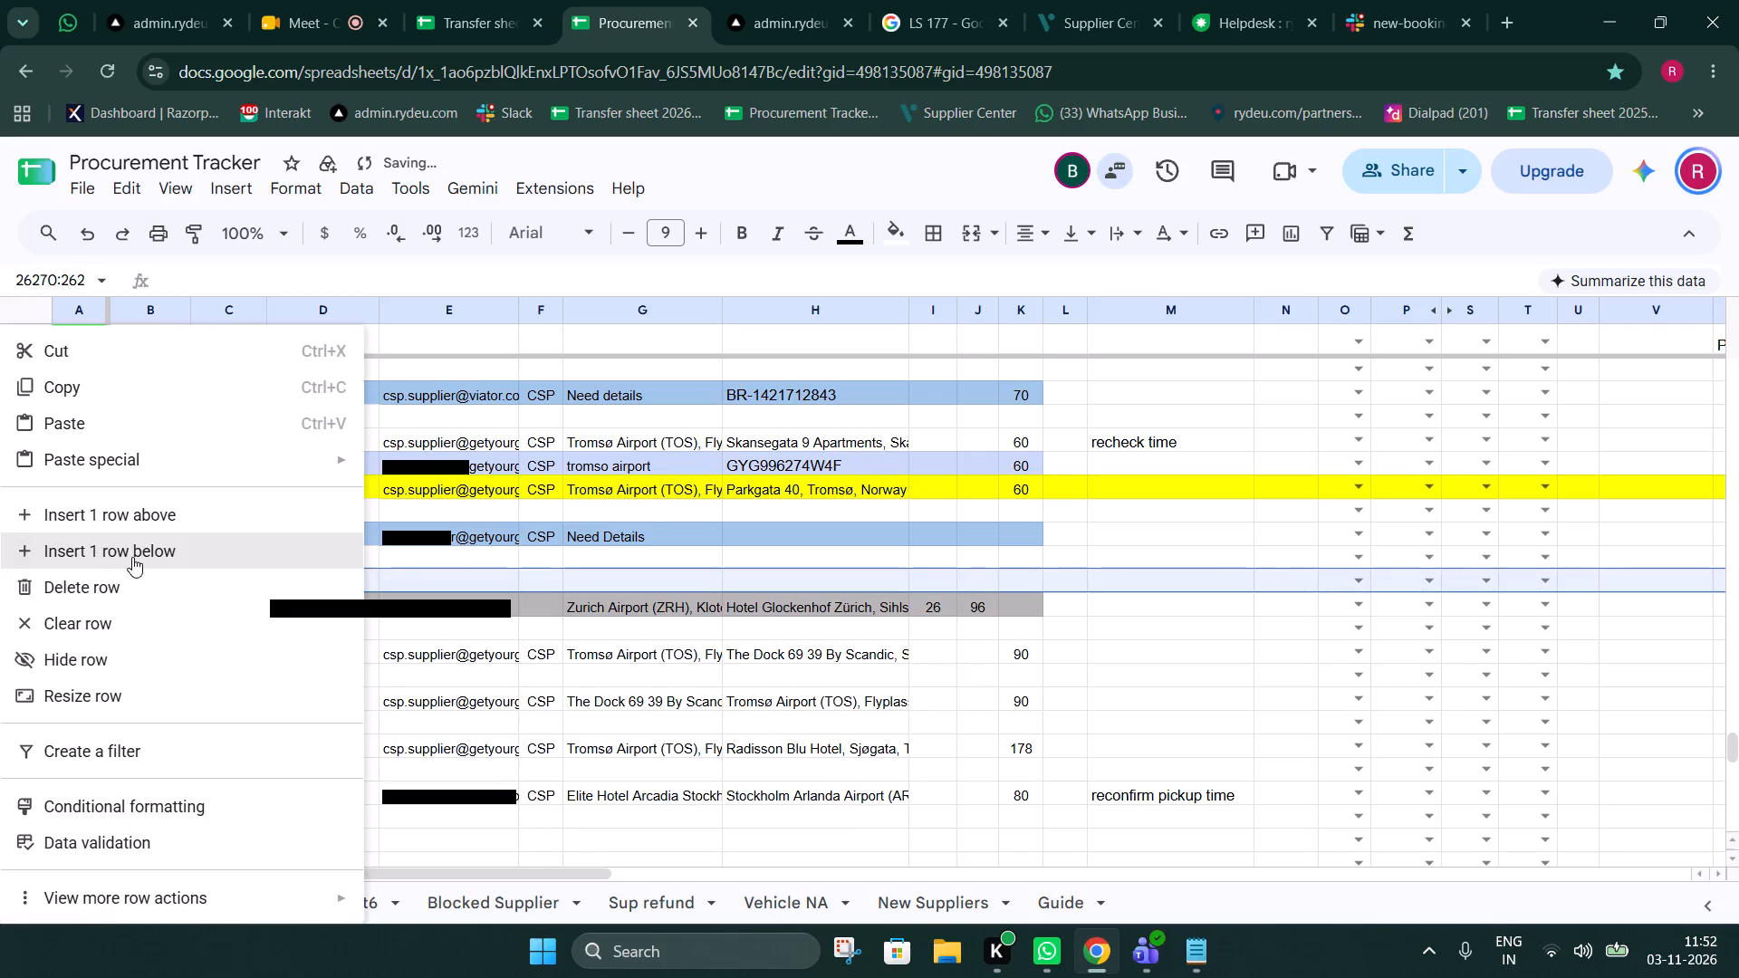
{"action": "left_click", "coordinate": [132, 557]}
{"action": "left_click", "coordinate": [177, 576]}
{"action": "key", "text": "ctrl+v"}
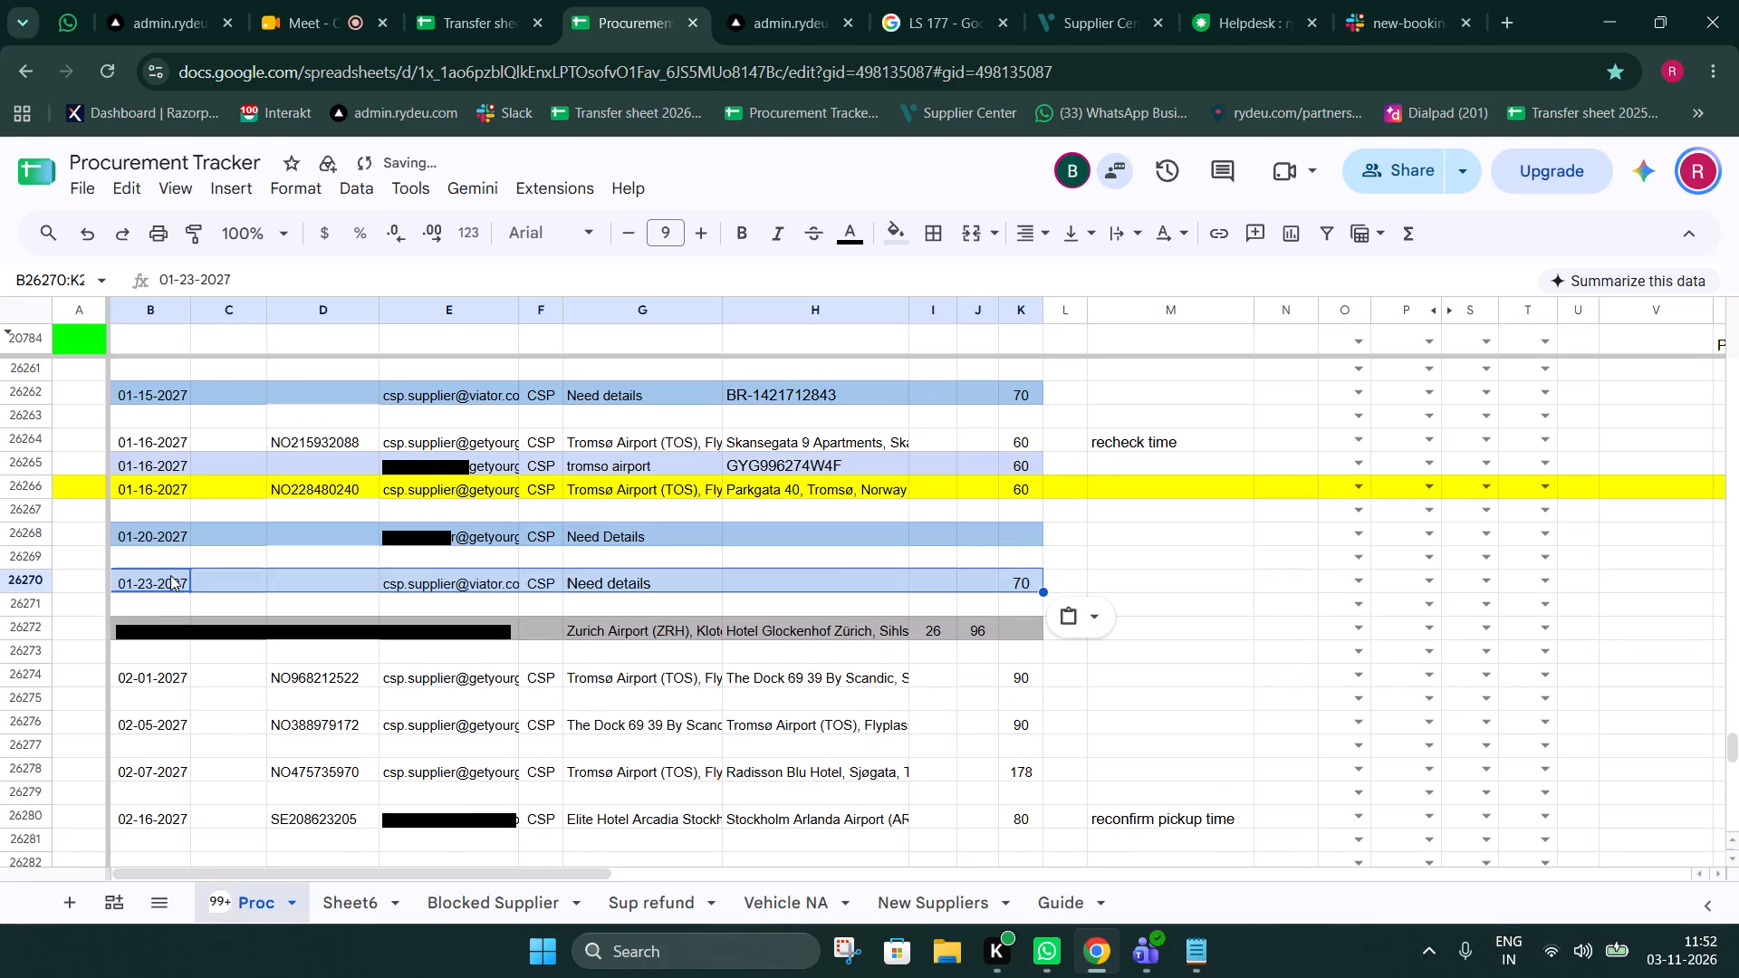
{"action": "left_click", "coordinate": [1123, 0]}
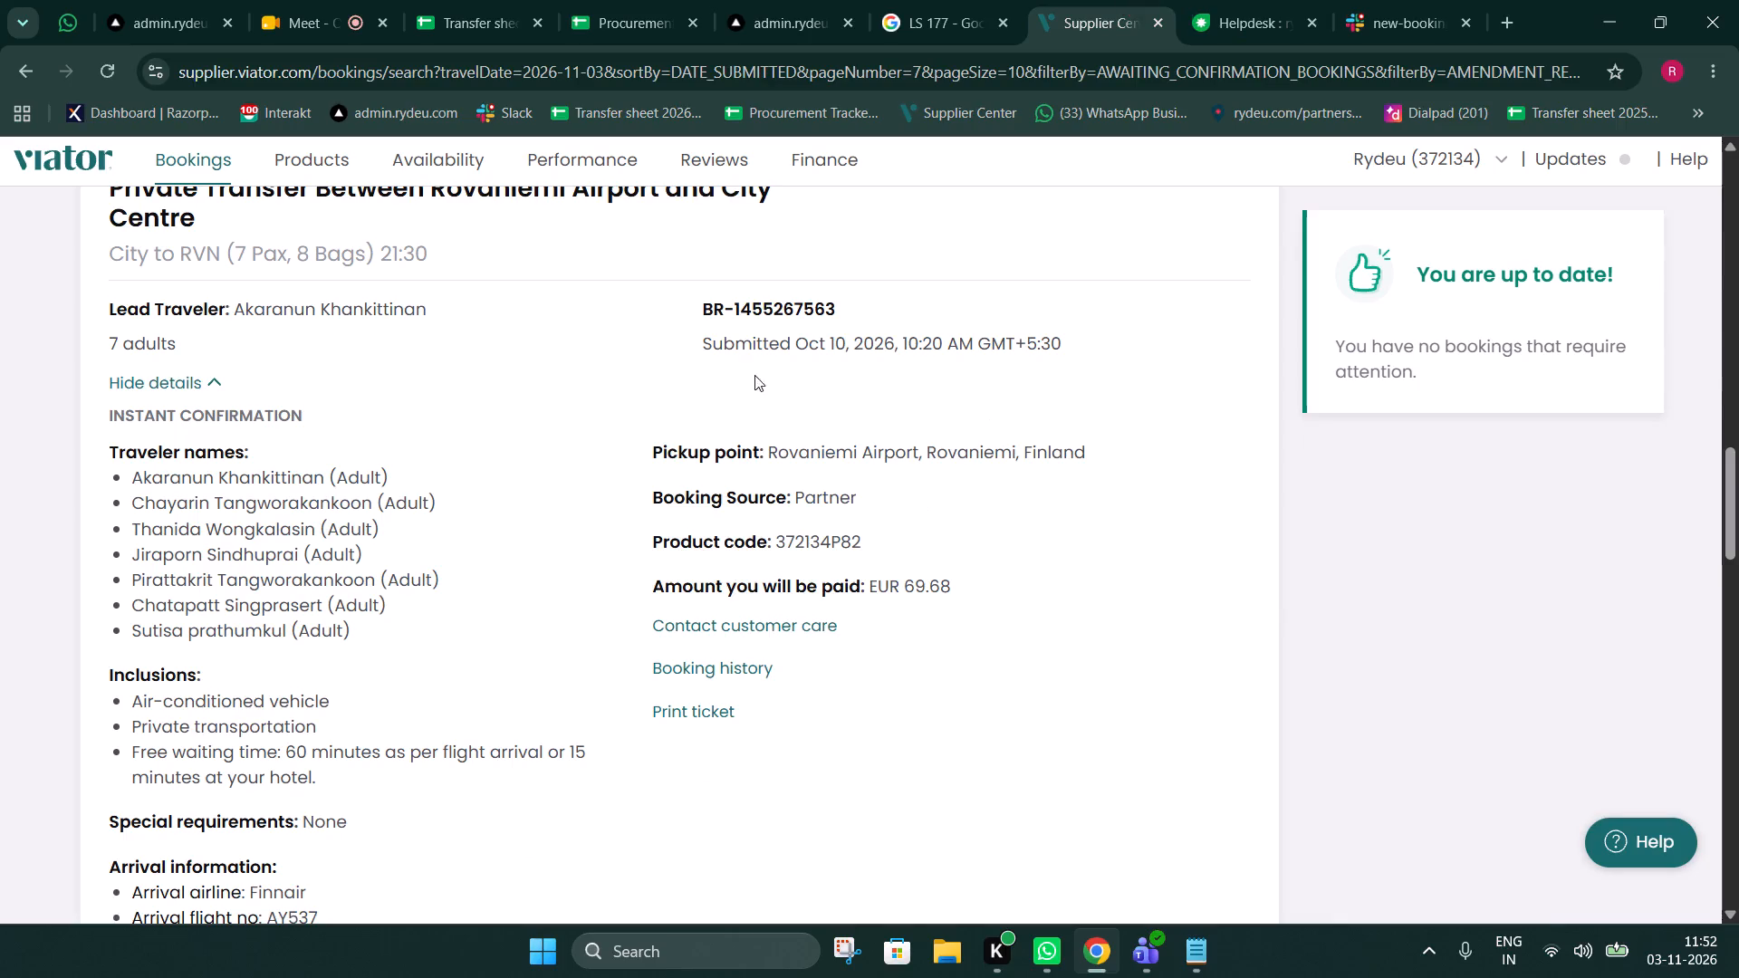
{"action": "left_click_drag", "start_coordinate": [705, 309], "coordinate": [879, 305]}
{"action": "key", "text": "ctrl+c"}
{"action": "left_click", "coordinate": [664, 0]}
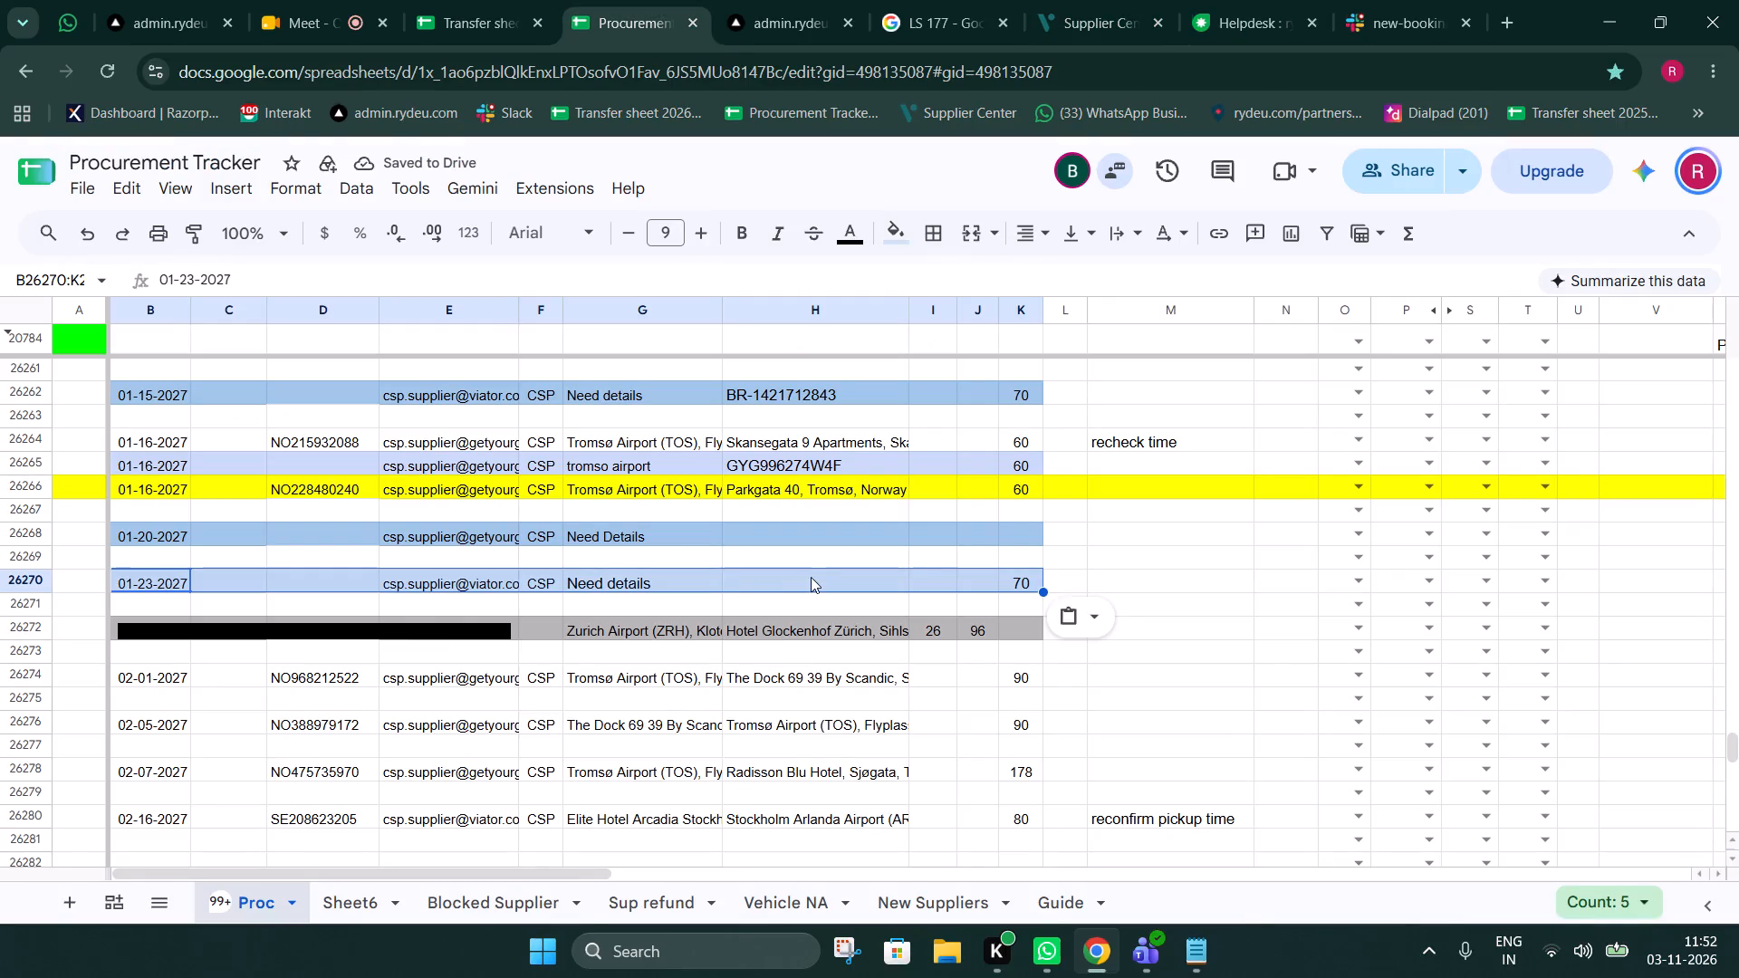
{"action": "double_click", "coordinate": [811, 577]}
{"action": "key", "text": "ctrl+v"}
{"action": "left_click", "coordinate": [310, 577]}
{"action": "left_click", "coordinate": [1027, 0]}
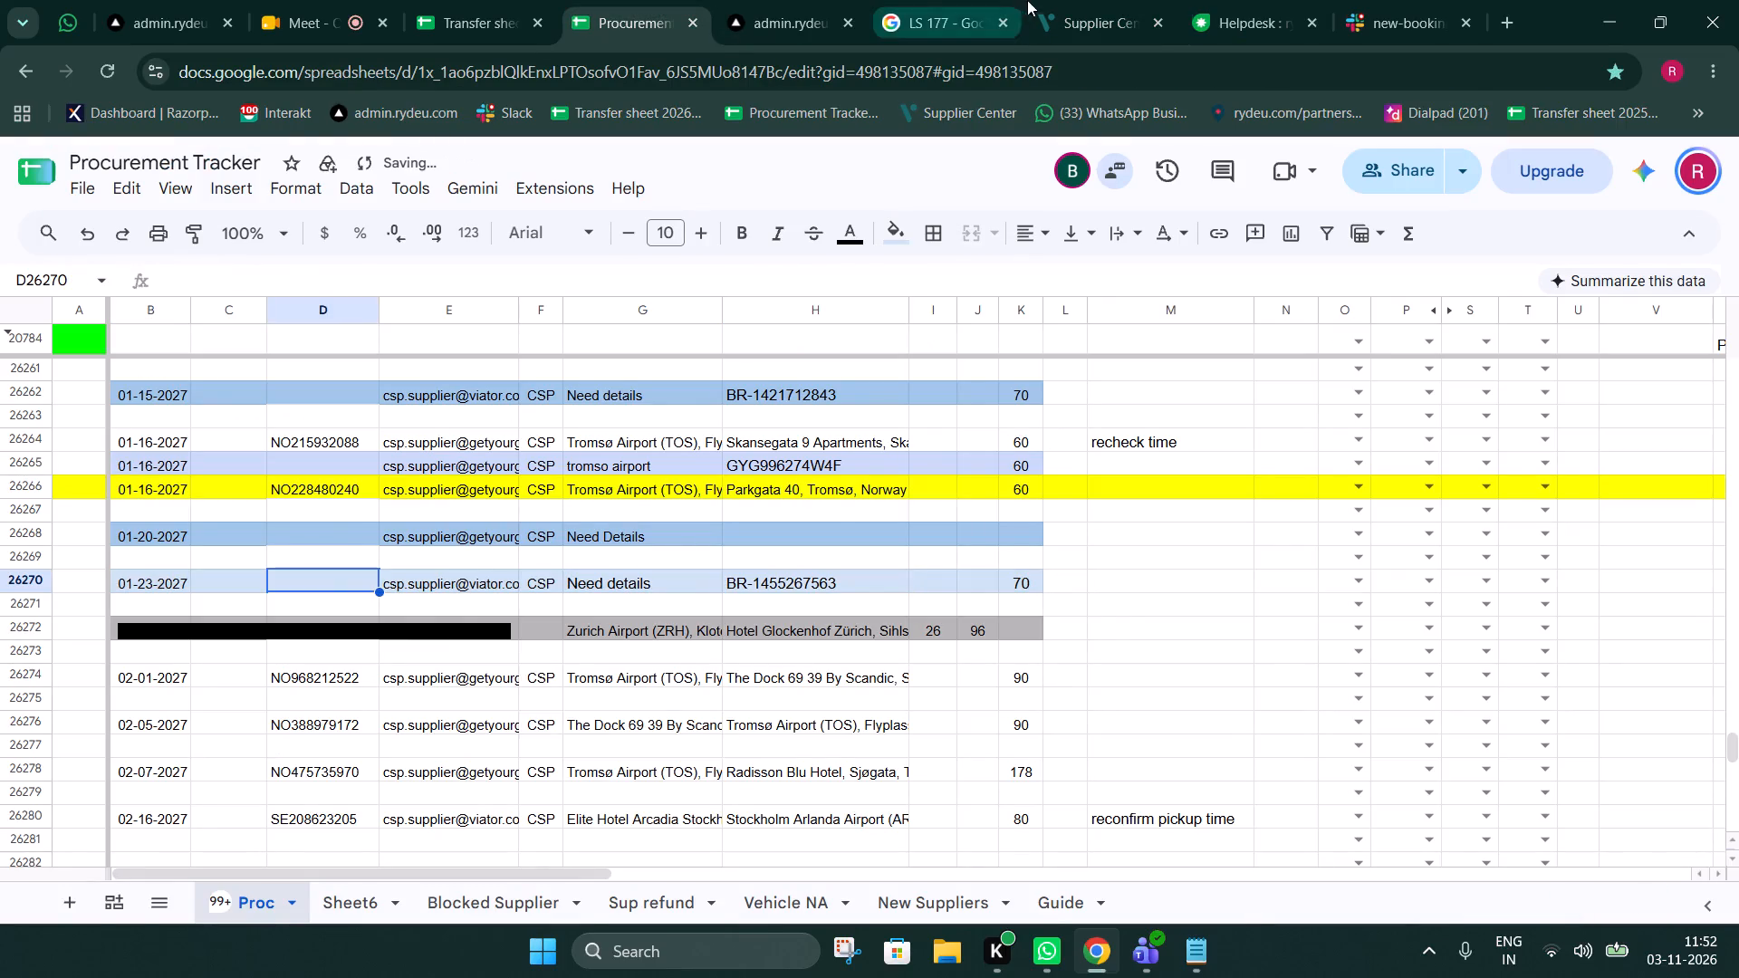
{"action": "left_click", "coordinate": [654, 402]}
{"action": "scroll", "coordinate": [566, 427], "scroll_direction": "up", "scroll_amount": 1}
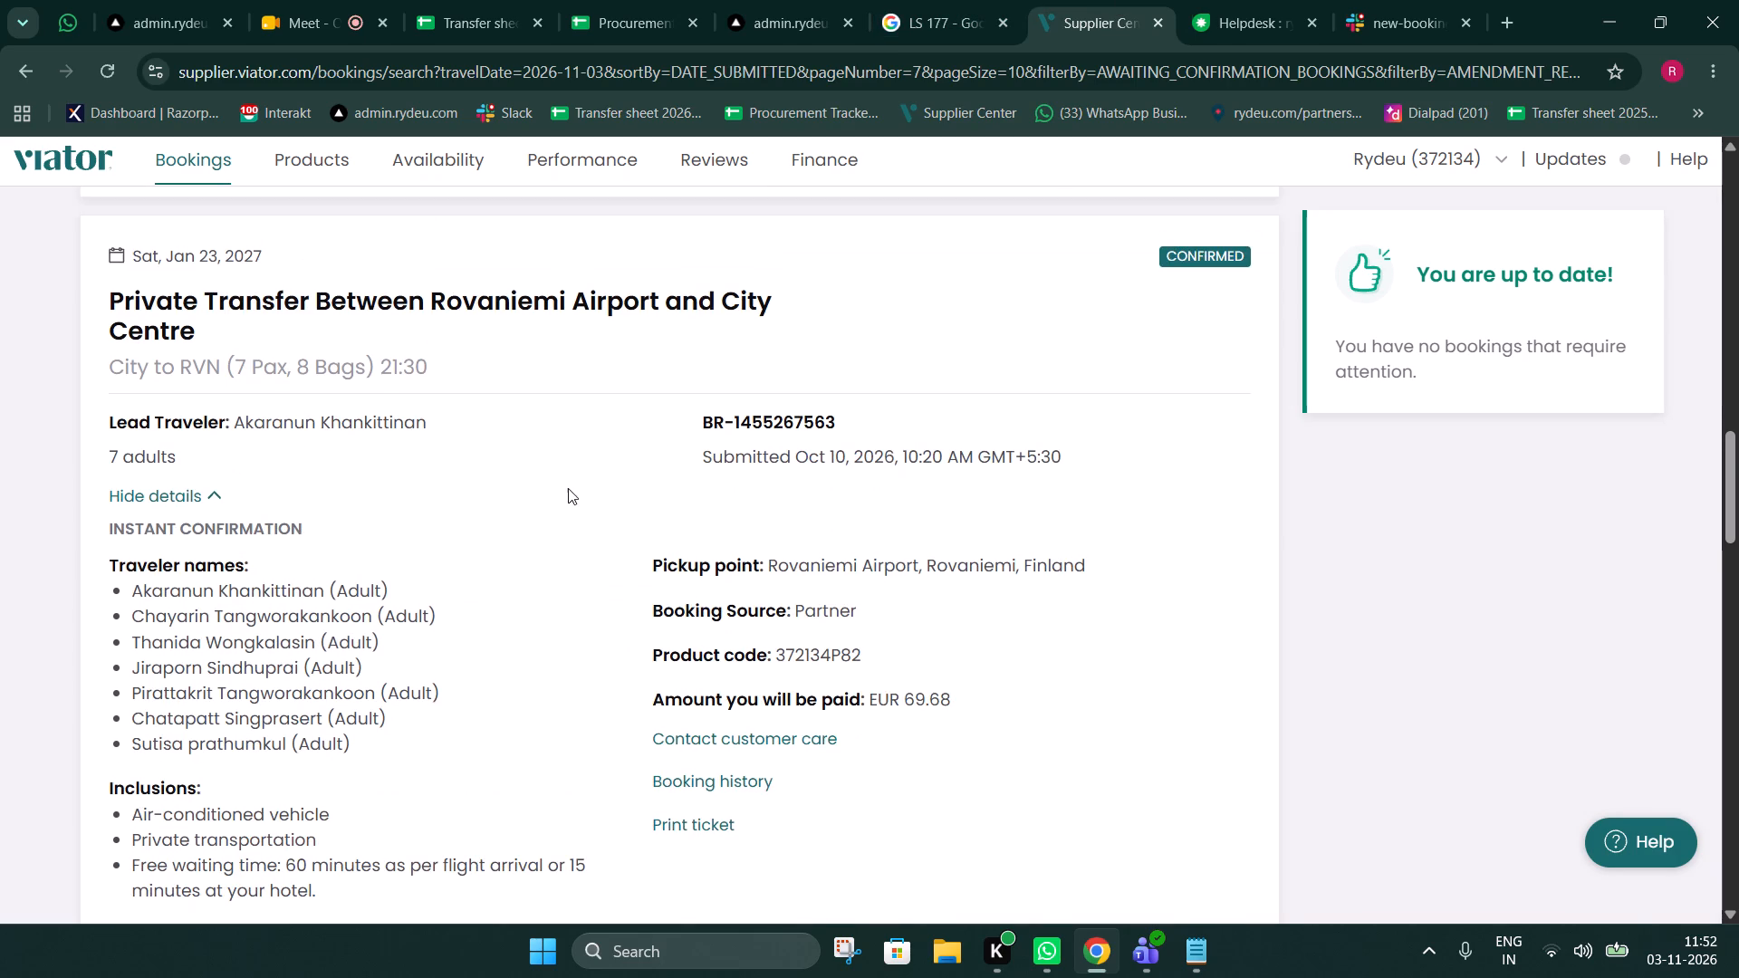
{"action": "left_click", "coordinate": [530, 0]}
{"action": "left_click", "coordinate": [629, 0]}
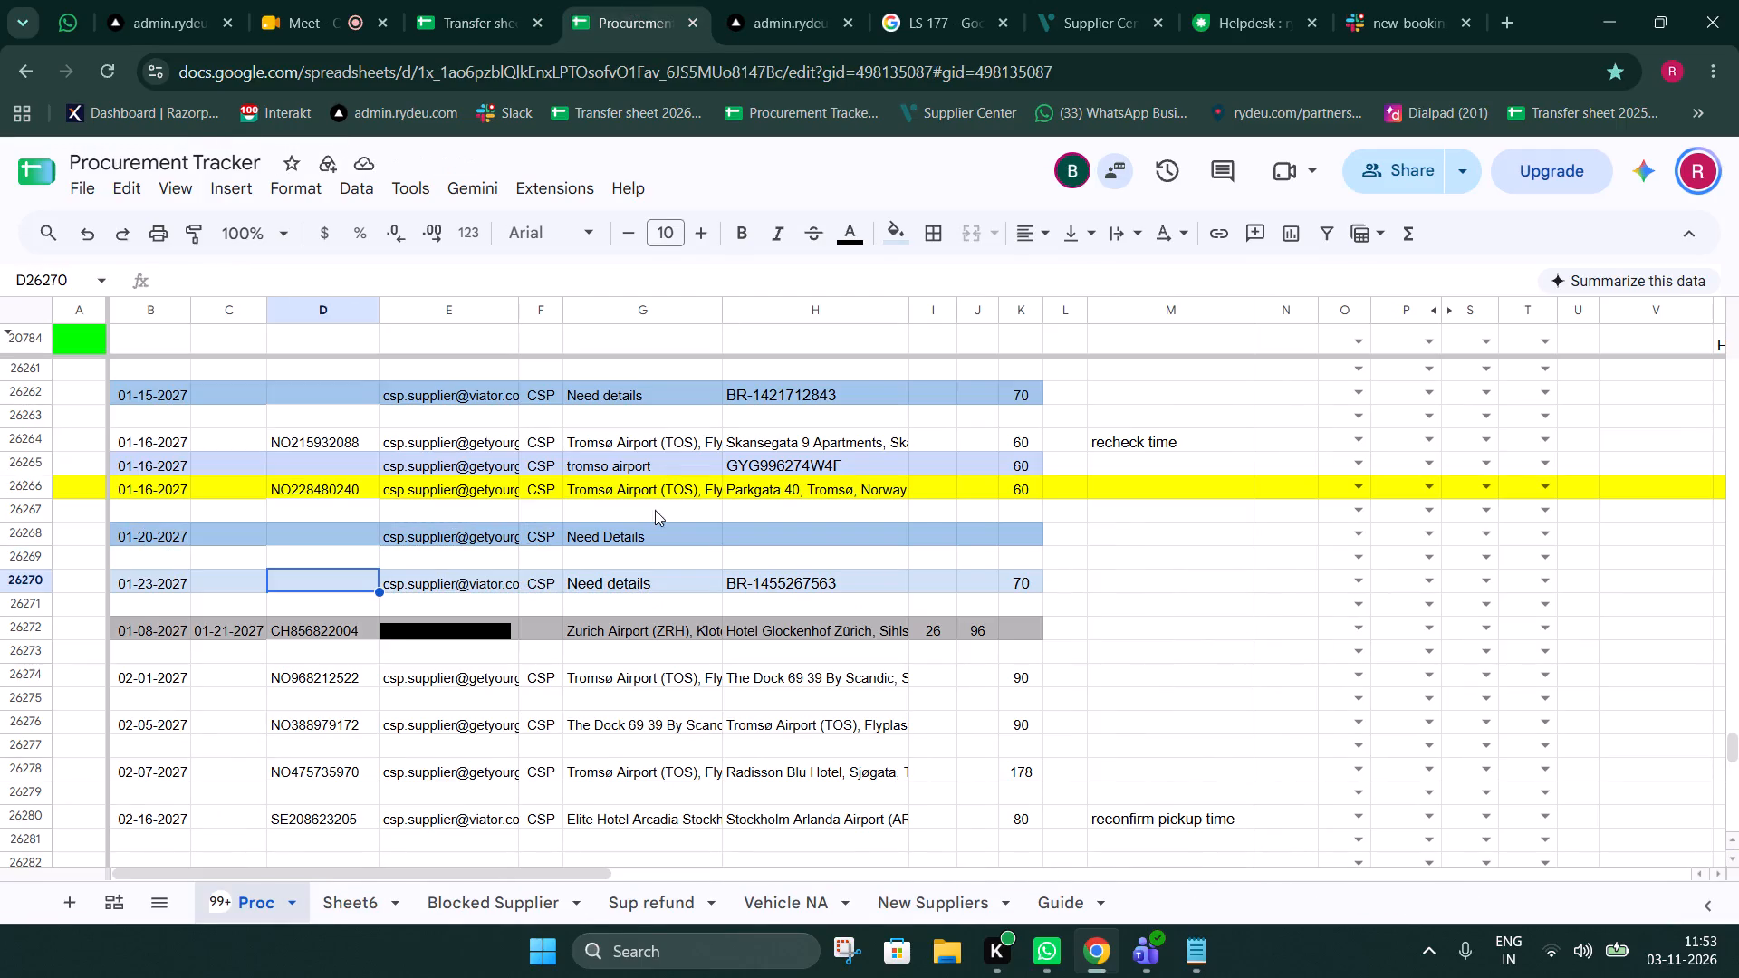
{"action": "left_click", "coordinate": [1064, 0]}
{"action": "left_click", "coordinate": [641, 499]}
{"action": "scroll", "coordinate": [624, 508], "scroll_direction": "up", "scroll_amount": 5}
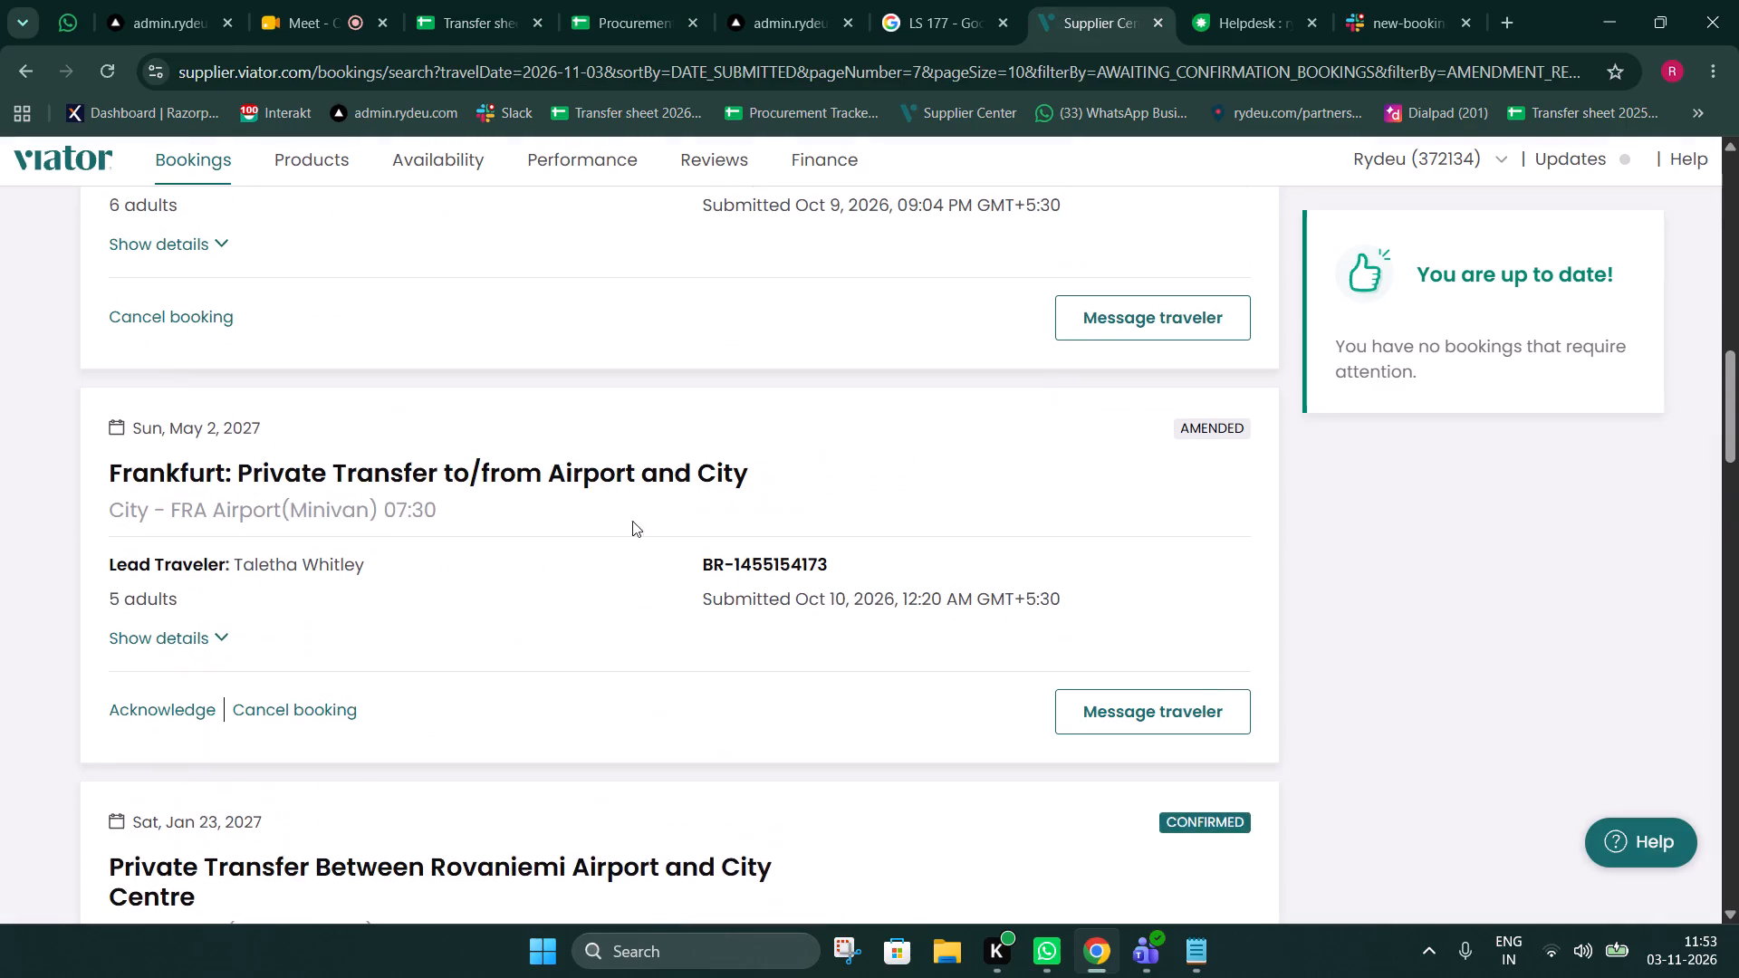
{"action": "left_click_drag", "start_coordinate": [680, 564], "coordinate": [771, 566]}
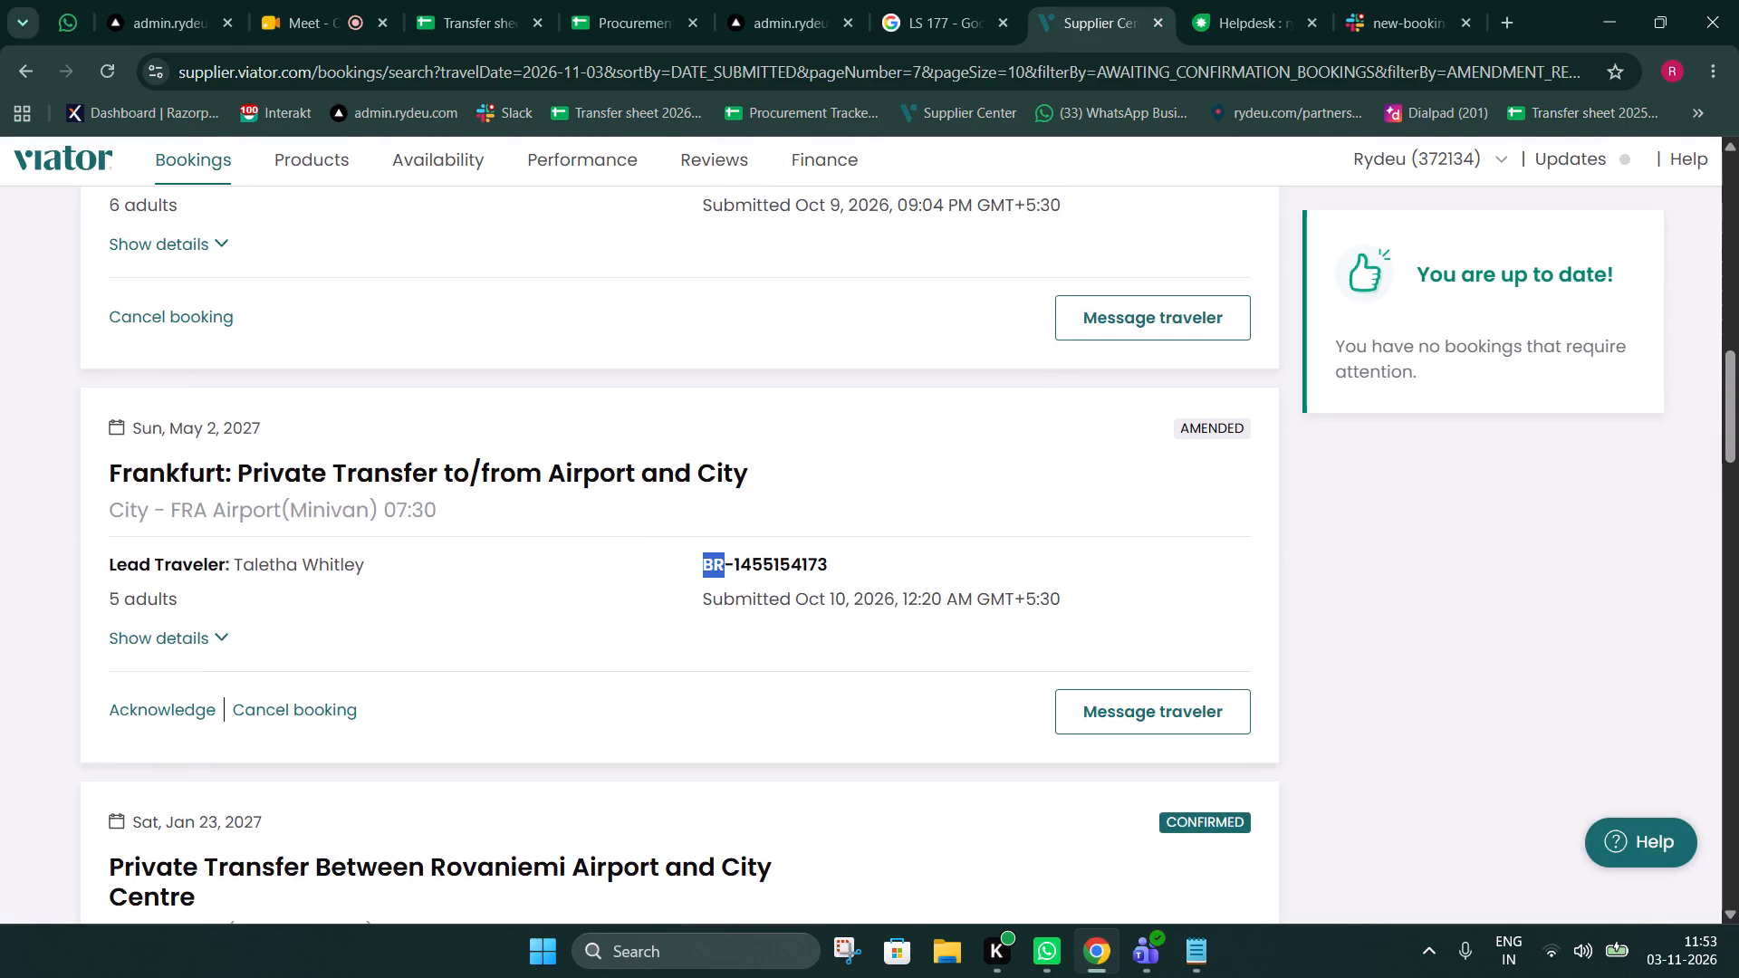
{"action": "left_click_drag", "start_coordinate": [771, 566], "coordinate": [854, 566]}
{"action": "key", "text": "ctrl+c"}
{"action": "left_click", "coordinate": [526, 0]}
{"action": "left_click", "coordinate": [380, 909]}
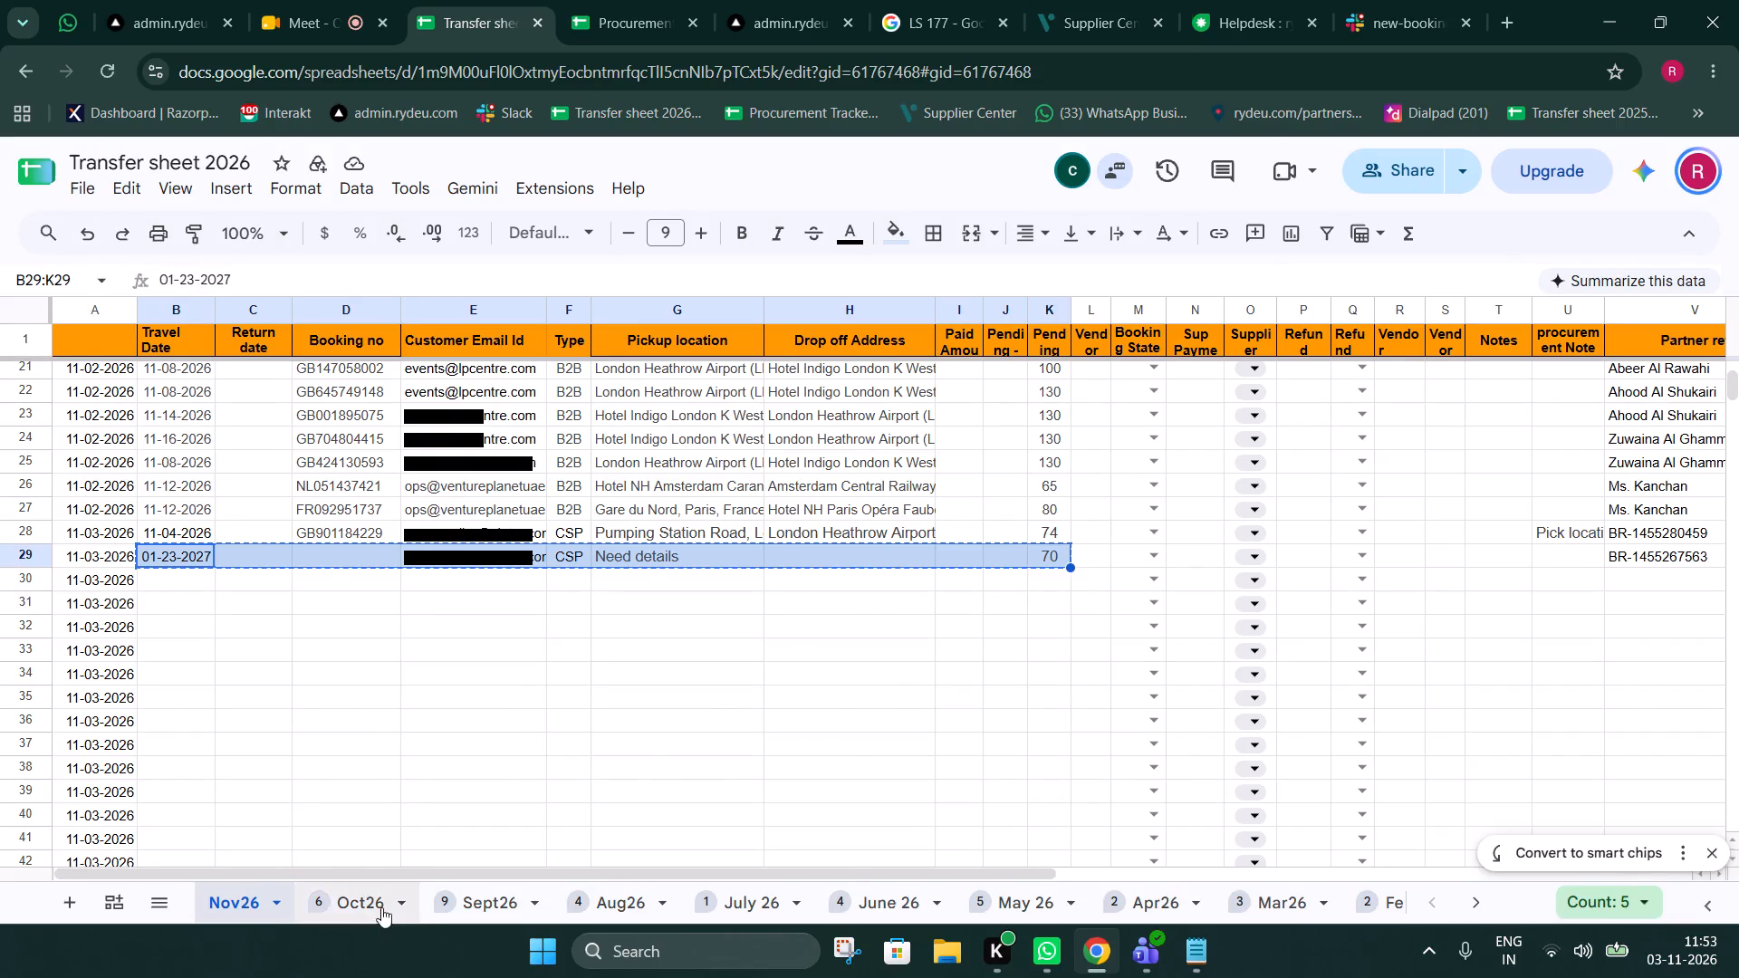
{"action": "key", "text": "ctrl+f"}
{"action": "key", "text": "ctrl+v"}
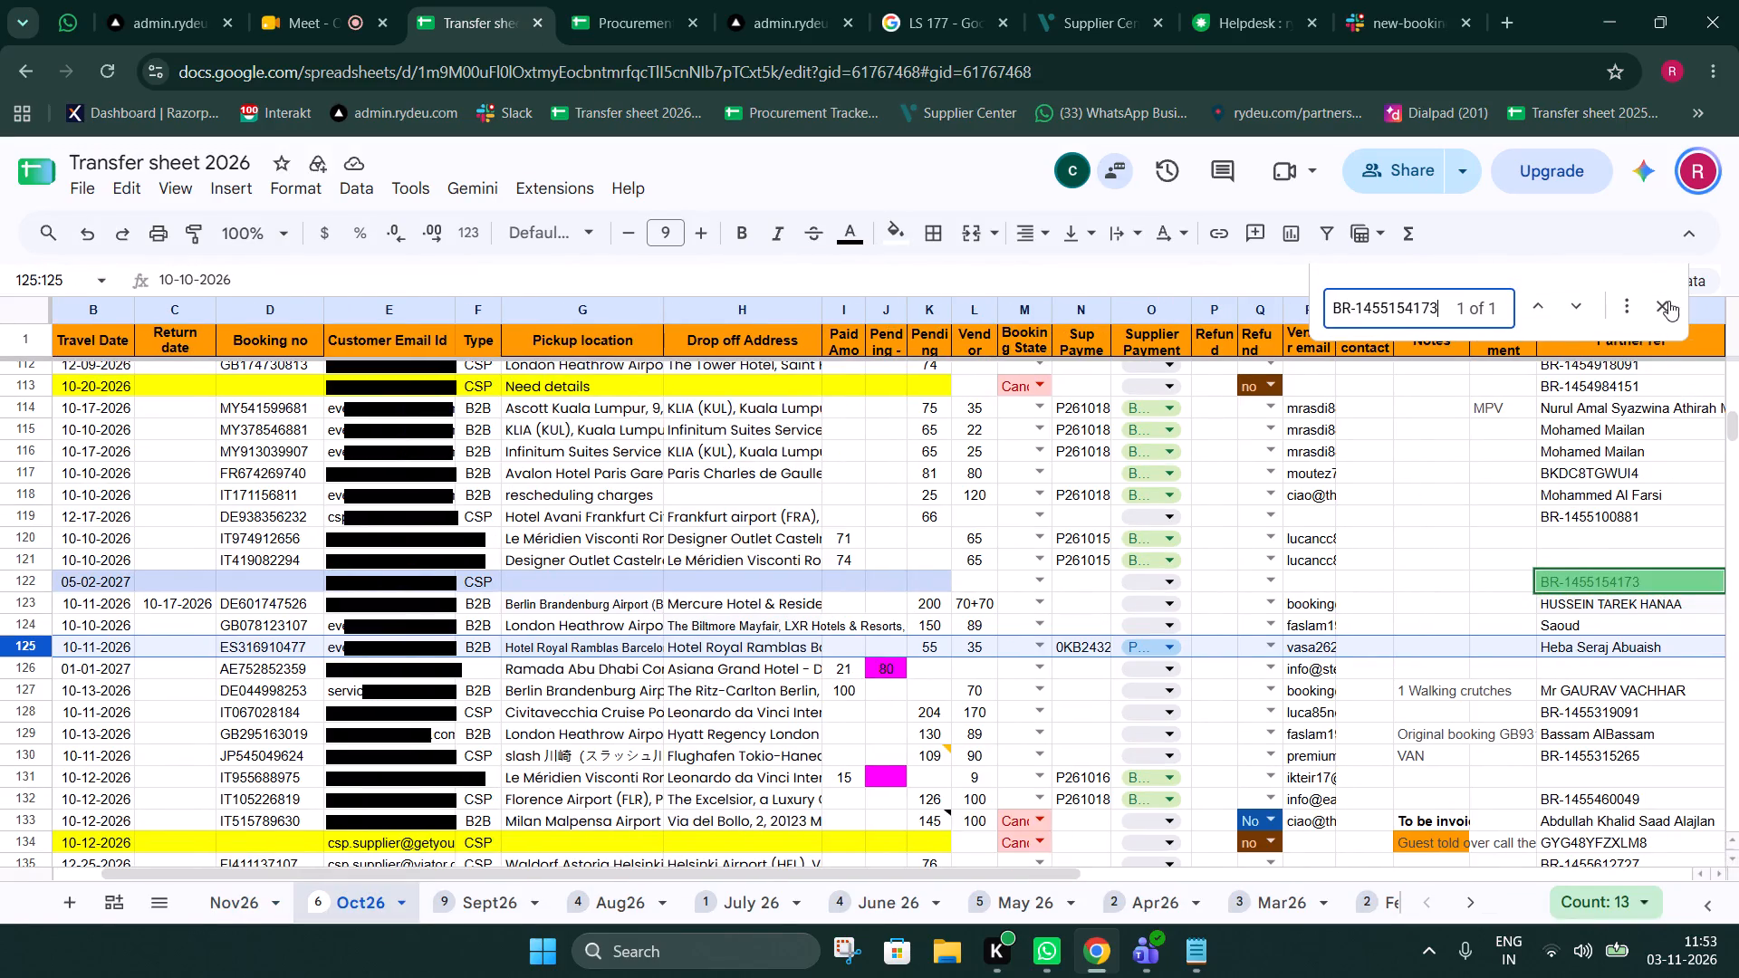
{"action": "left_click", "coordinate": [1667, 301]}
{"action": "left_click_drag", "start_coordinate": [689, 876], "coordinate": [509, 853]}
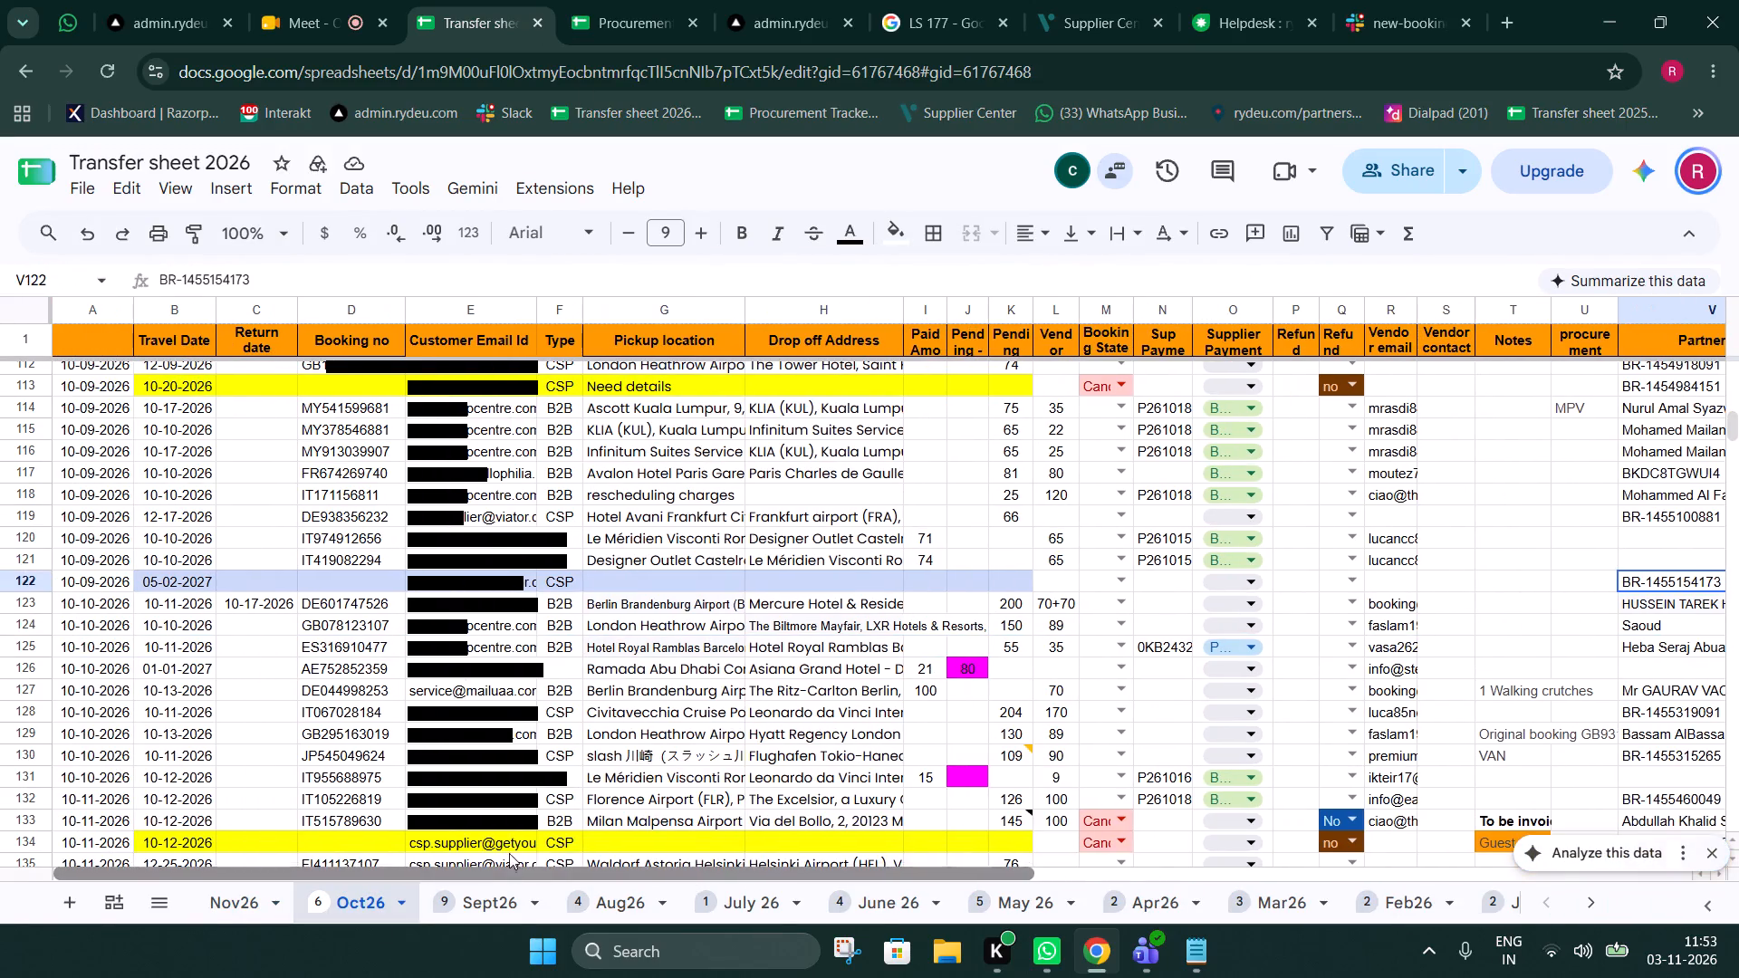
{"action": "left_click_drag", "start_coordinate": [509, 853], "coordinate": [510, 857]}
{"action": "left_click", "coordinate": [1073, 0]}
{"action": "left_click", "coordinate": [982, 511]}
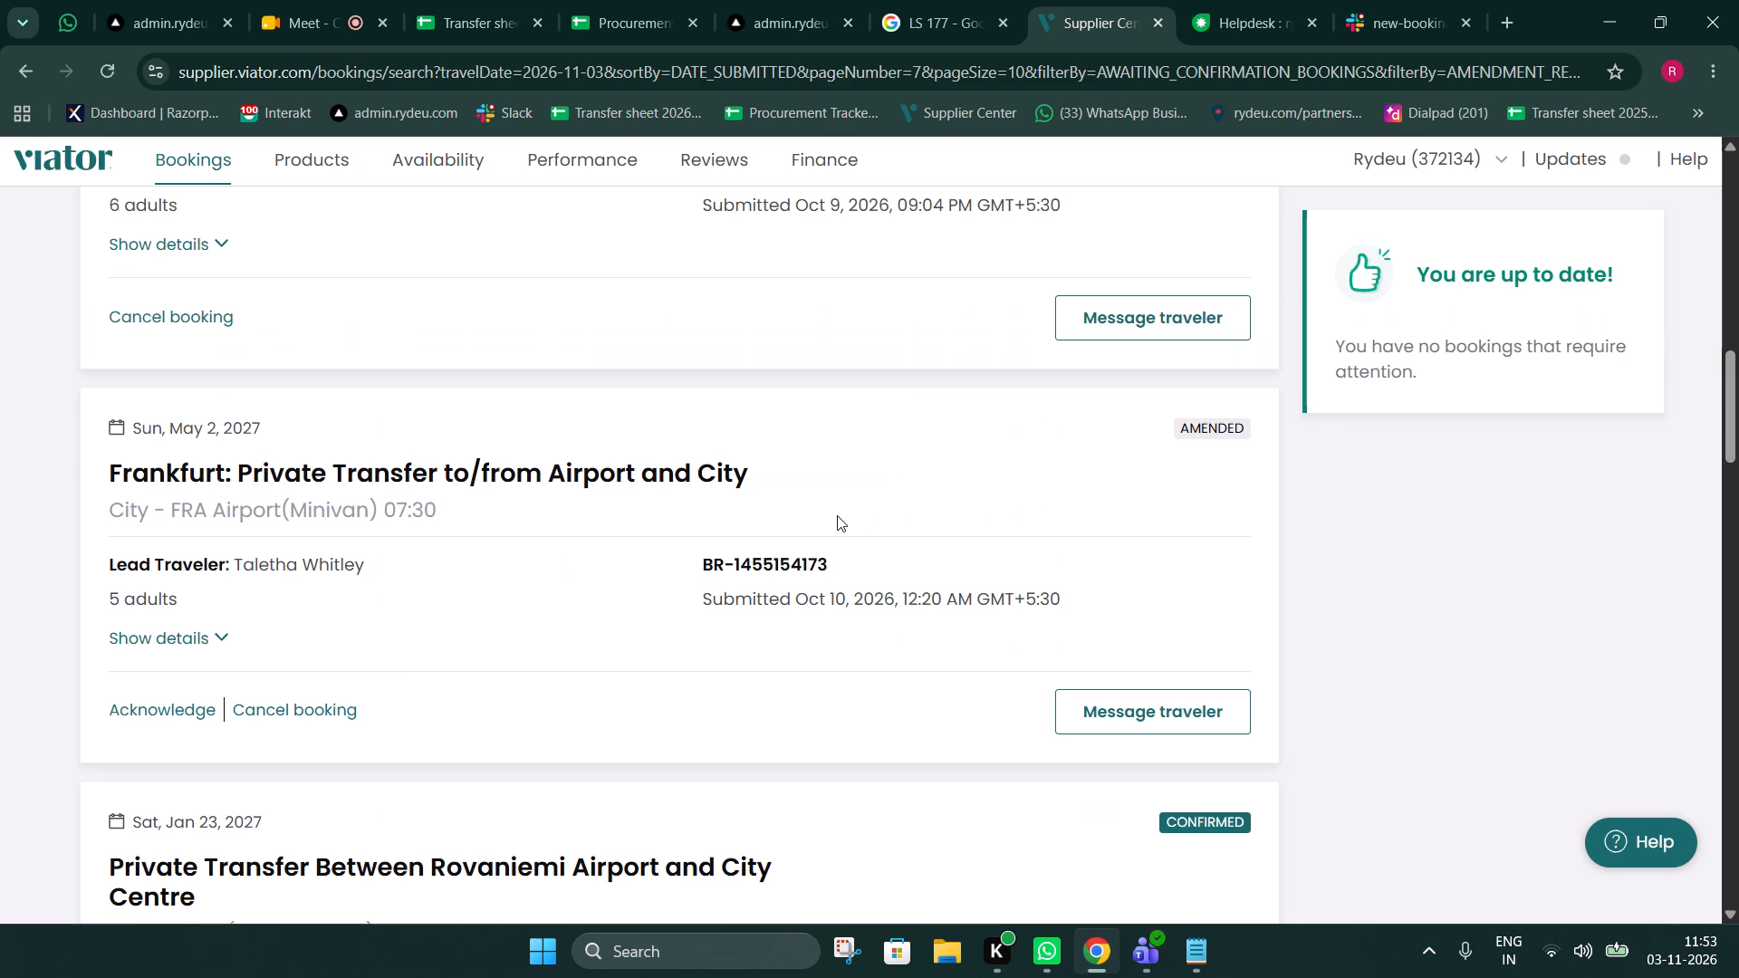
{"action": "scroll", "coordinate": [833, 514], "scroll_direction": "down", "scroll_amount": 4}
{"action": "scroll", "coordinate": [660, 544], "scroll_direction": "down", "scroll_amount": 2}
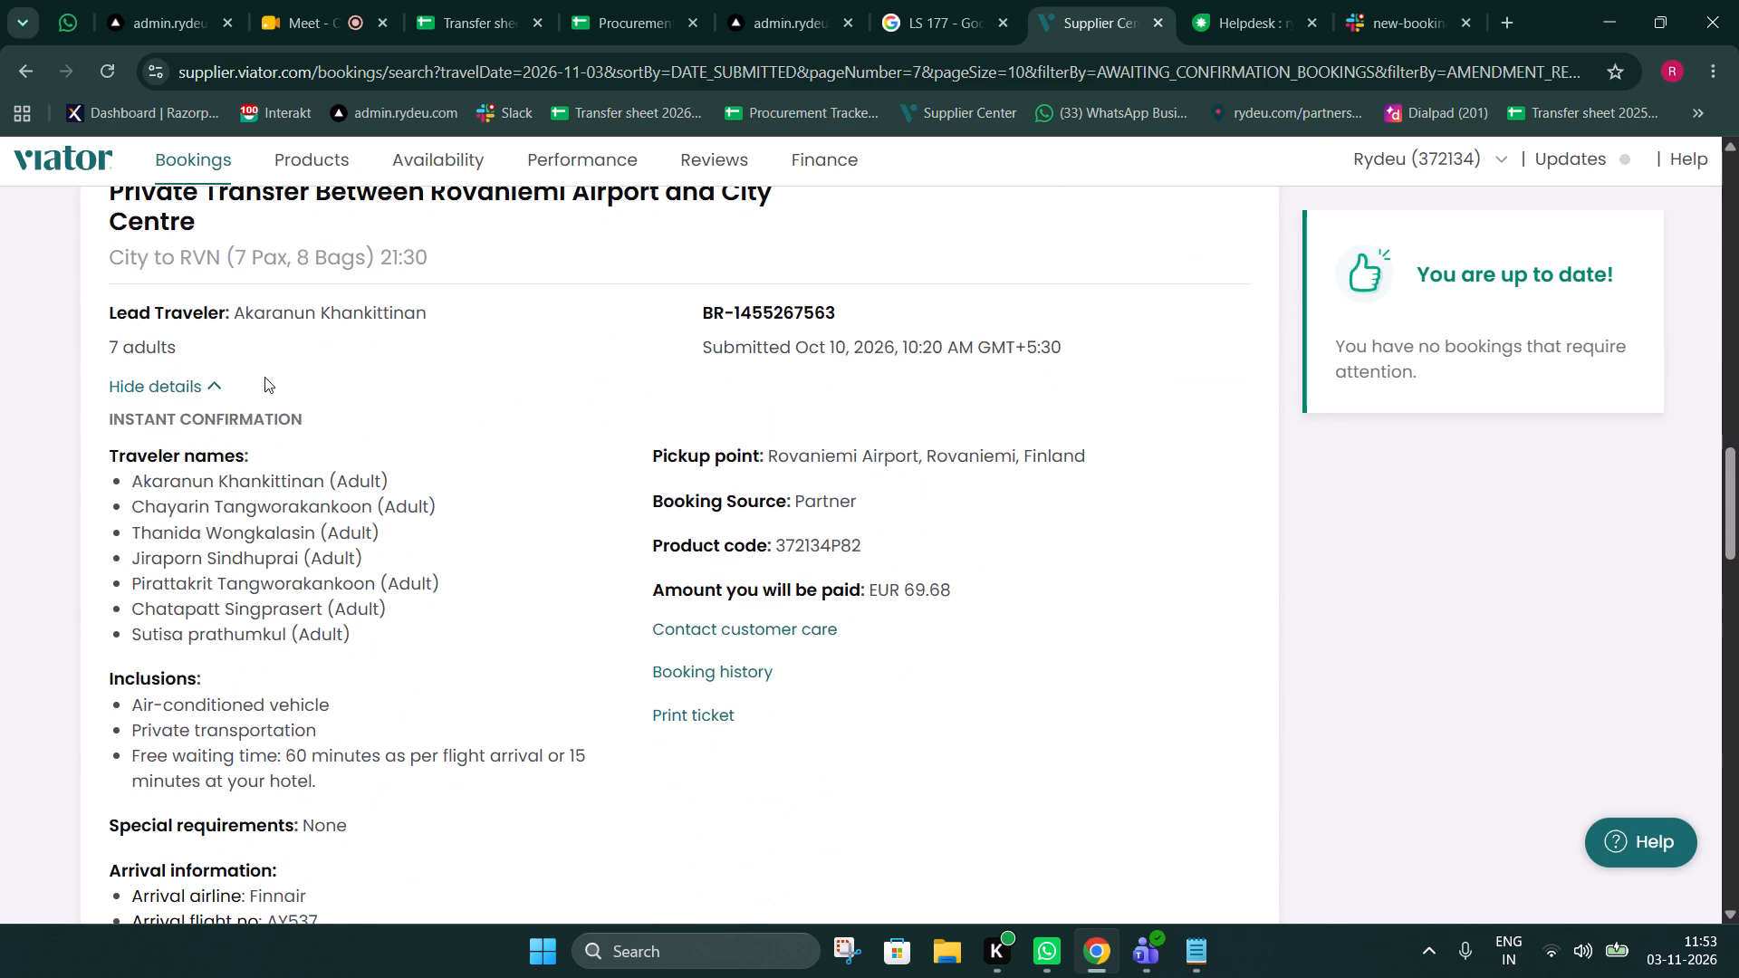
{"action": "left_click", "coordinate": [203, 385]}
{"action": "scroll", "coordinate": [521, 407], "scroll_direction": "up", "scroll_amount": 1}
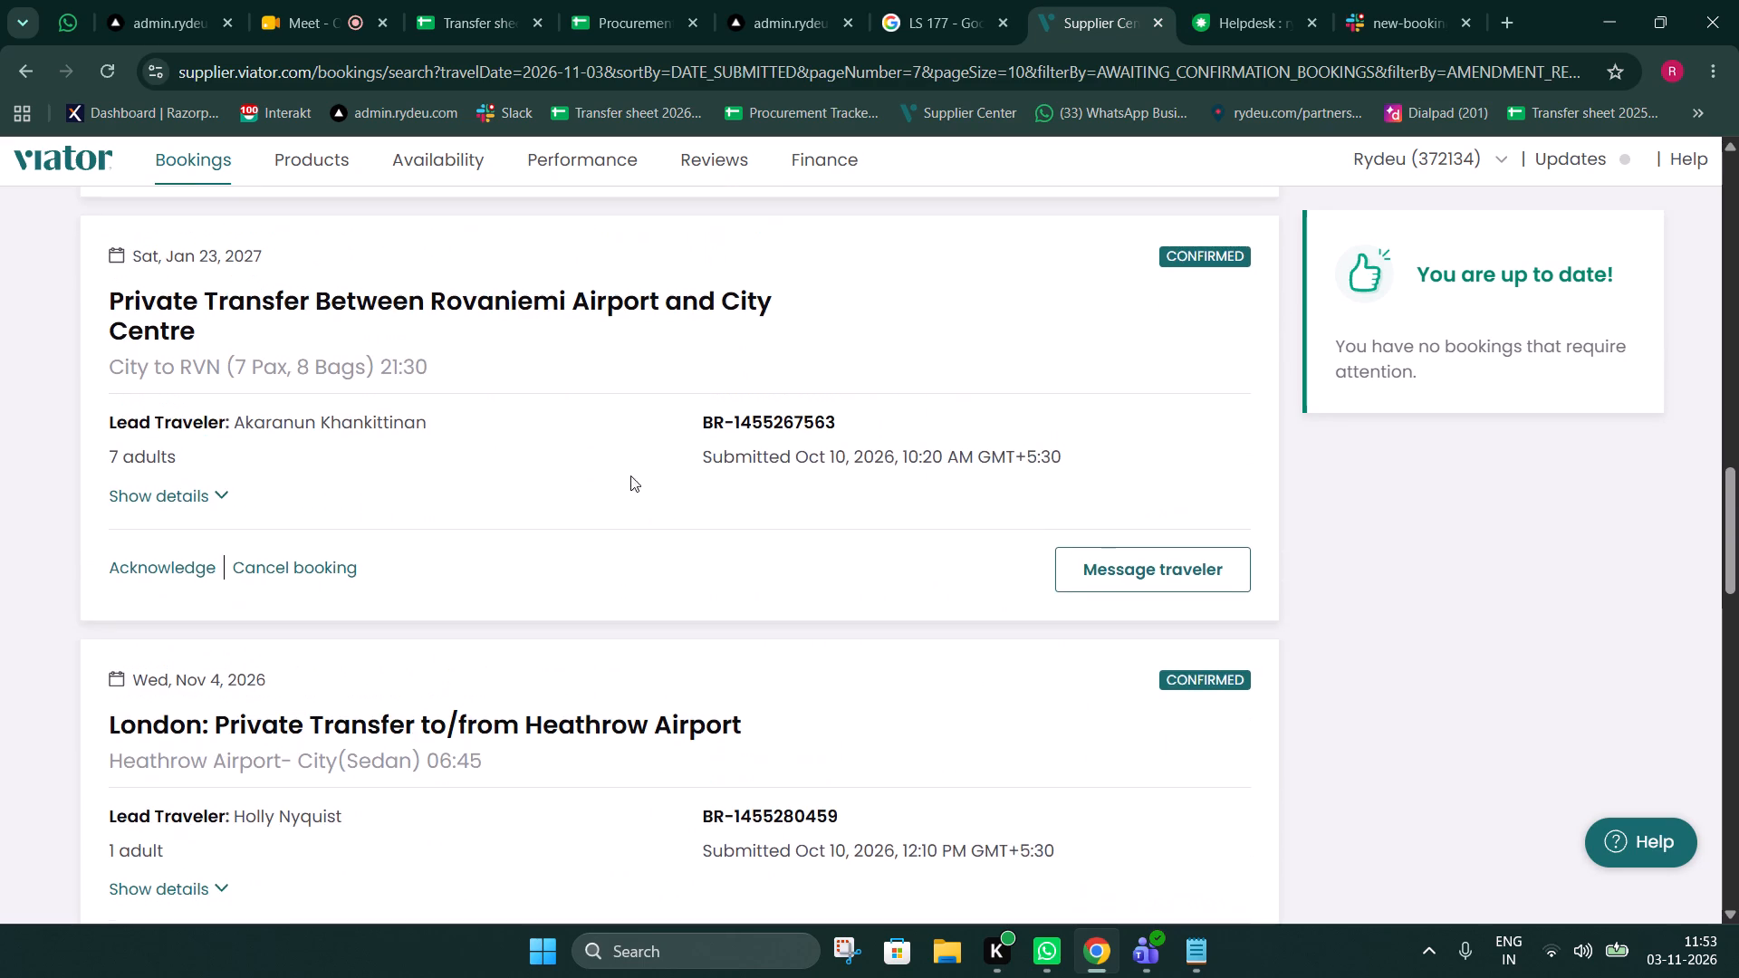
{"action": "scroll", "coordinate": [691, 464], "scroll_direction": "down", "scroll_amount": 2}
{"action": "left_click_drag", "start_coordinate": [683, 585], "coordinate": [873, 590]}
{"action": "key", "text": "ctrl+c"}
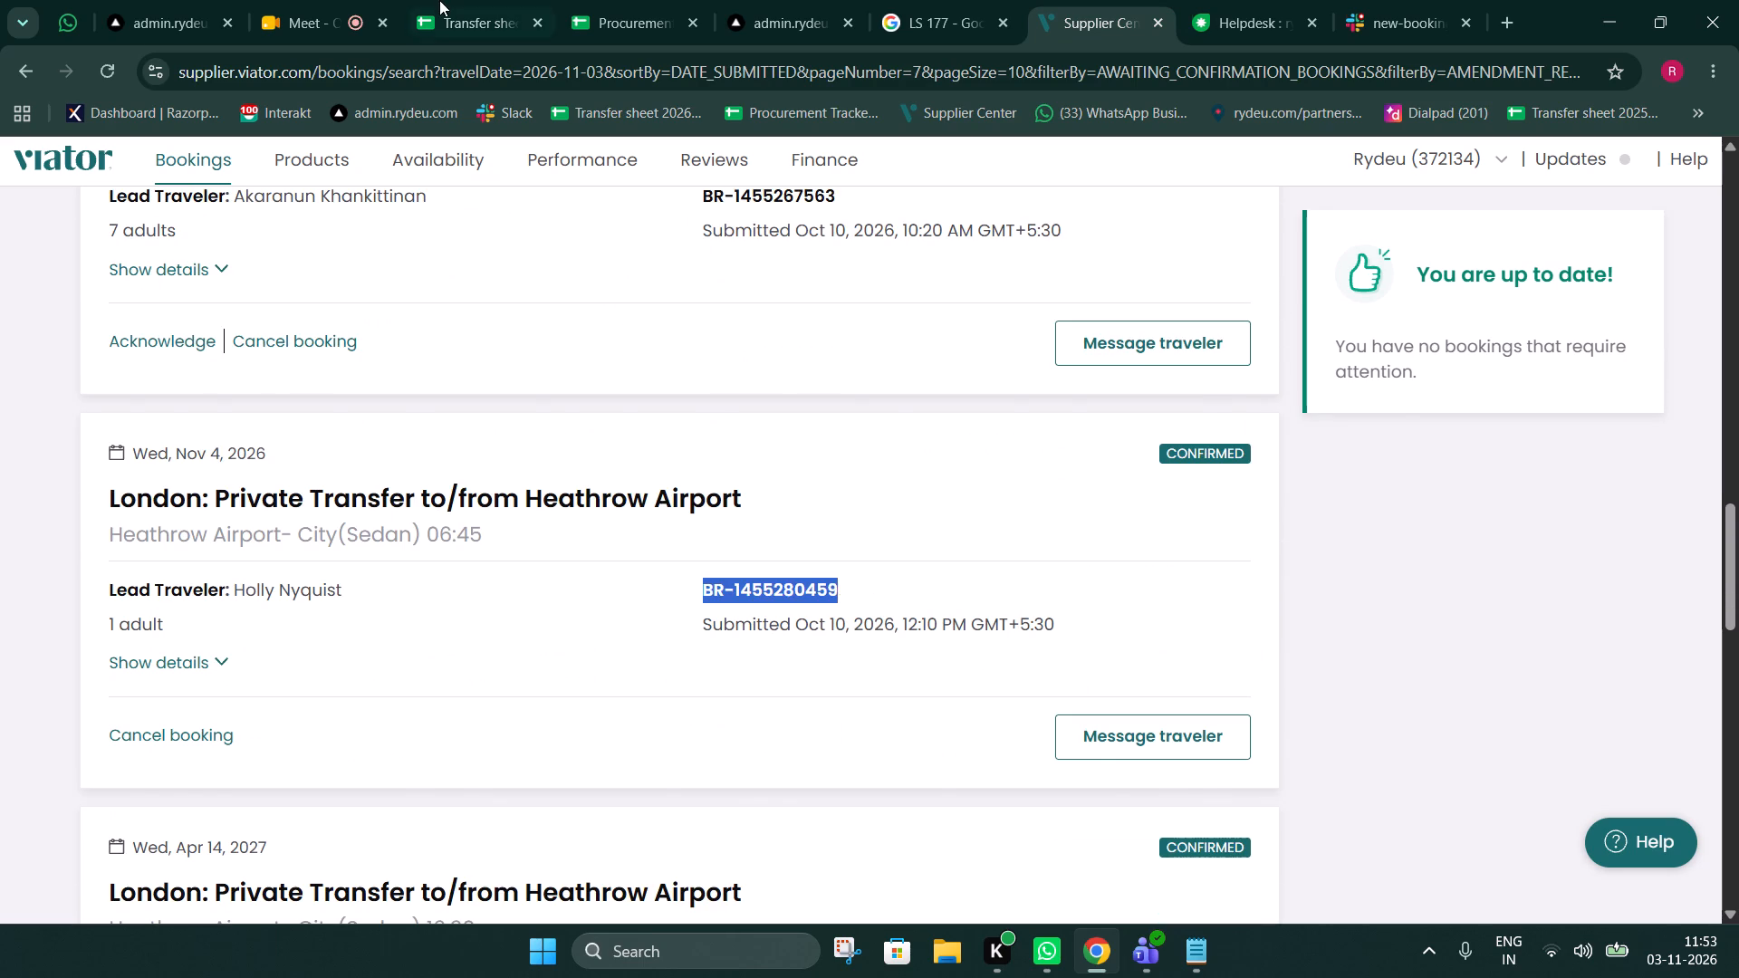
{"action": "left_click", "coordinate": [439, 0]}
{"action": "key", "text": "ctrl+f"}
{"action": "key", "text": "ctrl+v"}
{"action": "left_click", "coordinate": [256, 908]}
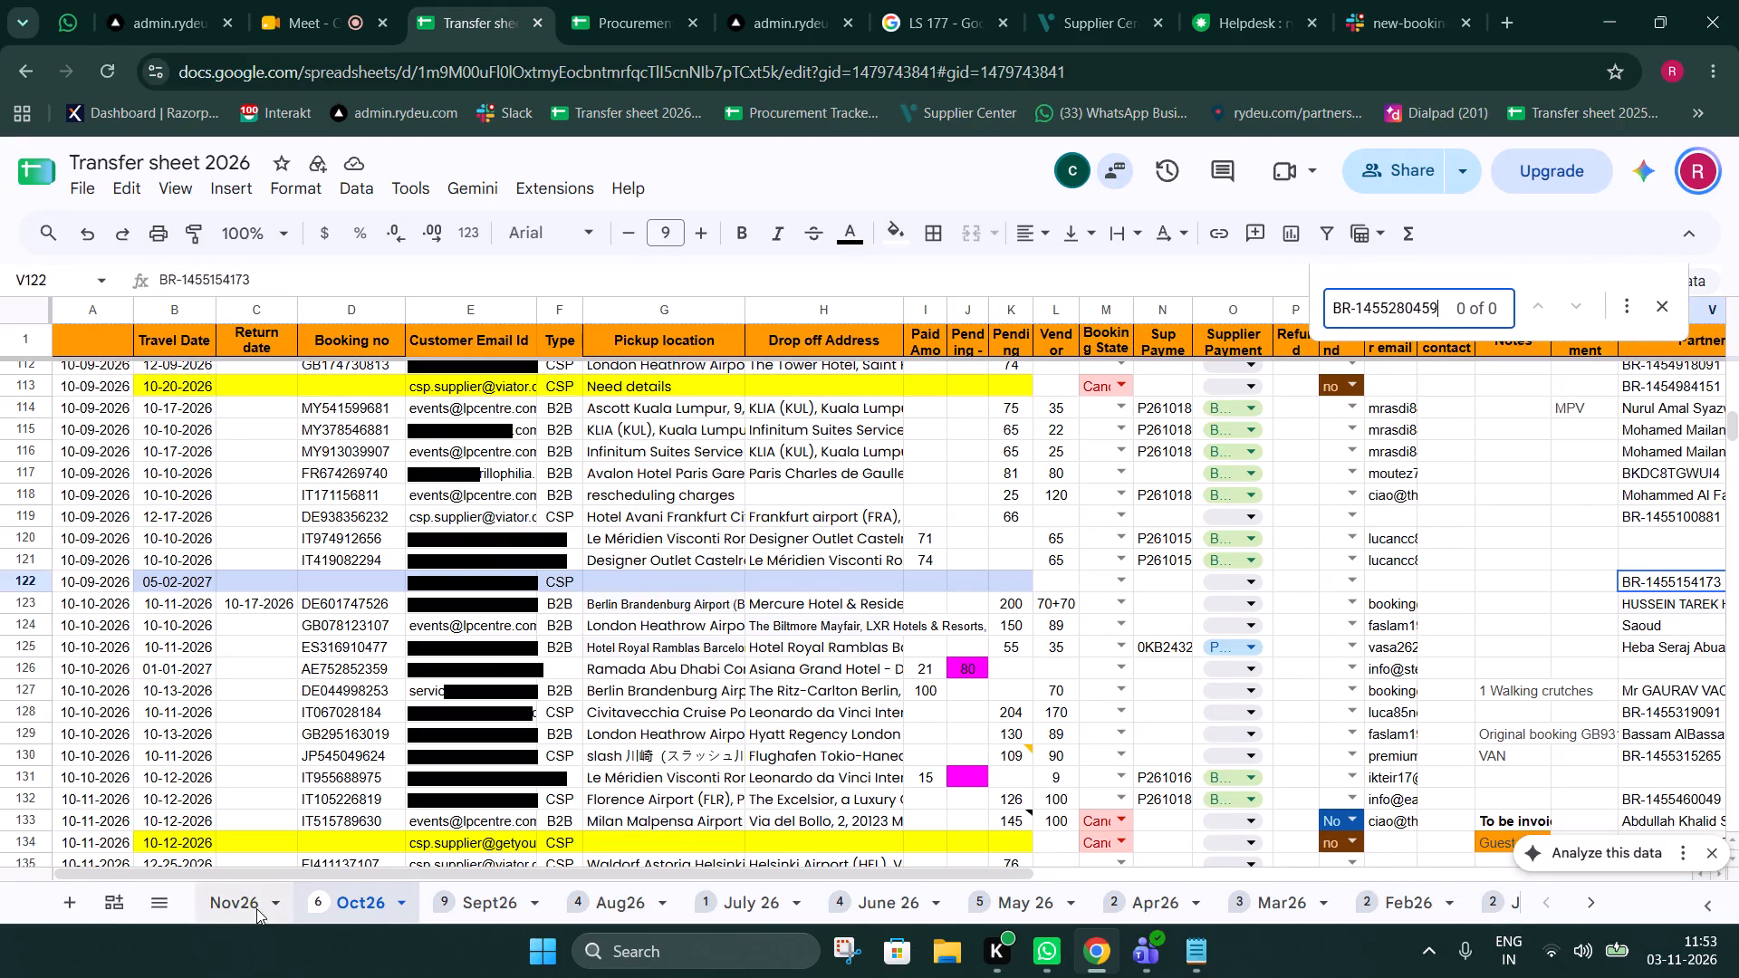
{"action": "left_click", "coordinate": [1667, 297]}
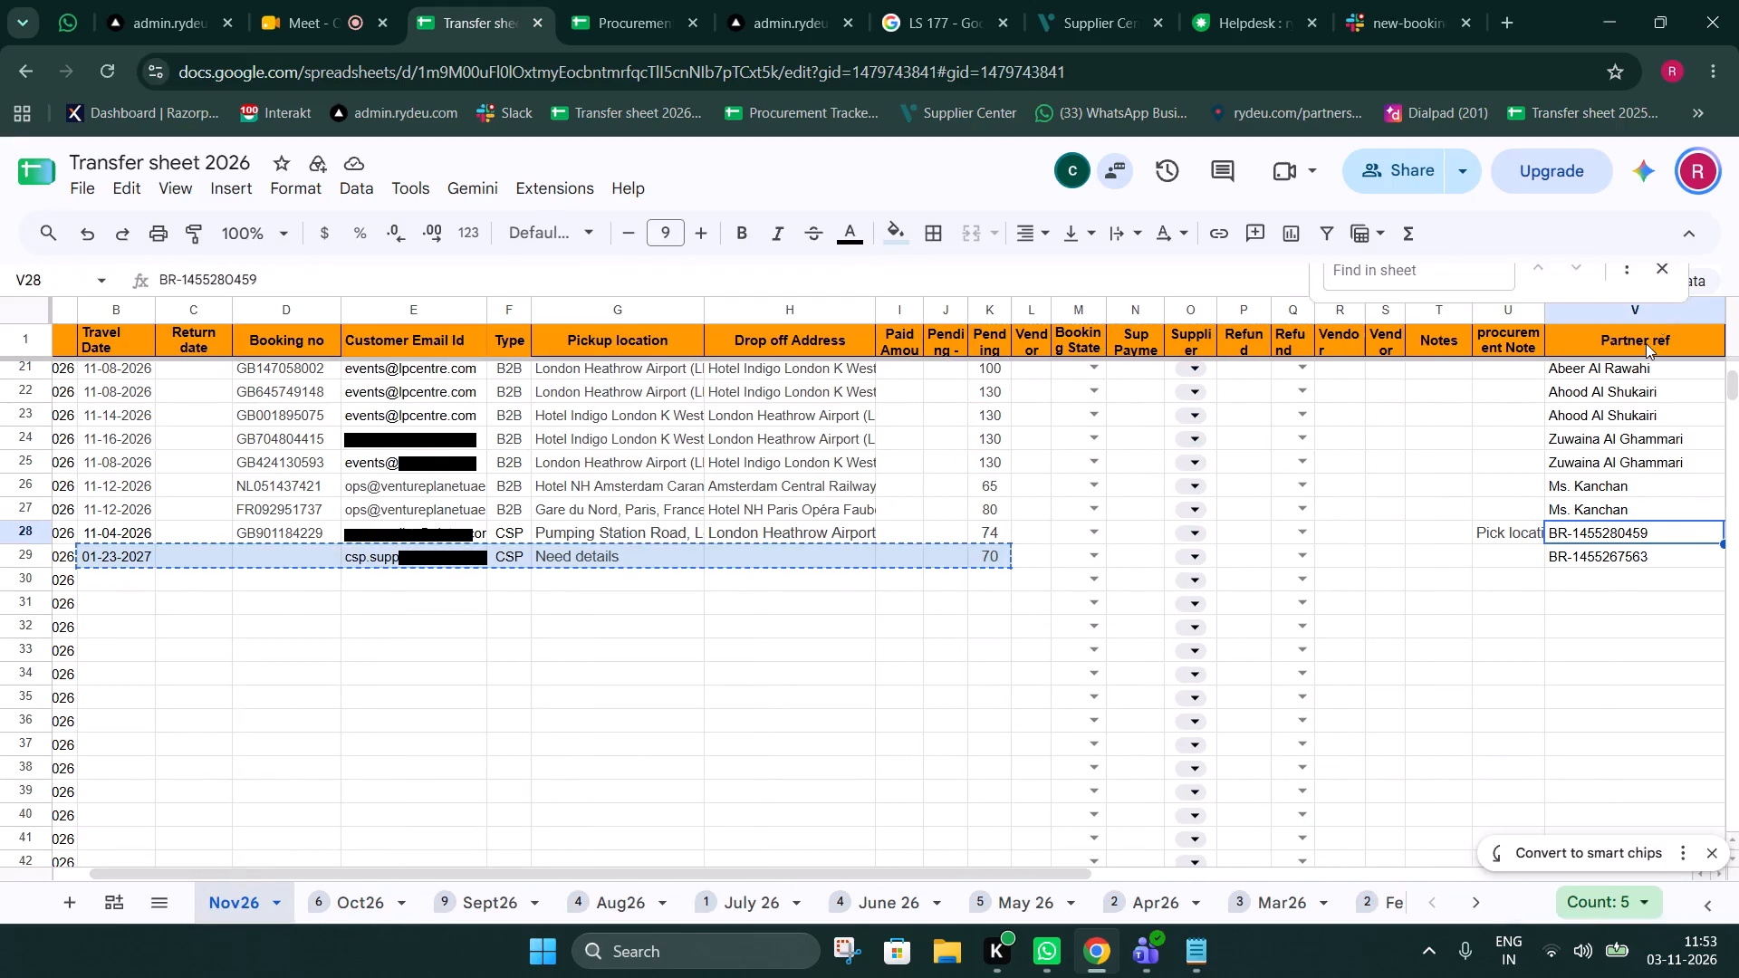
{"action": "left_click", "coordinate": [1043, 0]}
{"action": "left_click", "coordinate": [900, 552]}
{"action": "scroll", "coordinate": [754, 557], "scroll_direction": "down", "scroll_amount": 4}
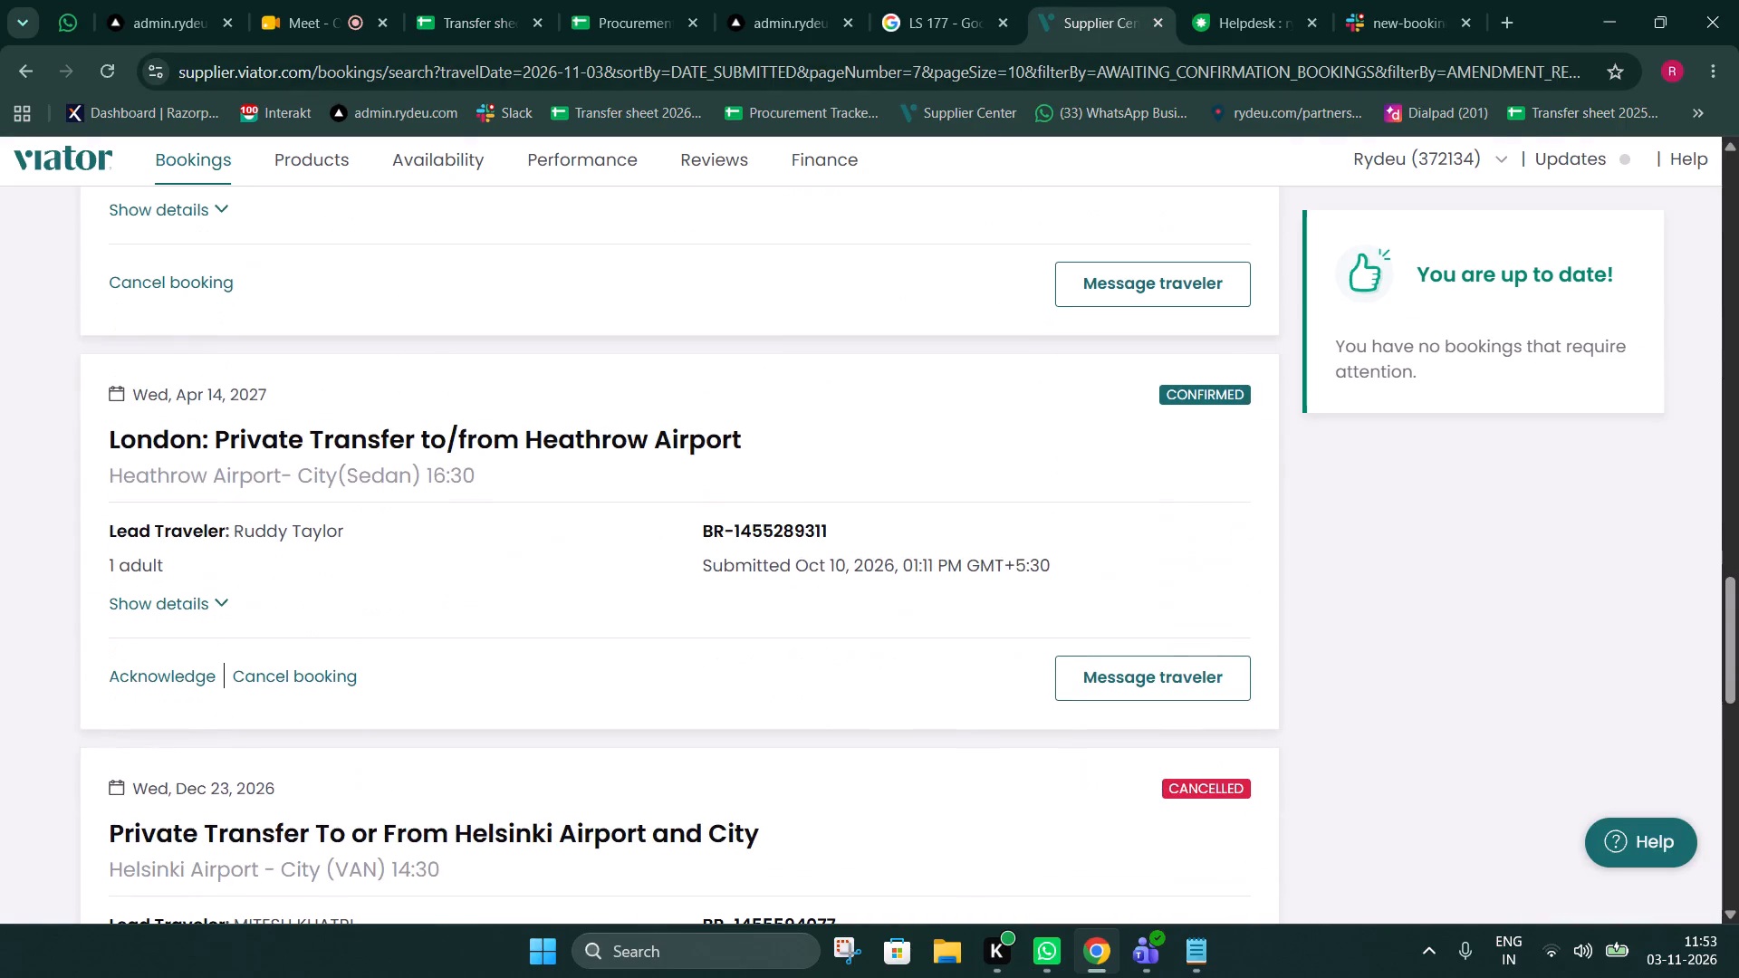
{"action": "left_click_drag", "start_coordinate": [691, 529], "coordinate": [850, 528]}
{"action": "key", "text": "ctrl+c"}
{"action": "left_click", "coordinate": [476, 0]}
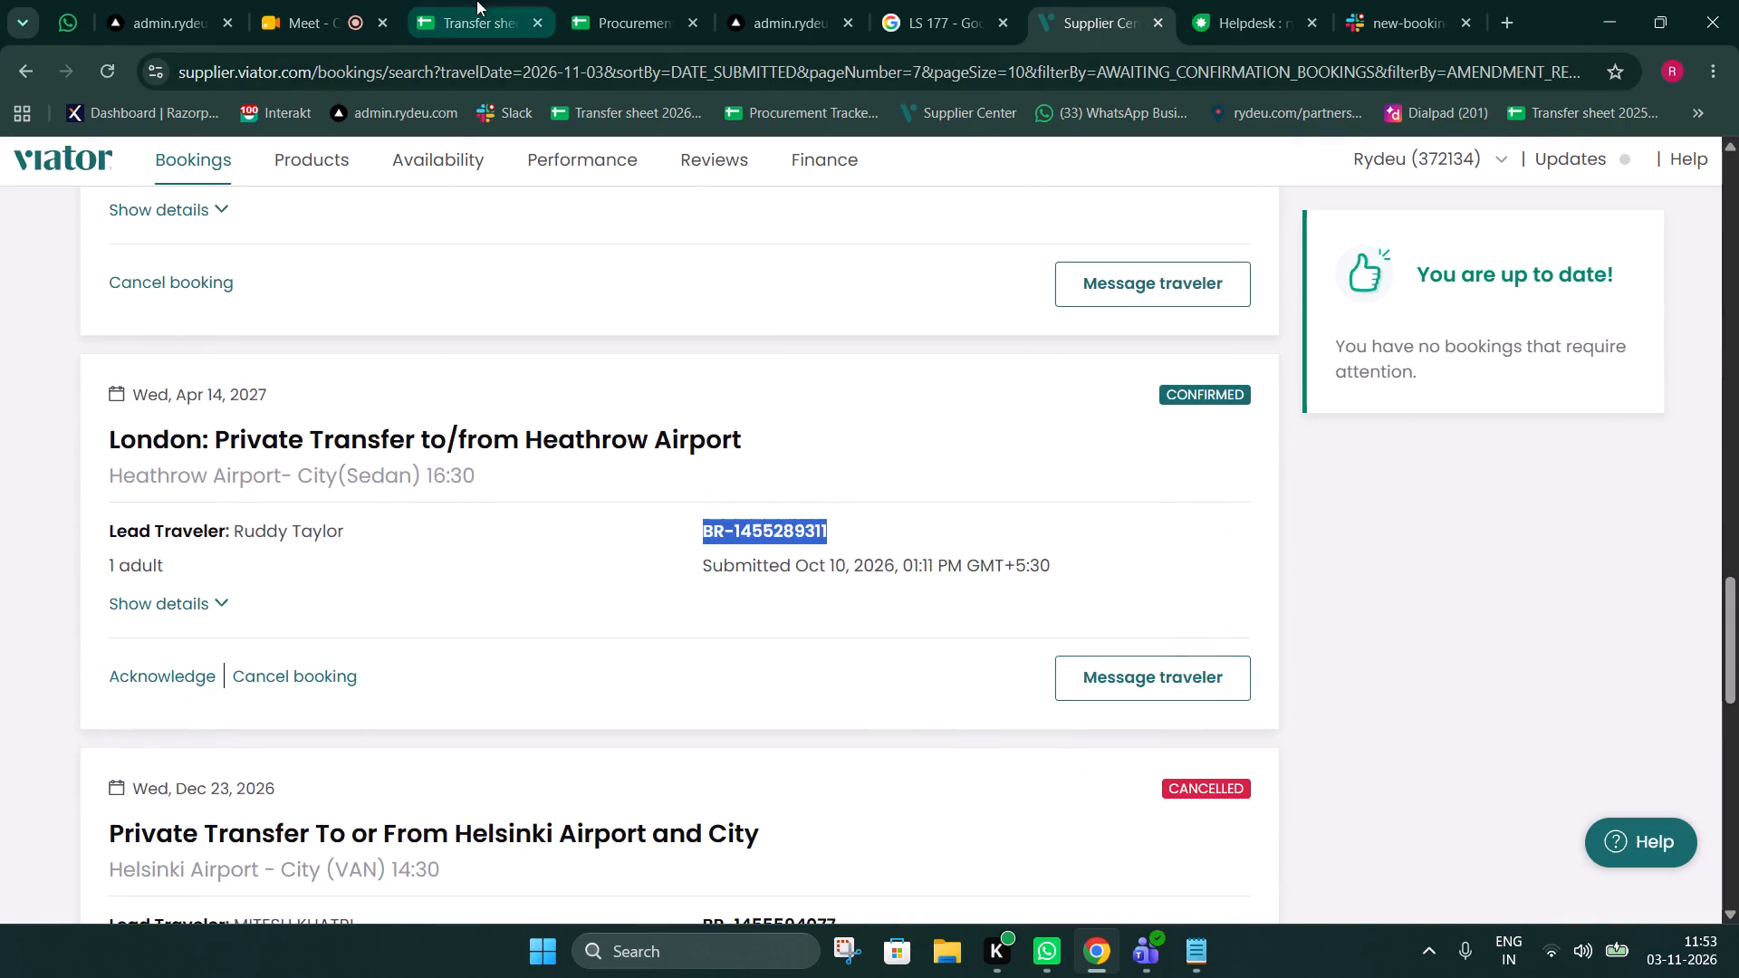
{"action": "key", "text": "ctrl+f"}
{"action": "key", "text": "ctrl+v"}
{"action": "left_click", "coordinate": [379, 905]}
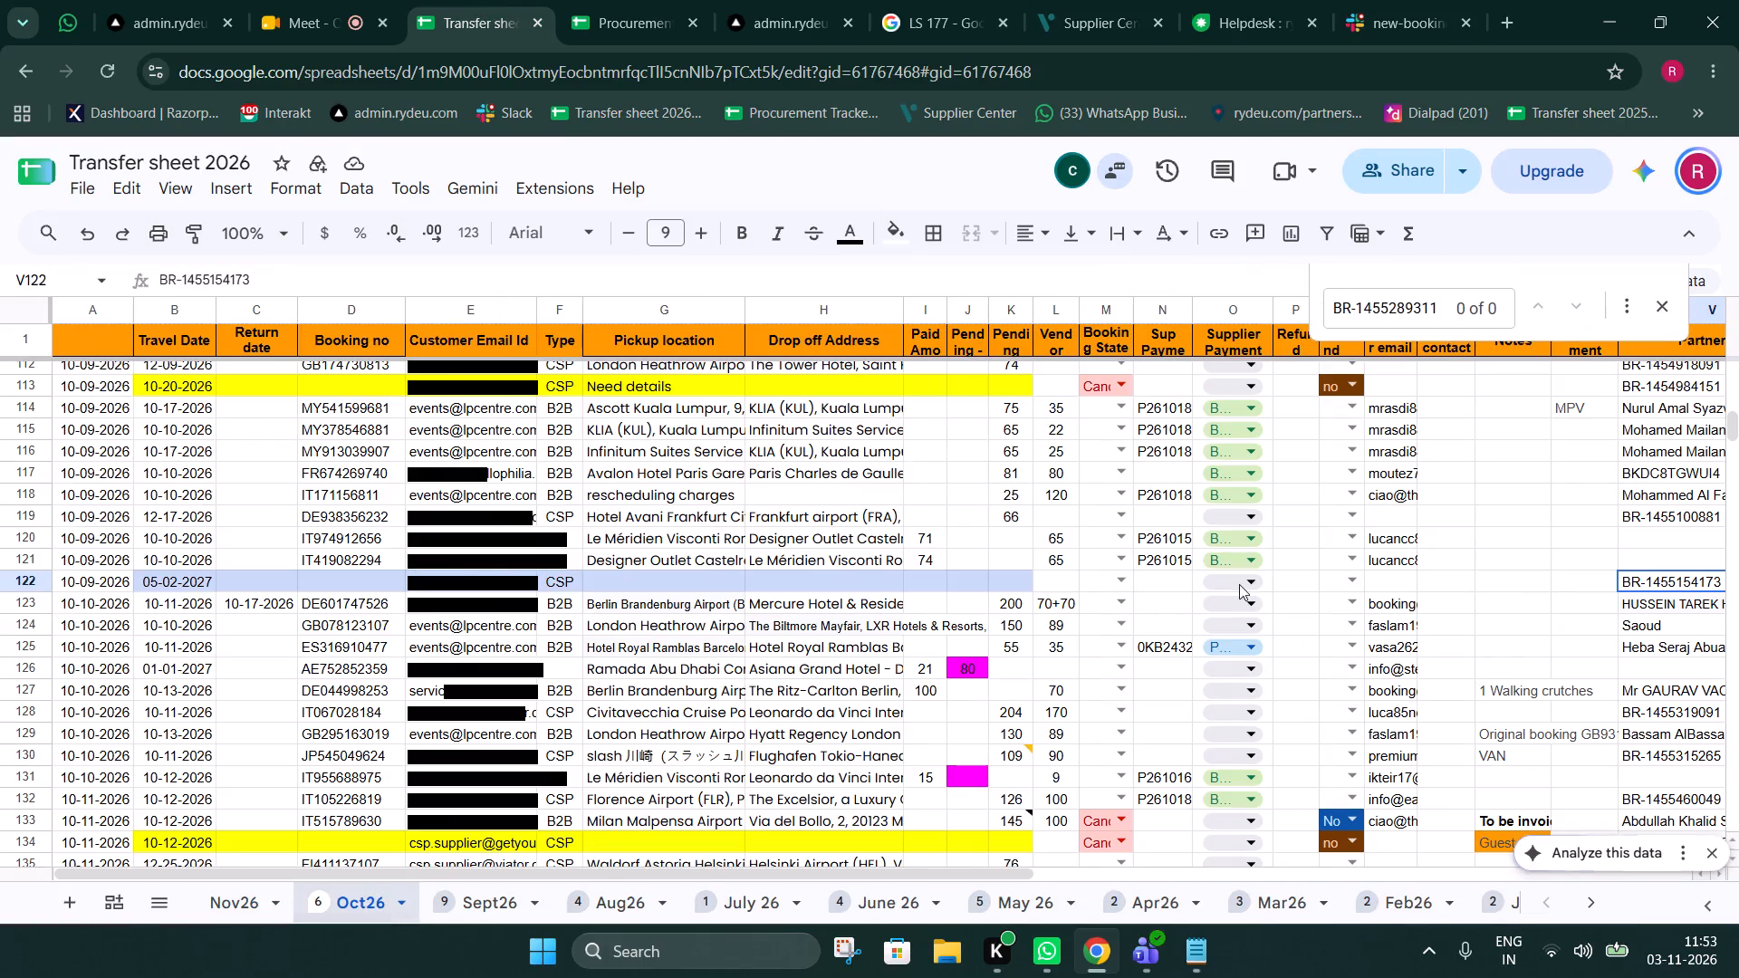
{"action": "left_click", "coordinate": [235, 901]}
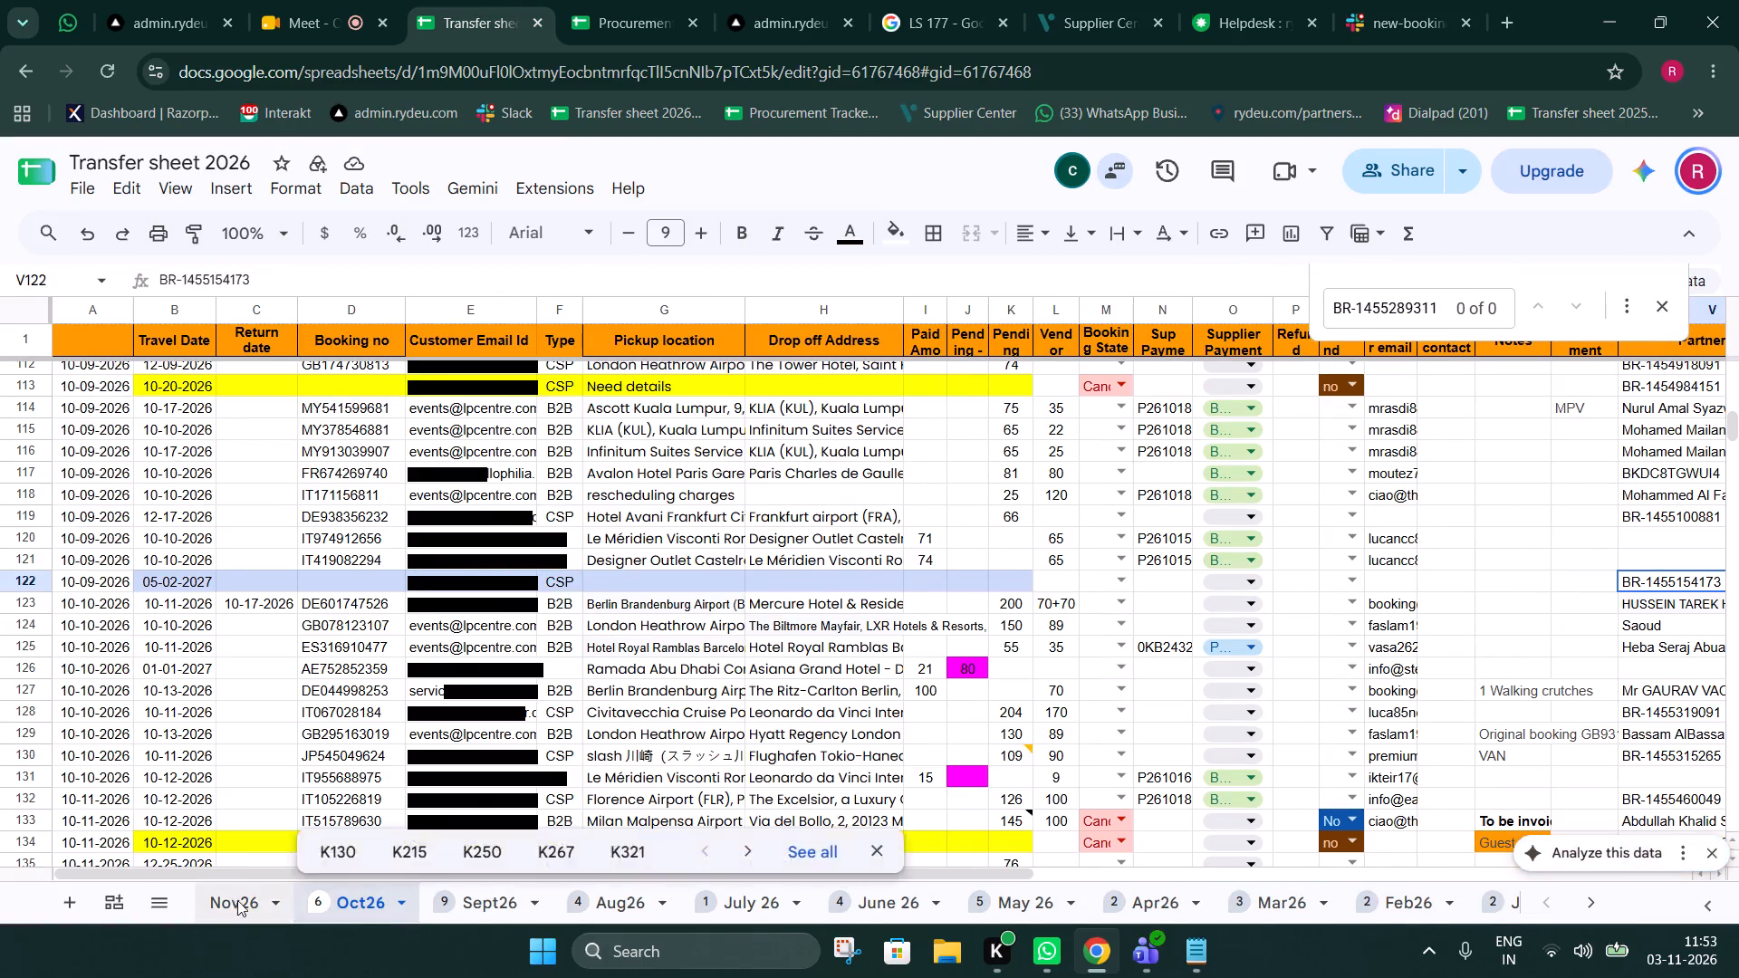
{"action": "left_click", "coordinate": [1073, 0]}
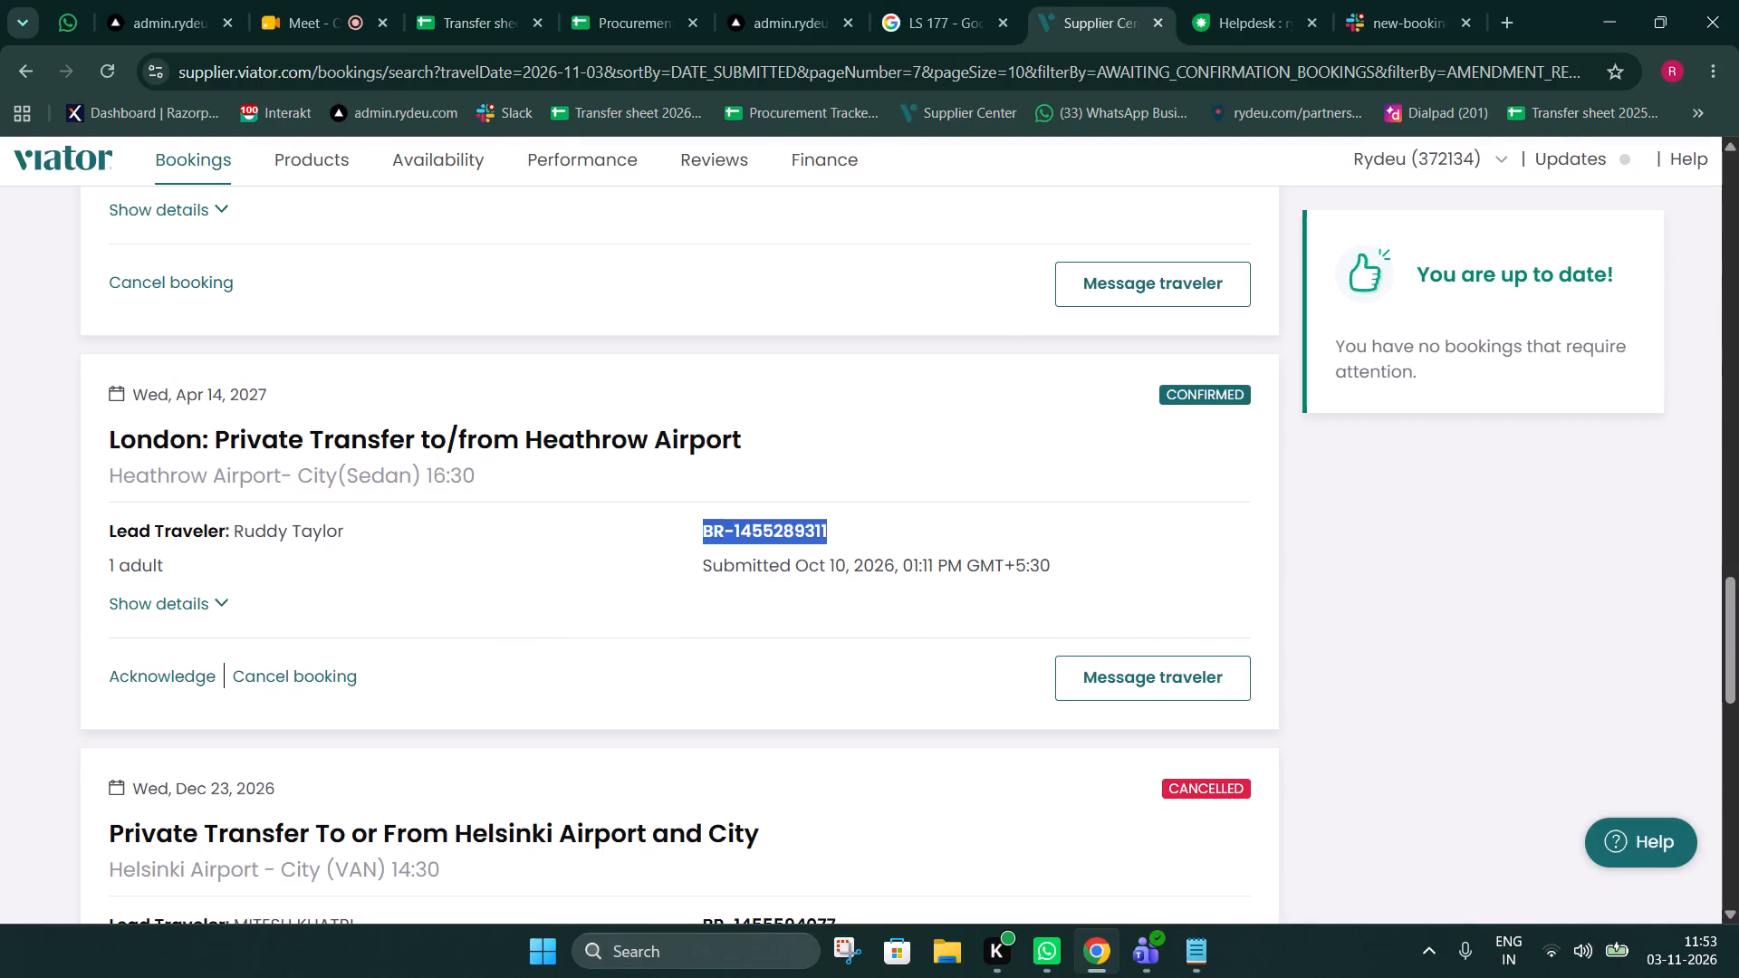
{"action": "key", "text": "ctrl+c"}
{"action": "left_click", "coordinate": [498, 0]}
{"action": "double_click", "coordinate": [1619, 579]}
{"action": "key", "text": "ctrl+v"}
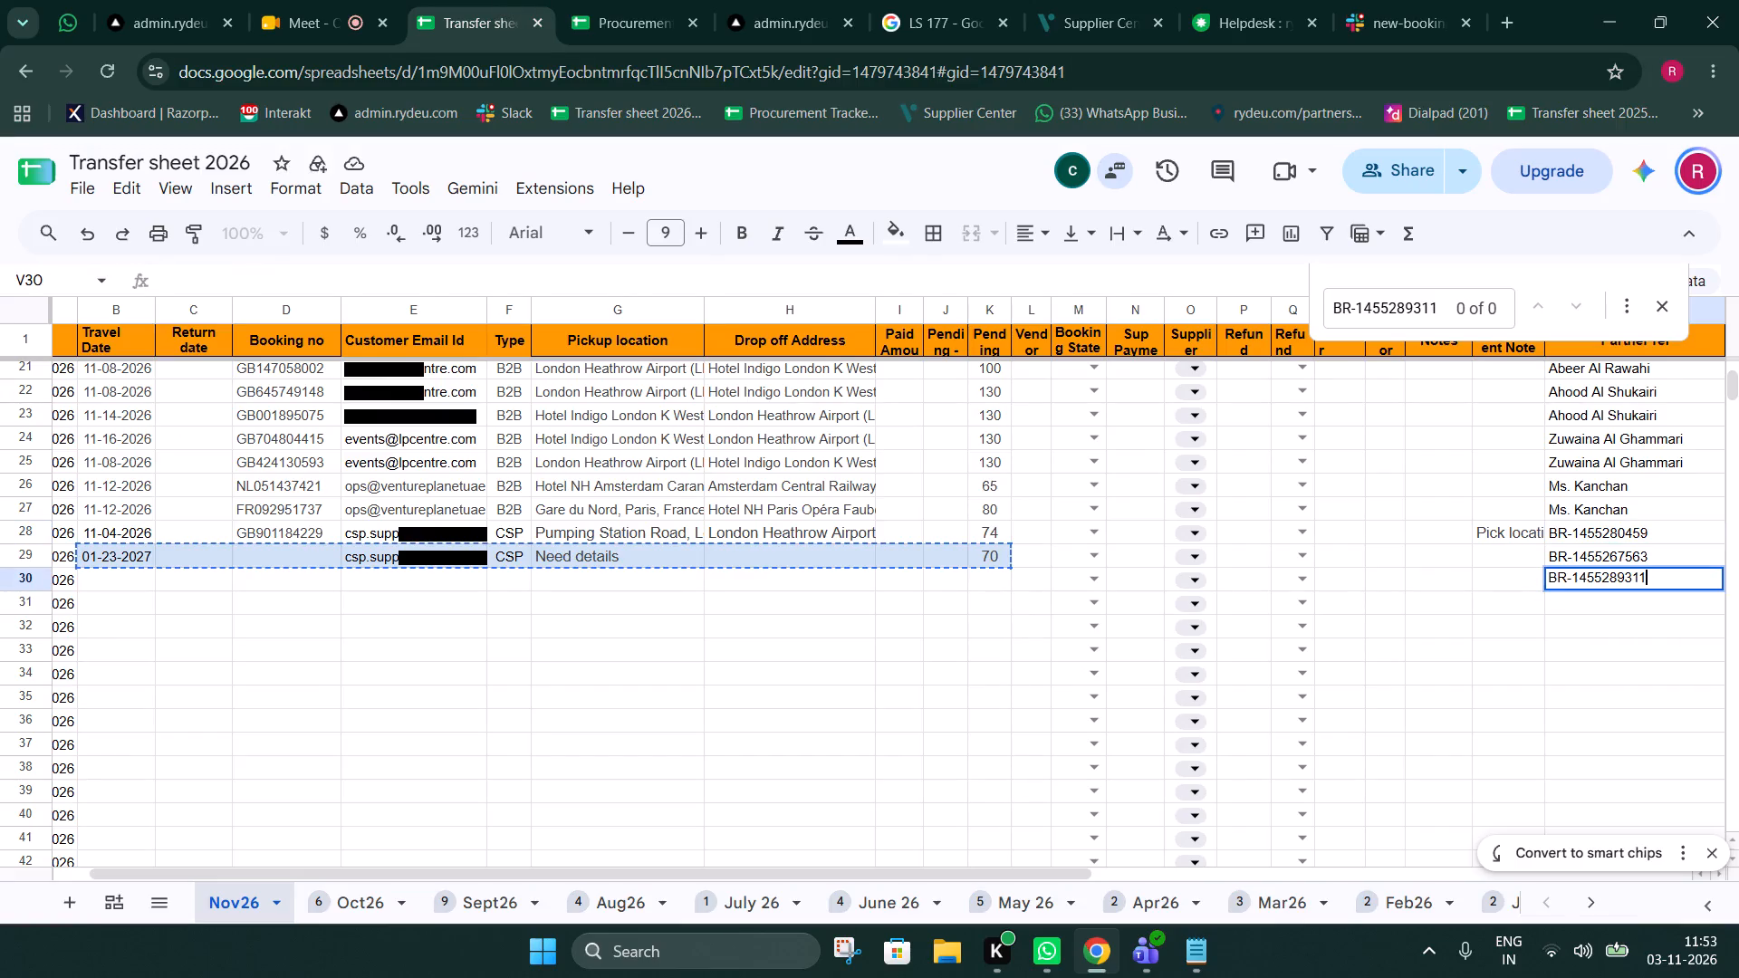
{"action": "left_click", "coordinate": [1498, 582]}
{"action": "left_click", "coordinate": [1667, 308]}
Copy Nov26 cells B29:K29 into row 30, starting at B30.
{"action": "key", "text": "Left"}
{"action": "key", "text": "Left"}
{"action": "key", "text": "Left"}
{"action": "key", "text": "Left"}
{"action": "key", "text": "Left"}
{"action": "key", "text": "Left"}
{"action": "key", "text": "Left"}
{"action": "key", "text": "Left"}
{"action": "key", "text": "Left"}
{"action": "key", "text": "Left"}
{"action": "key", "text": "Left"}
{"action": "key", "text": "Left"}
{"action": "key", "text": "Left"}
{"action": "key", "text": "Left"}
{"action": "key", "text": "Left"}
{"action": "key", "text": "Left"}
{"action": "key", "text": "Left"}
{"action": "key", "text": "Left"}
{"action": "key", "text": "Left"}
{"action": "key", "text": "Left"}
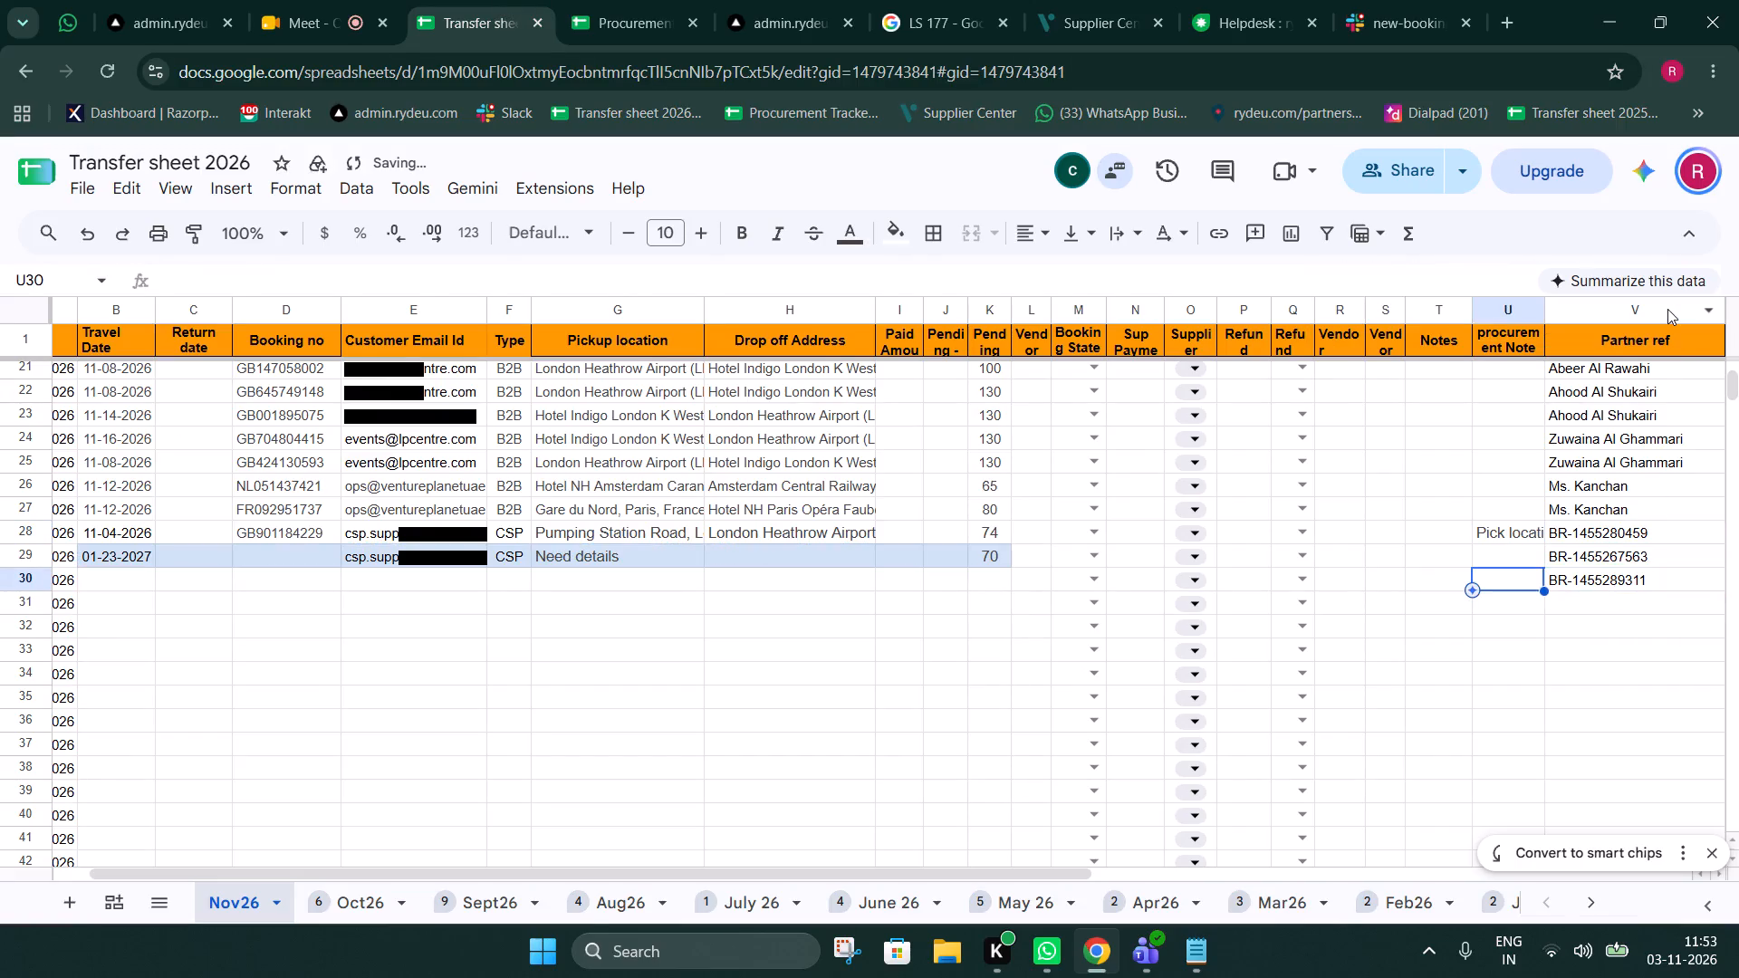
{"action": "key", "text": "Right"}
{"action": "key", "text": "Up"}
{"action": "key", "text": "shift+Right"}
{"action": "key", "text": "shift+Right"}
{"action": "key", "text": "shift+Right"}
{"action": "key", "text": "shift+Right"}
{"action": "key", "text": "shift+Right"}
{"action": "key", "text": "shift+Right"}
{"action": "key", "text": "shift+Right"}
{"action": "key", "text": "shift+Right"}
{"action": "key", "text": "shift+Right"}
{"action": "key", "text": "shift+Right"}
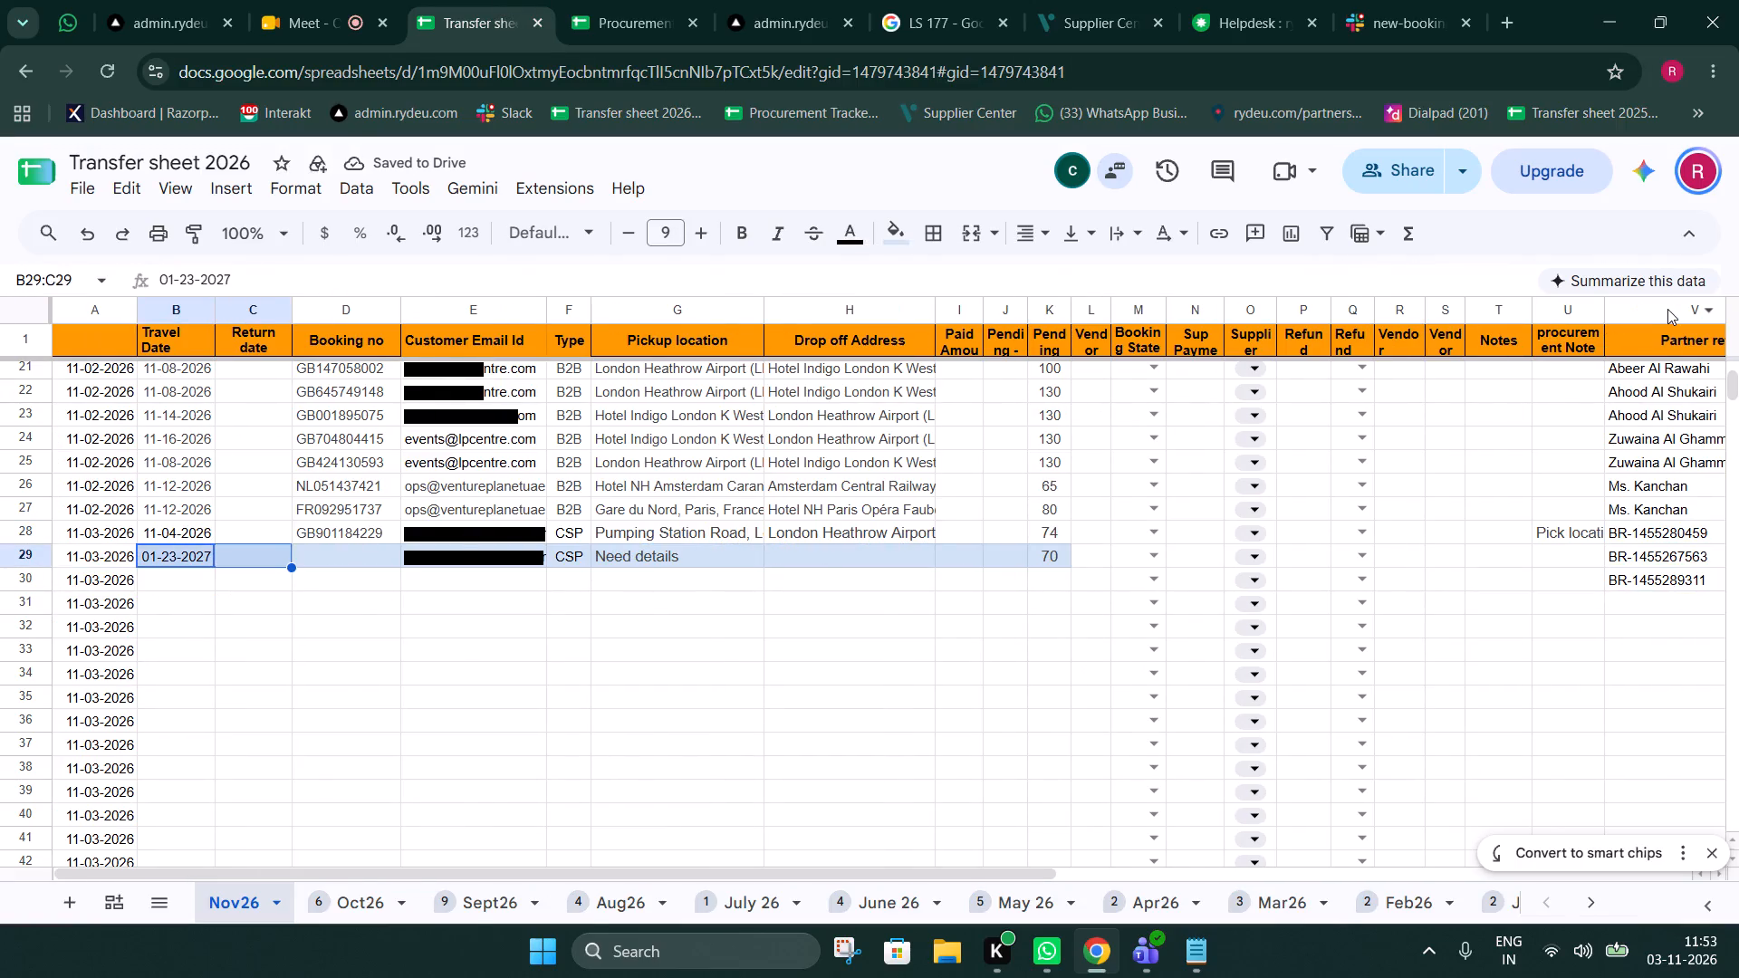
{"action": "key", "text": "shift+Left"}
{"action": "key", "text": "ctrl+c"}
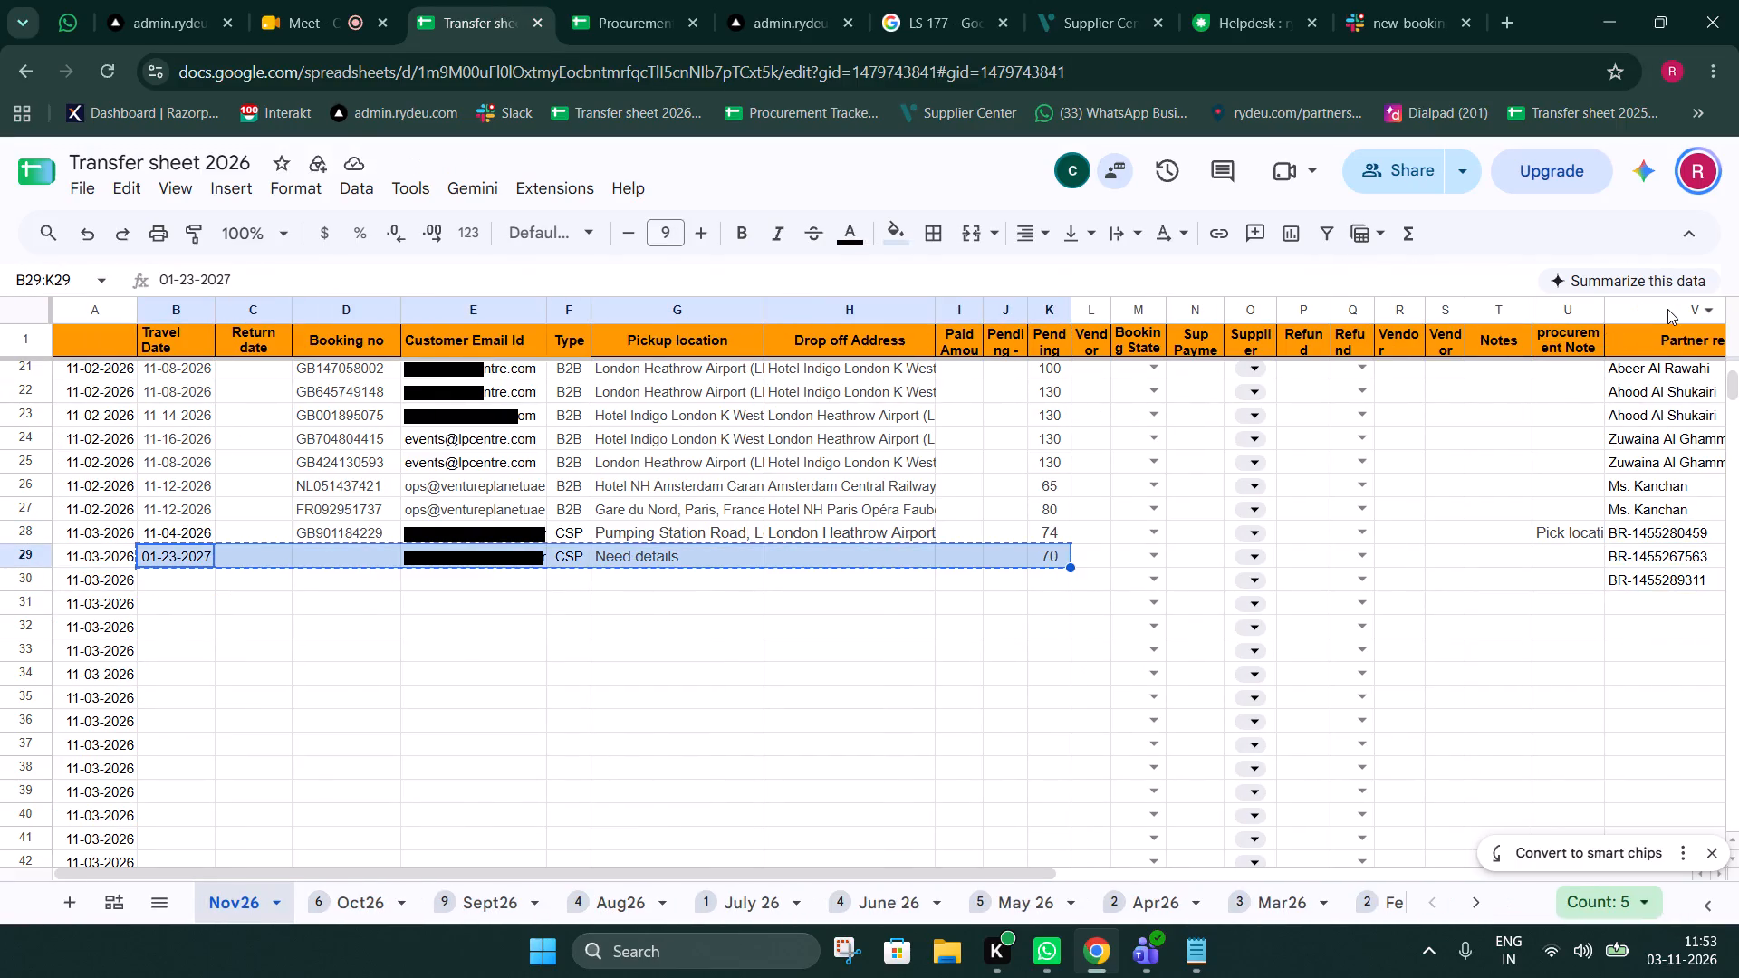
{"action": "left_click", "coordinate": [192, 574]}
{"action": "key", "text": "ctrl+v"}
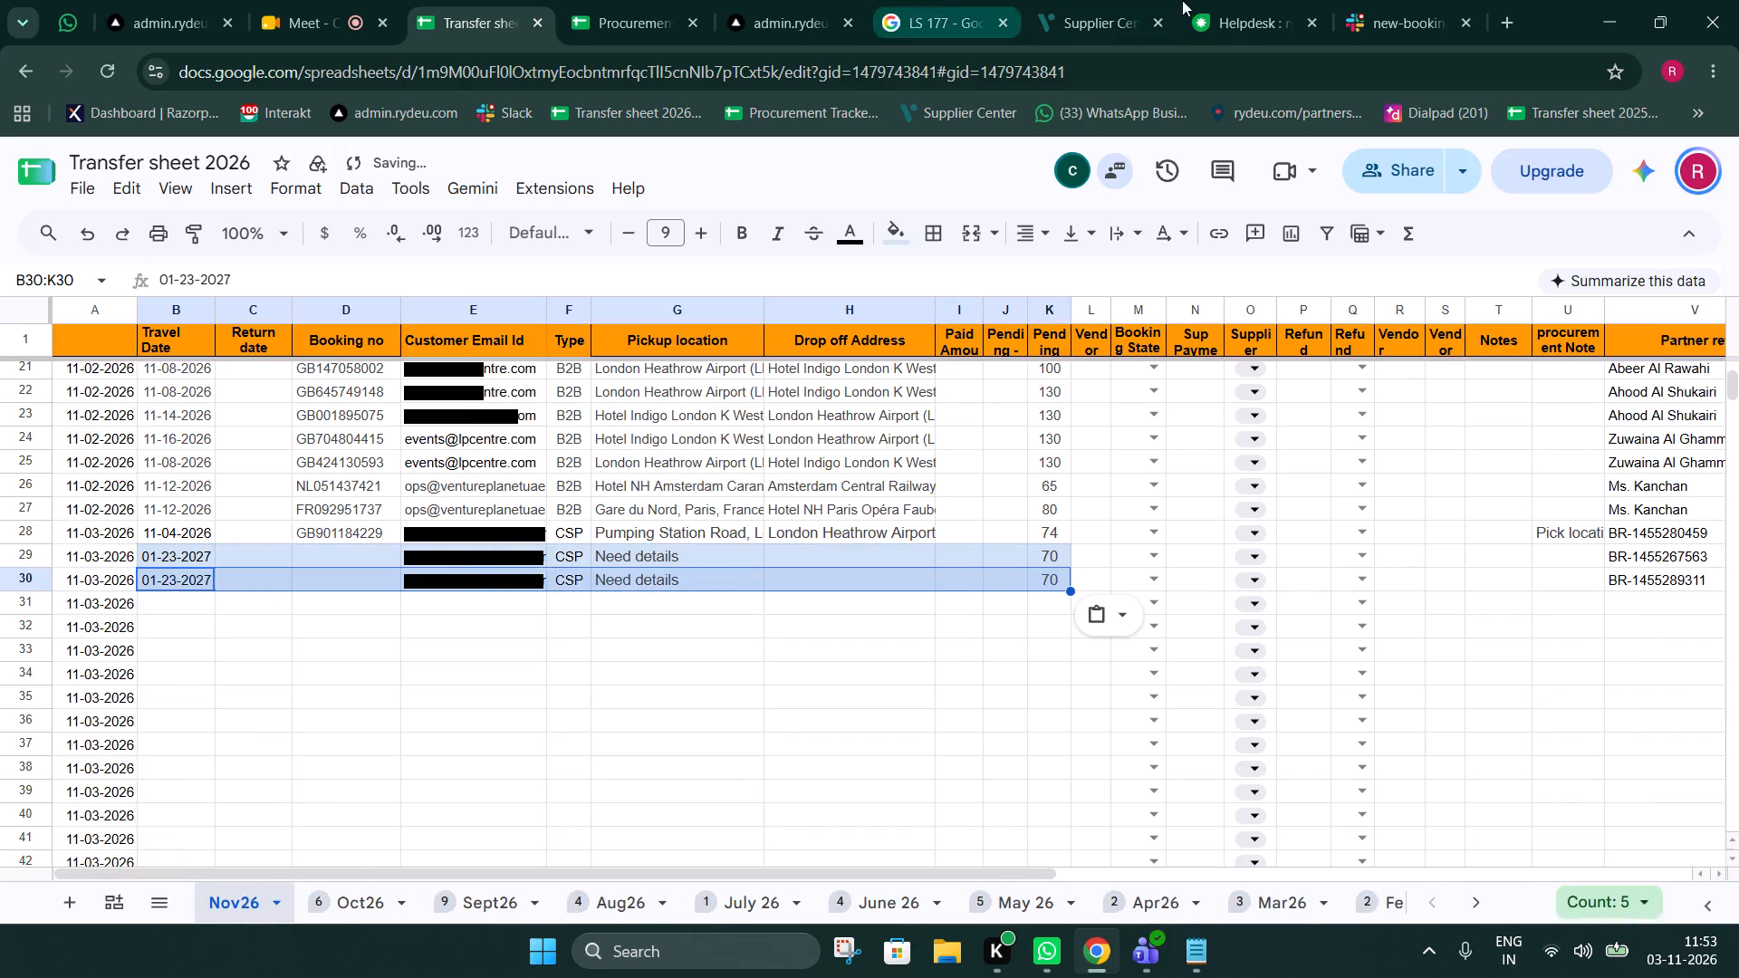
Check the London Heathrow booking's date on Viator and set the travel date in Nov26 cell B30 to 04-14-2027.
{"action": "left_click", "coordinate": [1139, 0]}
{"action": "left_click", "coordinate": [465, 0]}
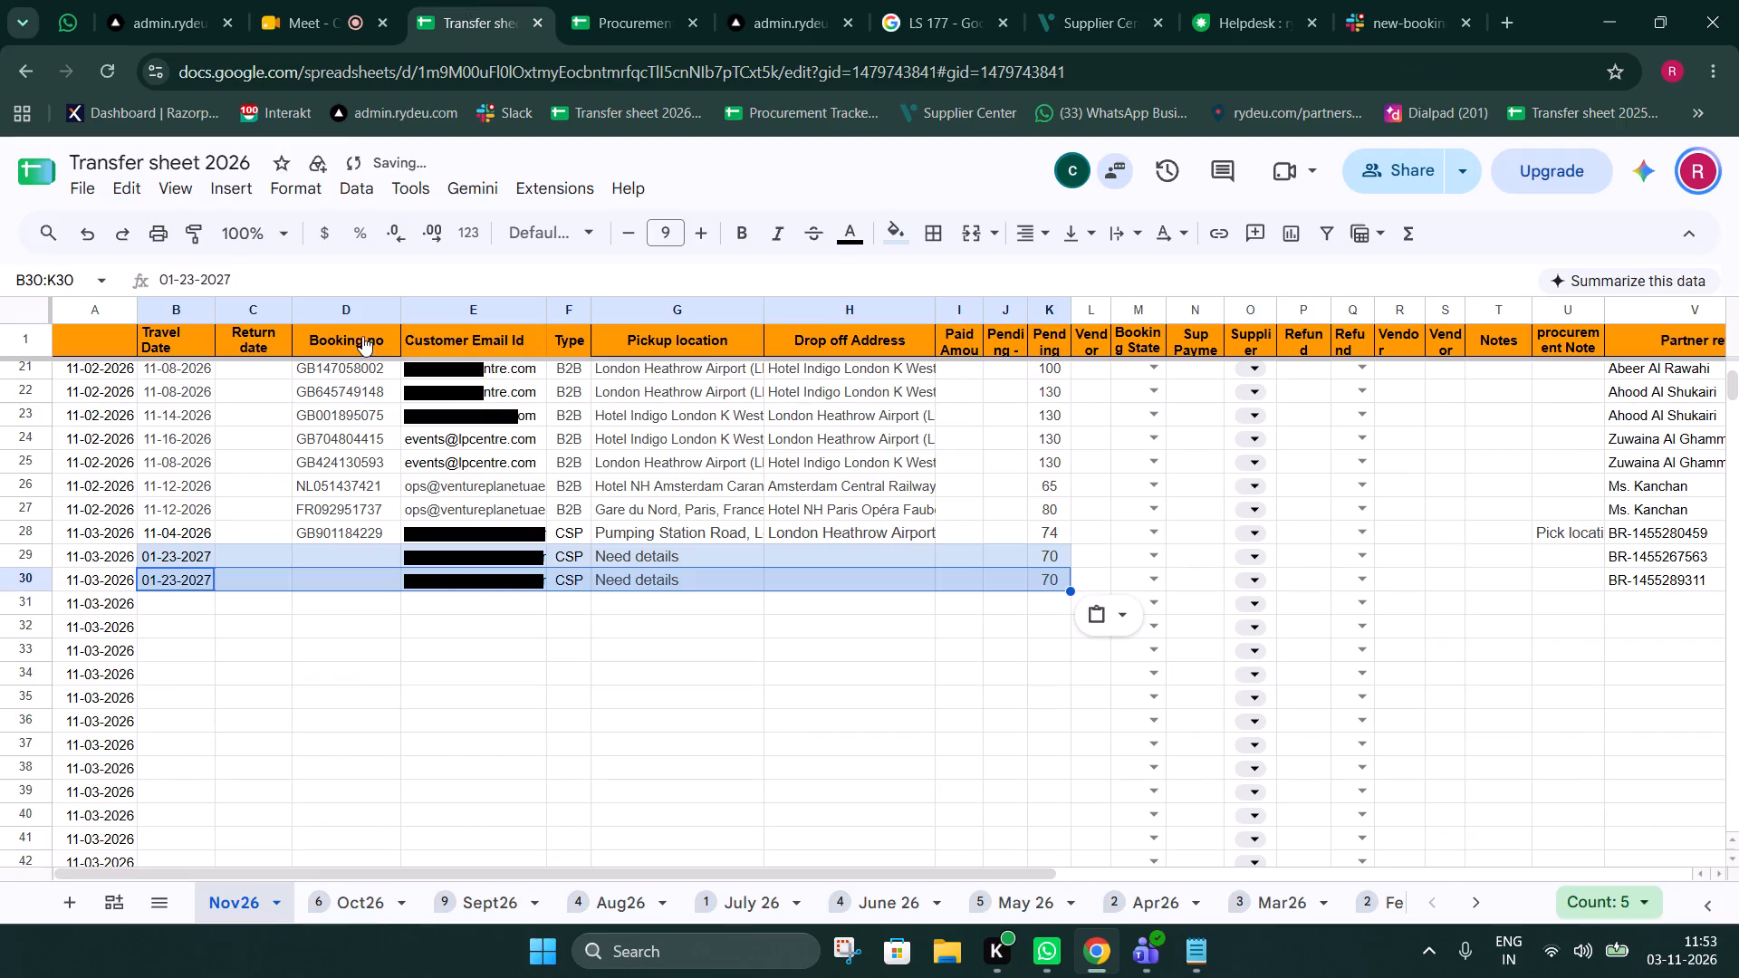
{"action": "double_click", "coordinate": [190, 577]}
{"action": "double_click", "coordinate": [276, 608]}
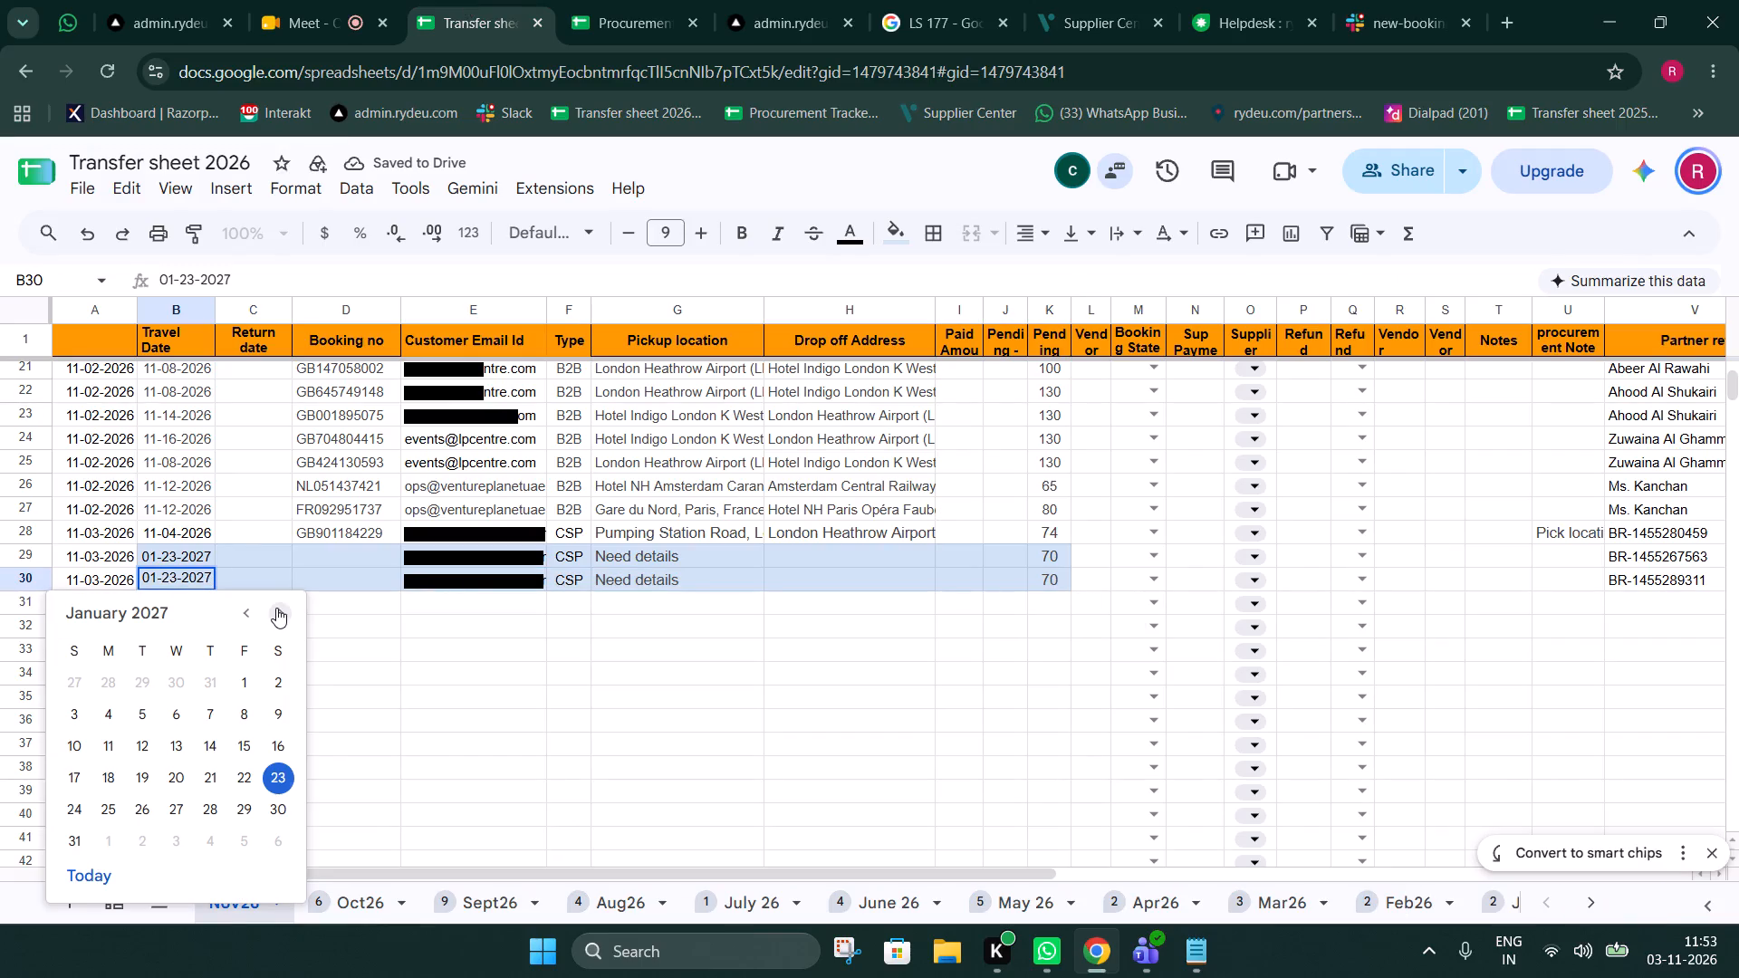
{"action": "left_click", "coordinate": [274, 608]}
{"action": "left_click", "coordinate": [173, 754]}
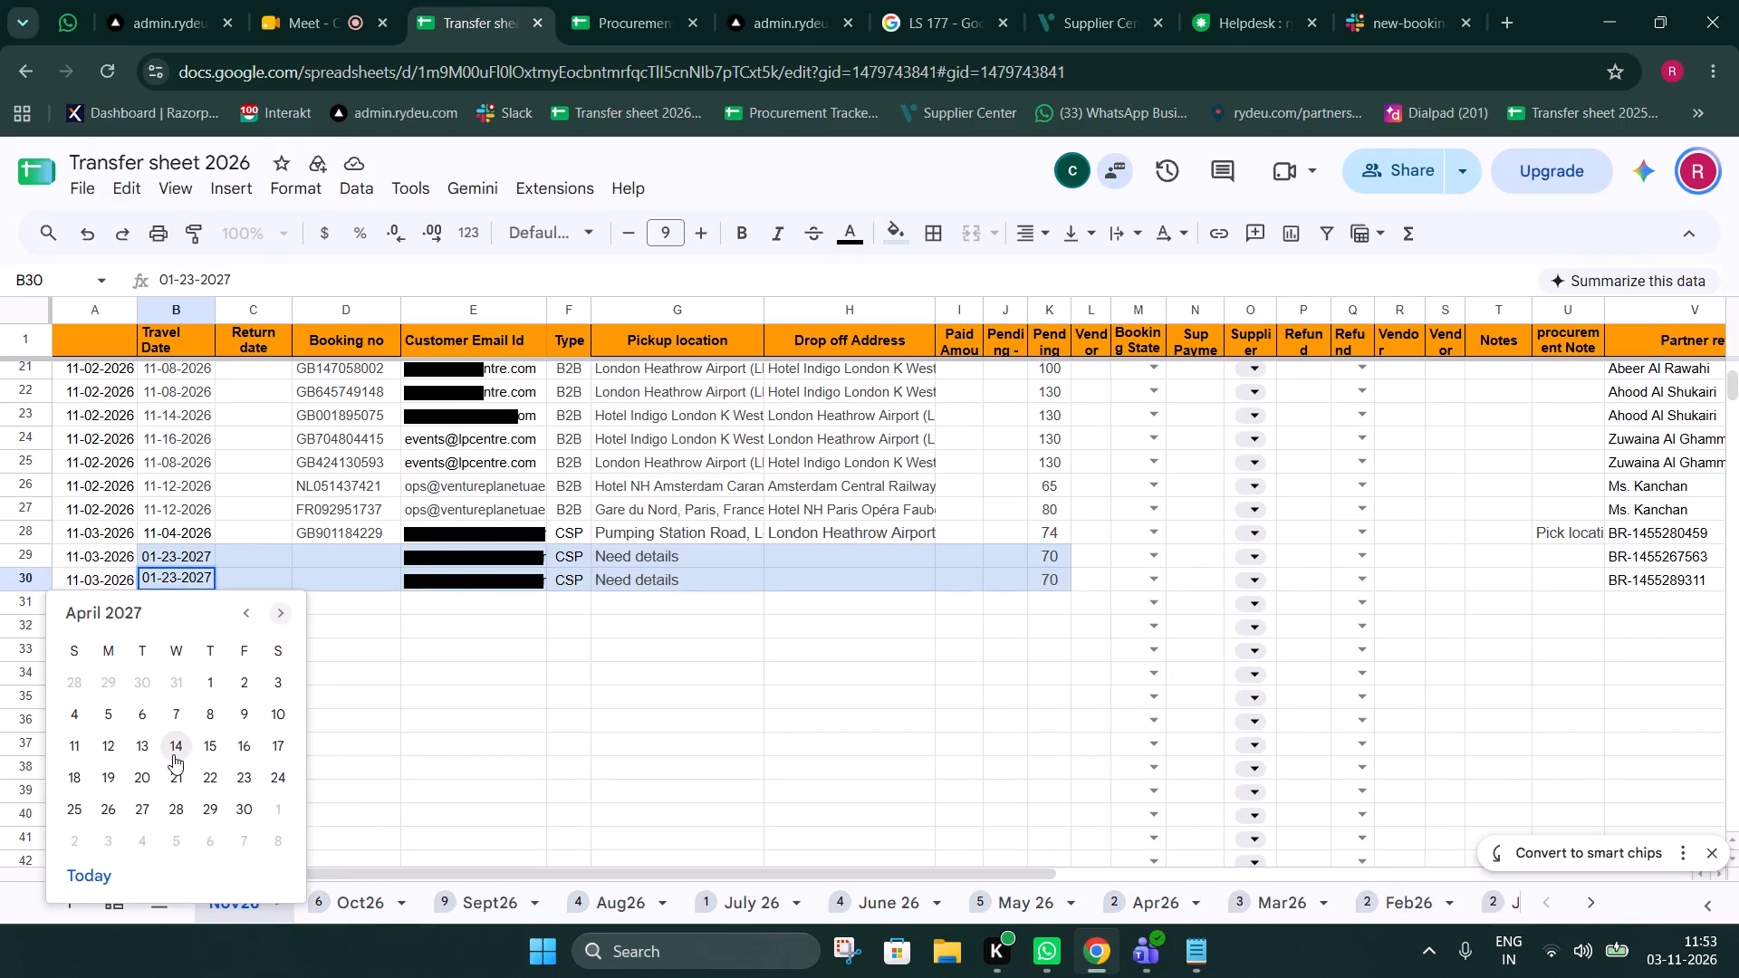
Check the payout in the London Heathrow booking's Viator details and enter 74 as the pending amount in Nov26 cell K30.
{"action": "left_click", "coordinate": [1264, 0]}
{"action": "left_click", "coordinate": [1088, 0]}
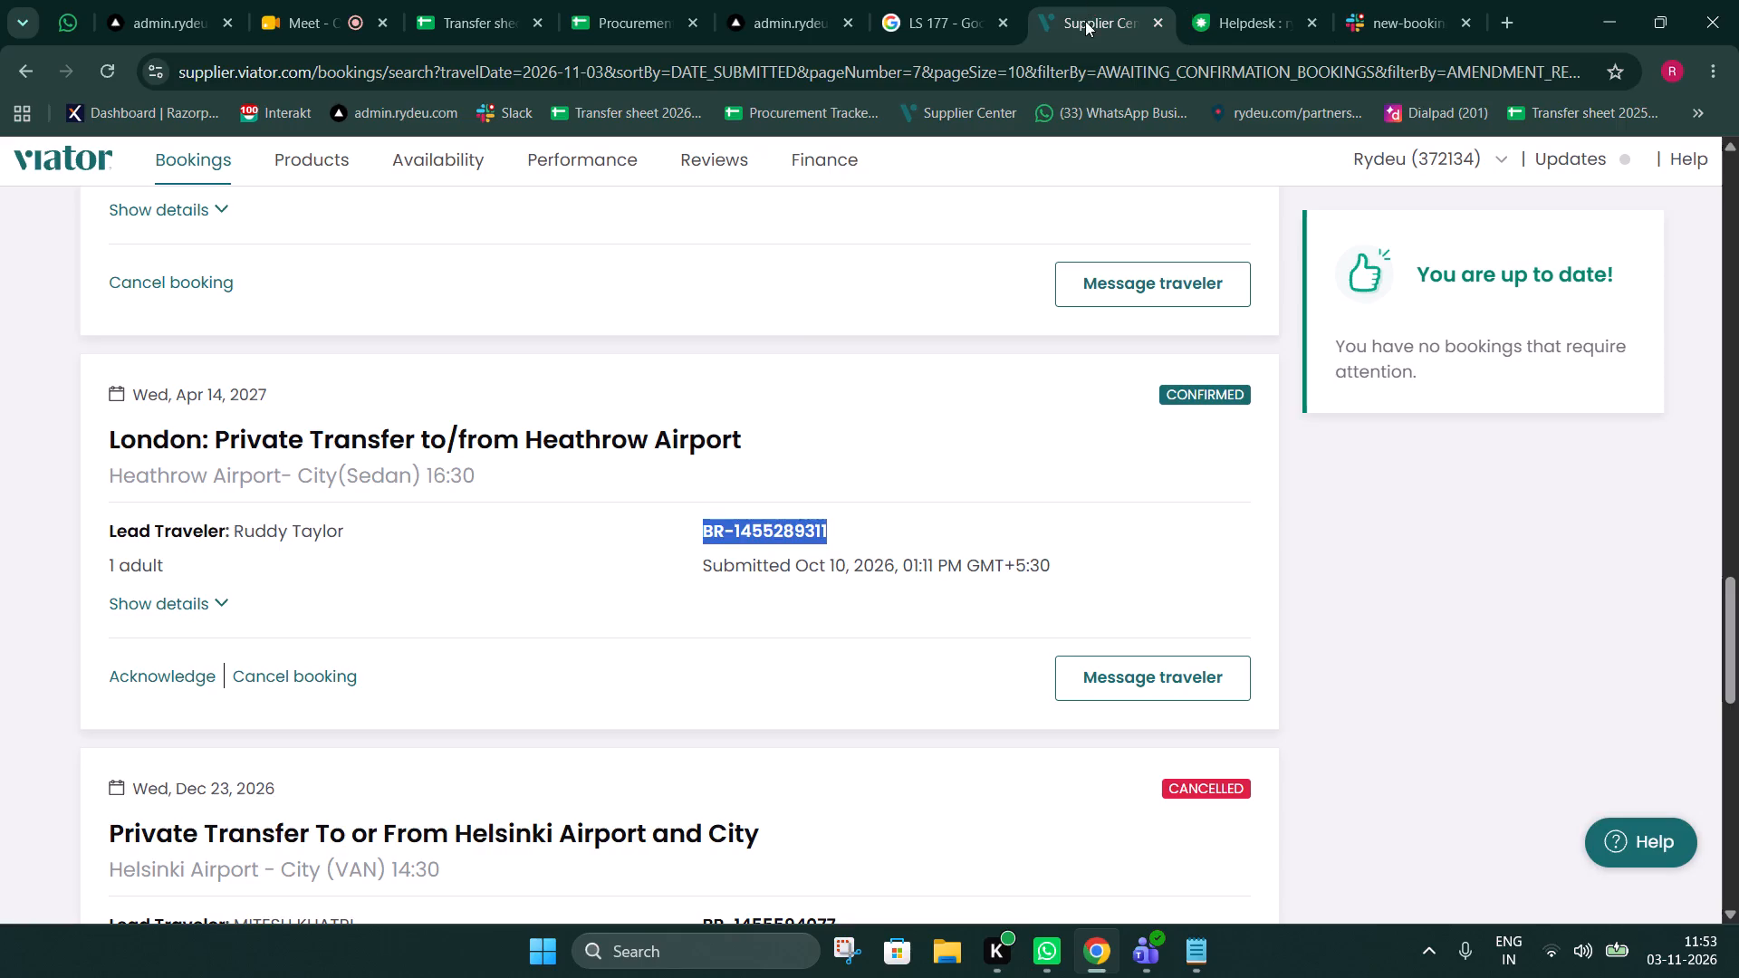
{"action": "left_click", "coordinate": [197, 611]}
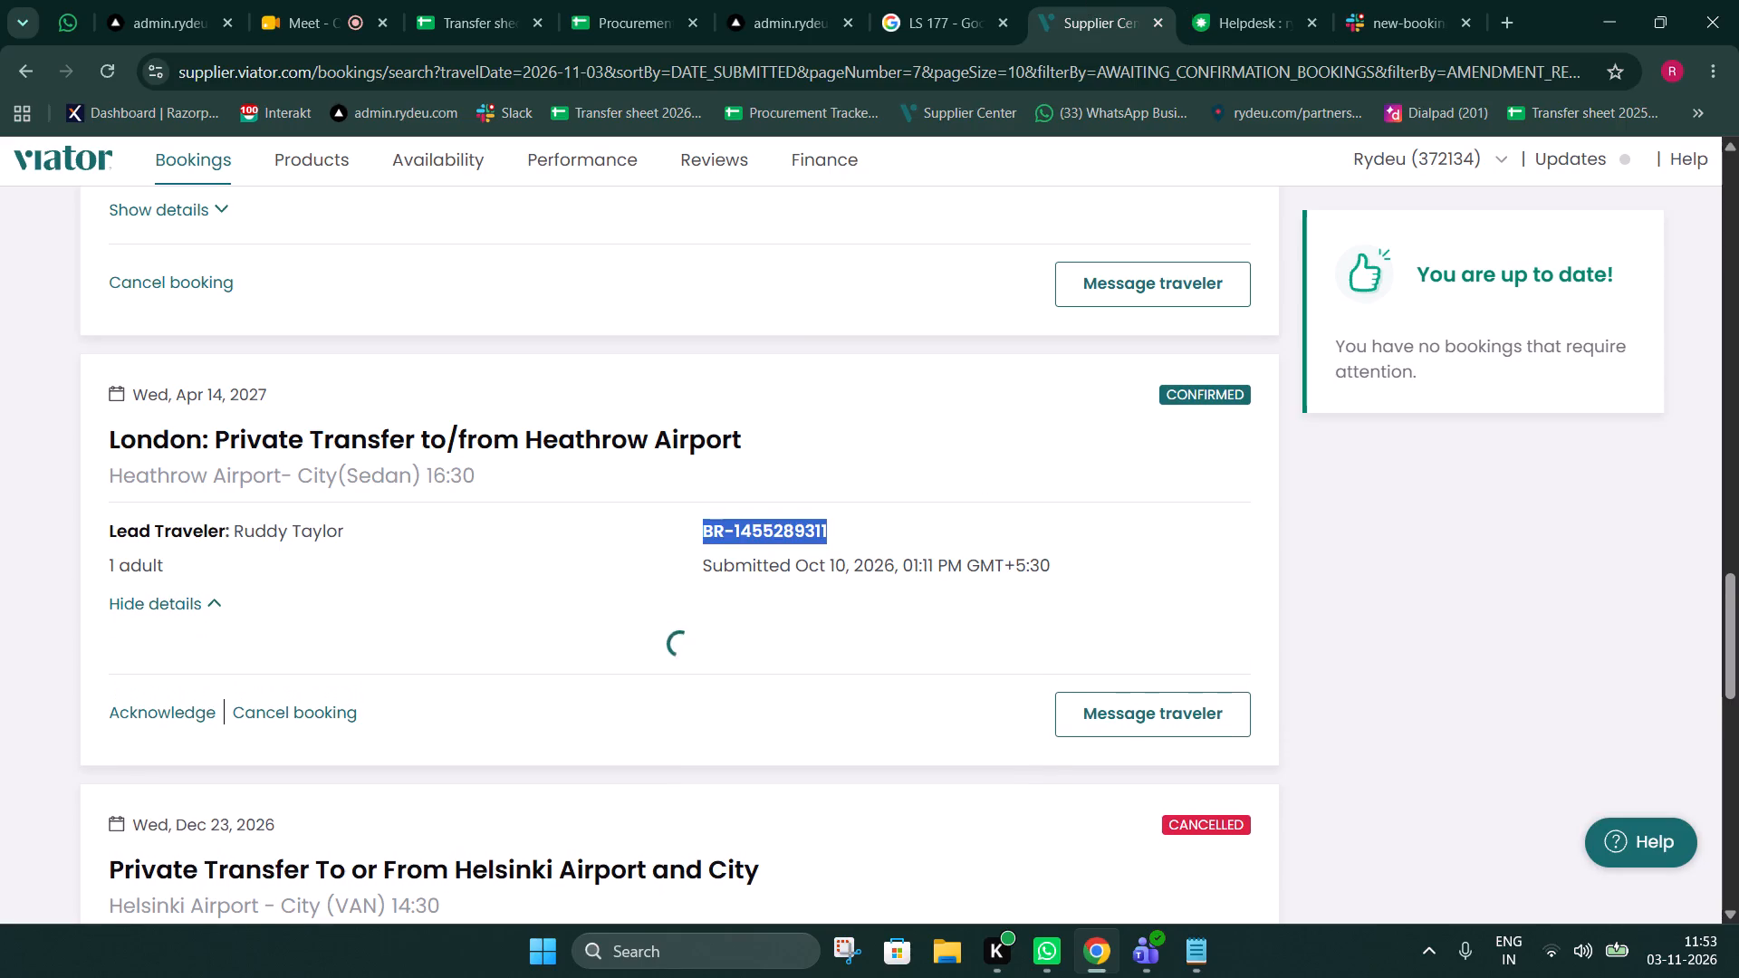
{"action": "scroll", "coordinate": [750, 557], "scroll_direction": "down", "scroll_amount": 1}
{"action": "left_click", "coordinate": [294, 584]}
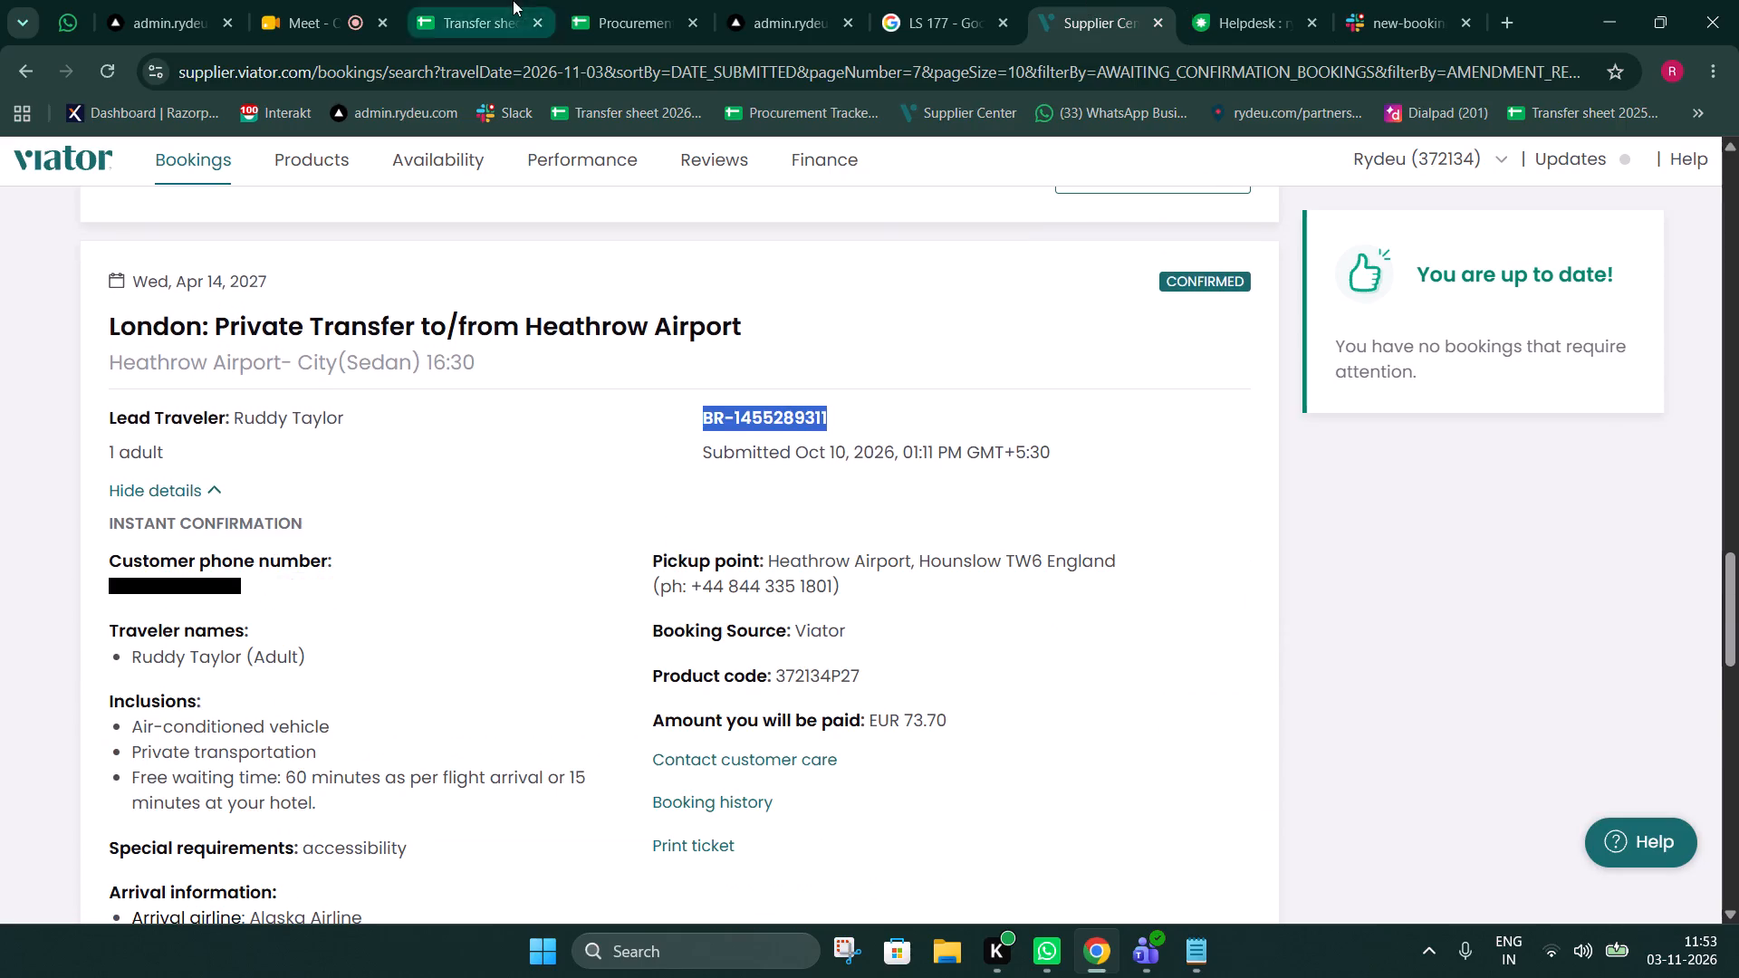
{"action": "left_click", "coordinate": [513, 0]}
{"action": "left_click", "coordinate": [1059, 581]}
{"action": "key", "text": "BackSpace"}
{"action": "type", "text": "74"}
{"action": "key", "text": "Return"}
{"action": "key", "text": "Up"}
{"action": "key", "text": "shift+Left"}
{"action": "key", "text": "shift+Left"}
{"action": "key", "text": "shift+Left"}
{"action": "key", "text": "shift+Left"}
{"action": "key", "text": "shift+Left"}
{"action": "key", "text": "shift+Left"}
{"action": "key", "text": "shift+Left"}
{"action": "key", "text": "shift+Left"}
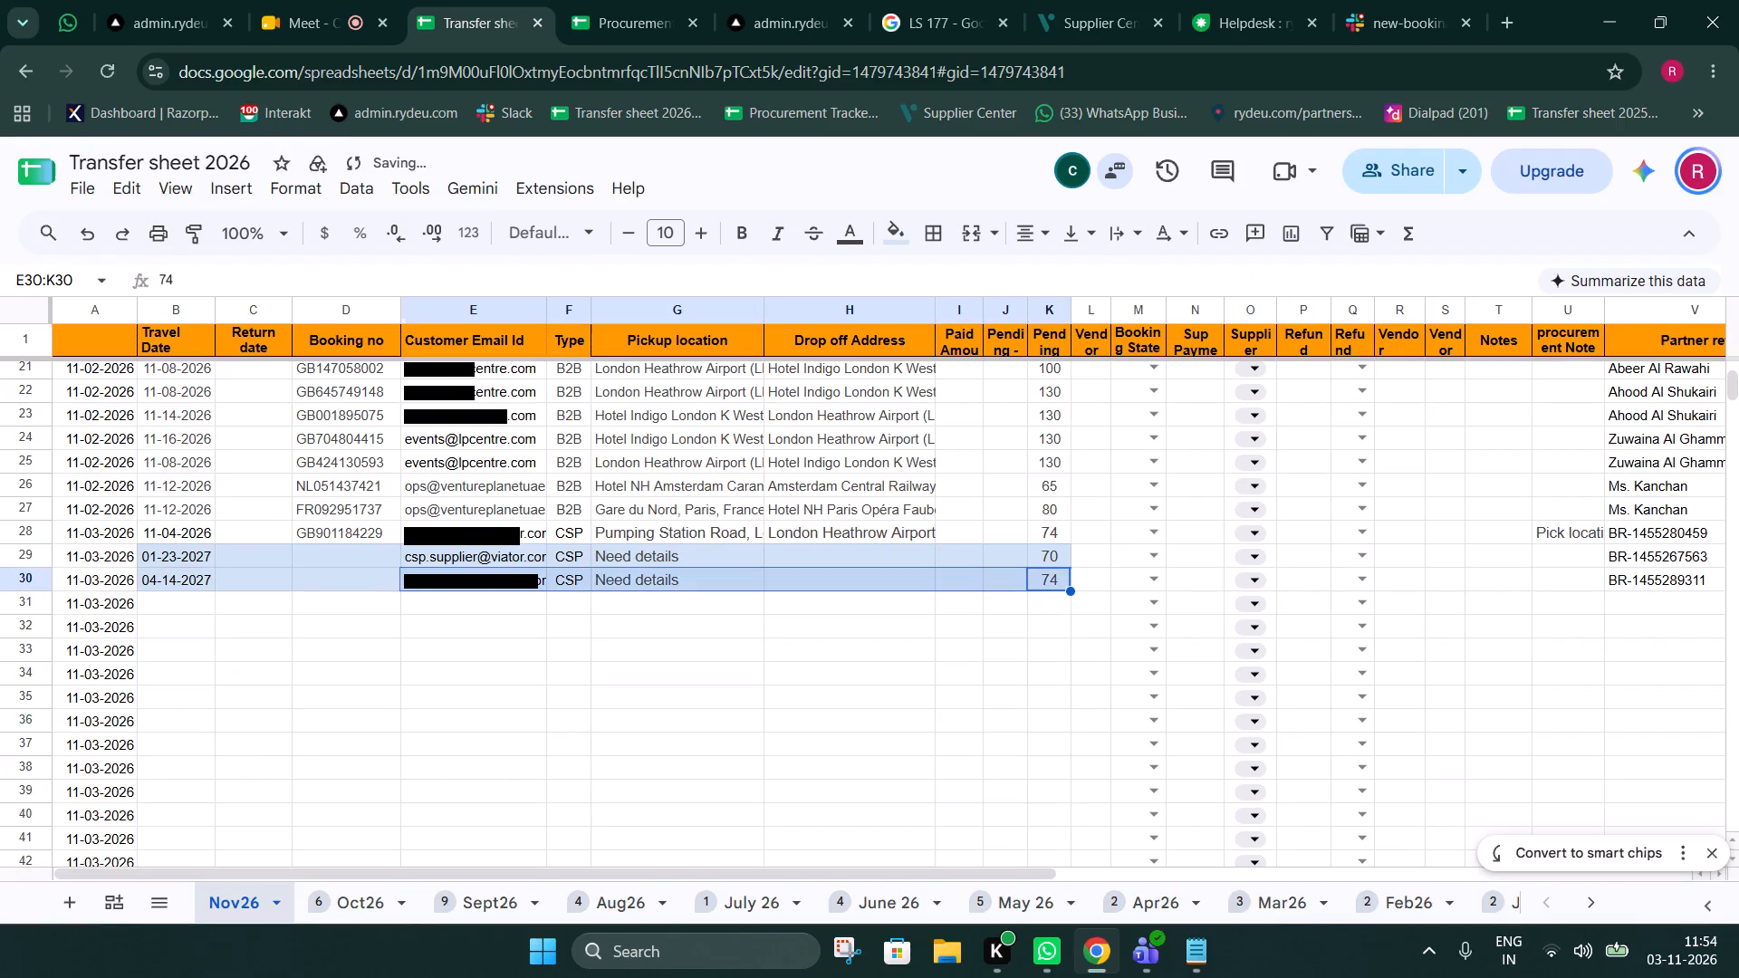
Copy Nov26 cells B30:K30 into a newly inserted row 26293 of the Procurement Tracker's Proc sheet, with another inserted blank row below it.
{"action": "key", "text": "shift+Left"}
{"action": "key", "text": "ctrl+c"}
{"action": "left_click", "coordinate": [617, 0]}
{"action": "scroll", "coordinate": [346, 571], "scroll_direction": "down", "scroll_amount": 2}
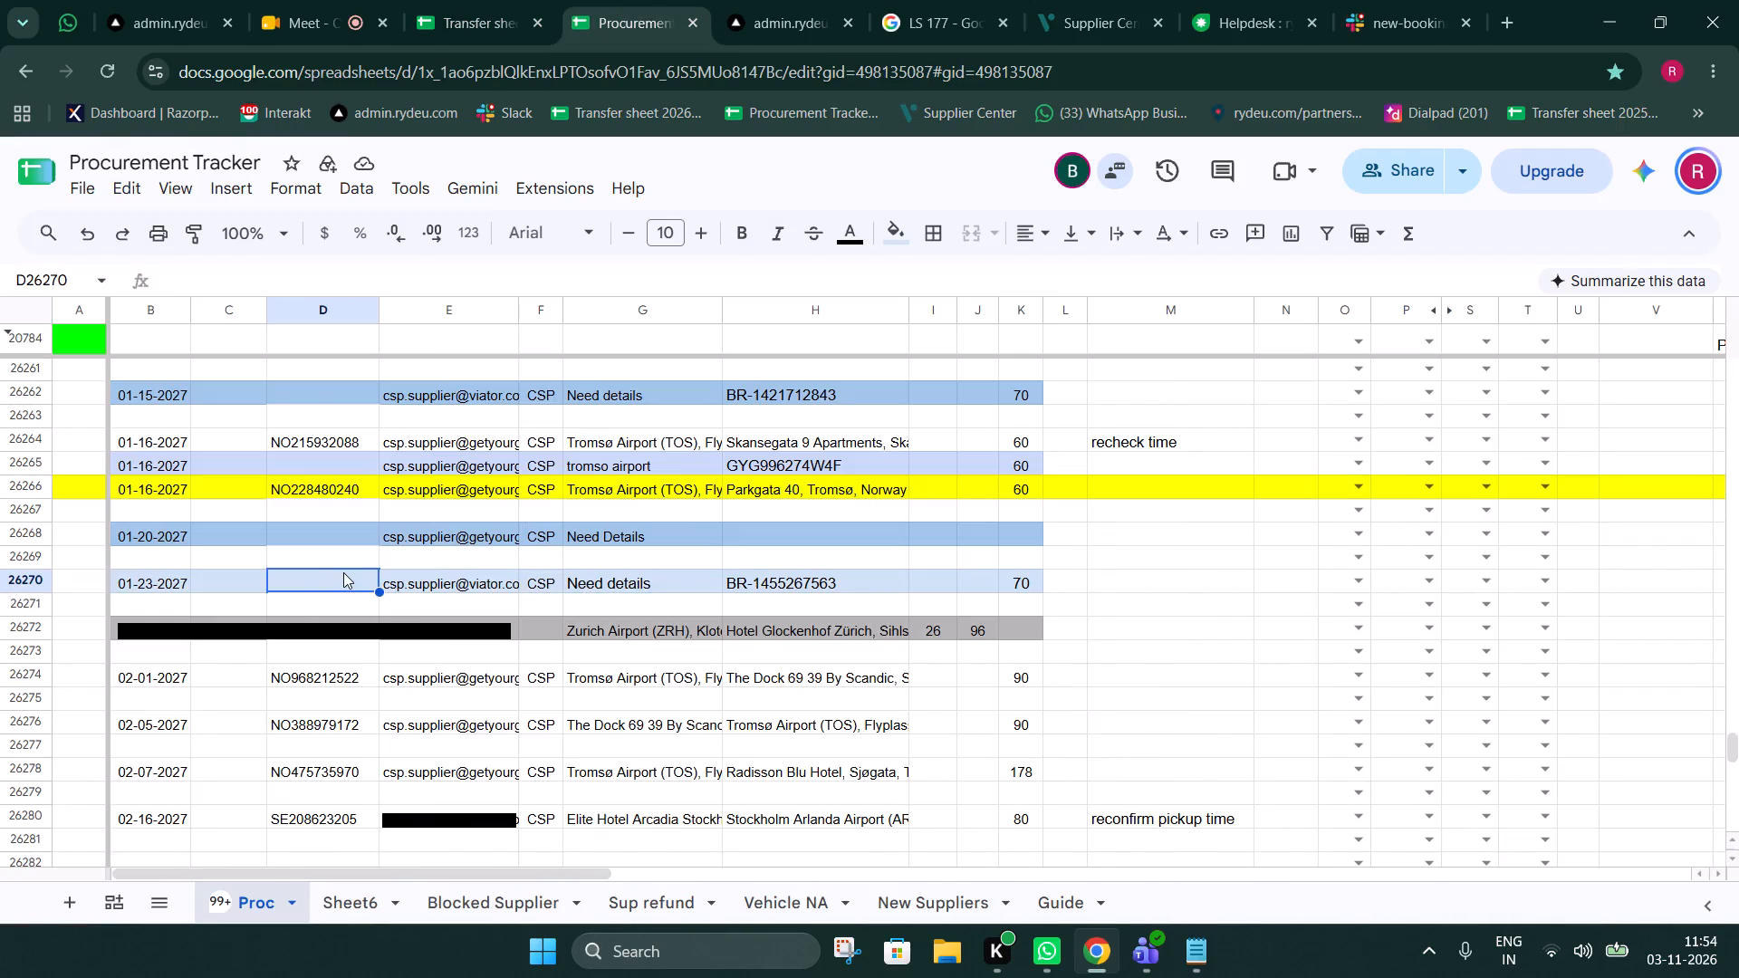
{"action": "scroll", "coordinate": [343, 572], "scroll_direction": "down", "scroll_amount": 6}
{"action": "scroll", "coordinate": [304, 565], "scroll_direction": "up", "scroll_amount": 4}
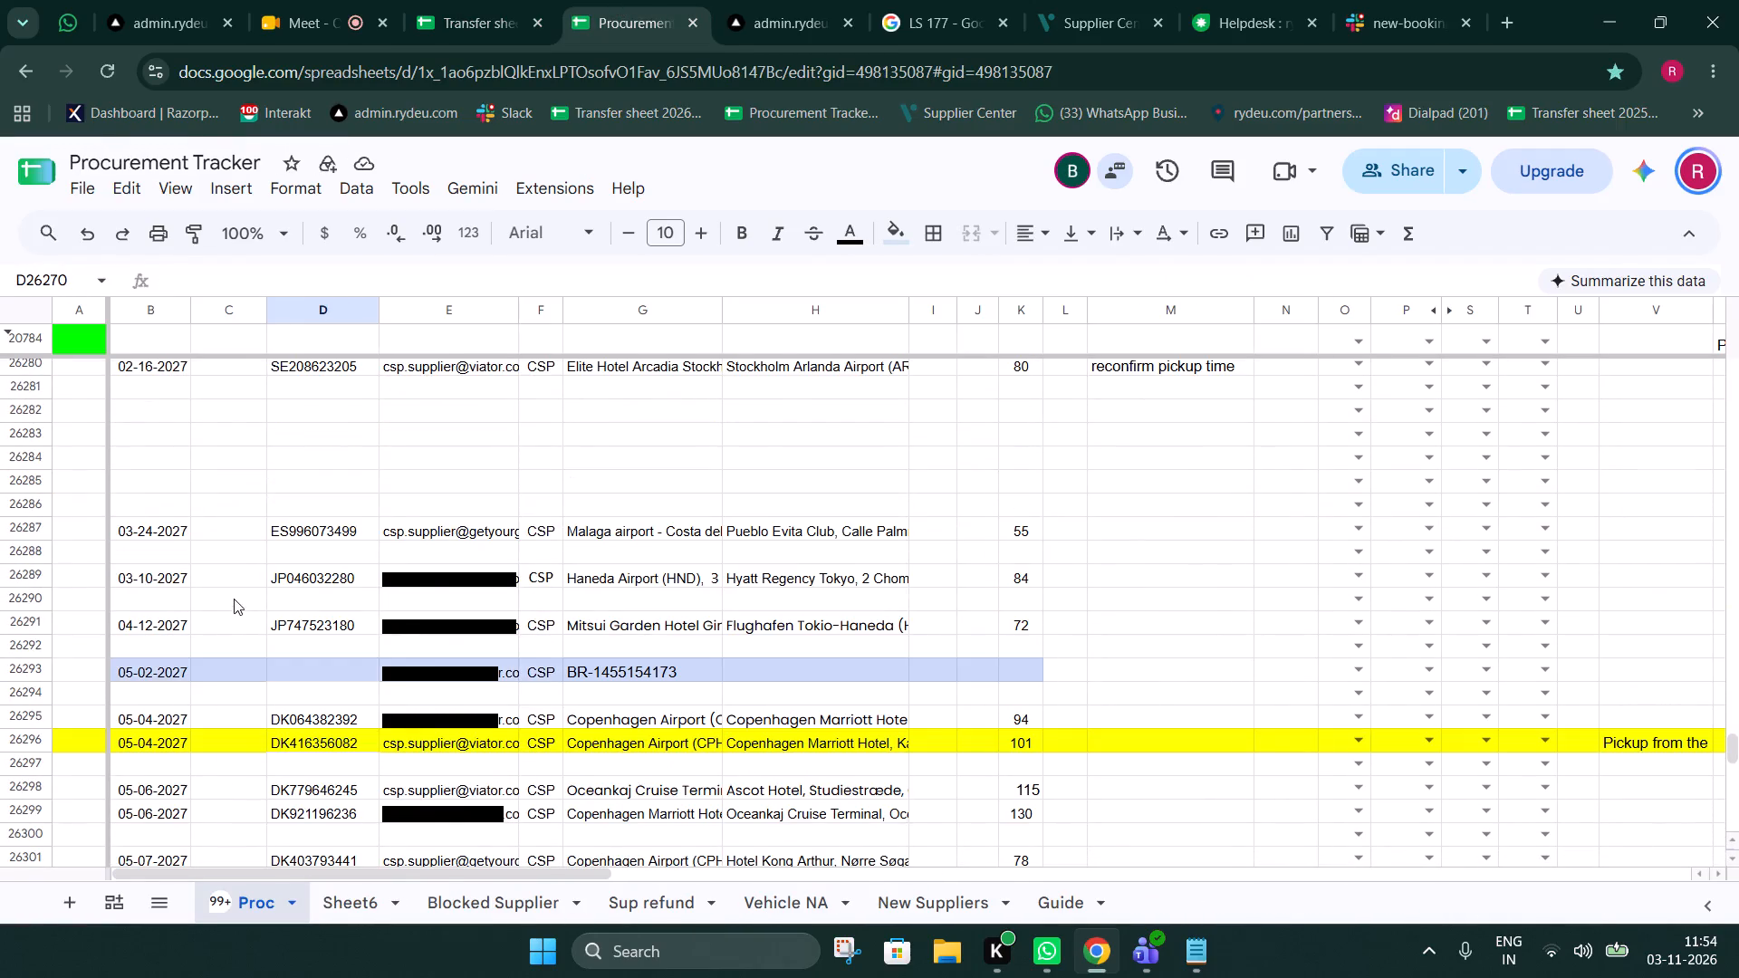
{"action": "left_click", "coordinate": [0, 654]}
{"action": "right_click", "coordinate": [0, 654]}
{"action": "left_click", "coordinate": [237, 552]}
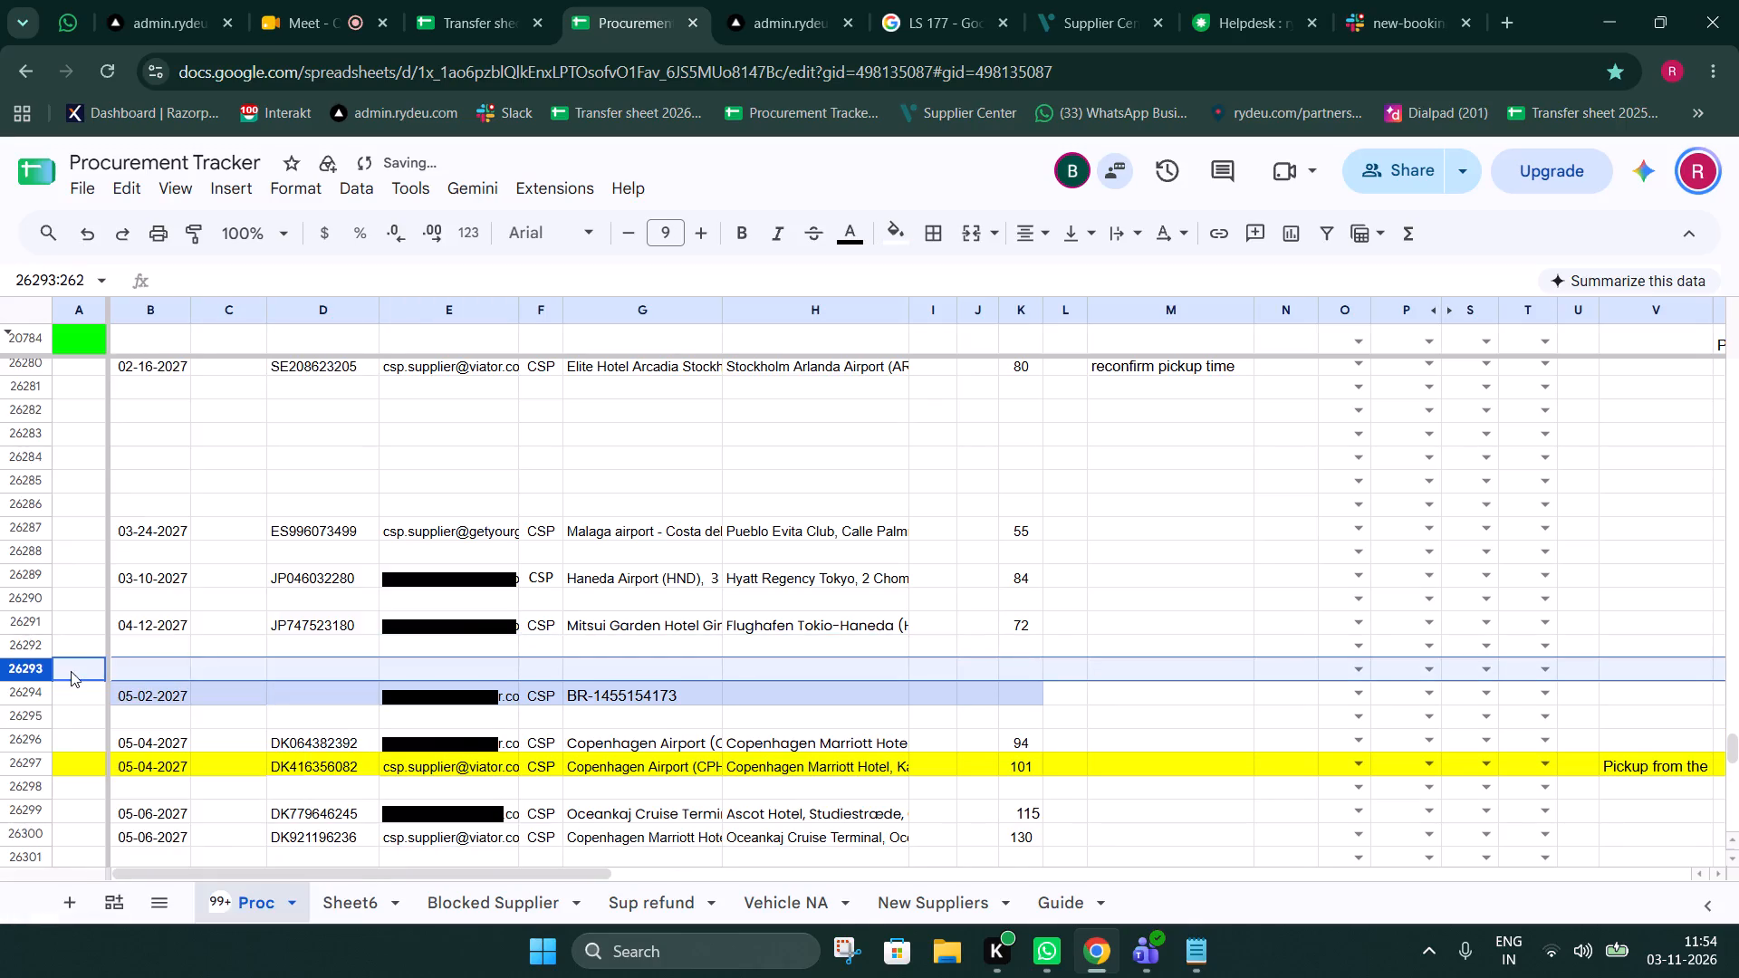
{"action": "right_click", "coordinate": [19, 663]}
{"action": "left_click", "coordinate": [224, 547]}
{"action": "left_click", "coordinate": [168, 672]}
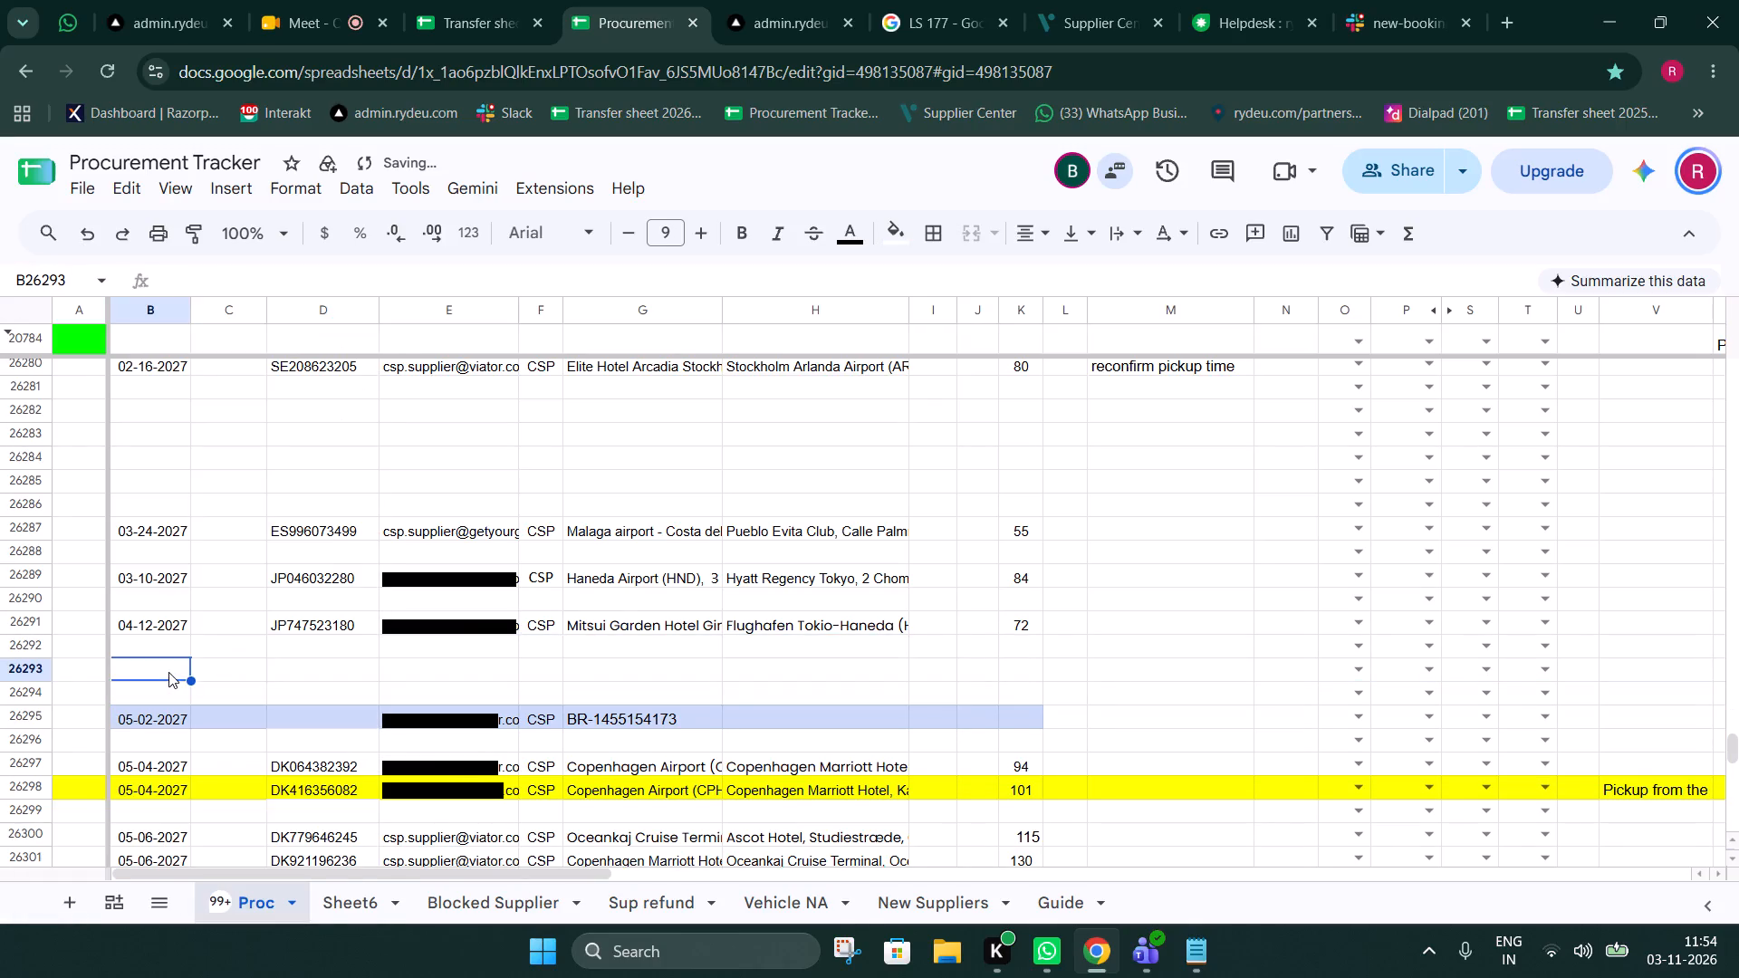
{"action": "key", "text": "ctrl+v"}
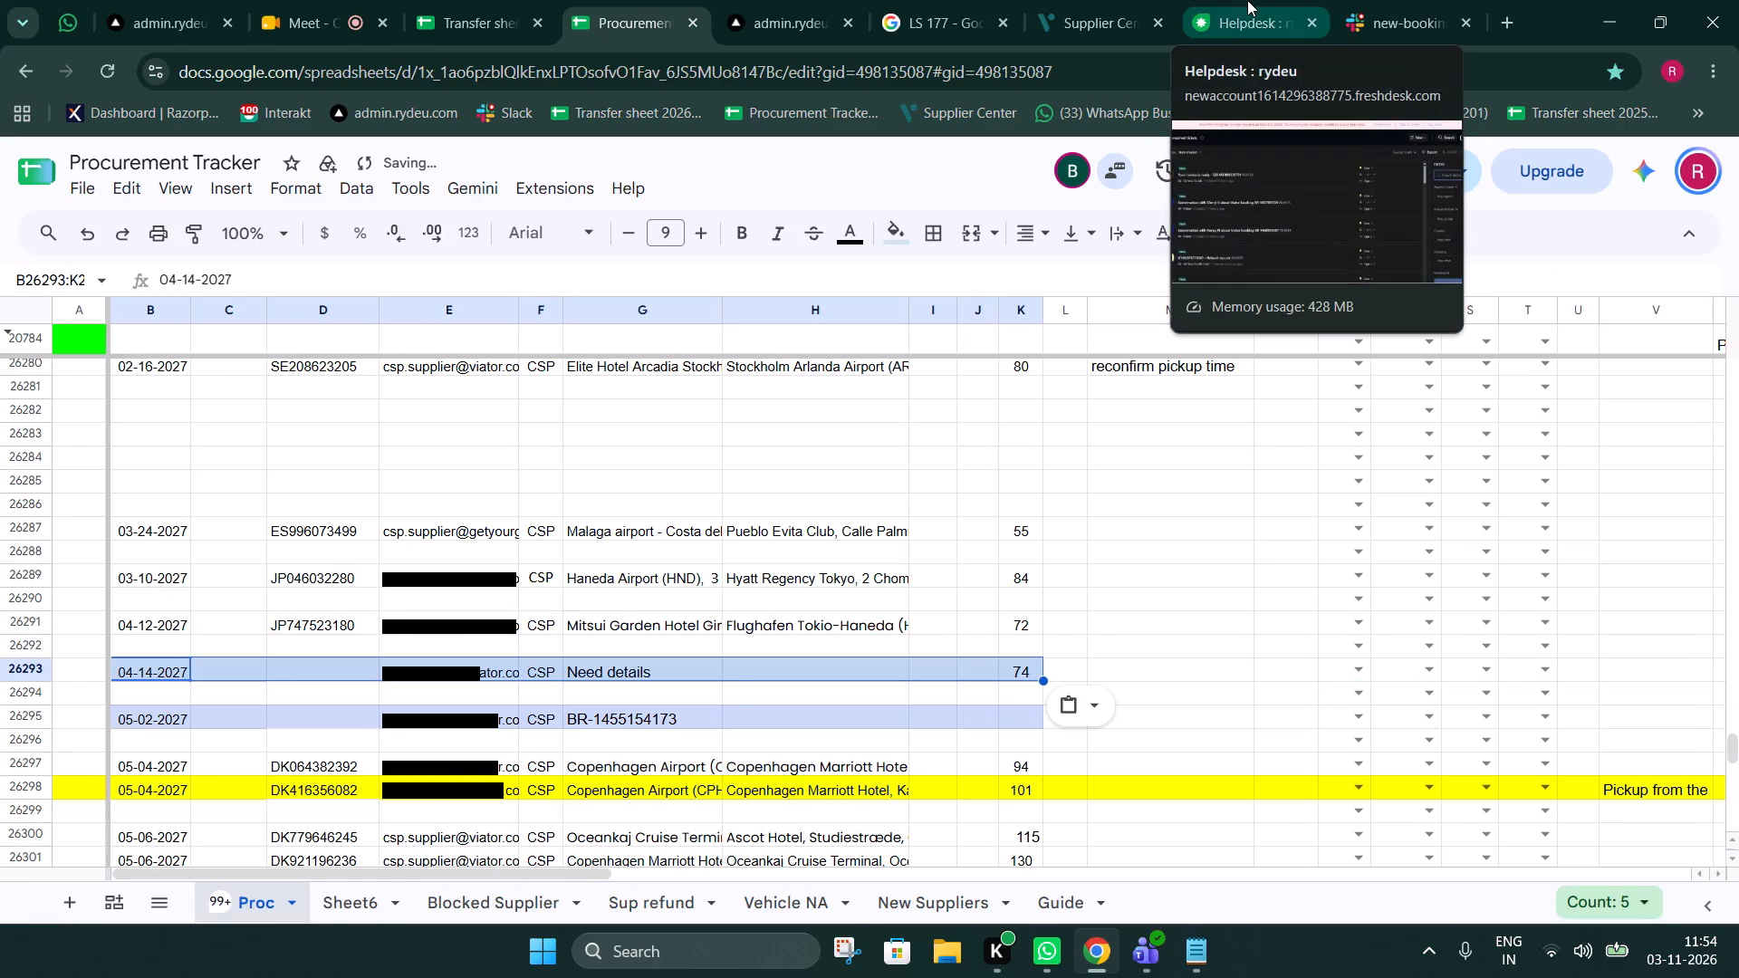
{"action": "left_click", "coordinate": [1120, 0]}
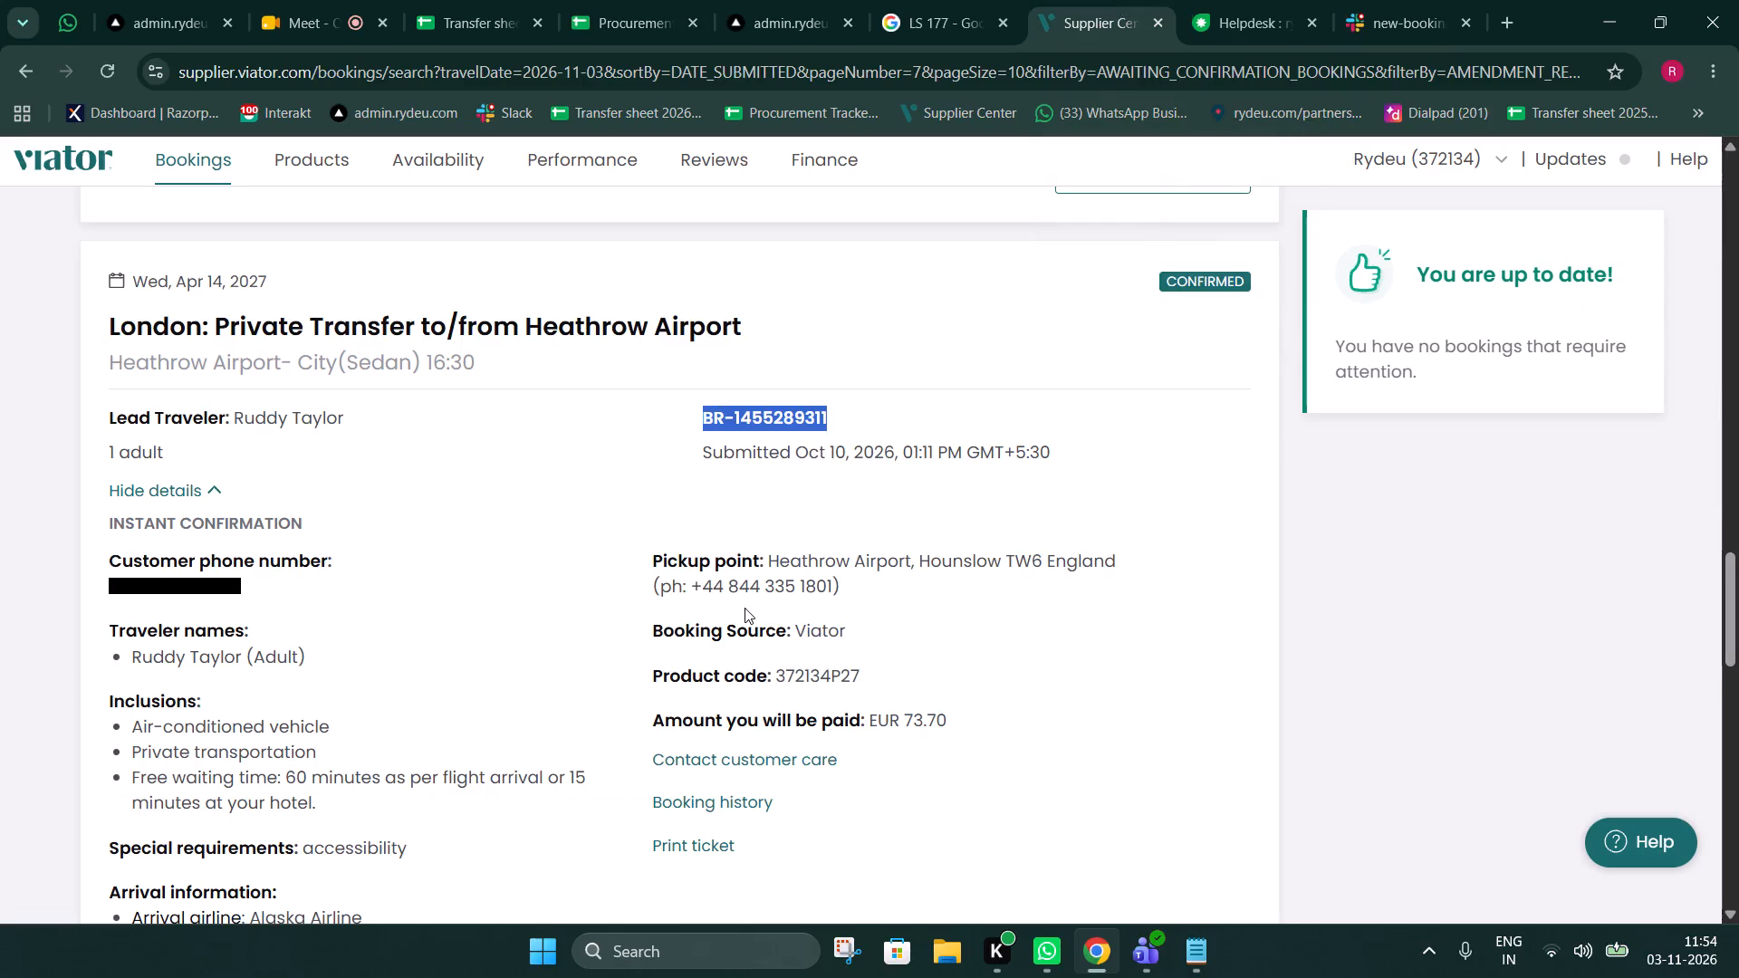
{"action": "key", "text": "ctrl+c"}
{"action": "left_click", "coordinate": [619, 0]}
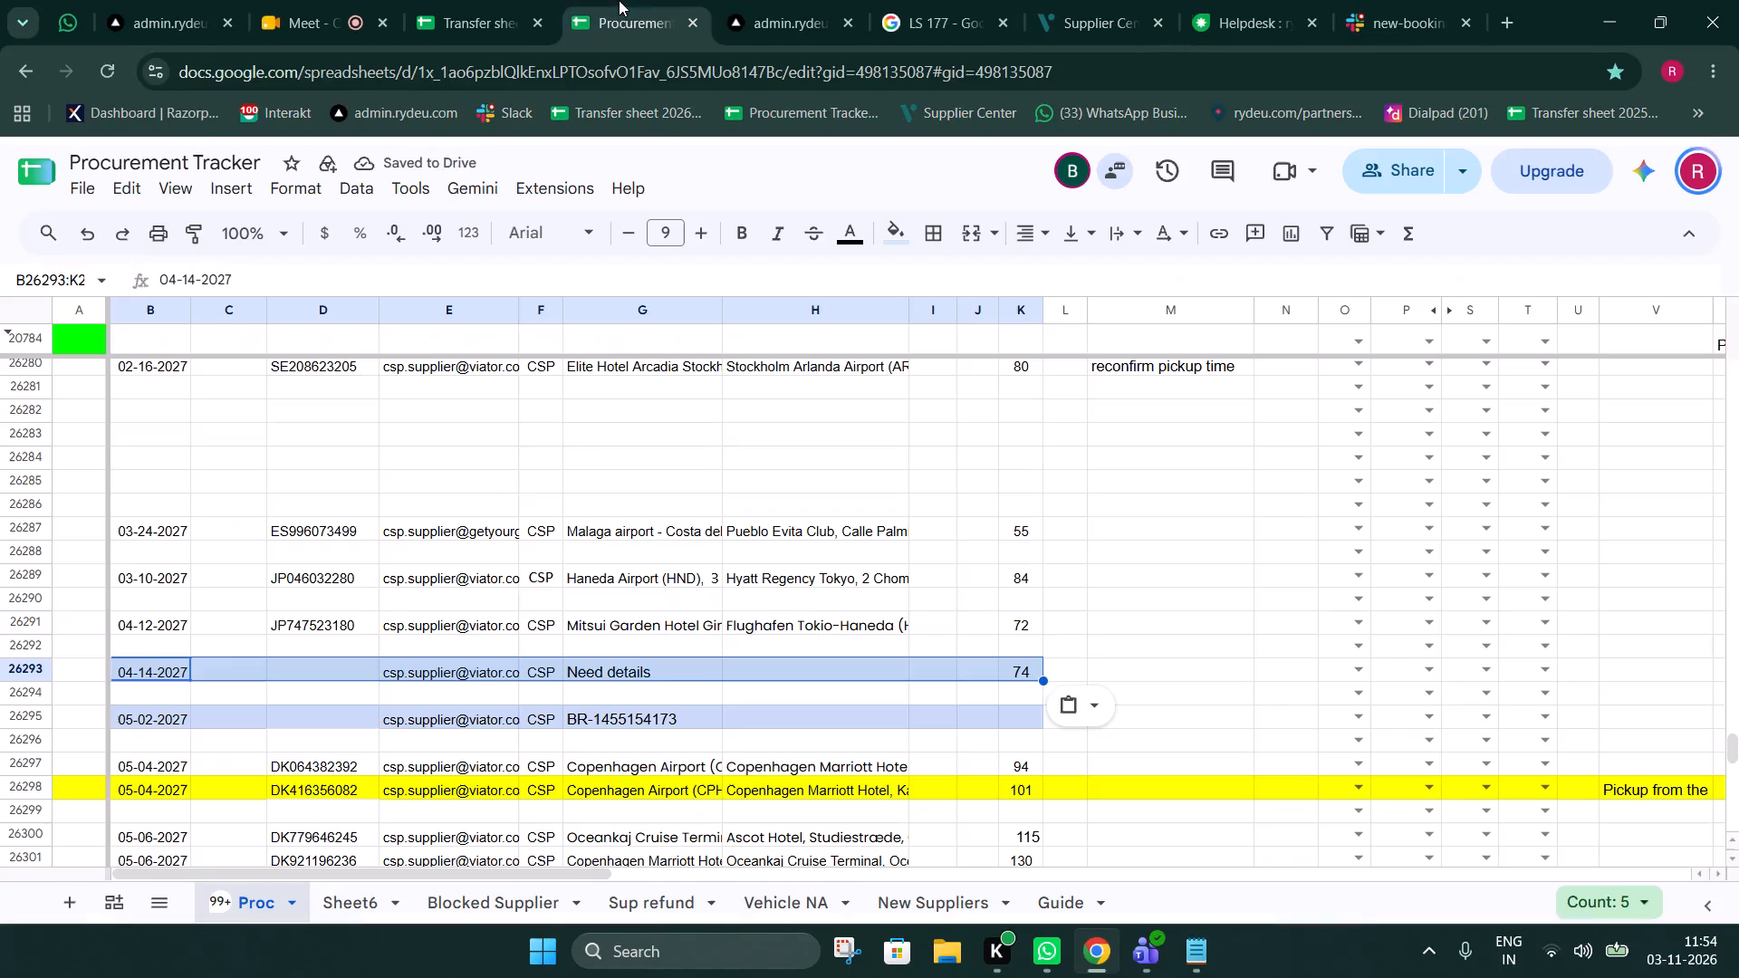
{"action": "double_click", "coordinate": [739, 674]}
{"action": "key", "text": "ctrl+v"}
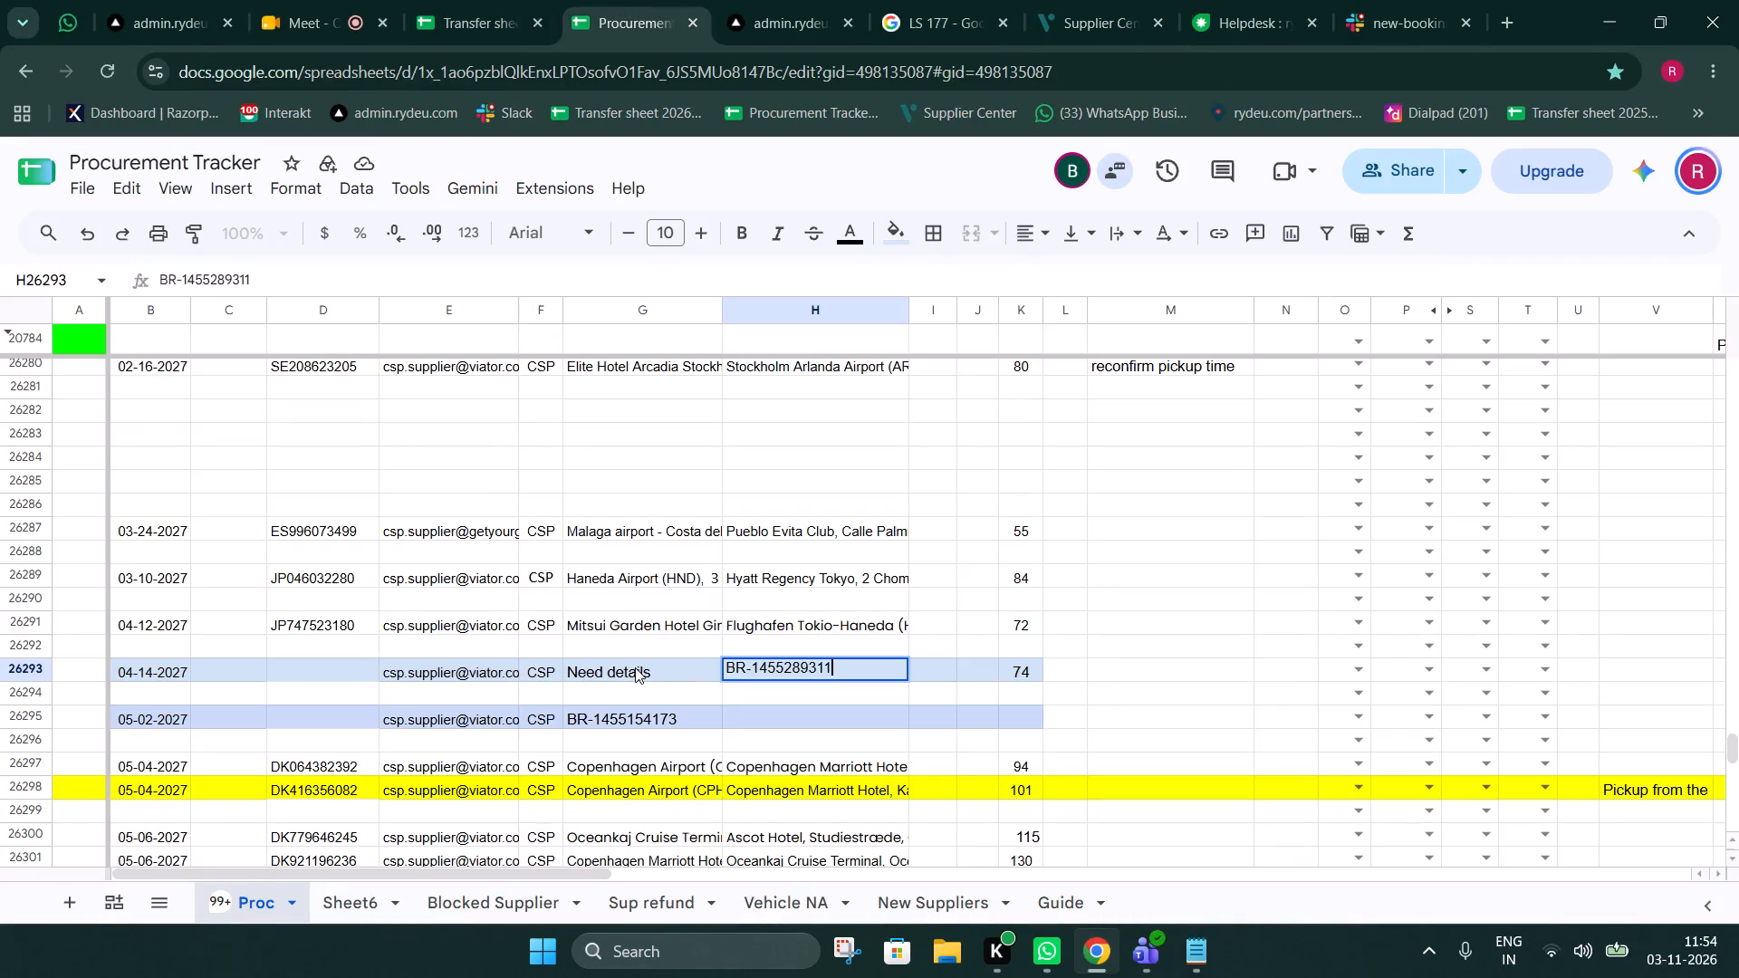
{"action": "left_click", "coordinate": [355, 665]}
{"action": "left_click", "coordinate": [1077, 0]}
{"action": "left_click", "coordinate": [824, 546]}
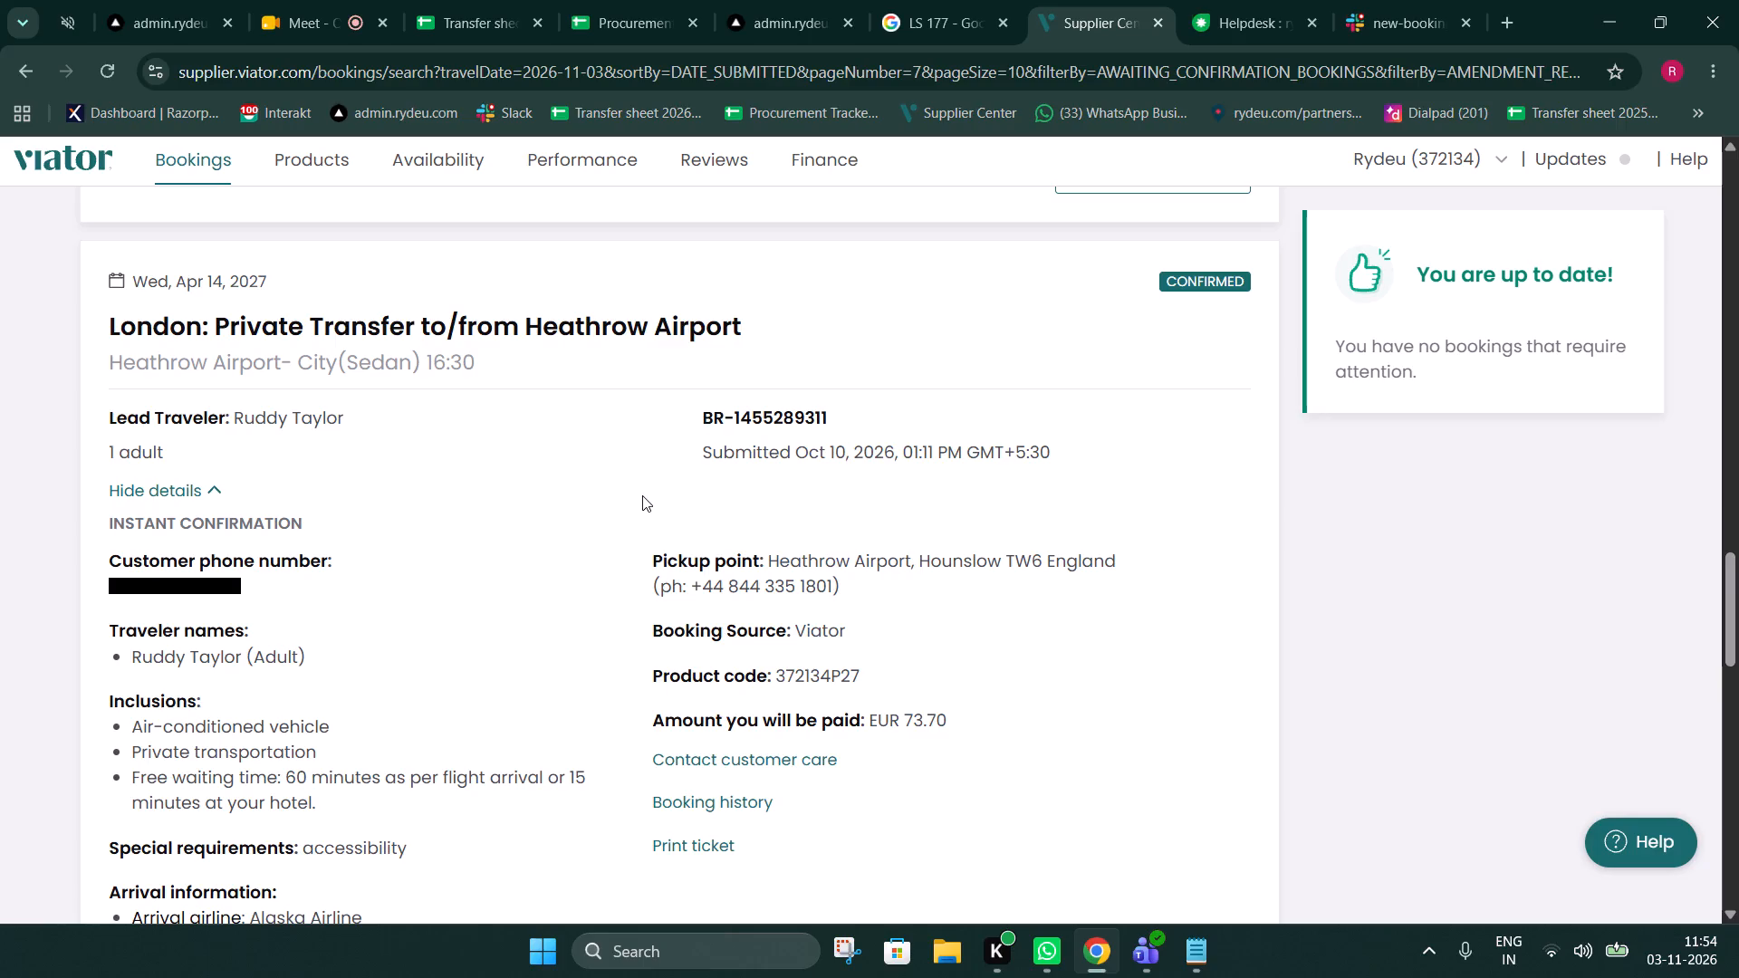
{"action": "left_click", "coordinate": [206, 479]}
Review the Frankfurt, Rovaniemi and London bookings in Viator against their rows in the Oct26 and Nov26 sheets.
{"action": "scroll", "coordinate": [577, 590], "scroll_direction": "up", "scroll_amount": 4}
{"action": "scroll", "coordinate": [686, 596], "scroll_direction": "up", "scroll_amount": 1}
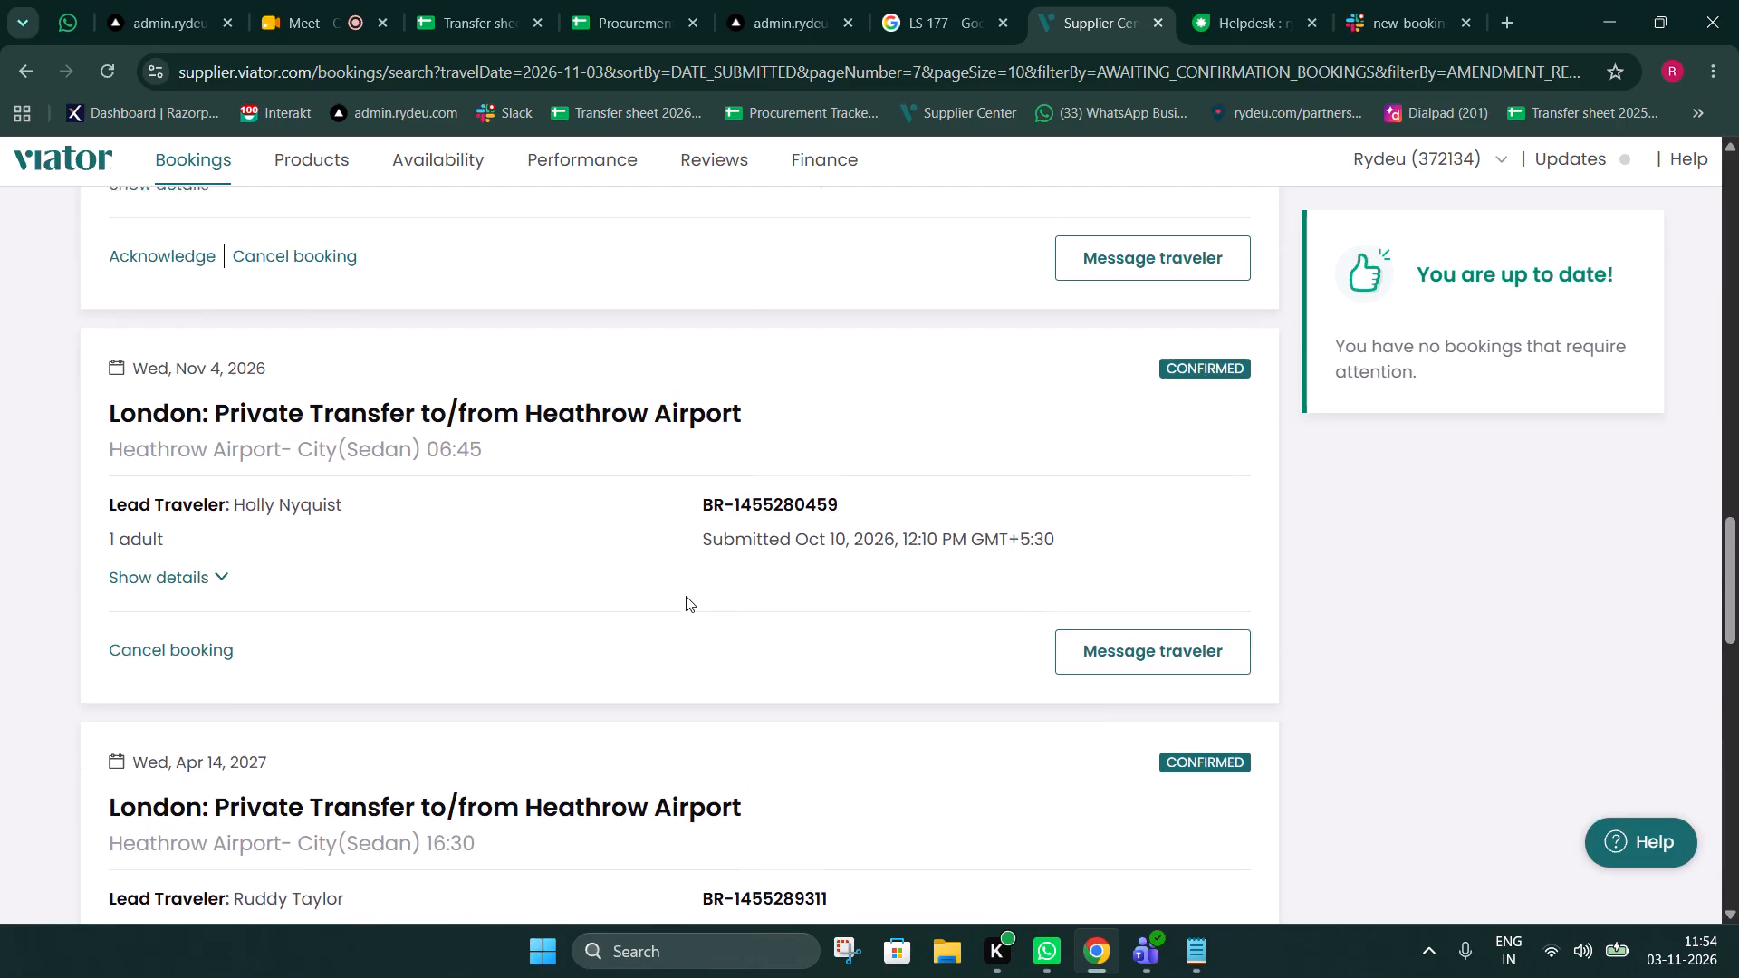
{"action": "scroll", "coordinate": [686, 596], "scroll_direction": "up", "scroll_amount": 6}
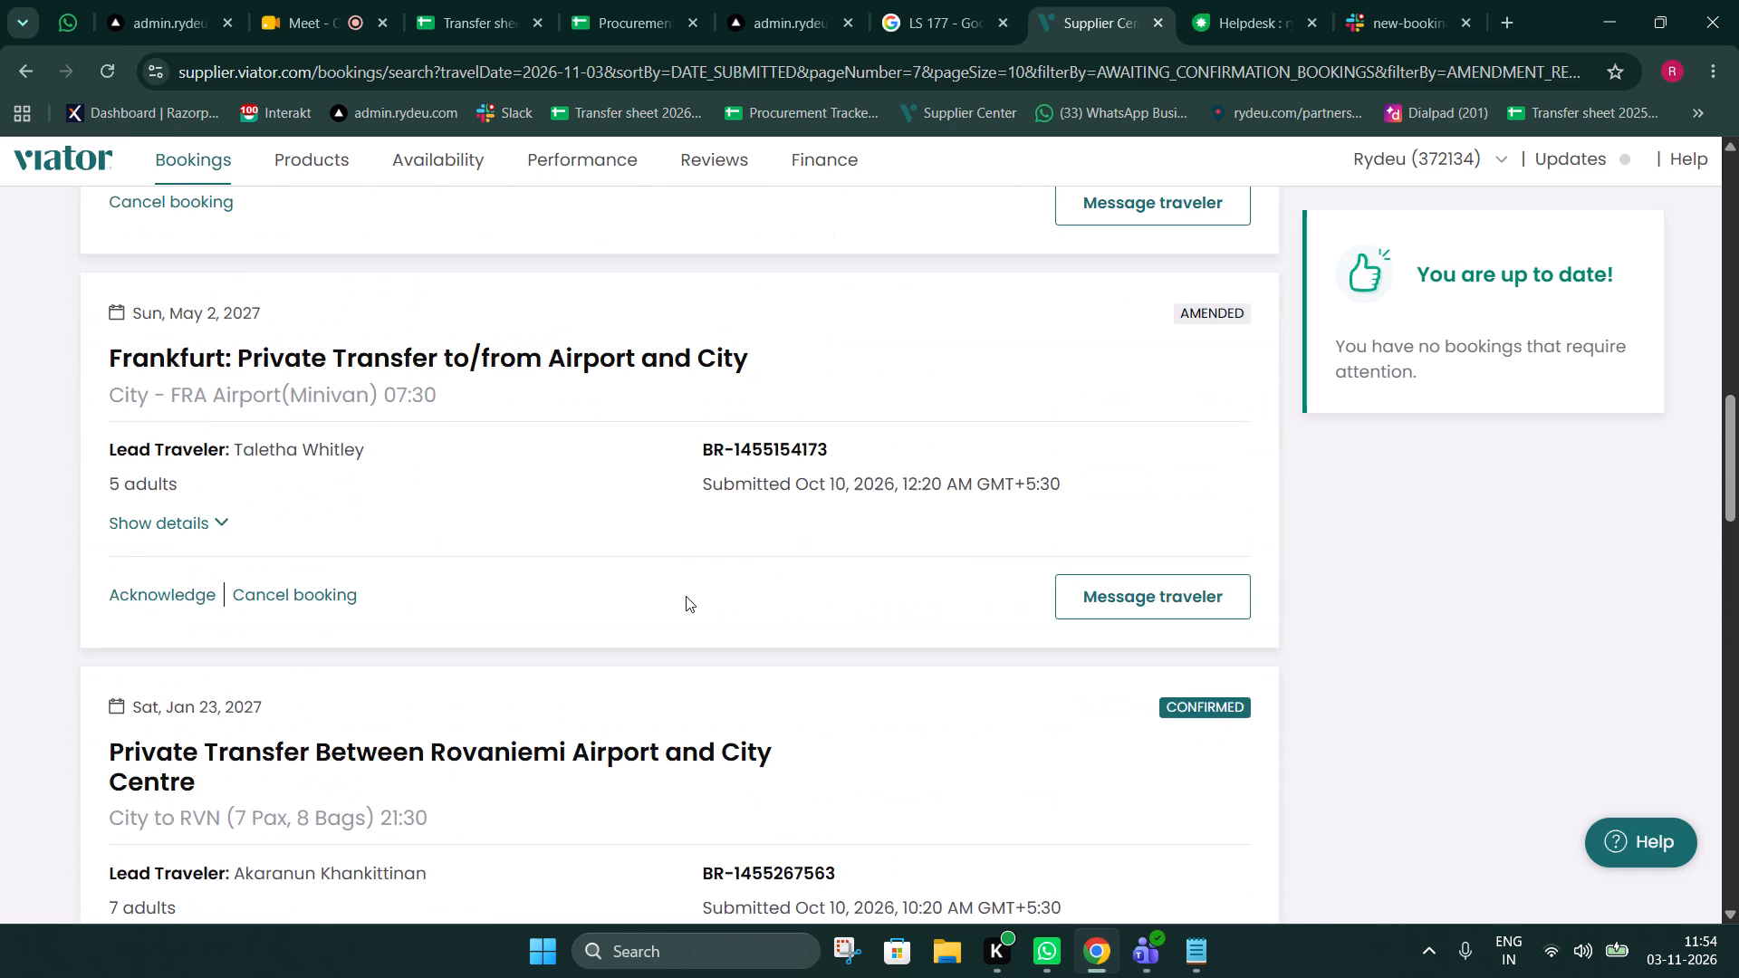
{"action": "left_click", "coordinate": [492, 0]}
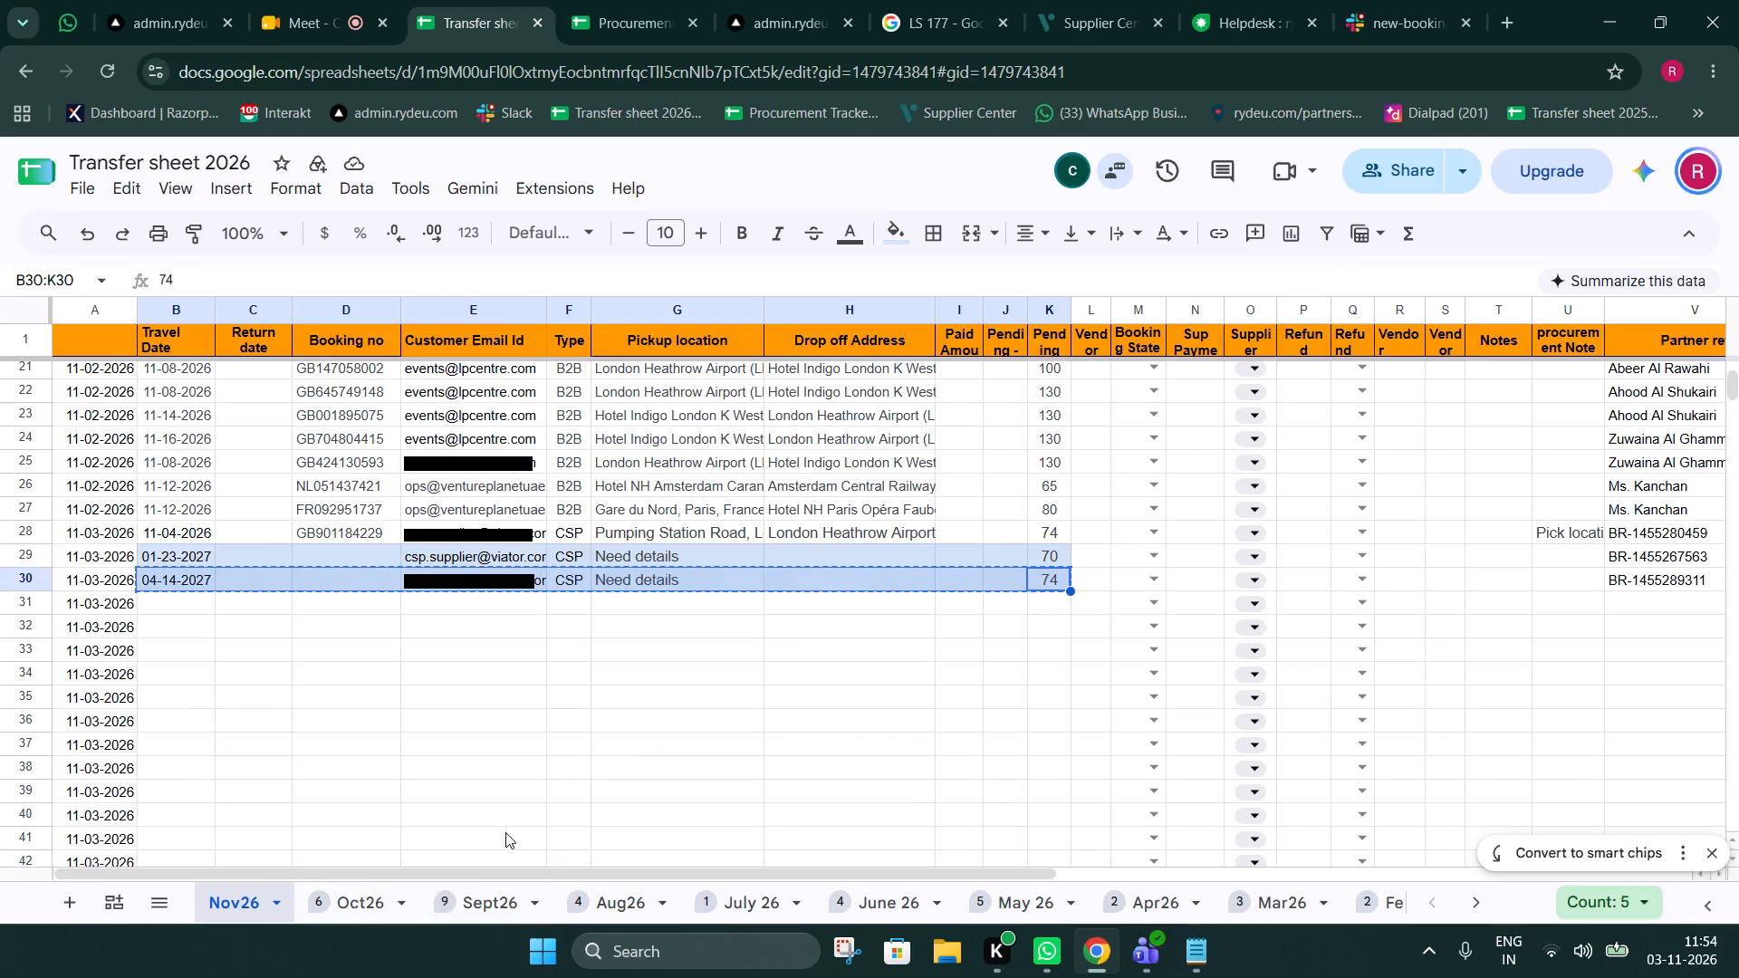
{"action": "left_click", "coordinate": [353, 910]}
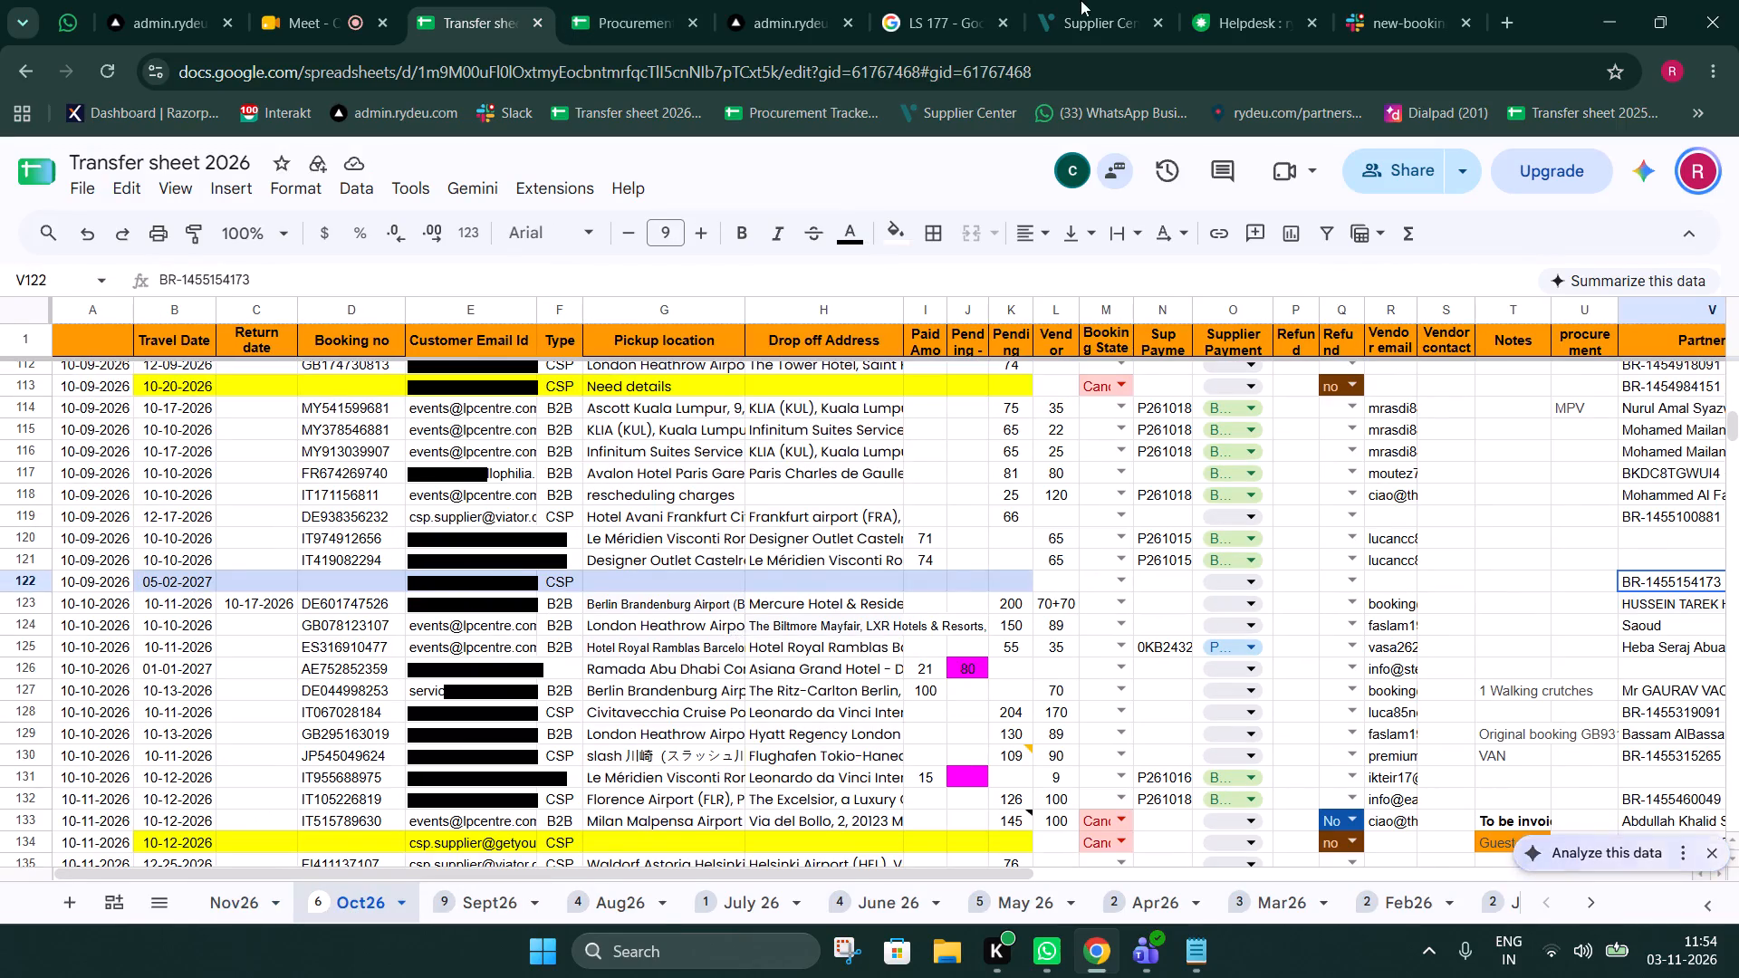
{"action": "left_click", "coordinate": [1114, 0]}
{"action": "scroll", "coordinate": [791, 527], "scroll_direction": "down", "scroll_amount": 3}
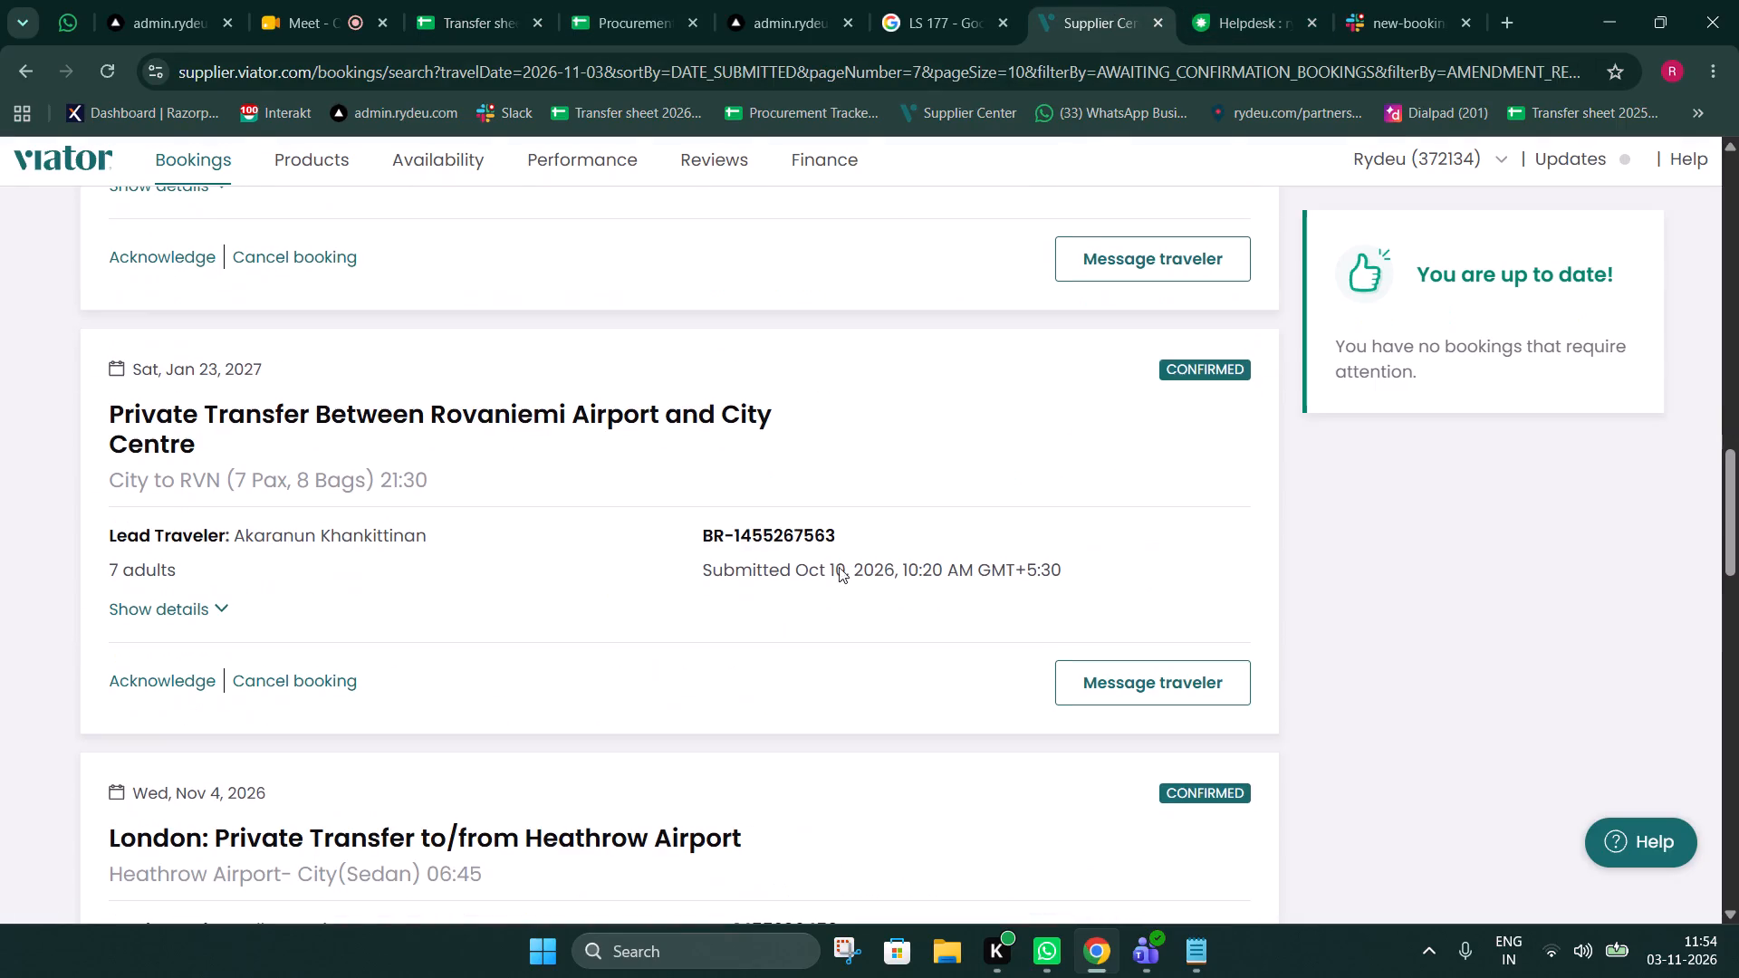
{"action": "scroll", "coordinate": [856, 578], "scroll_direction": "down", "scroll_amount": 1}
{"action": "left_click", "coordinate": [504, 0]}
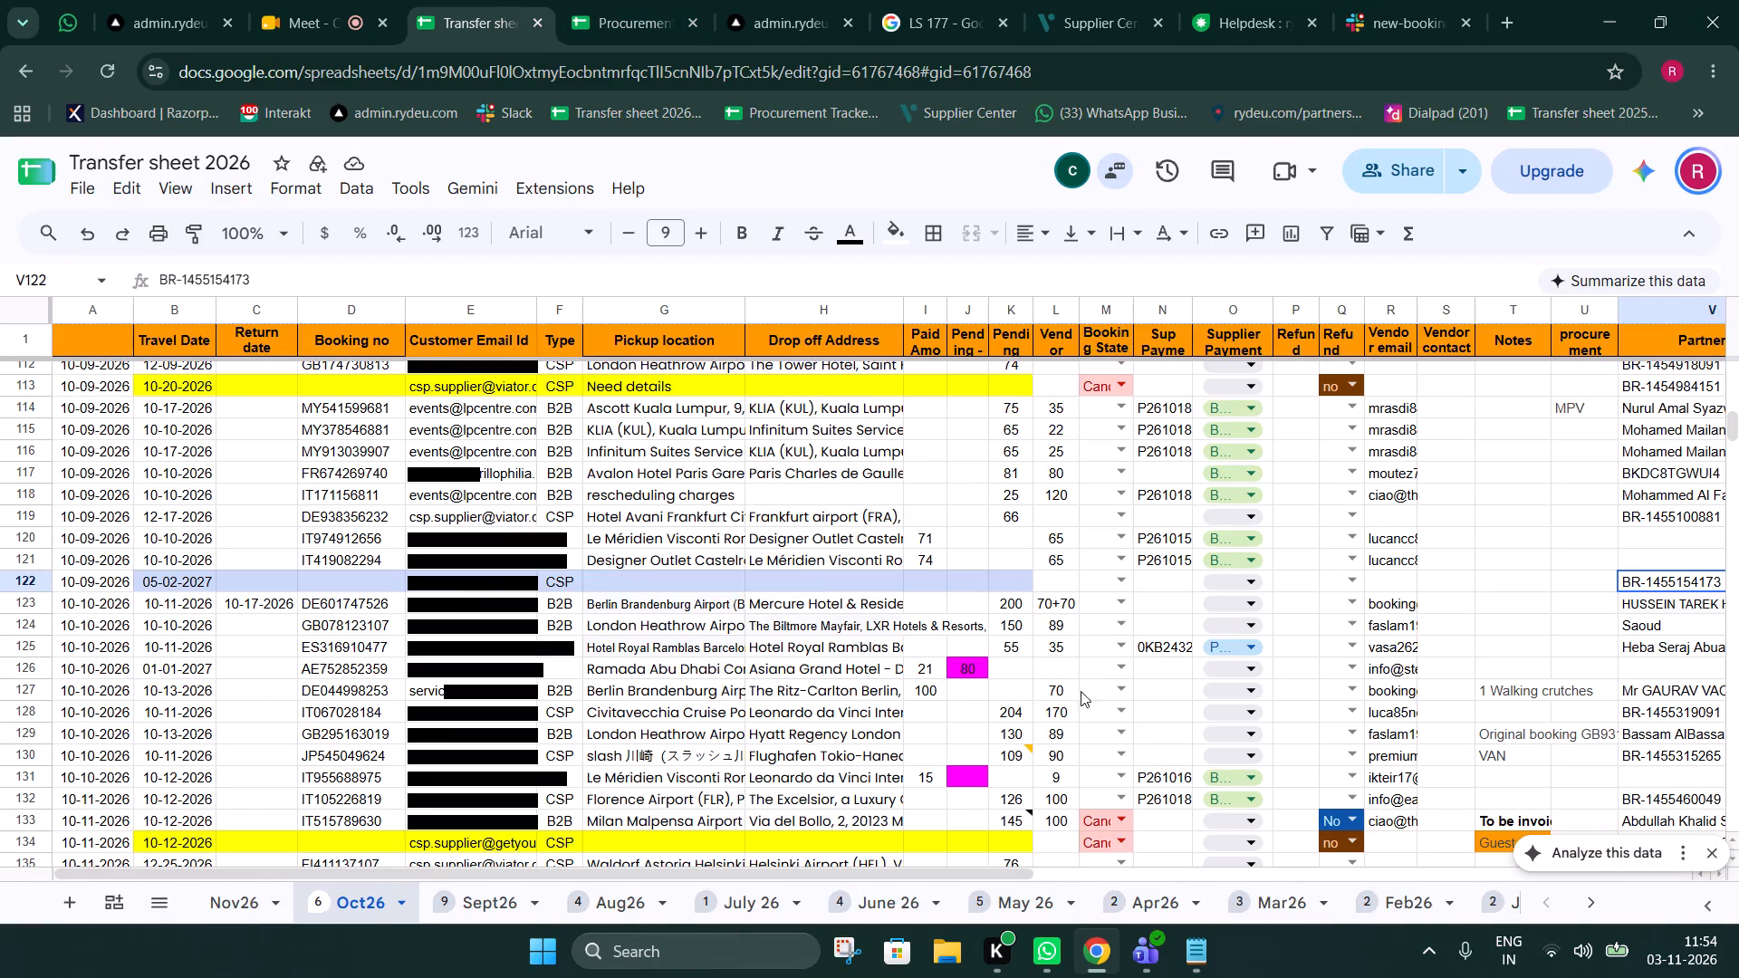
{"action": "left_click", "coordinate": [234, 909]}
{"action": "left_click", "coordinate": [361, 601]}
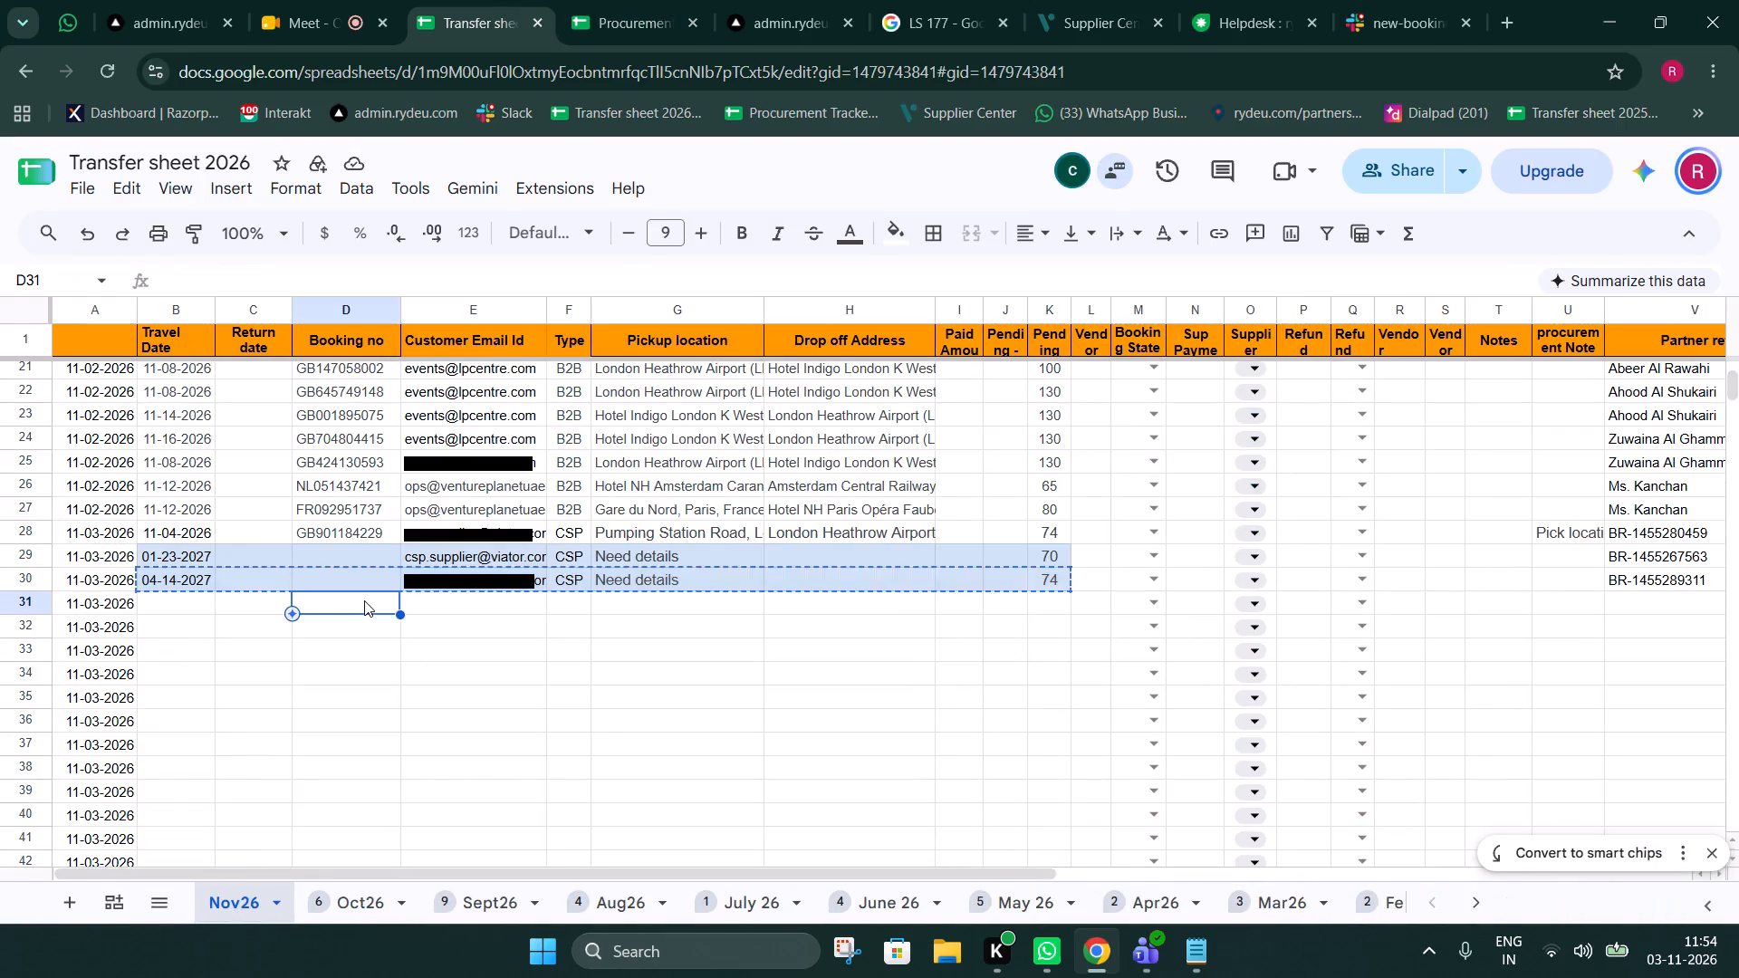
{"action": "key", "text": "Escape"}
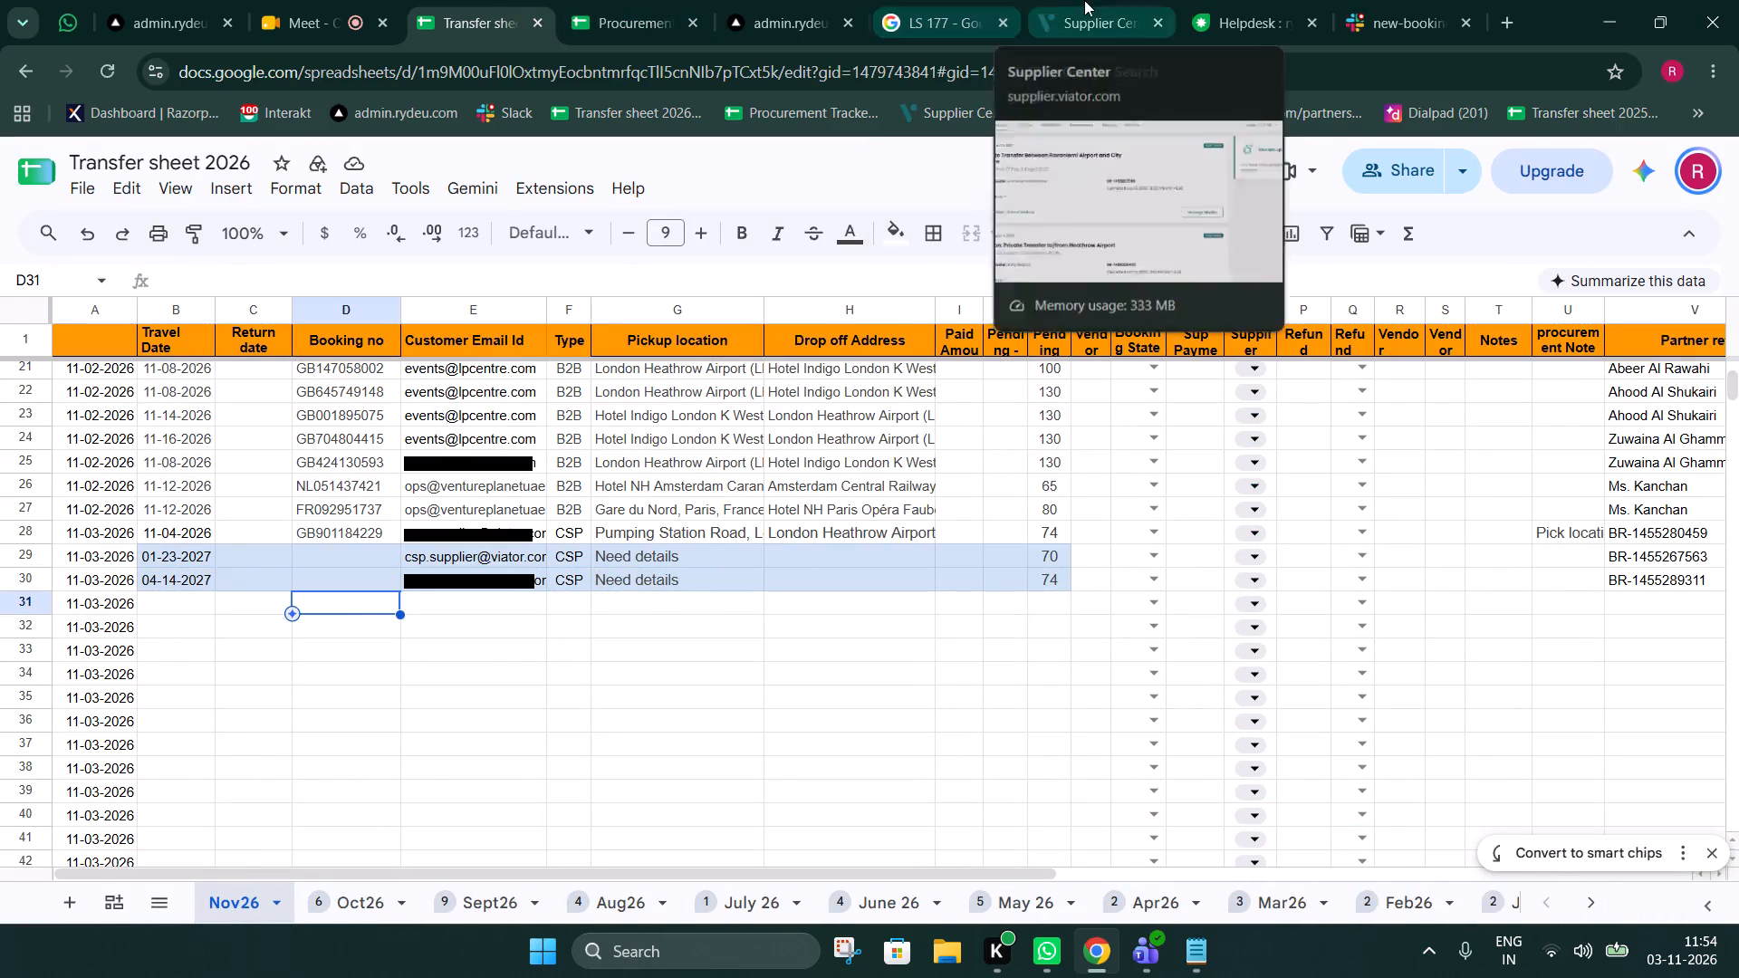
{"action": "left_click", "coordinate": [1085, 0]}
{"action": "scroll", "coordinate": [684, 510], "scroll_direction": "down", "scroll_amount": 5}
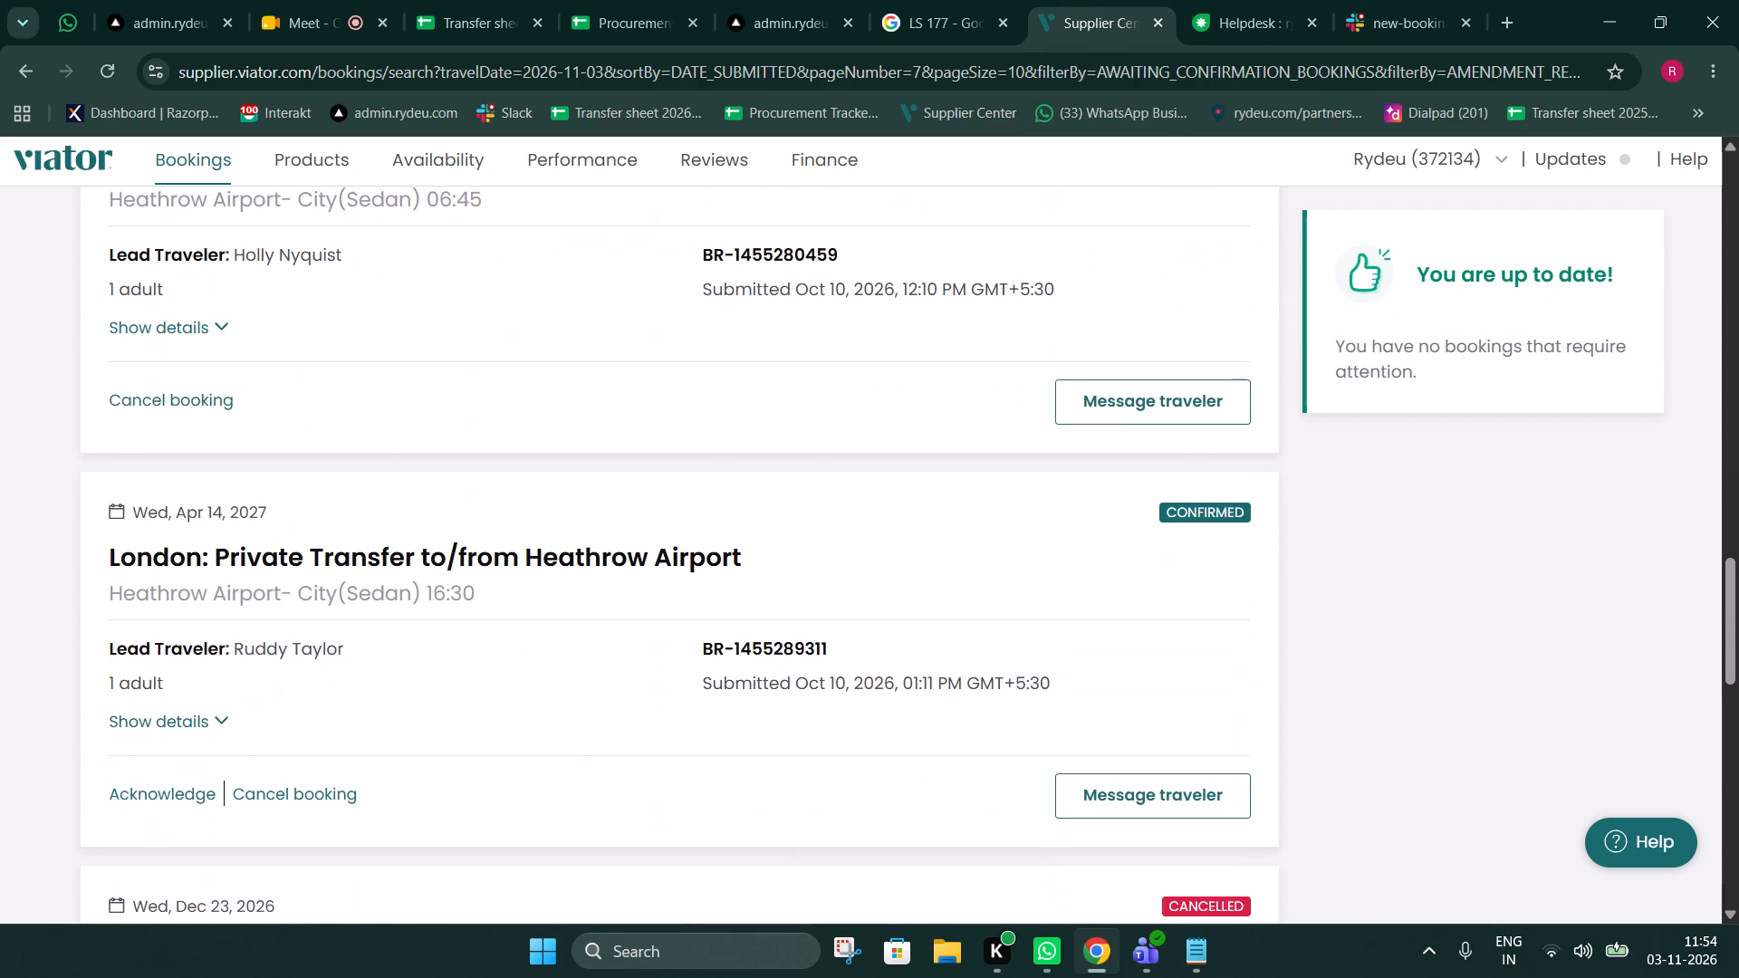
{"action": "scroll", "coordinate": [679, 512], "scroll_direction": "down", "scroll_amount": 3}
{"action": "left_click_drag", "start_coordinate": [688, 690], "coordinate": [854, 691]}
{"action": "key", "text": "ctrl+c"}
{"action": "left_click", "coordinate": [508, 0]}
{"action": "key", "text": "ctrl+f"}
{"action": "key", "text": "ctrl+v"}
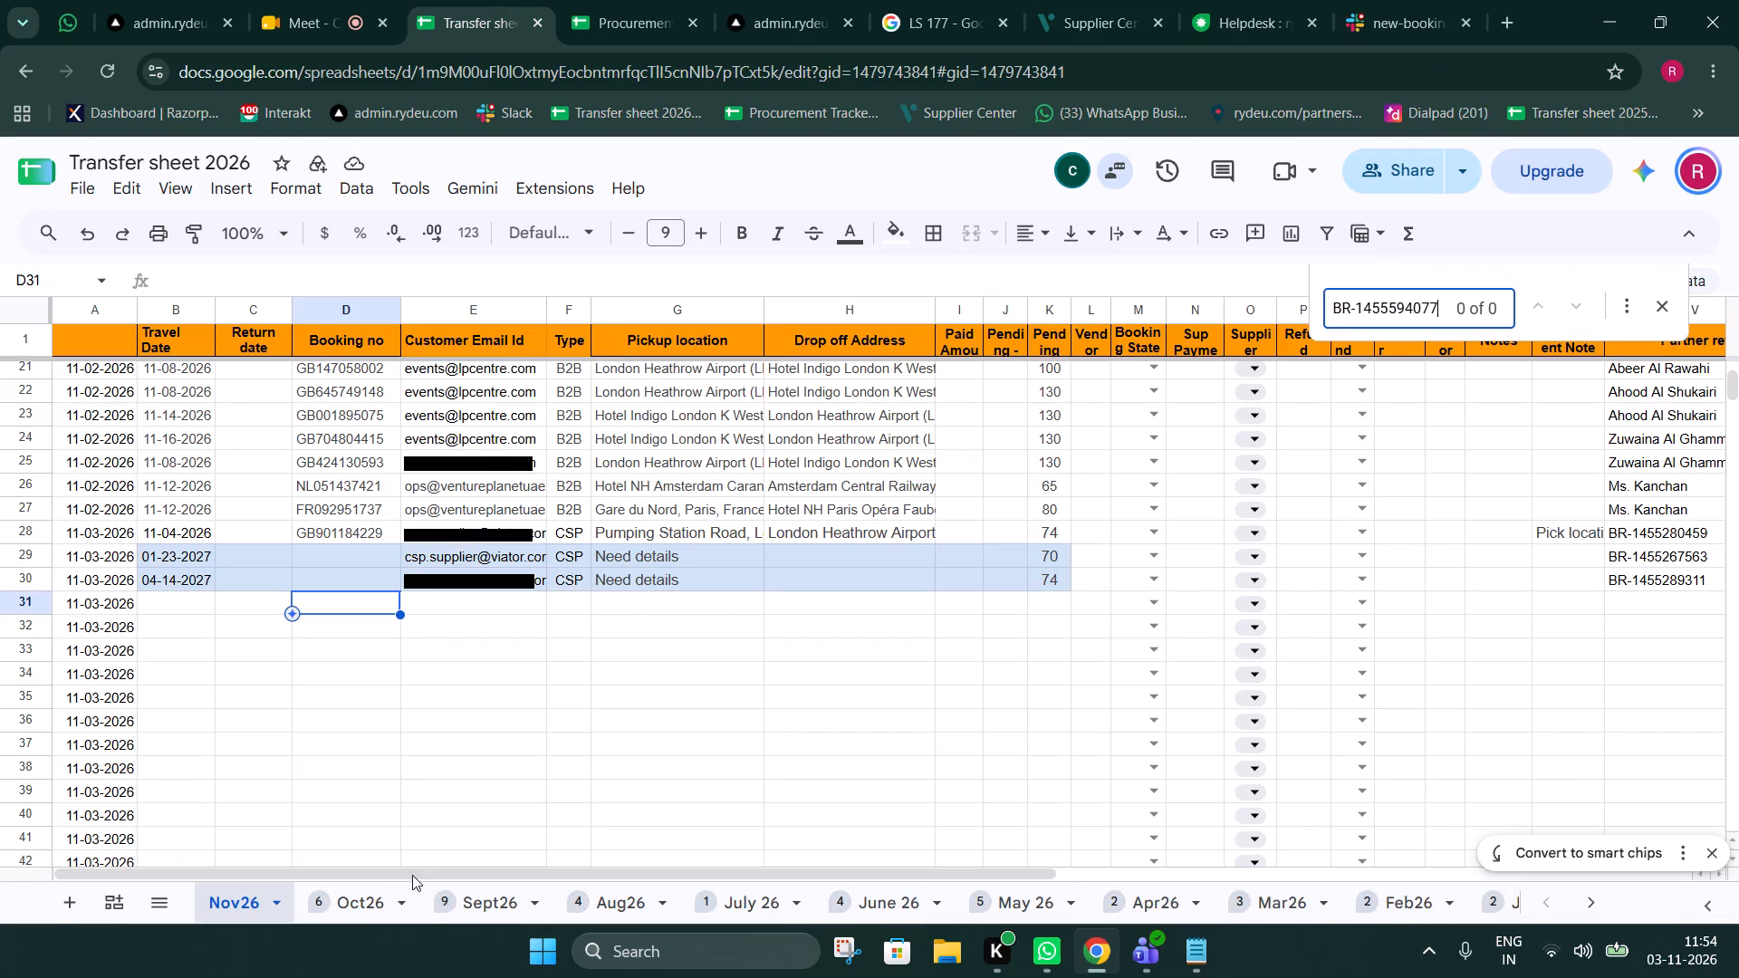
{"action": "left_click", "coordinate": [367, 888]}
{"action": "left_click", "coordinate": [1581, 296]}
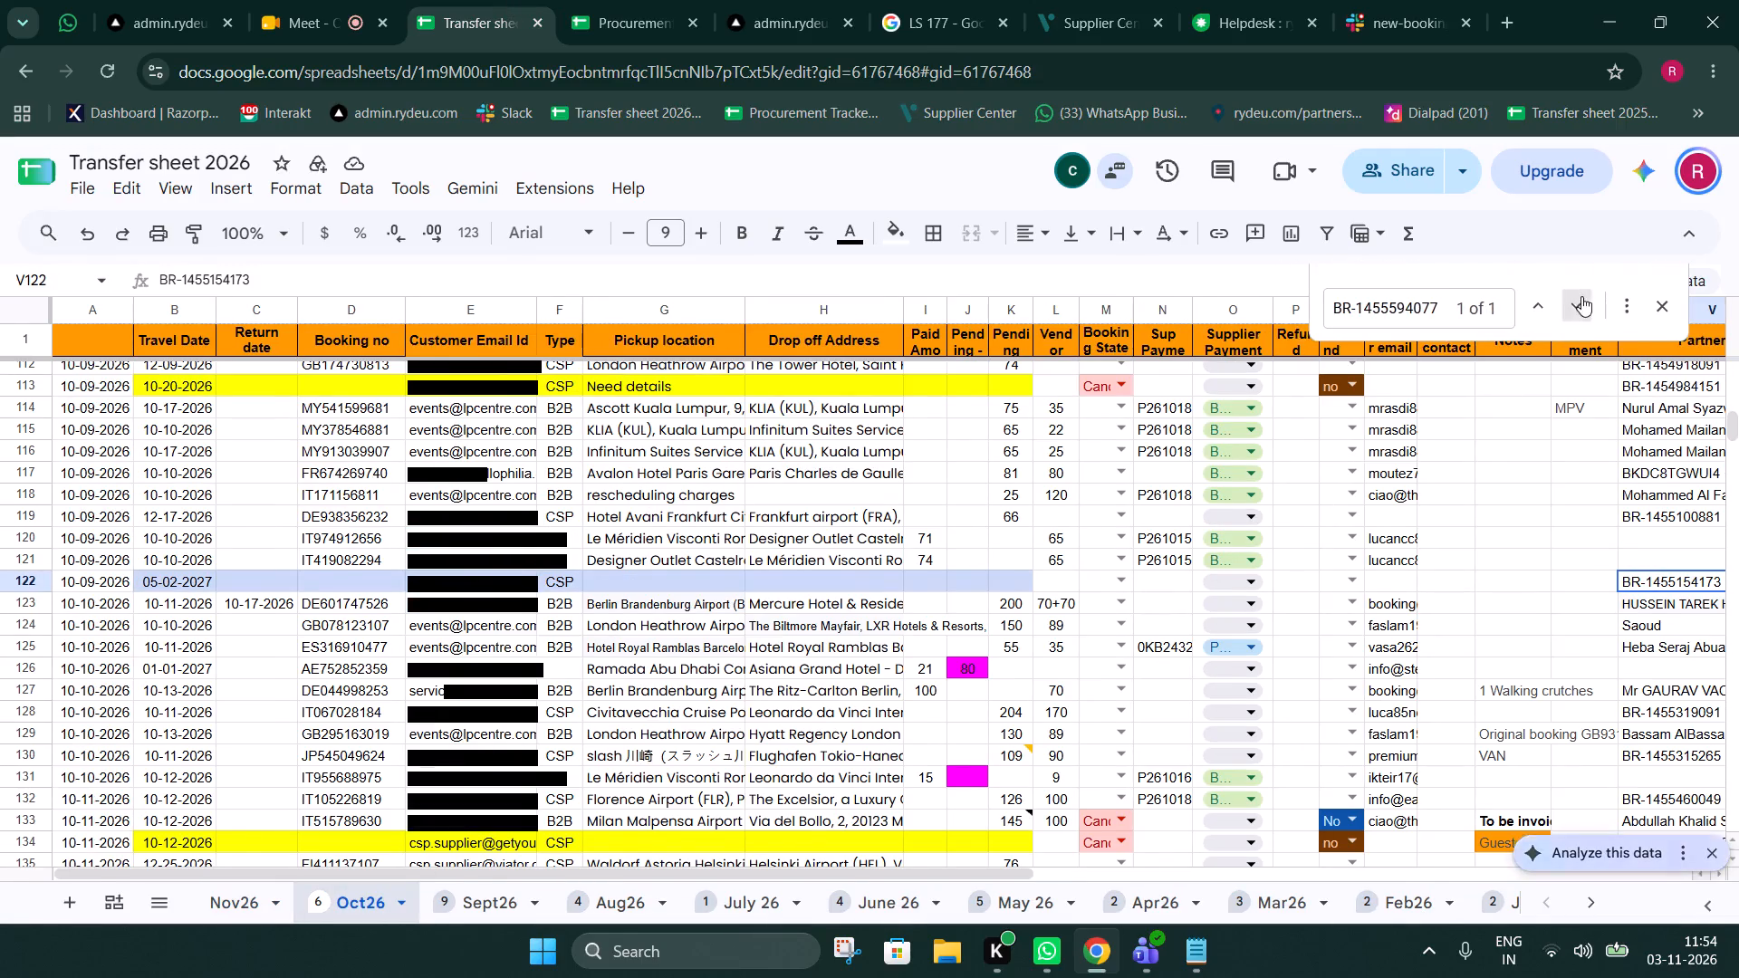
{"action": "scroll", "coordinate": [1533, 507], "scroll_direction": "down", "scroll_amount": 1}
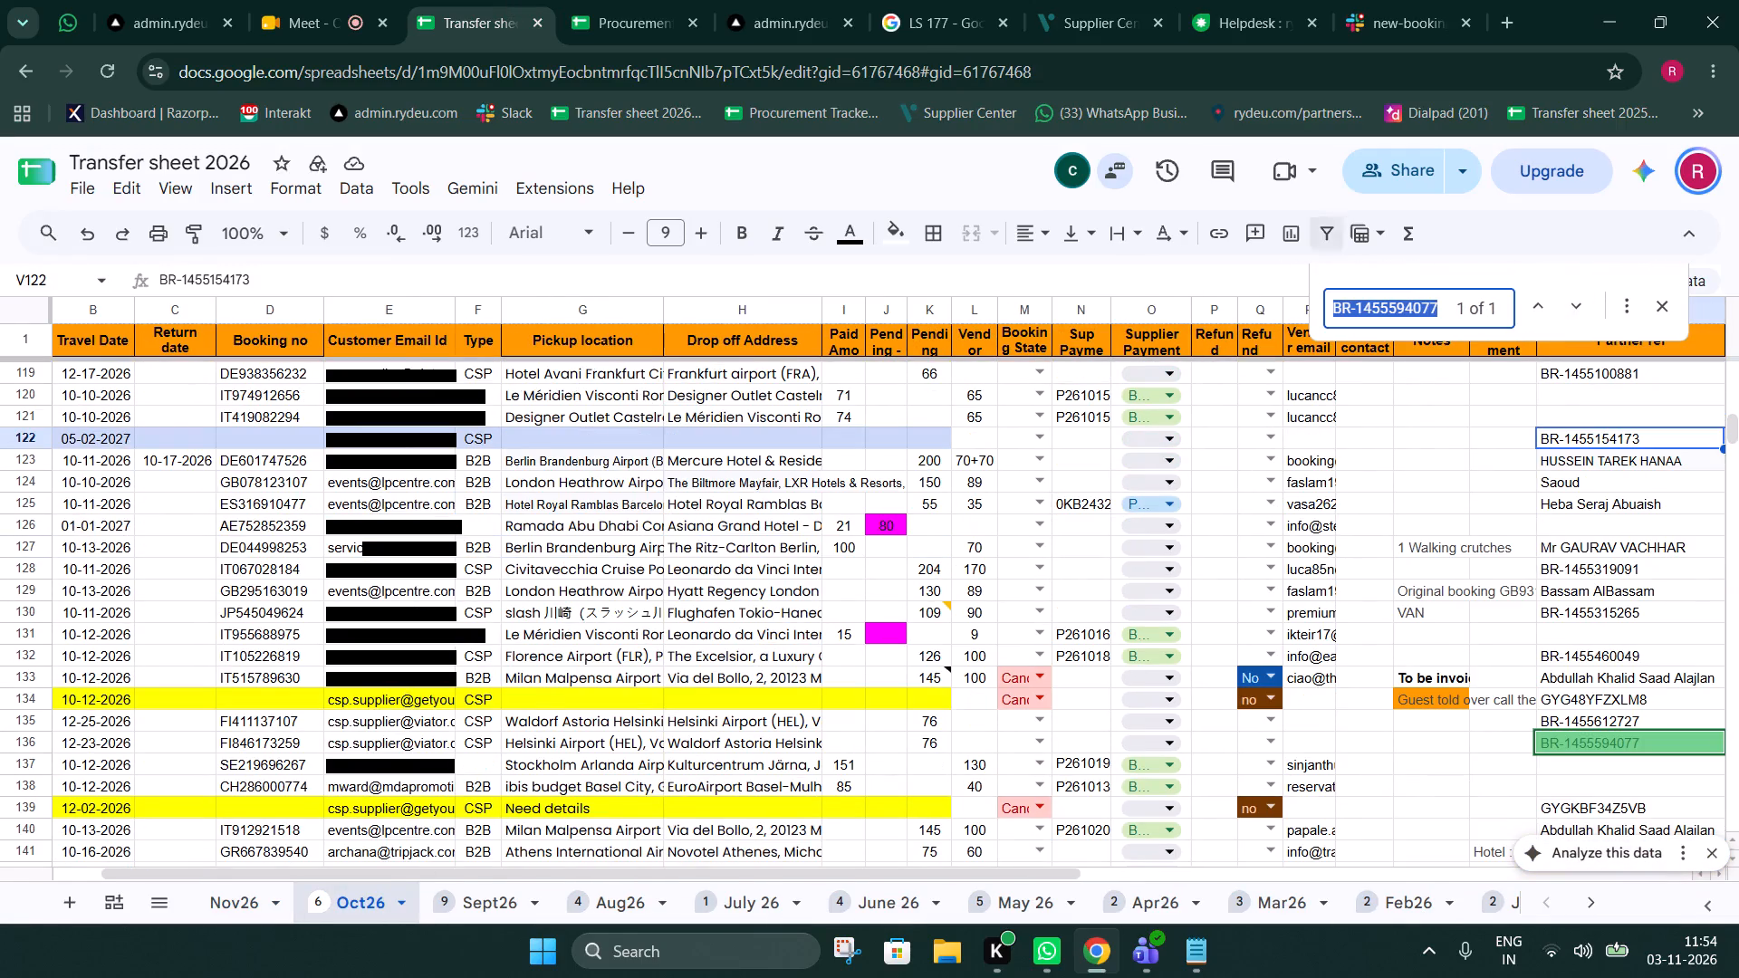
{"action": "left_click", "coordinate": [1141, 0]}
{"action": "scroll", "coordinate": [873, 578], "scroll_direction": "down", "scroll_amount": 1}
{"action": "left_click", "coordinate": [873, 576]}
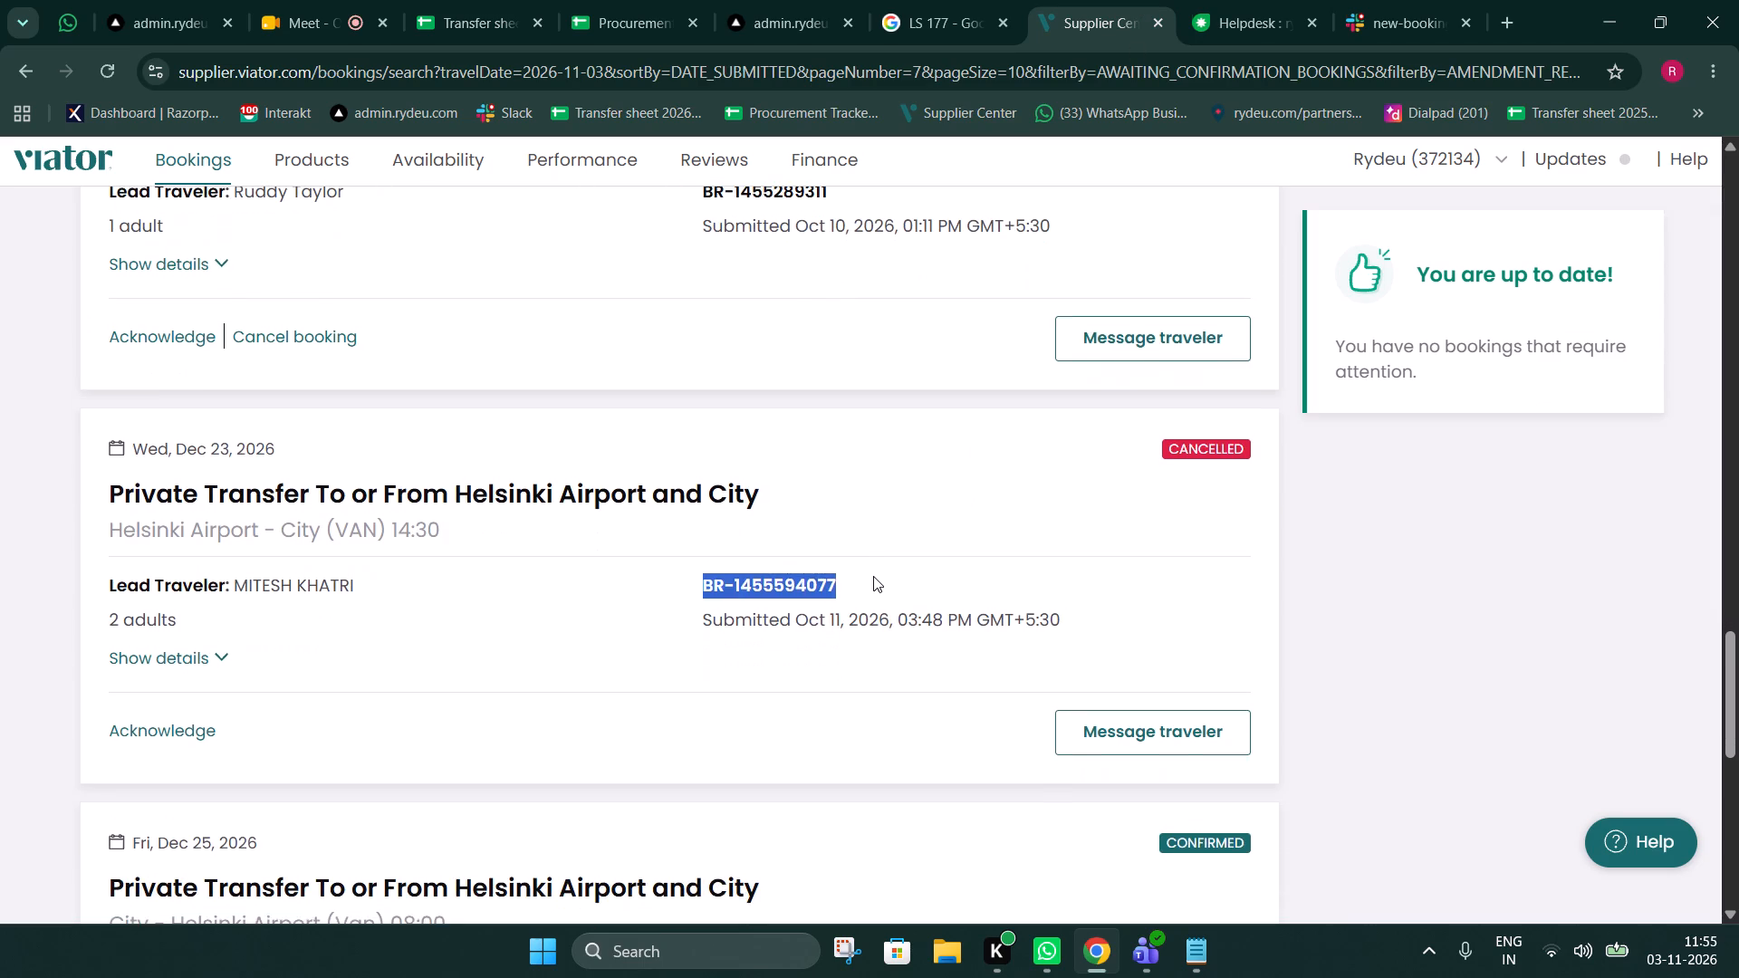
{"action": "scroll", "coordinate": [873, 576], "scroll_direction": "down", "scroll_amount": 1}
{"action": "left_click_drag", "start_coordinate": [697, 475], "coordinate": [869, 475]}
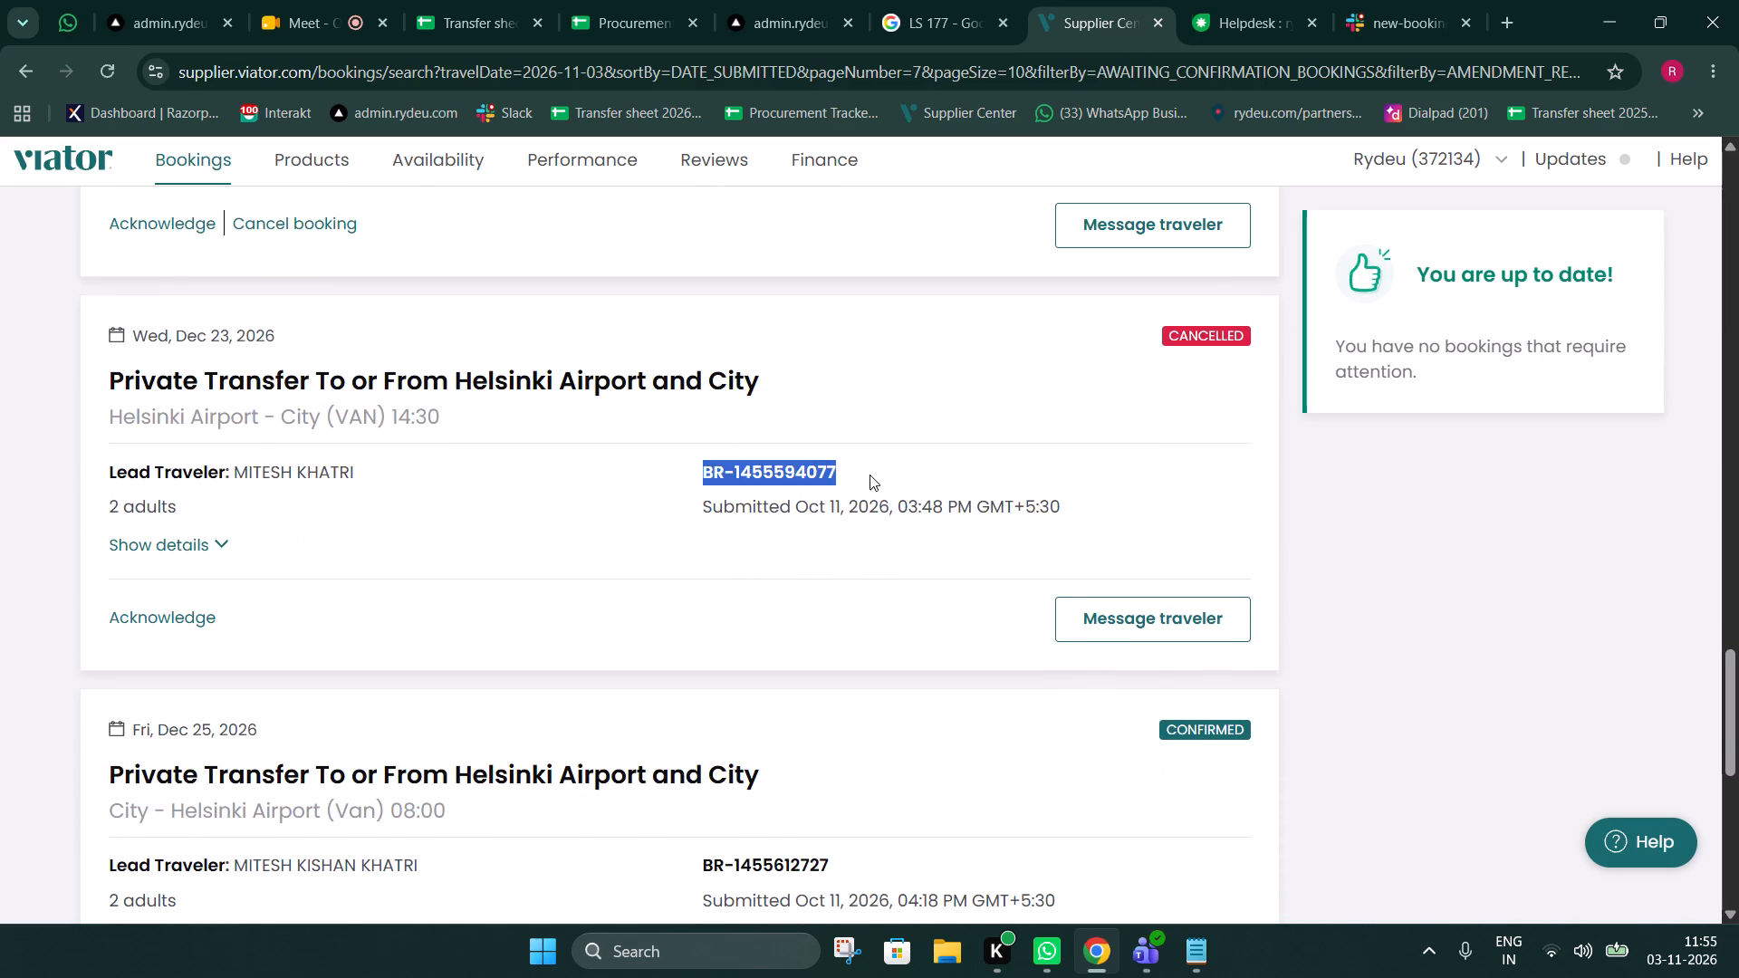
{"action": "key", "text": "ctrl+c"}
{"action": "left_click", "coordinate": [787, 0]}
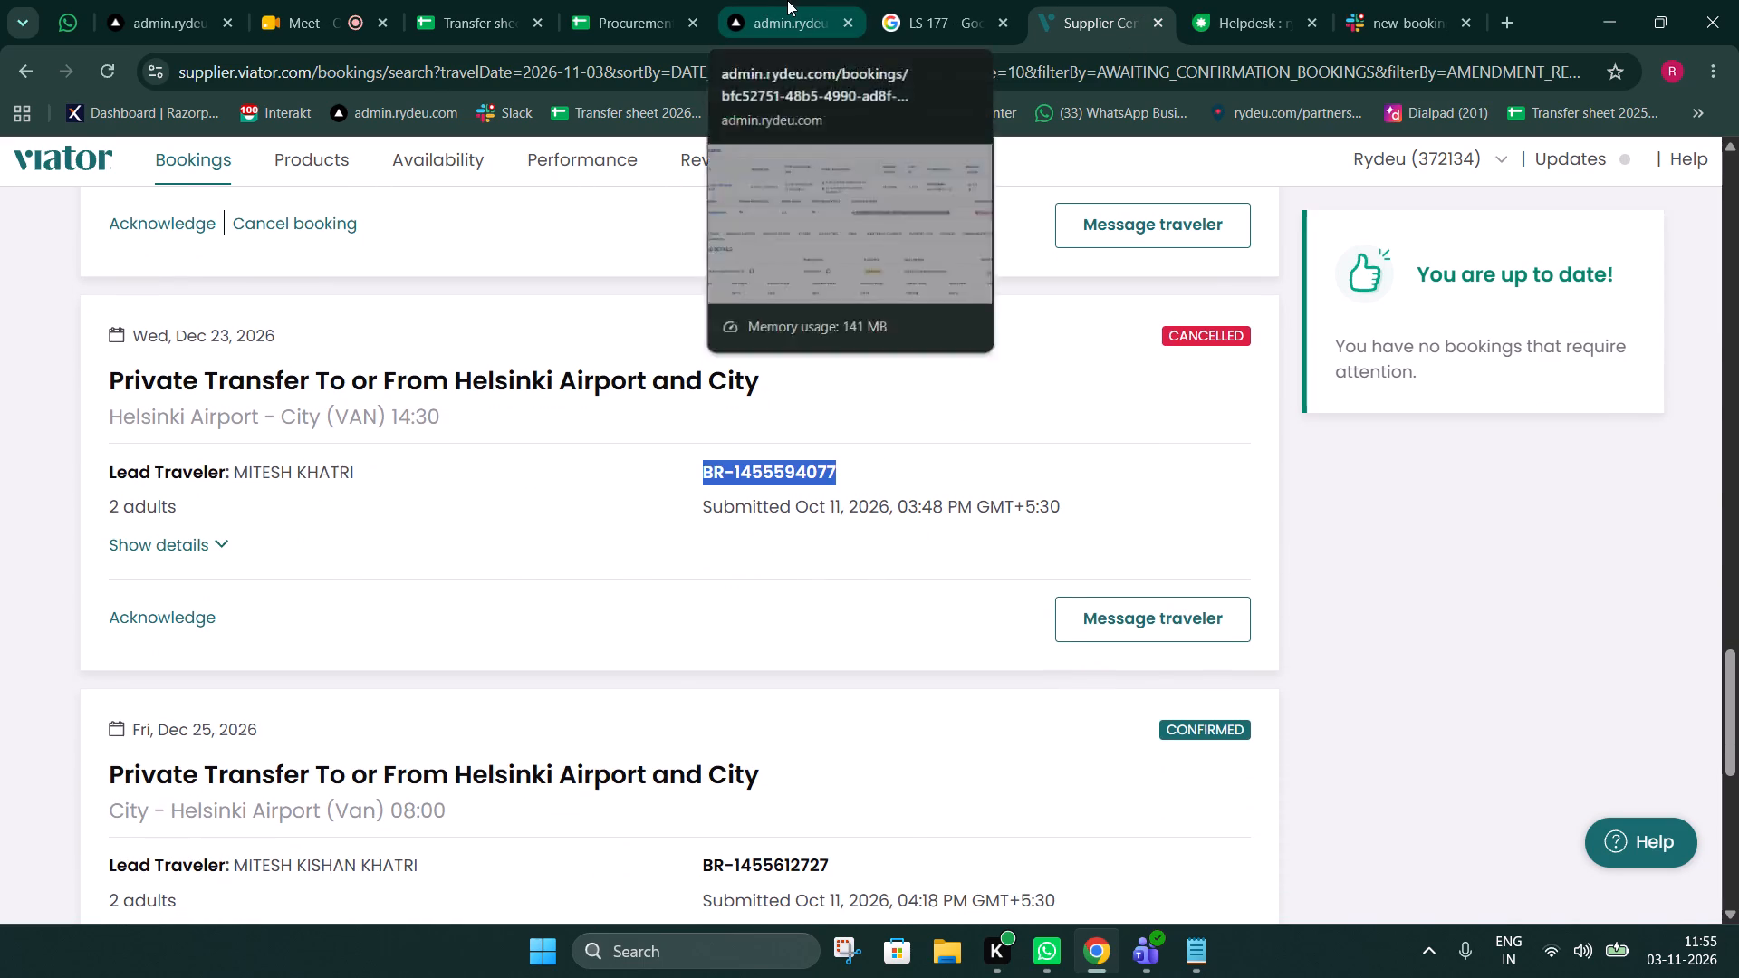
{"action": "key", "text": "ctrl+f"}
{"action": "key", "text": "ctrl+v"}
{"action": "left_click", "coordinate": [1609, 124]}
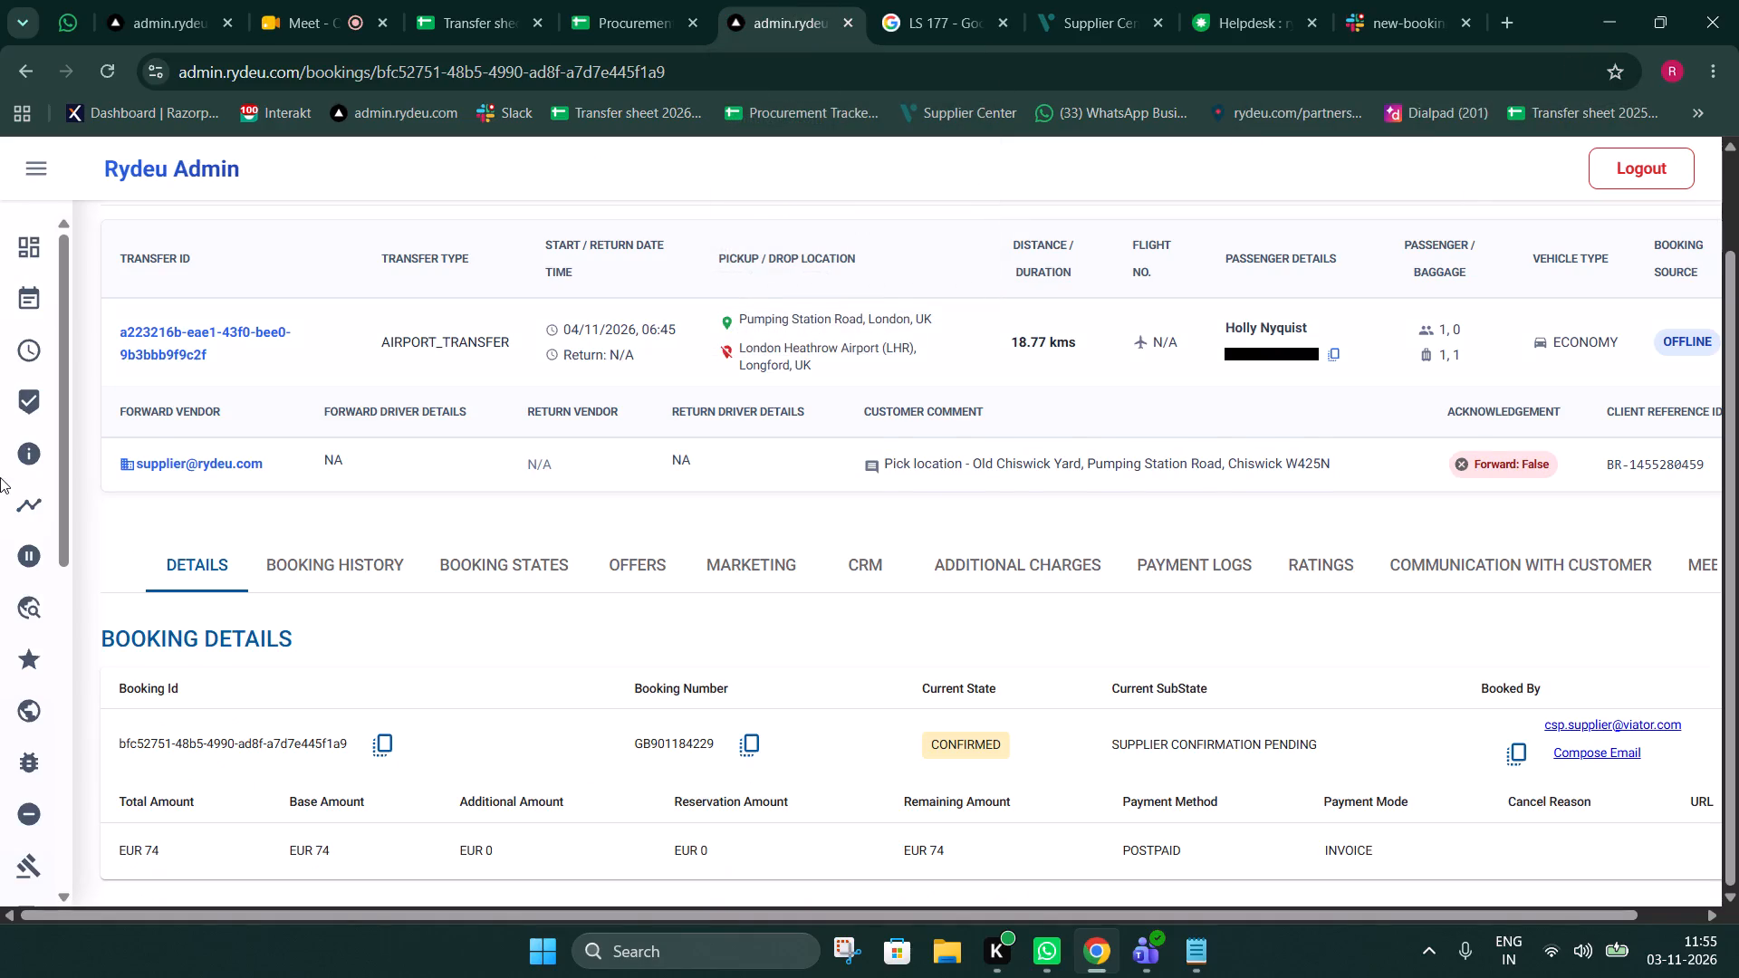
{"action": "left_click", "coordinate": [35, 457]}
{"action": "left_click", "coordinate": [459, 0]}
{"action": "key", "text": "ctrl+f"}
{"action": "key", "text": "ctrl+v"}
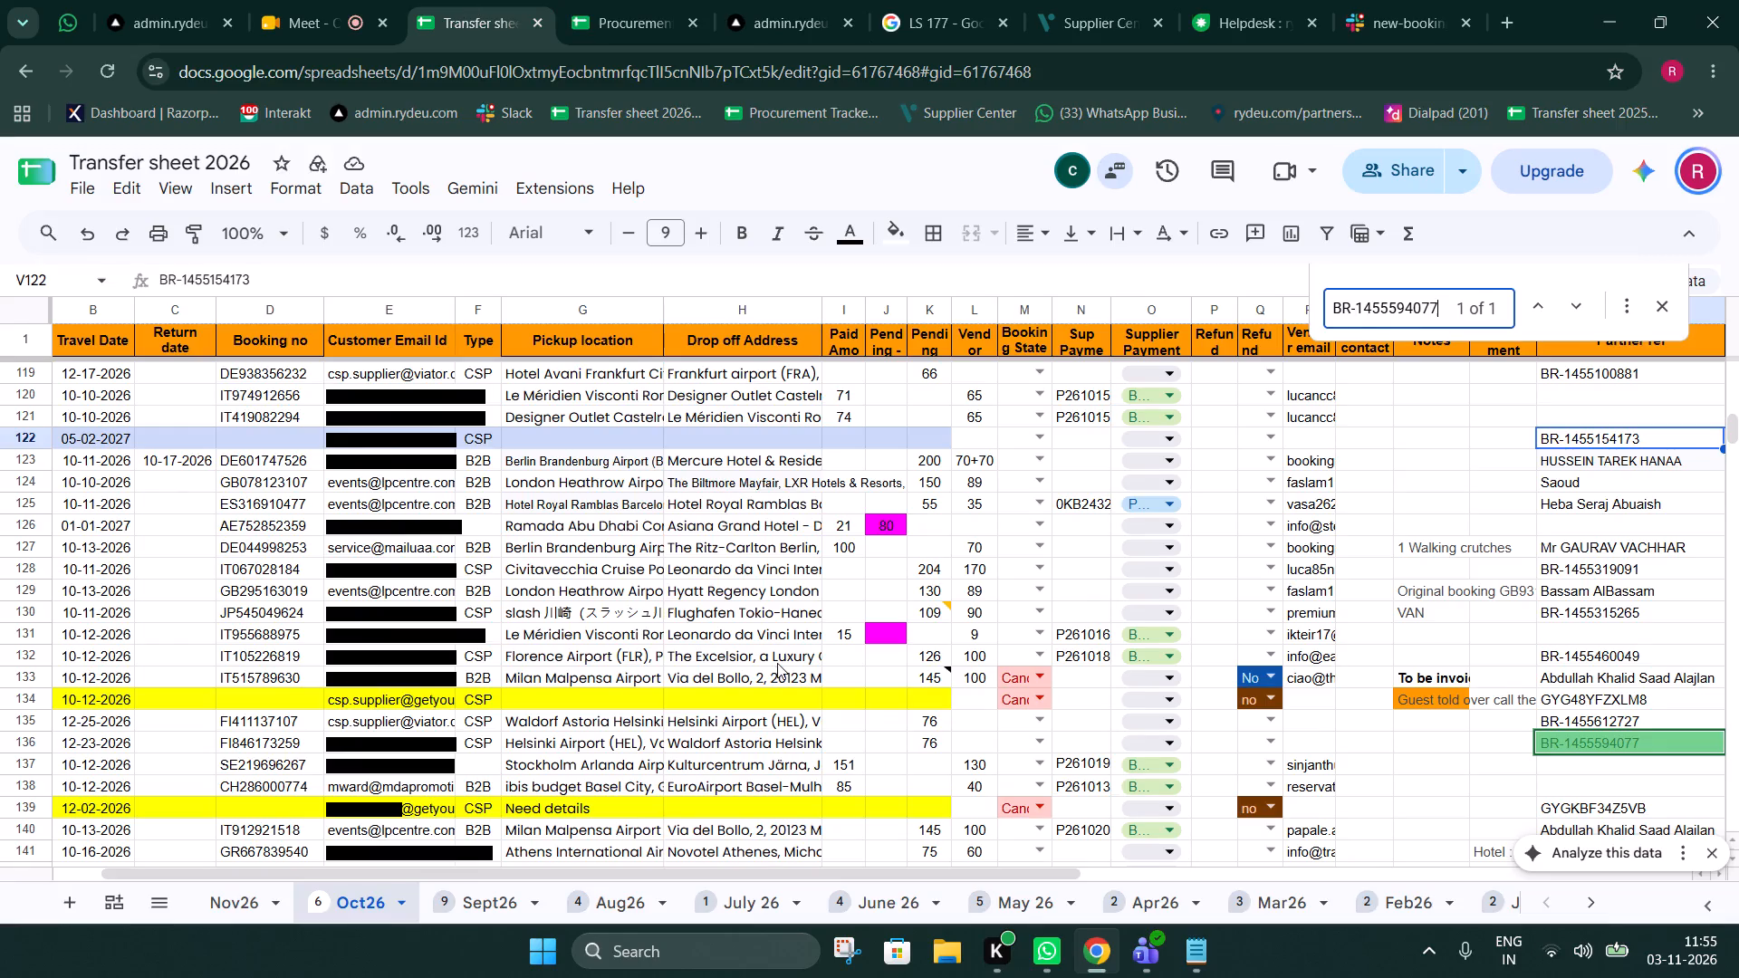
{"action": "scroll", "coordinate": [783, 650], "scroll_direction": "down", "scroll_amount": 1}
{"action": "left_click", "coordinate": [971, 627]}
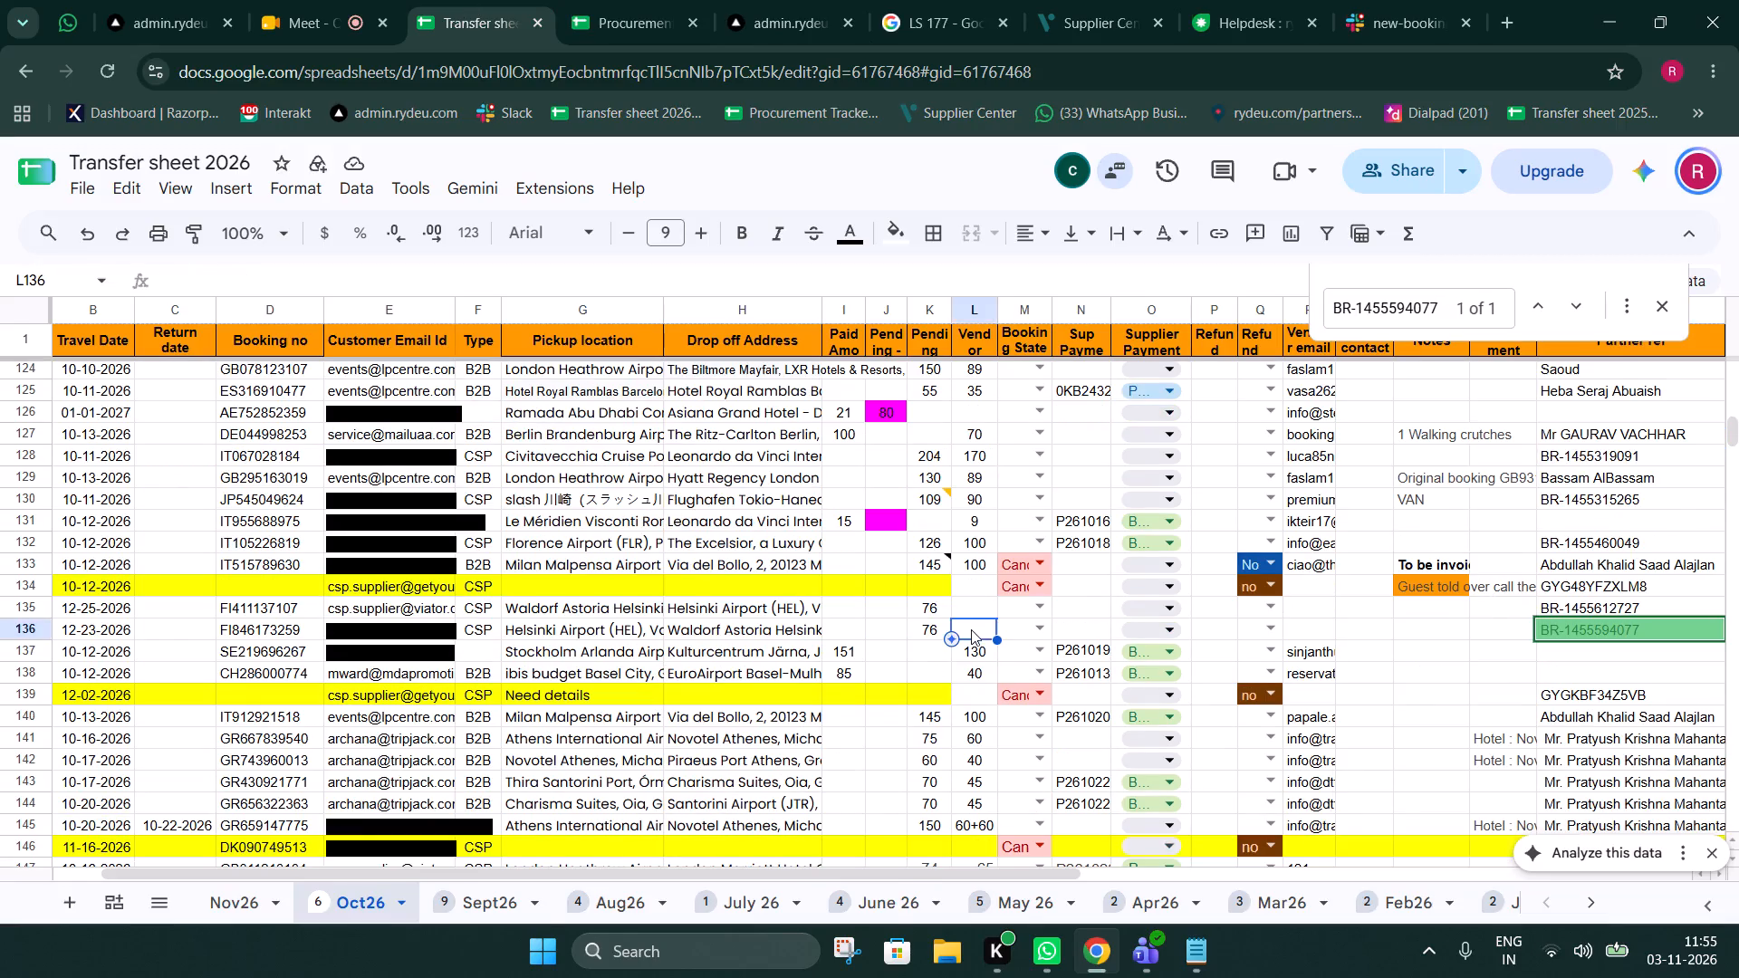
{"action": "left_click", "coordinate": [803, 0]}
{"action": "left_click", "coordinate": [473, 322]}
{"action": "left_click", "coordinate": [475, 304]}
{"action": "key", "text": "ctrl+v"}
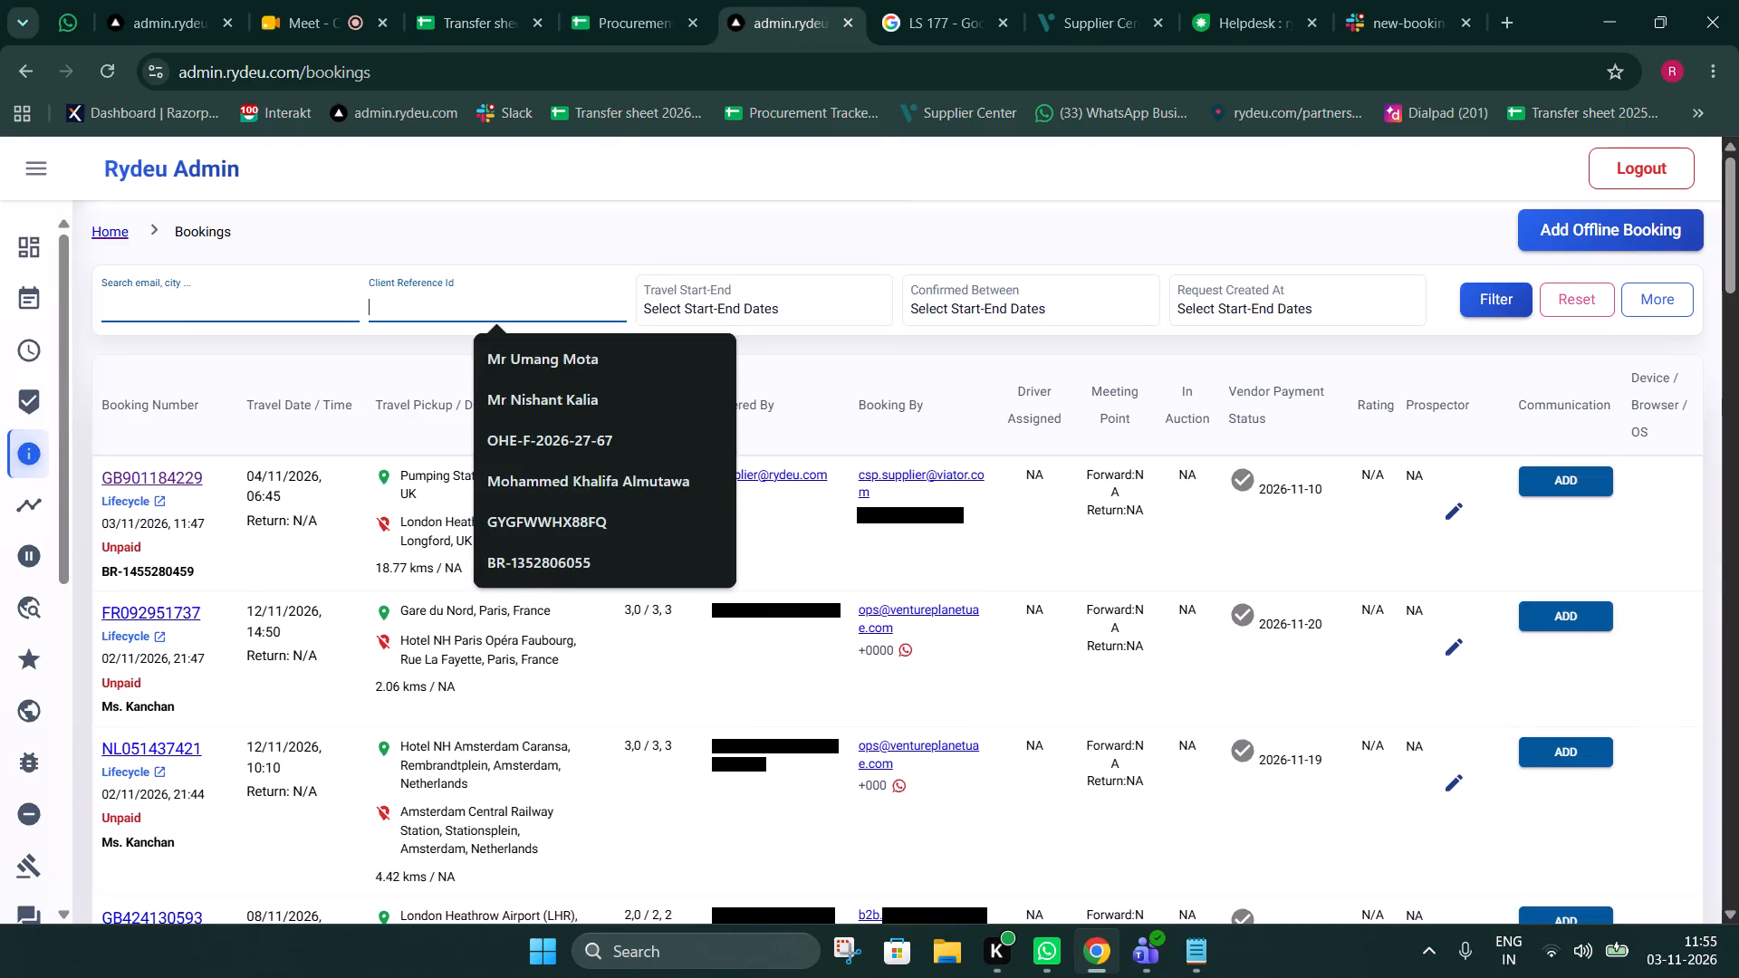
{"action": "left_click", "coordinate": [1491, 308]}
{"action": "left_click", "coordinate": [1102, 0]}
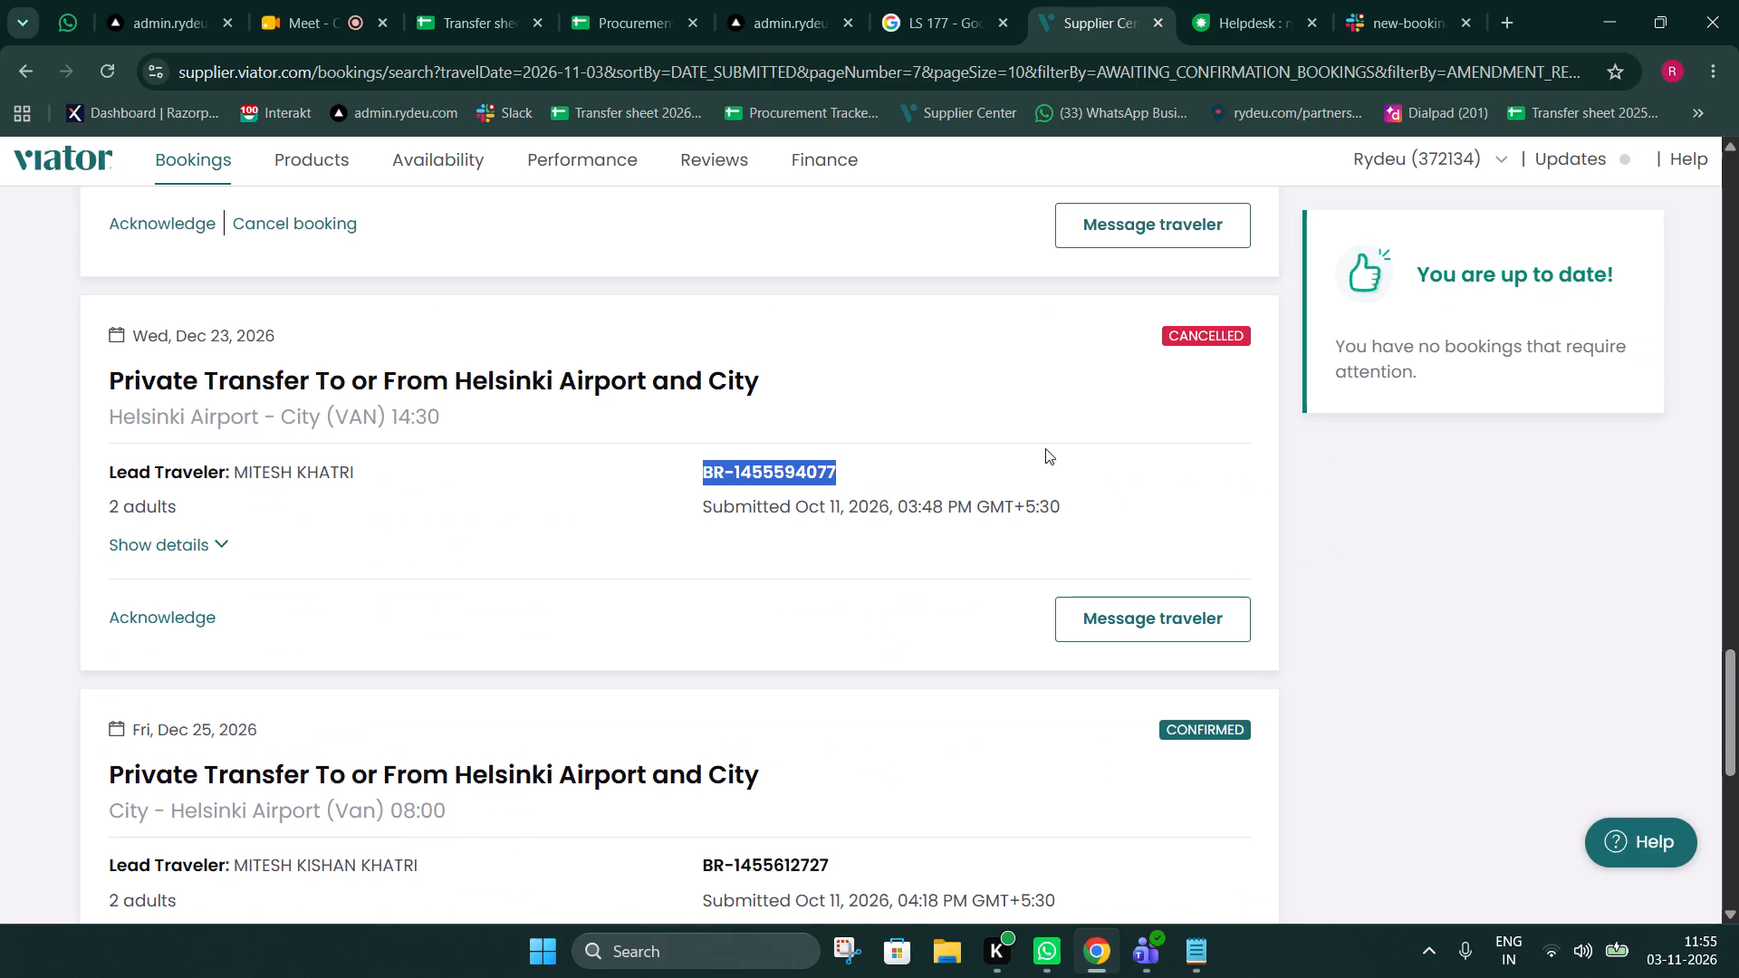
{"action": "left_click", "coordinate": [1289, 0]}
{"action": "key", "text": "ctrl+f"}
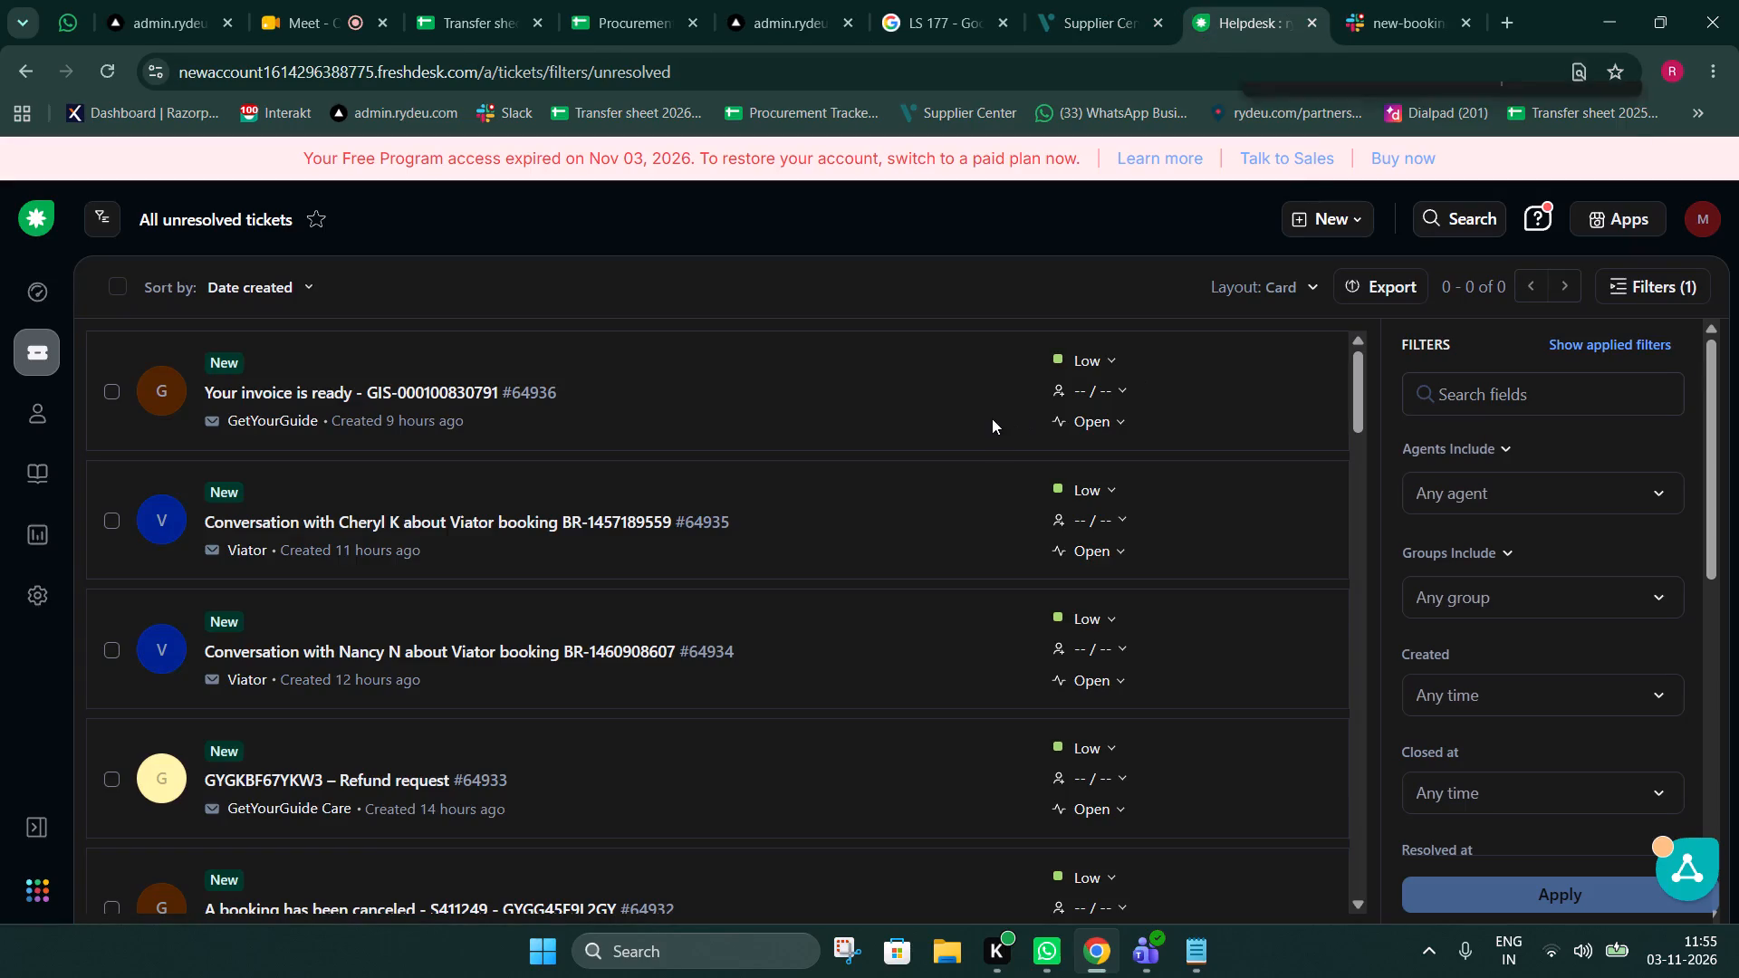
{"action": "key", "text": "ctrl+v"}
{"action": "left_click", "coordinate": [1616, 111]}
{"action": "left_click", "coordinate": [1436, 220]}
{"action": "key", "text": "ctrl+v"}
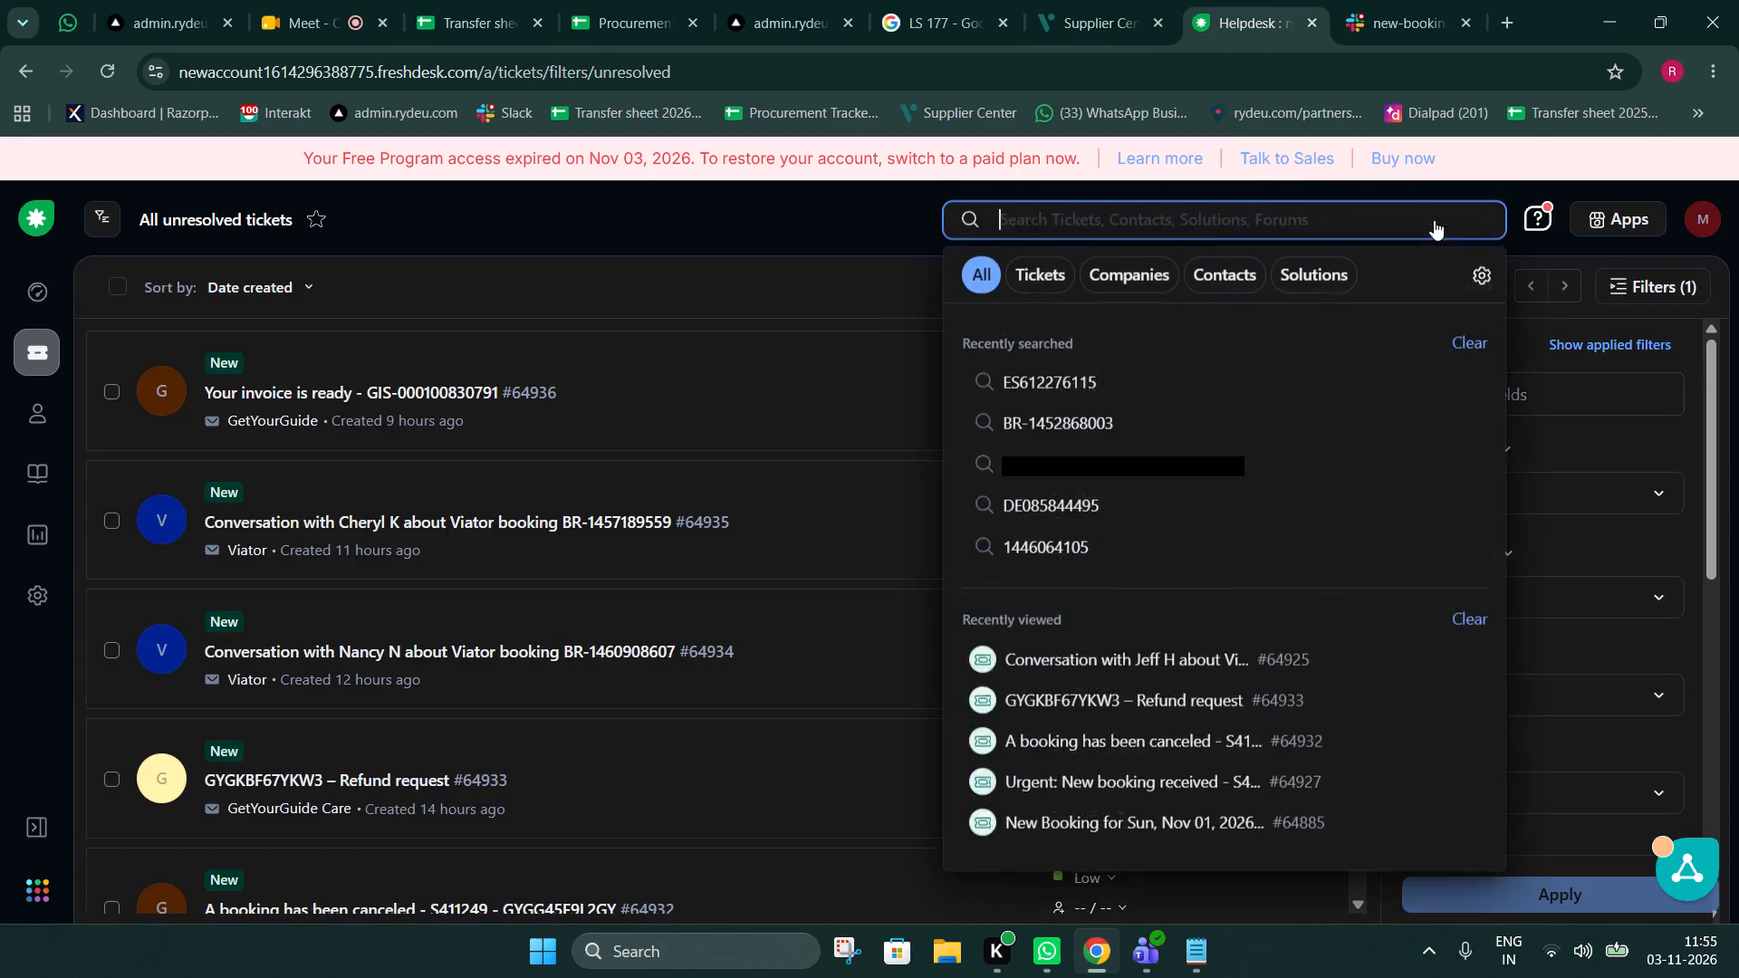
{"action": "left_click", "coordinate": [722, 279]}
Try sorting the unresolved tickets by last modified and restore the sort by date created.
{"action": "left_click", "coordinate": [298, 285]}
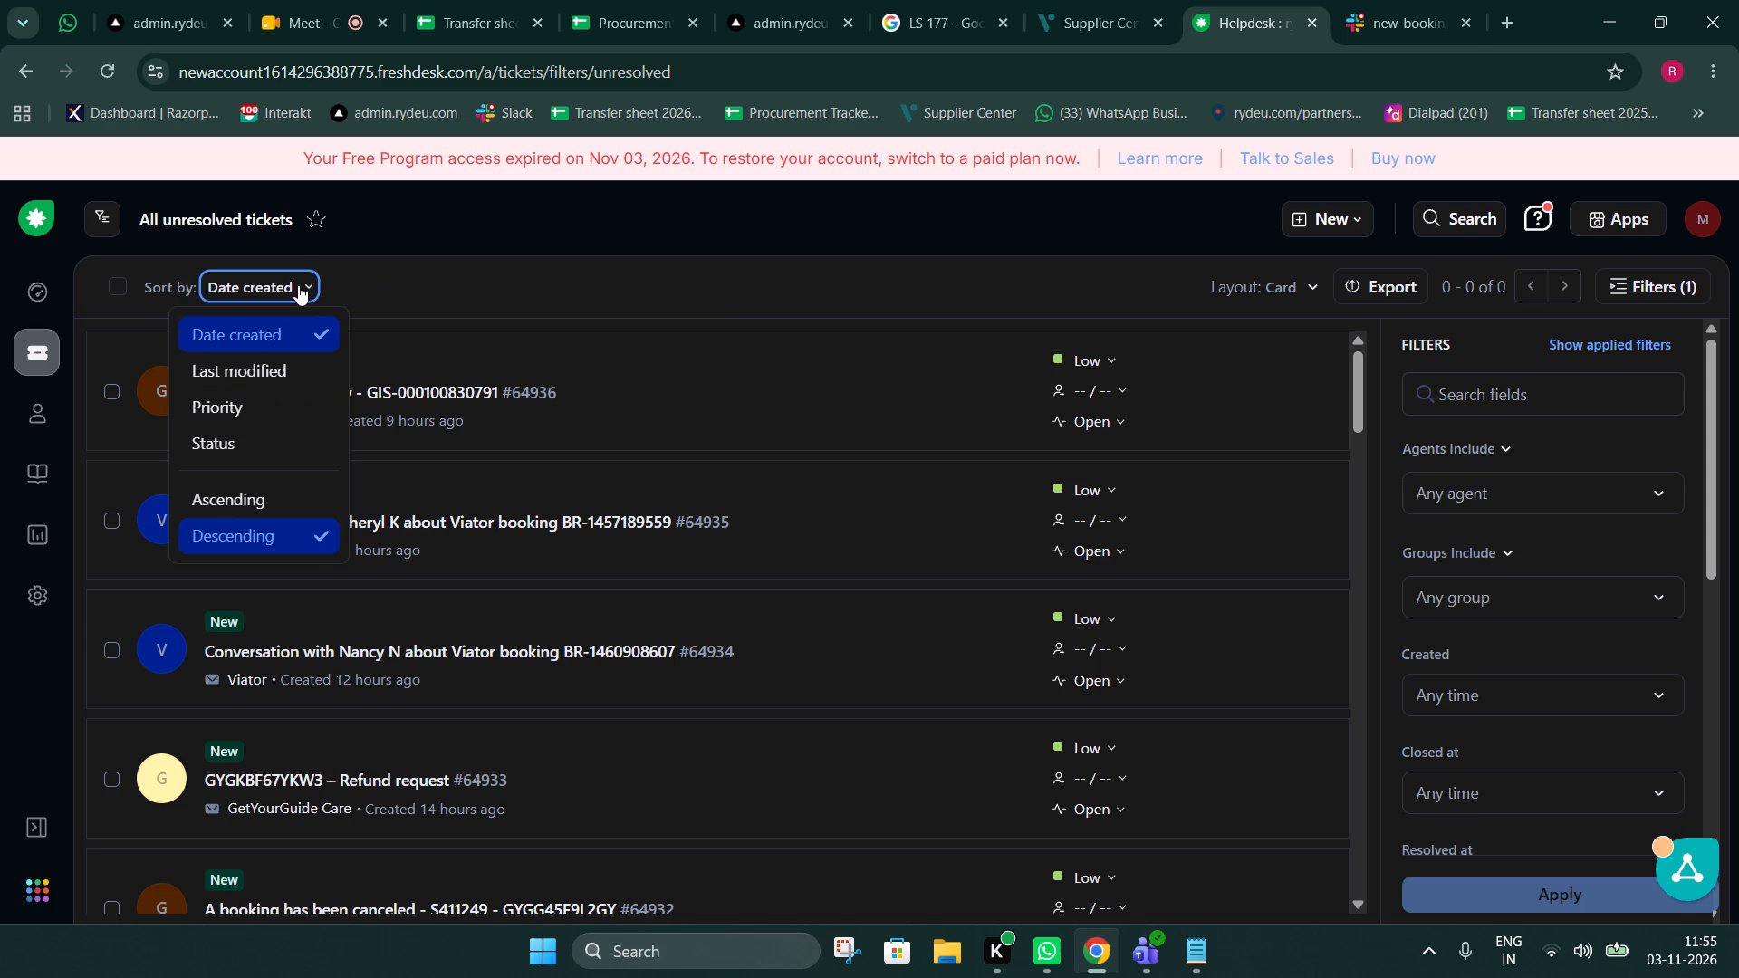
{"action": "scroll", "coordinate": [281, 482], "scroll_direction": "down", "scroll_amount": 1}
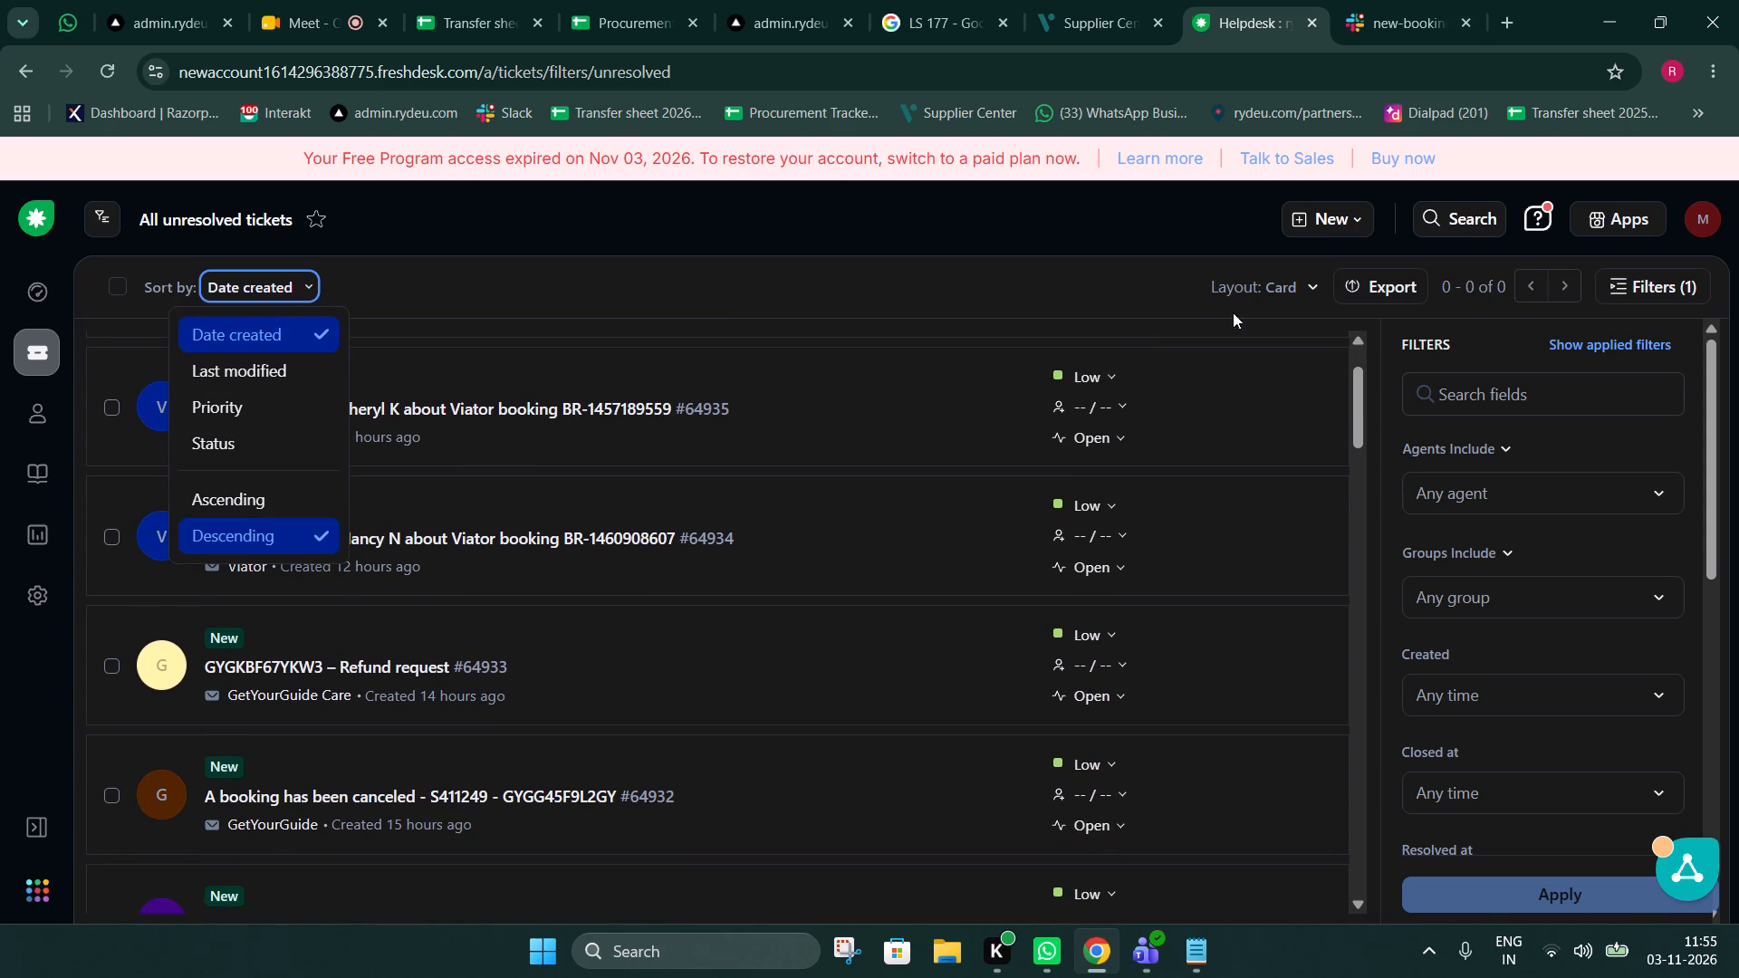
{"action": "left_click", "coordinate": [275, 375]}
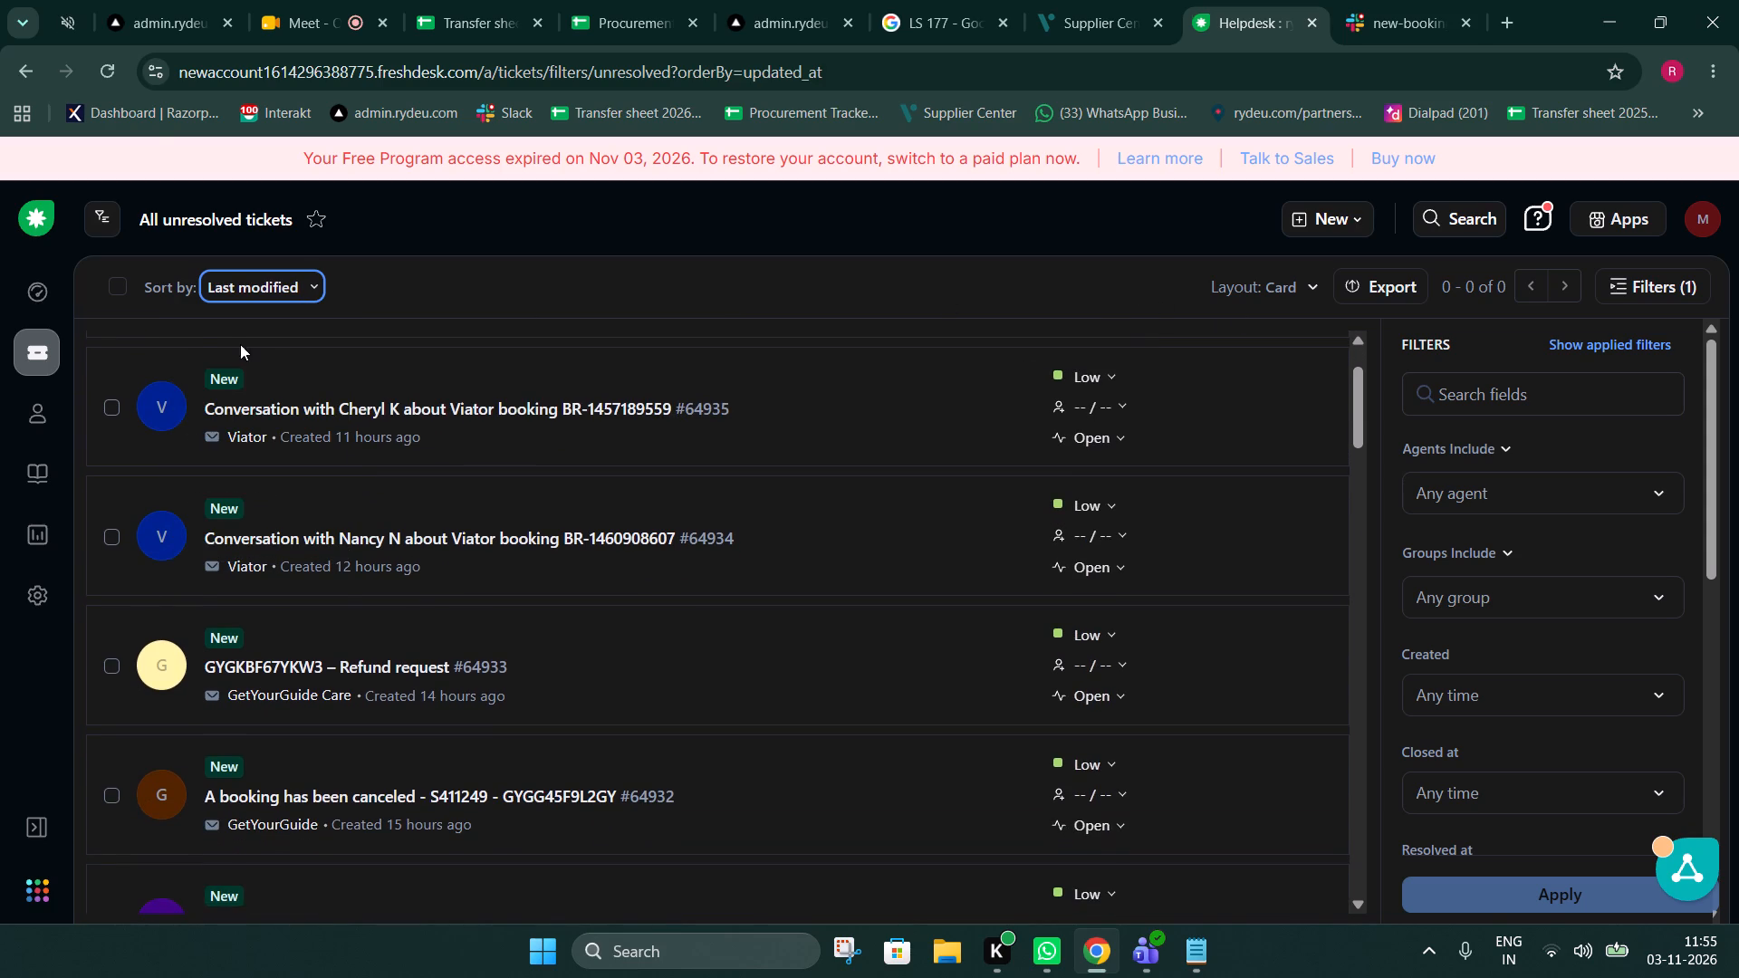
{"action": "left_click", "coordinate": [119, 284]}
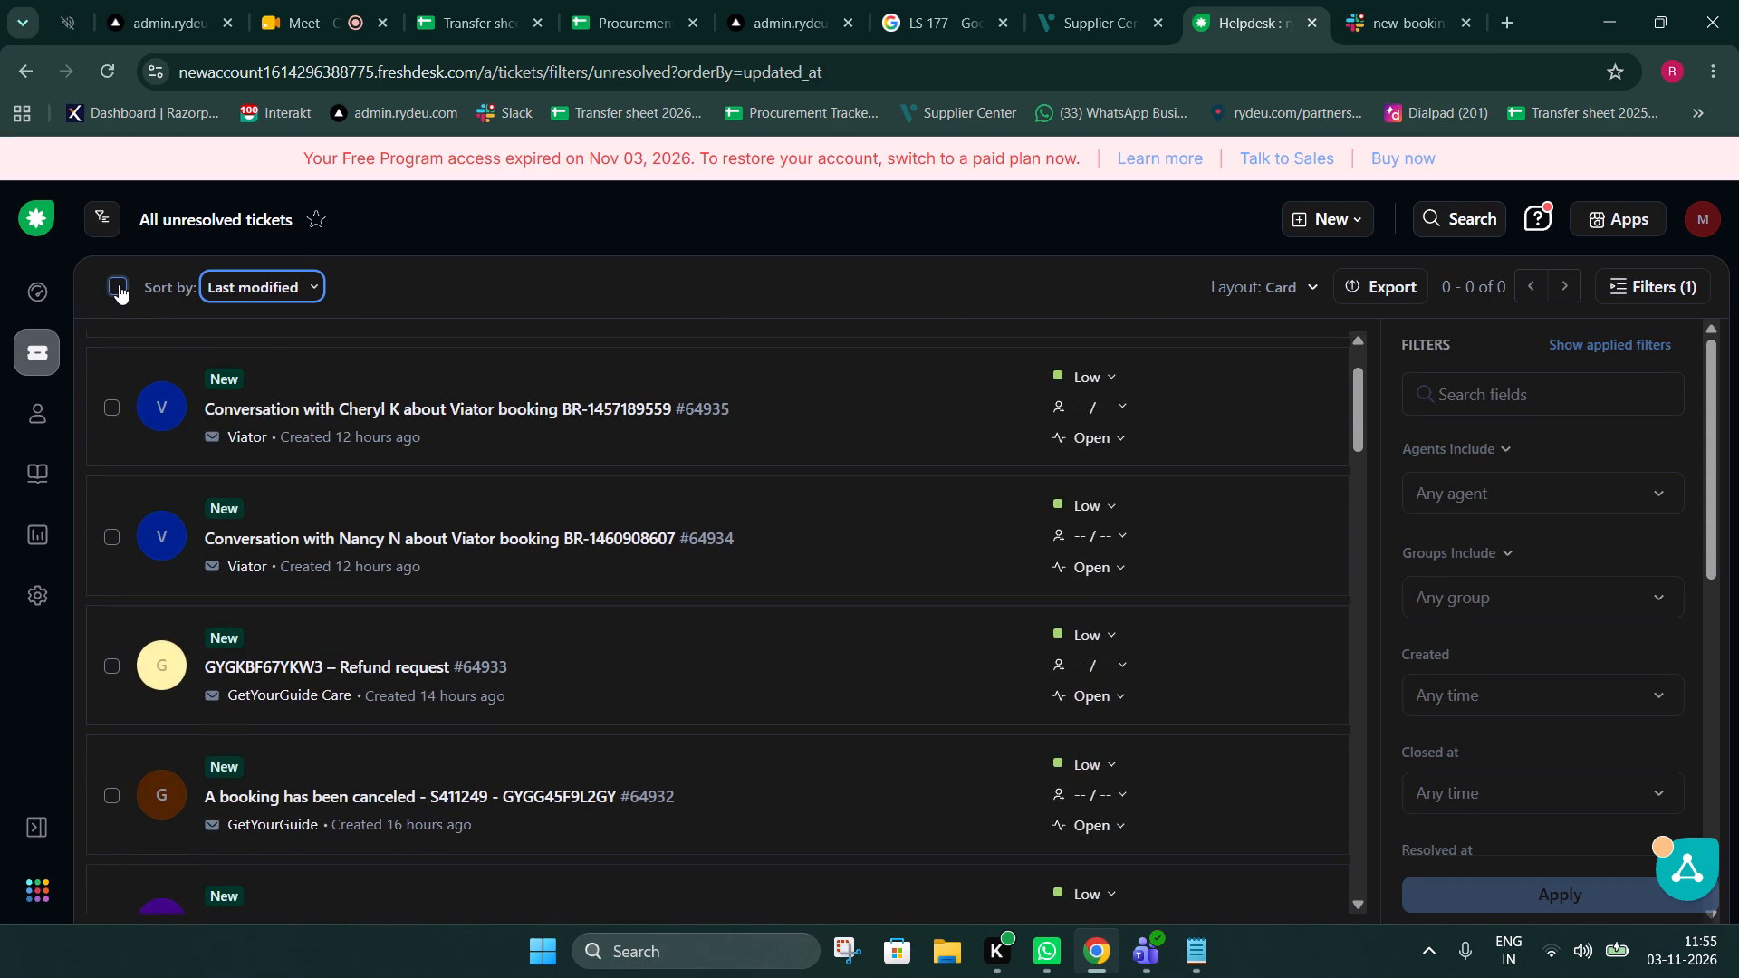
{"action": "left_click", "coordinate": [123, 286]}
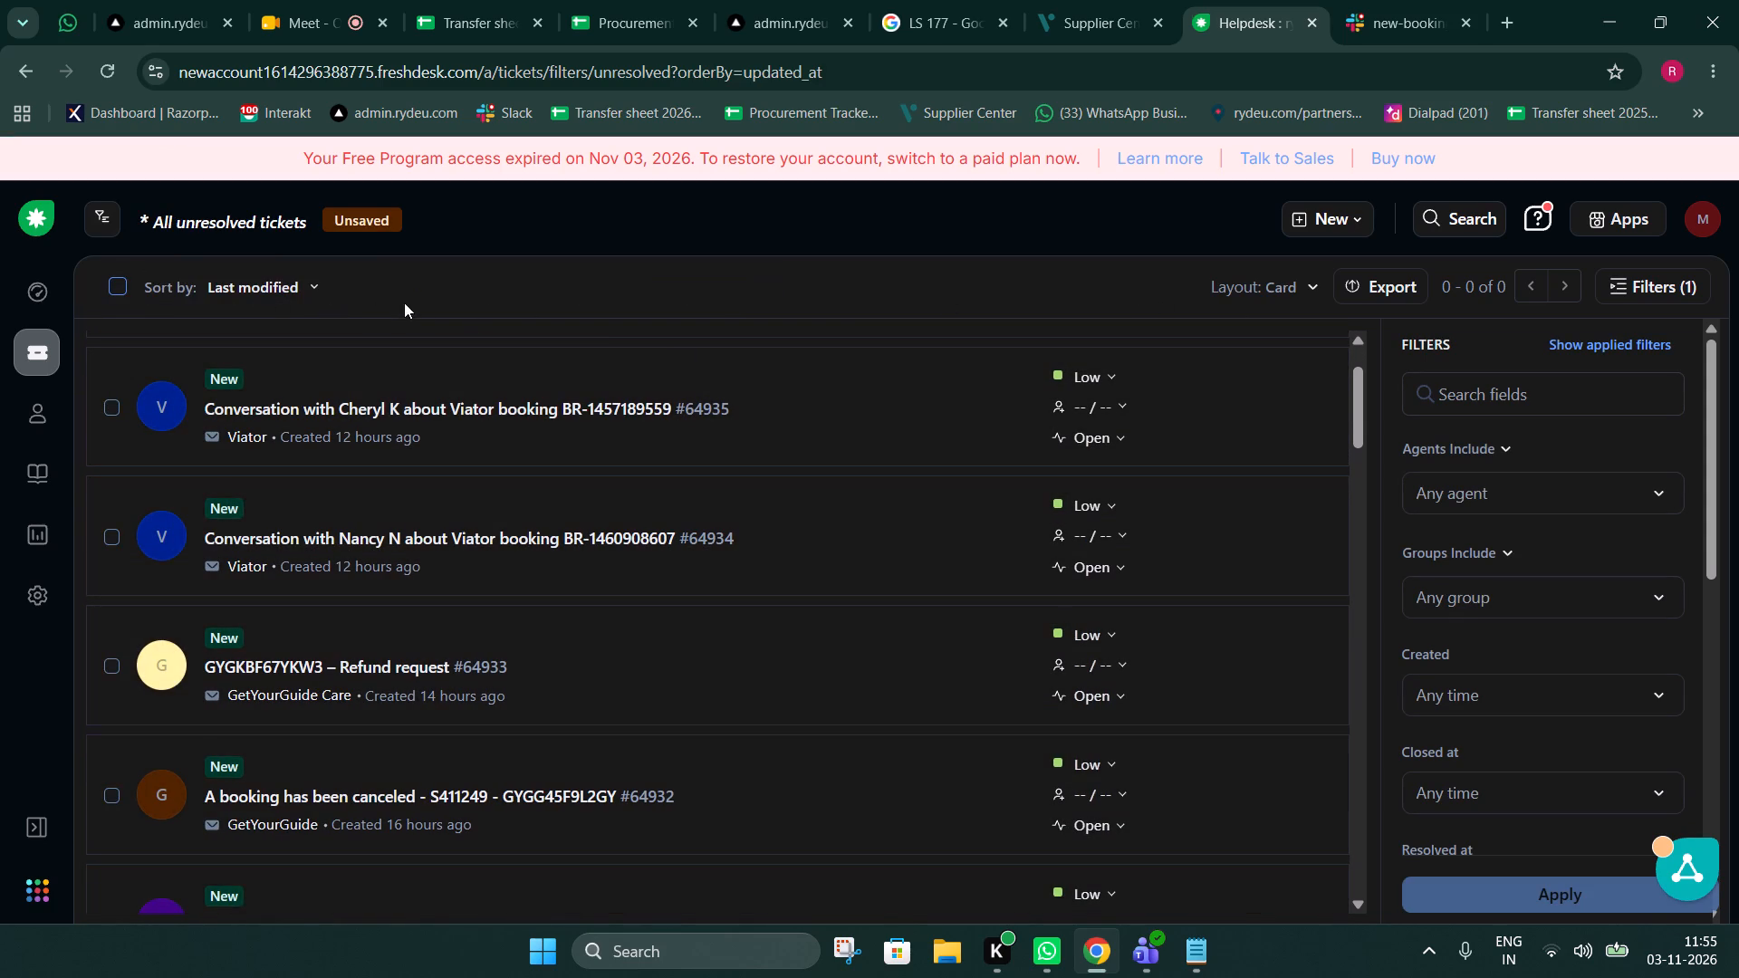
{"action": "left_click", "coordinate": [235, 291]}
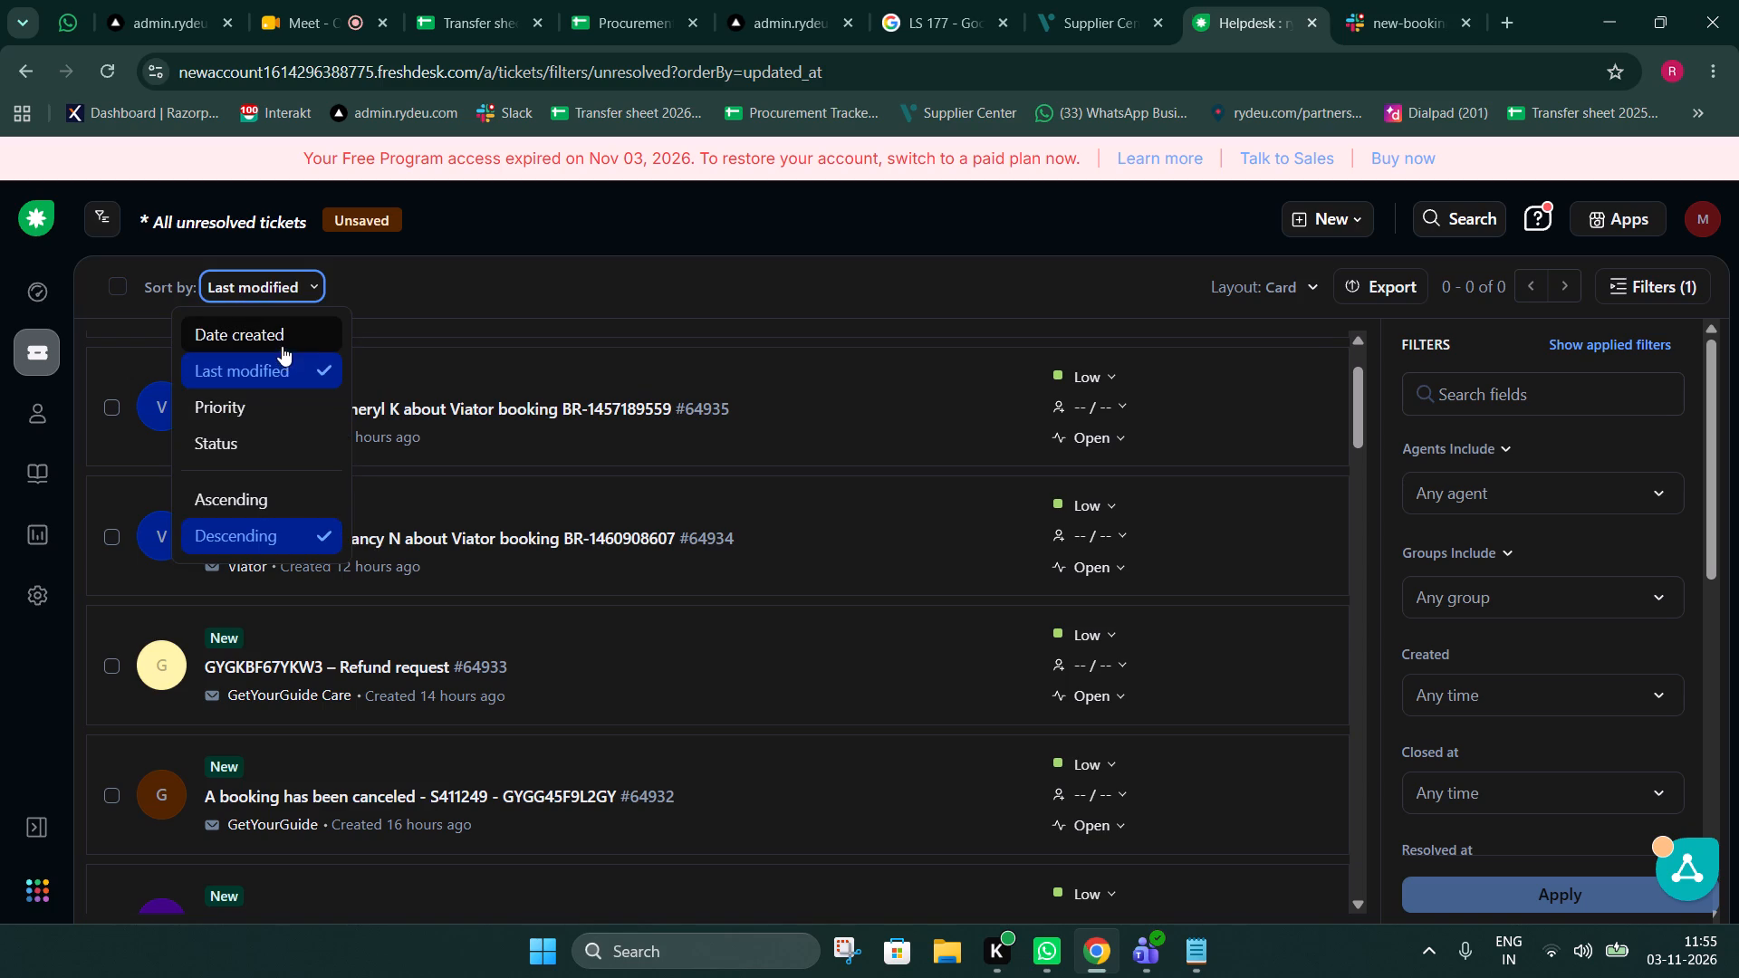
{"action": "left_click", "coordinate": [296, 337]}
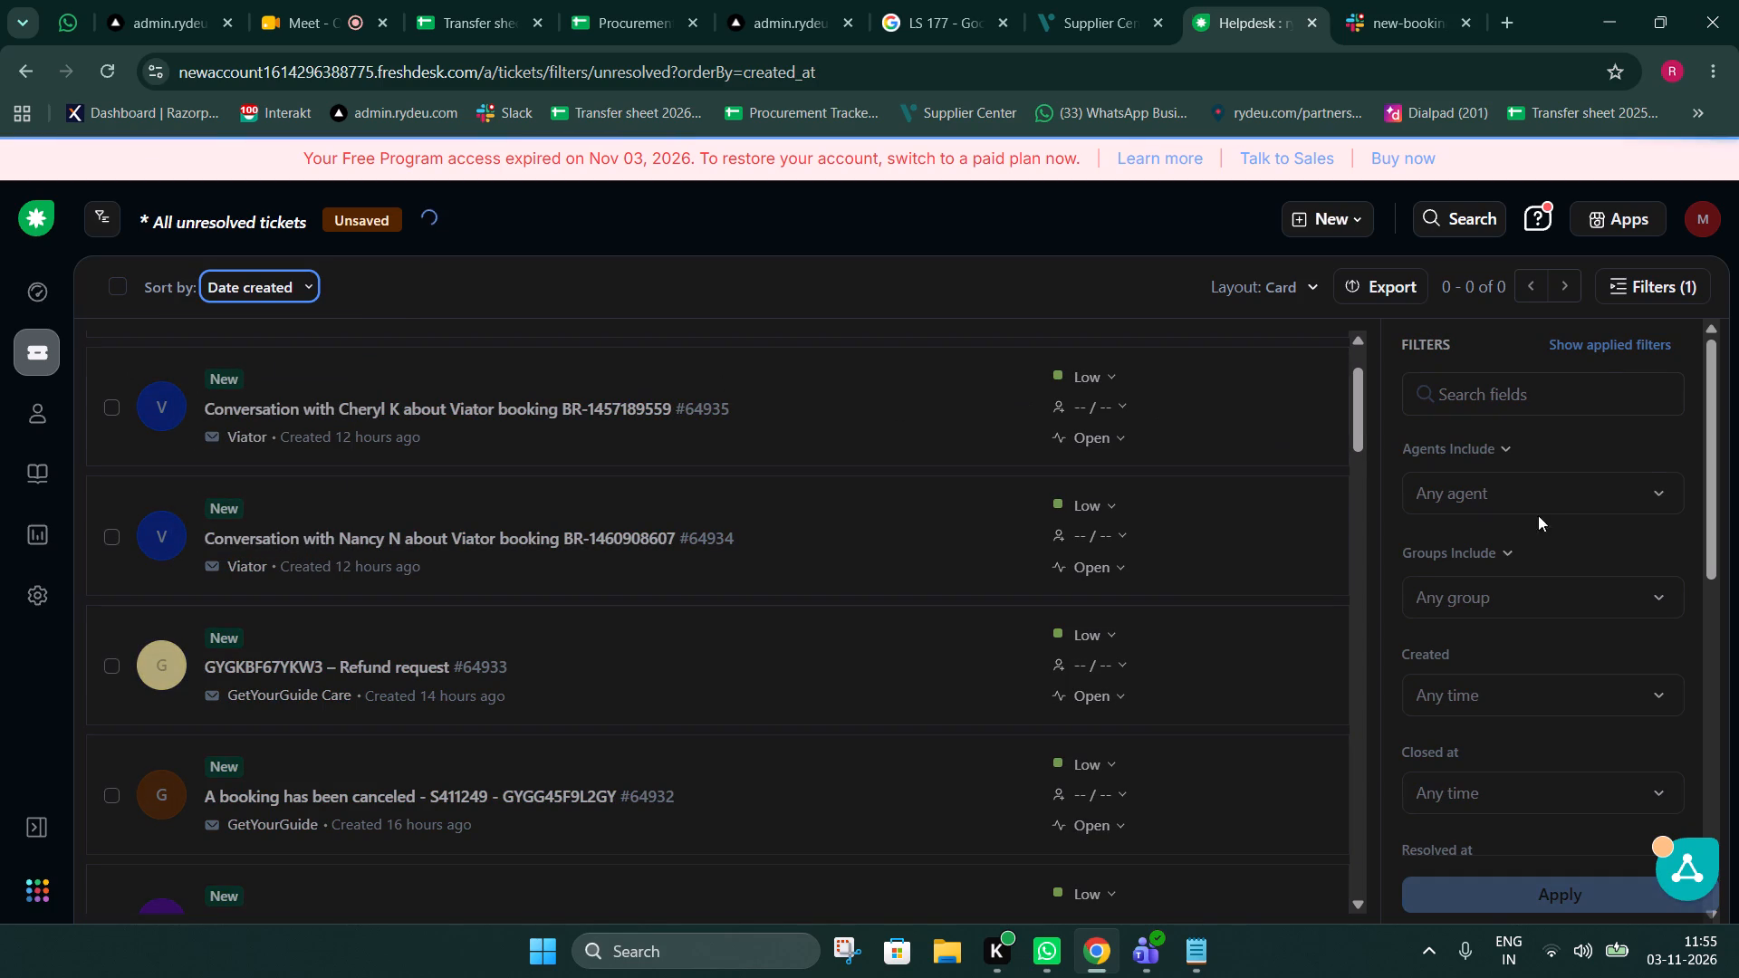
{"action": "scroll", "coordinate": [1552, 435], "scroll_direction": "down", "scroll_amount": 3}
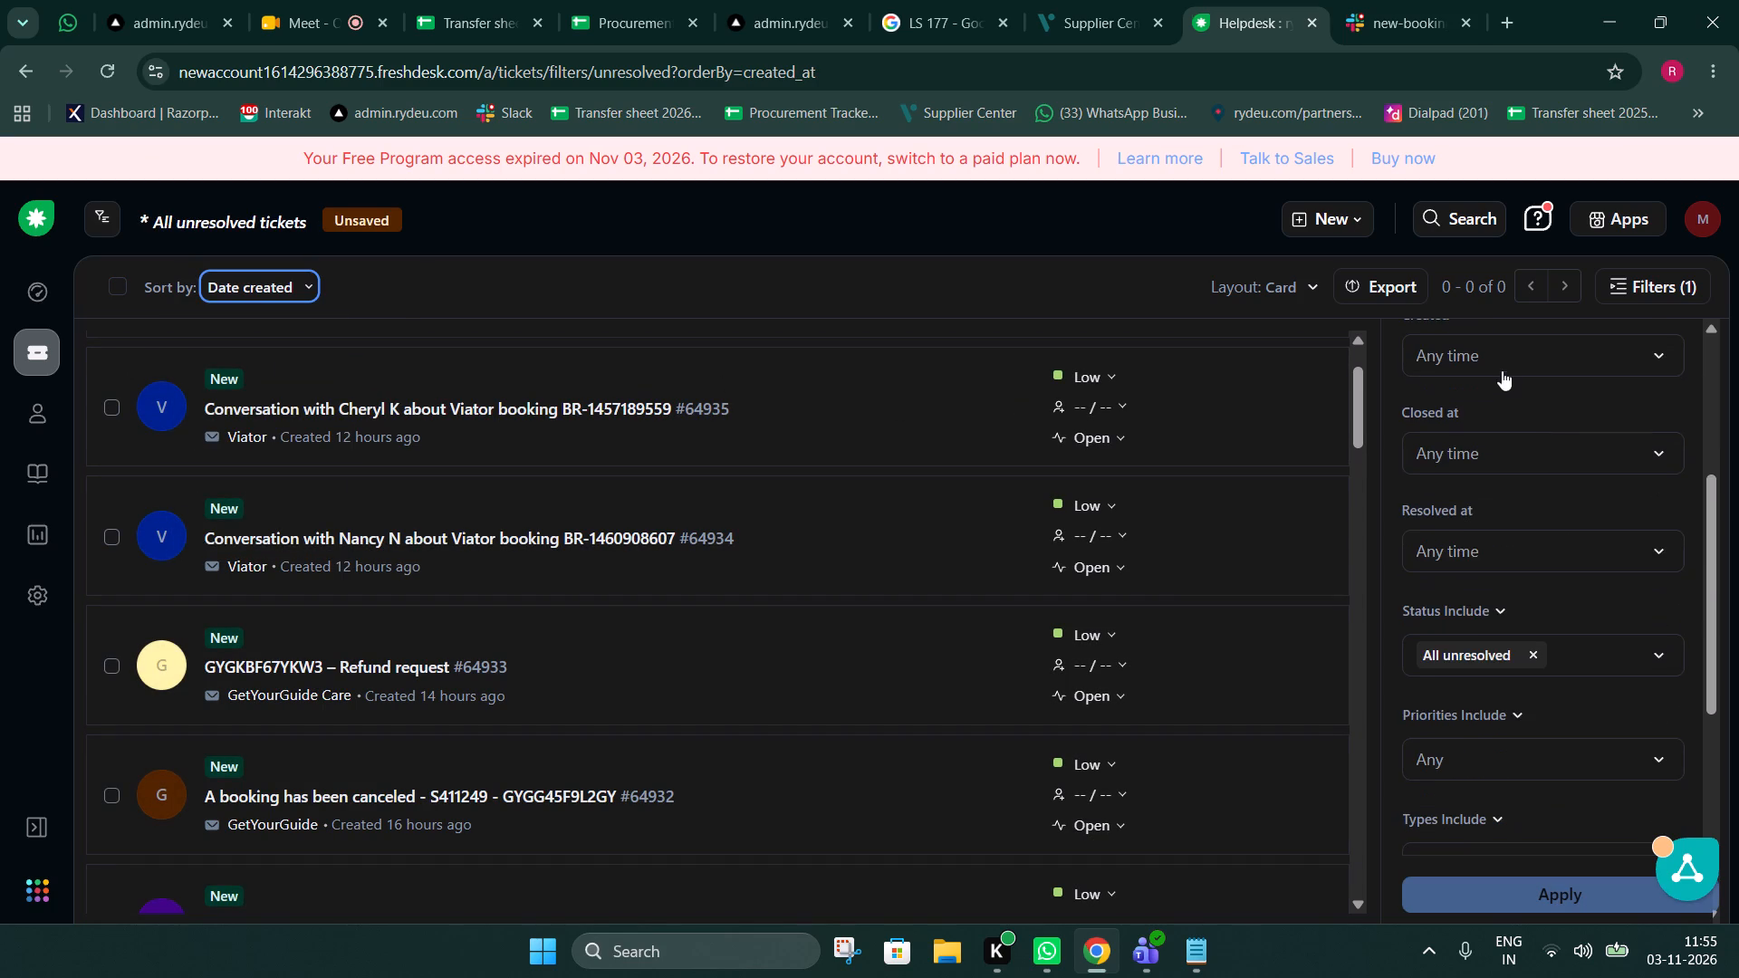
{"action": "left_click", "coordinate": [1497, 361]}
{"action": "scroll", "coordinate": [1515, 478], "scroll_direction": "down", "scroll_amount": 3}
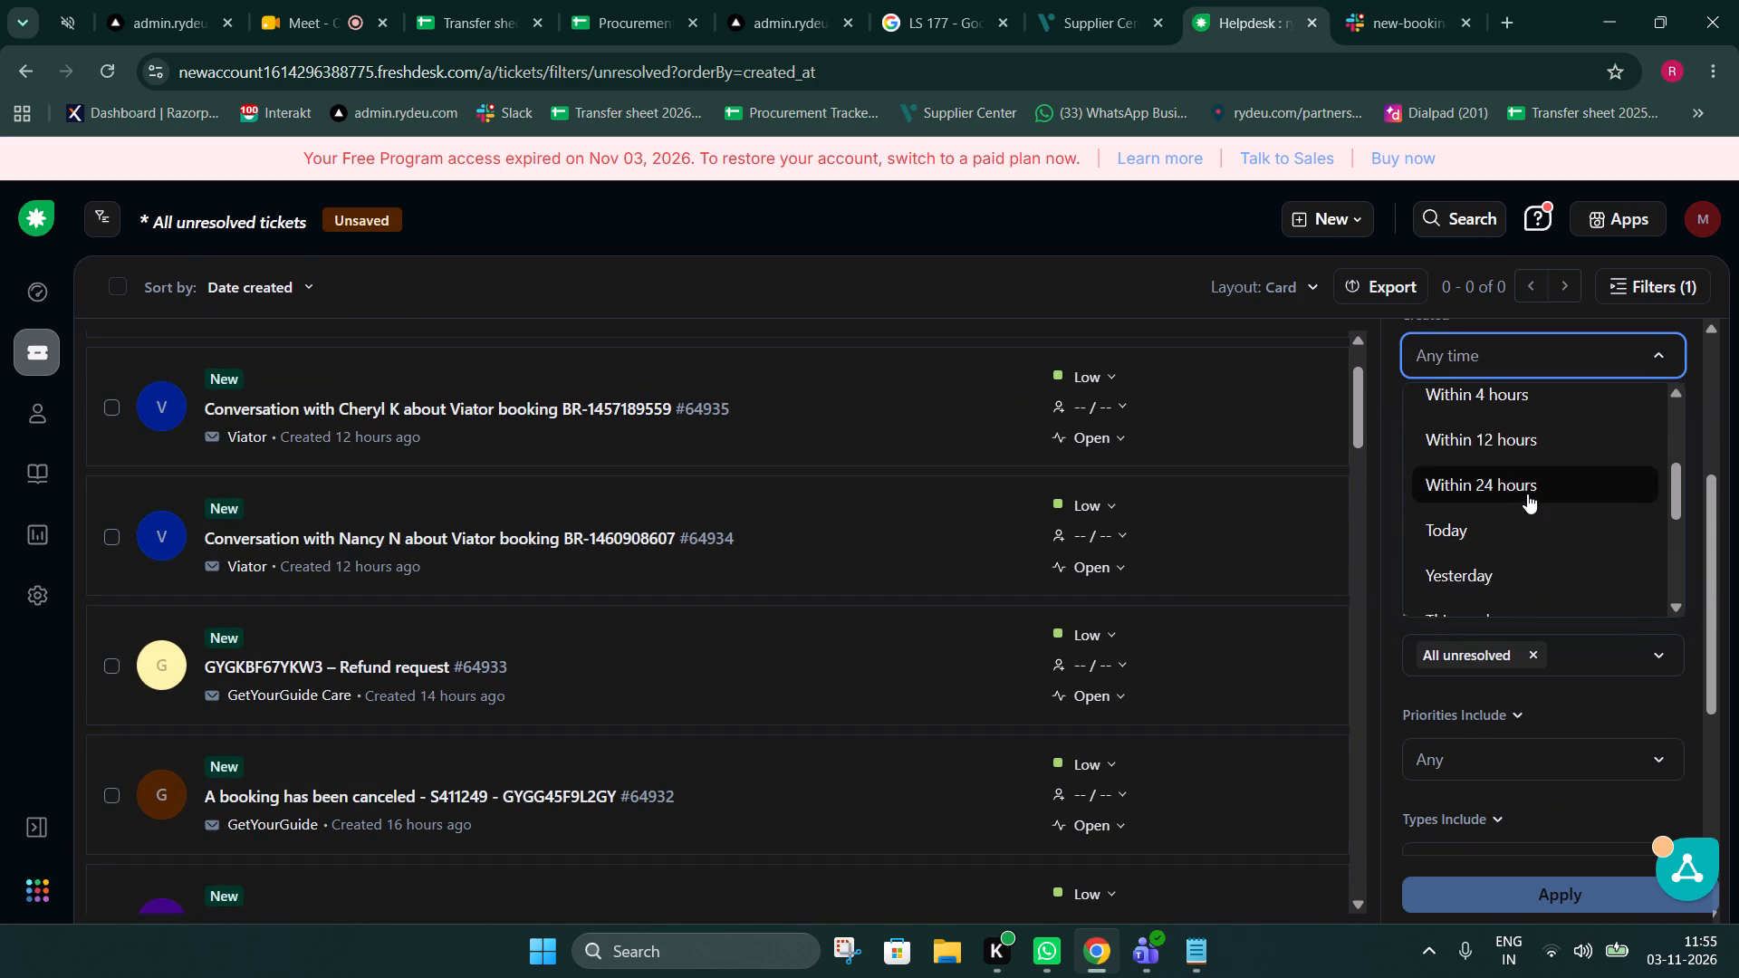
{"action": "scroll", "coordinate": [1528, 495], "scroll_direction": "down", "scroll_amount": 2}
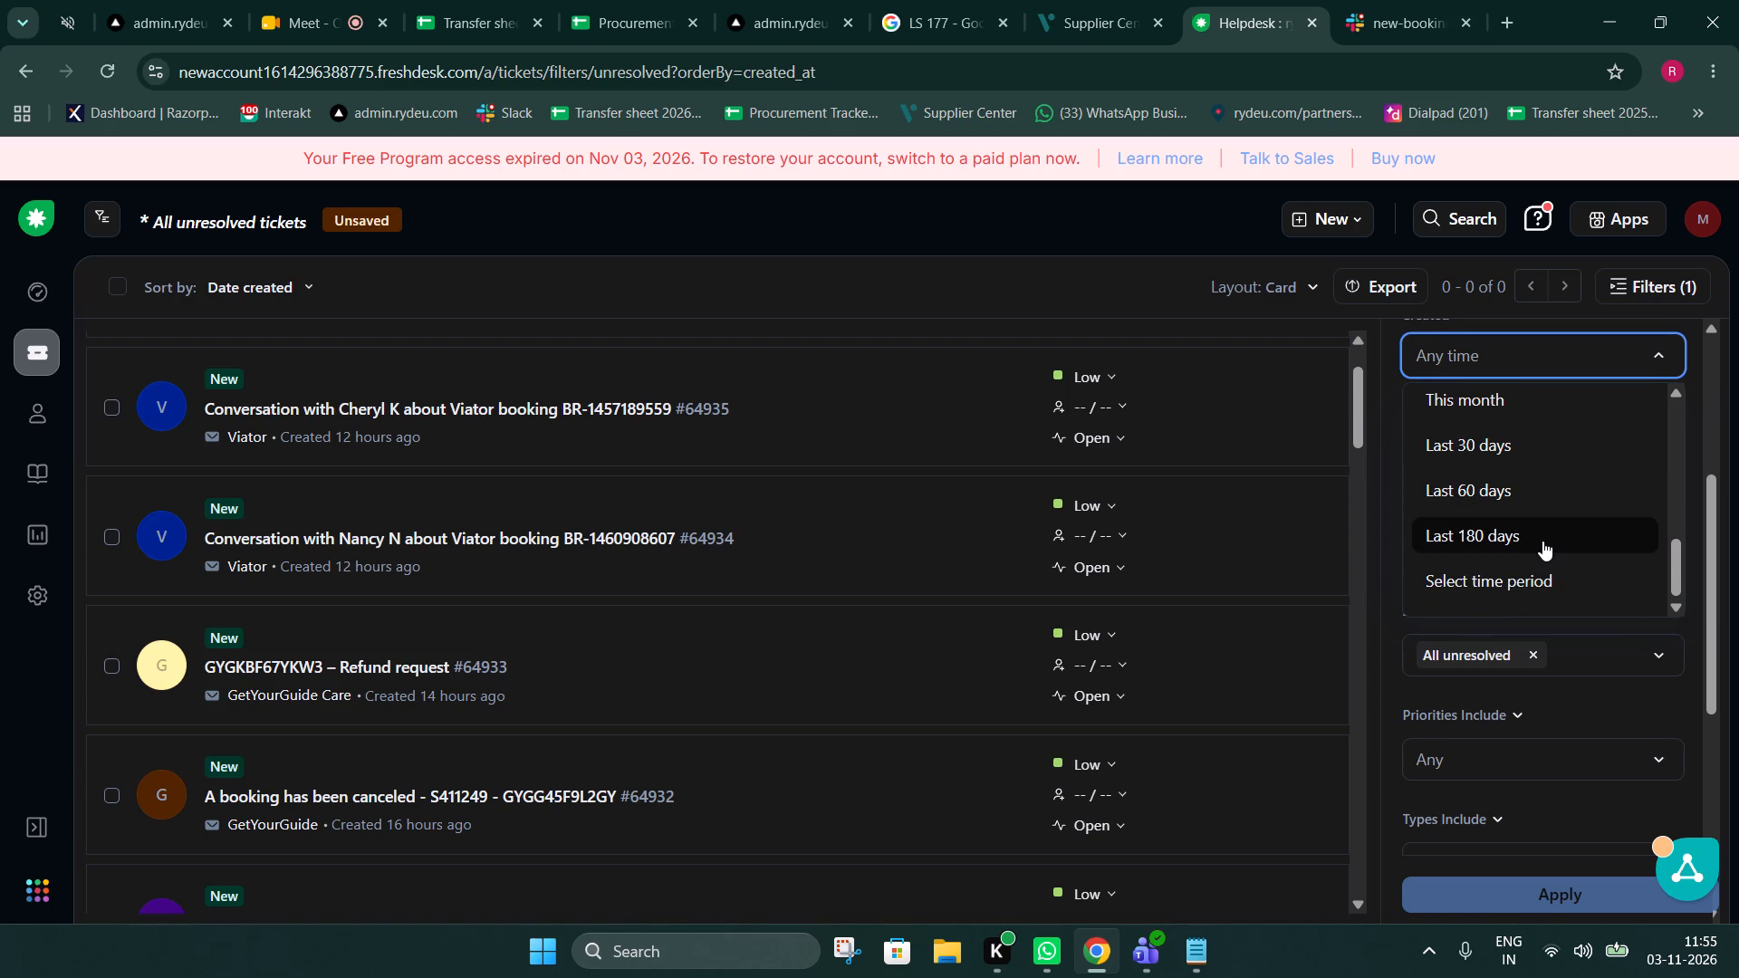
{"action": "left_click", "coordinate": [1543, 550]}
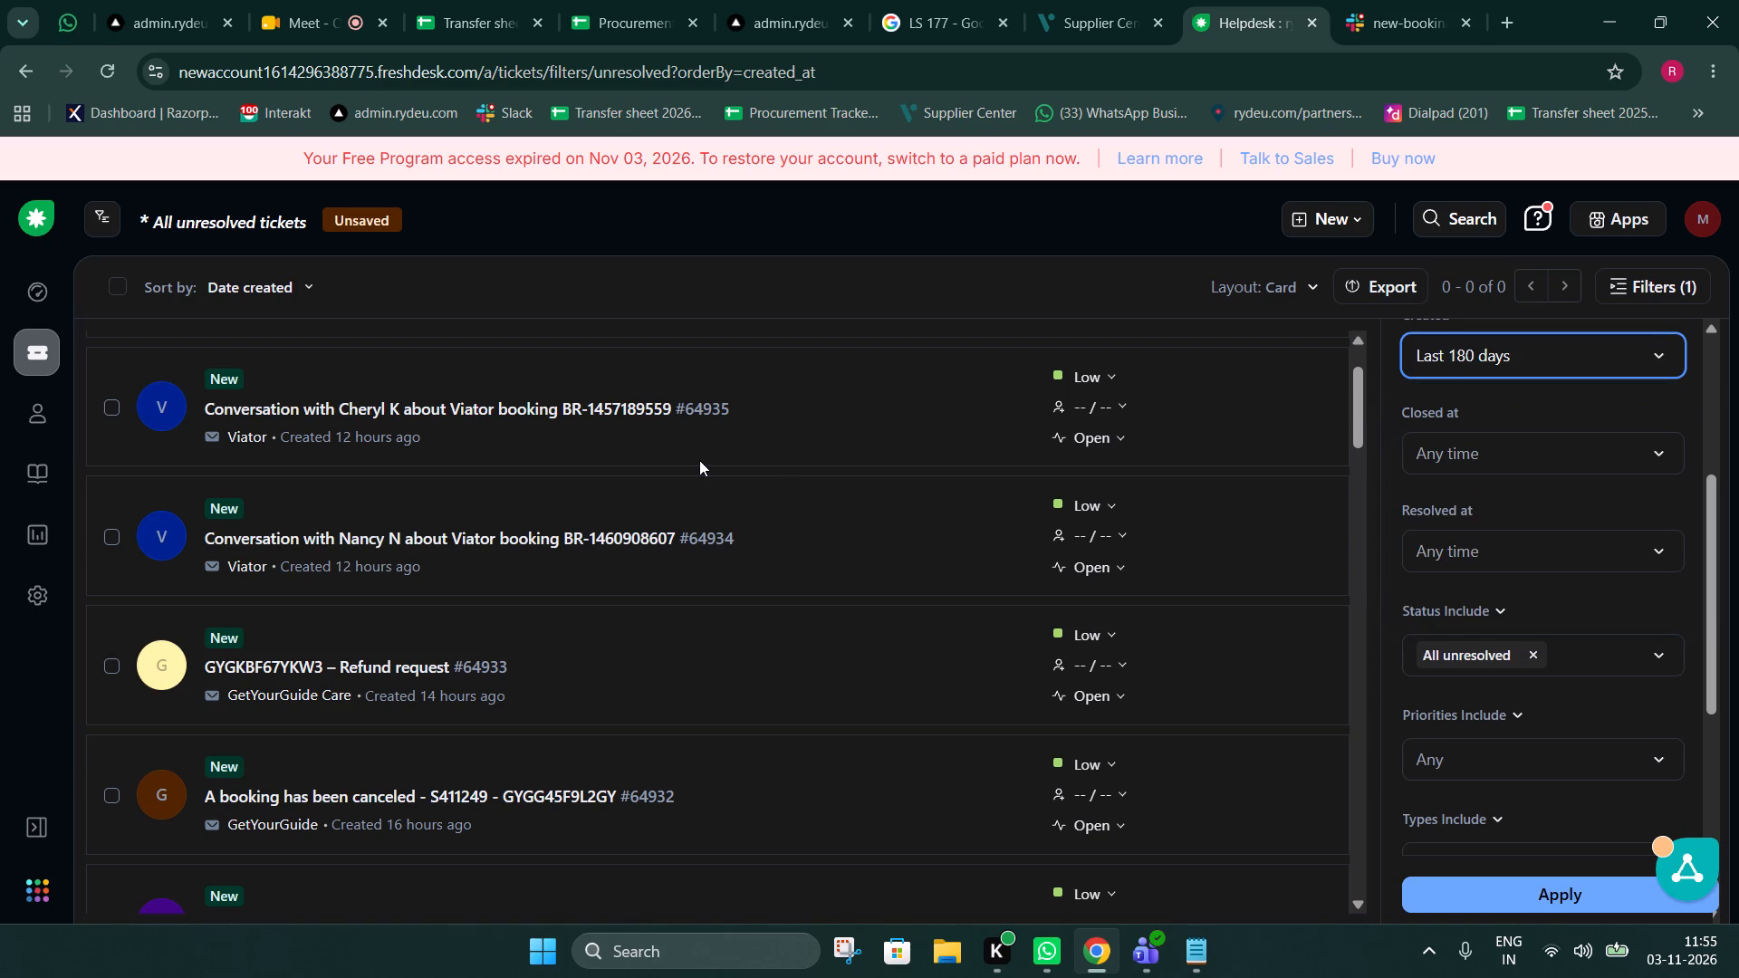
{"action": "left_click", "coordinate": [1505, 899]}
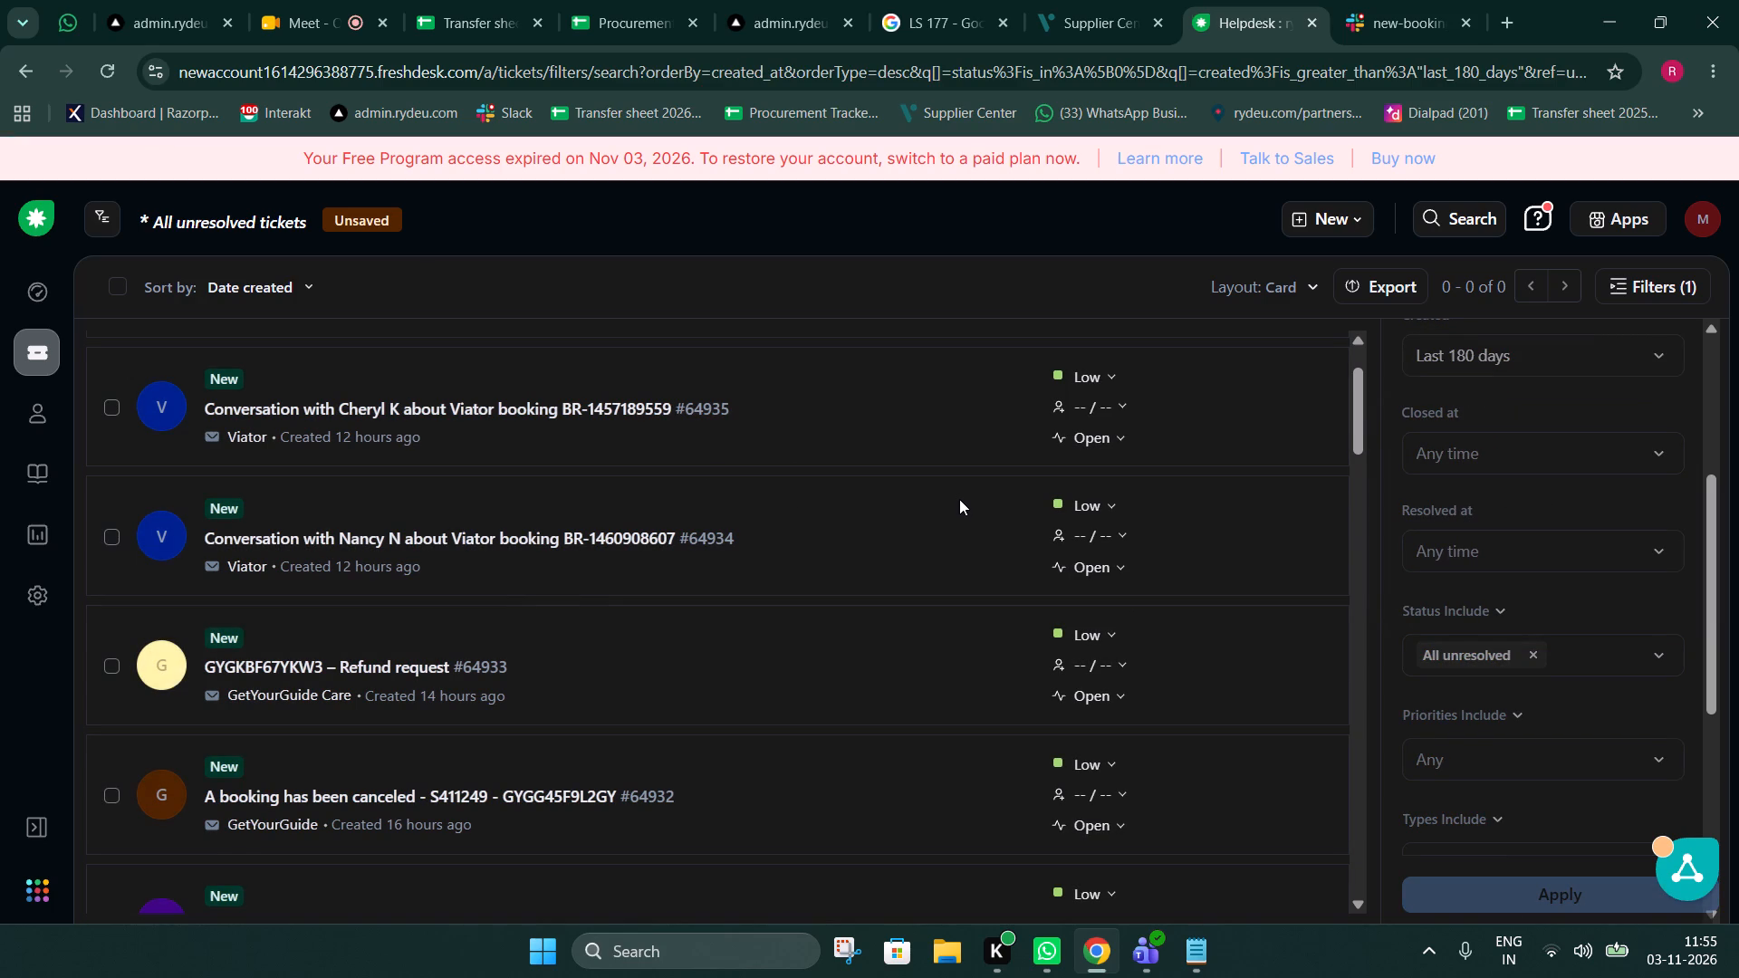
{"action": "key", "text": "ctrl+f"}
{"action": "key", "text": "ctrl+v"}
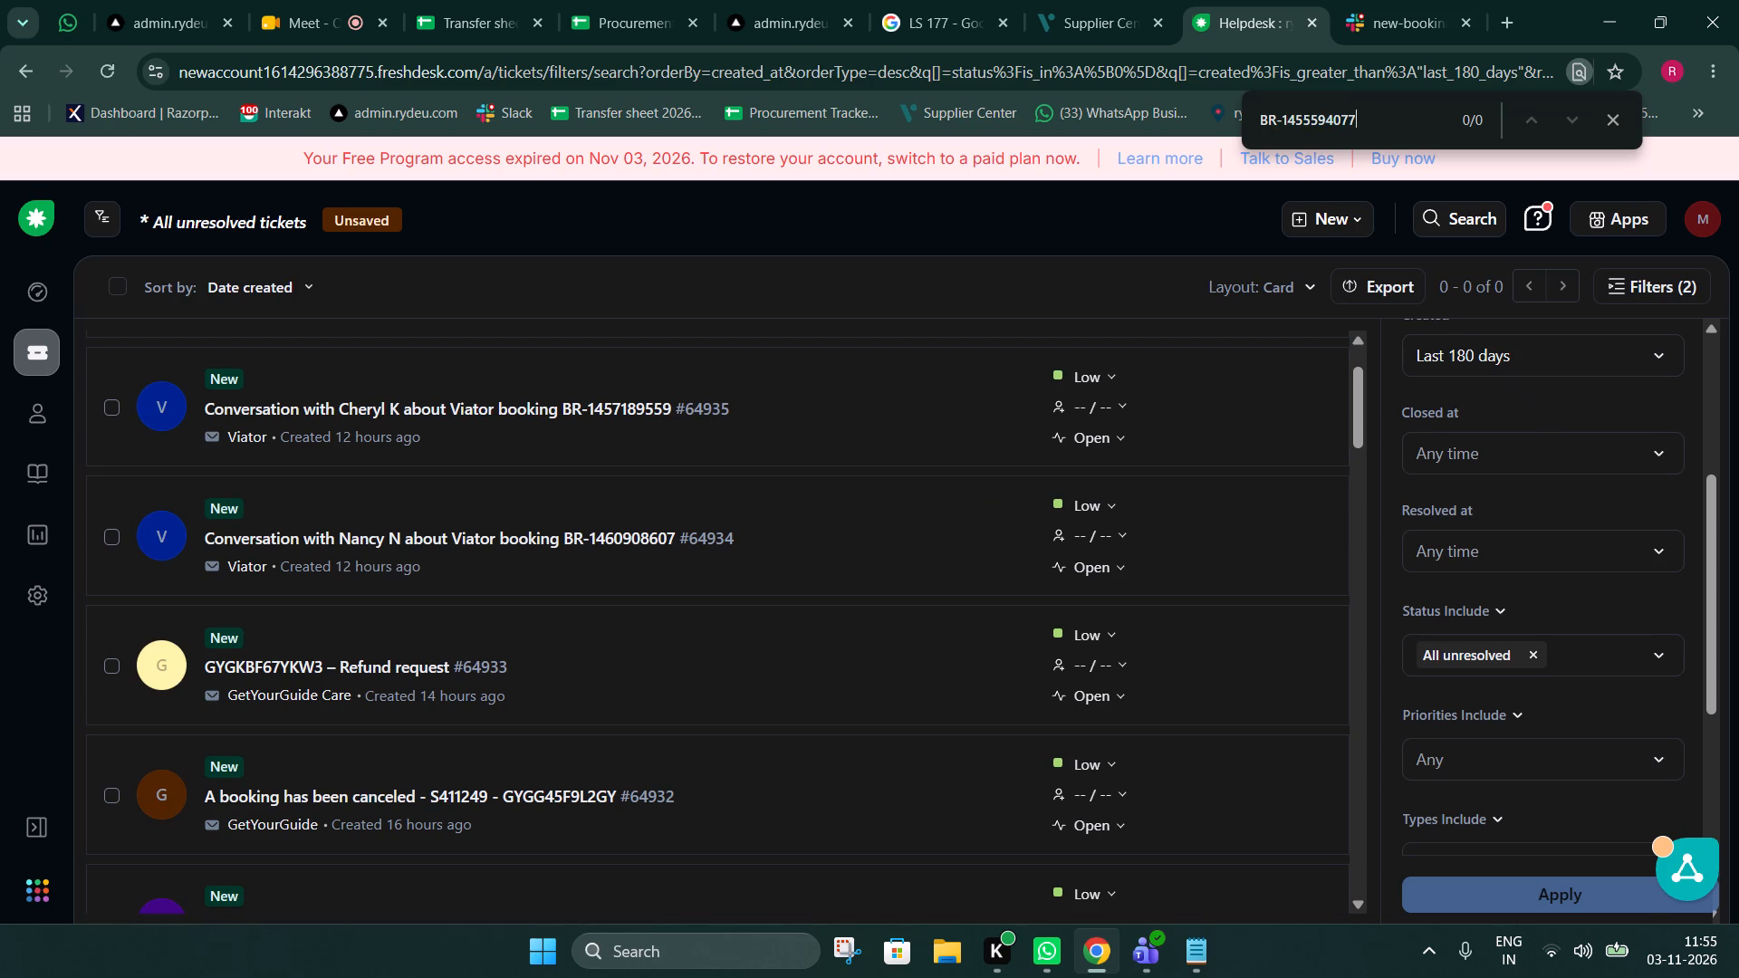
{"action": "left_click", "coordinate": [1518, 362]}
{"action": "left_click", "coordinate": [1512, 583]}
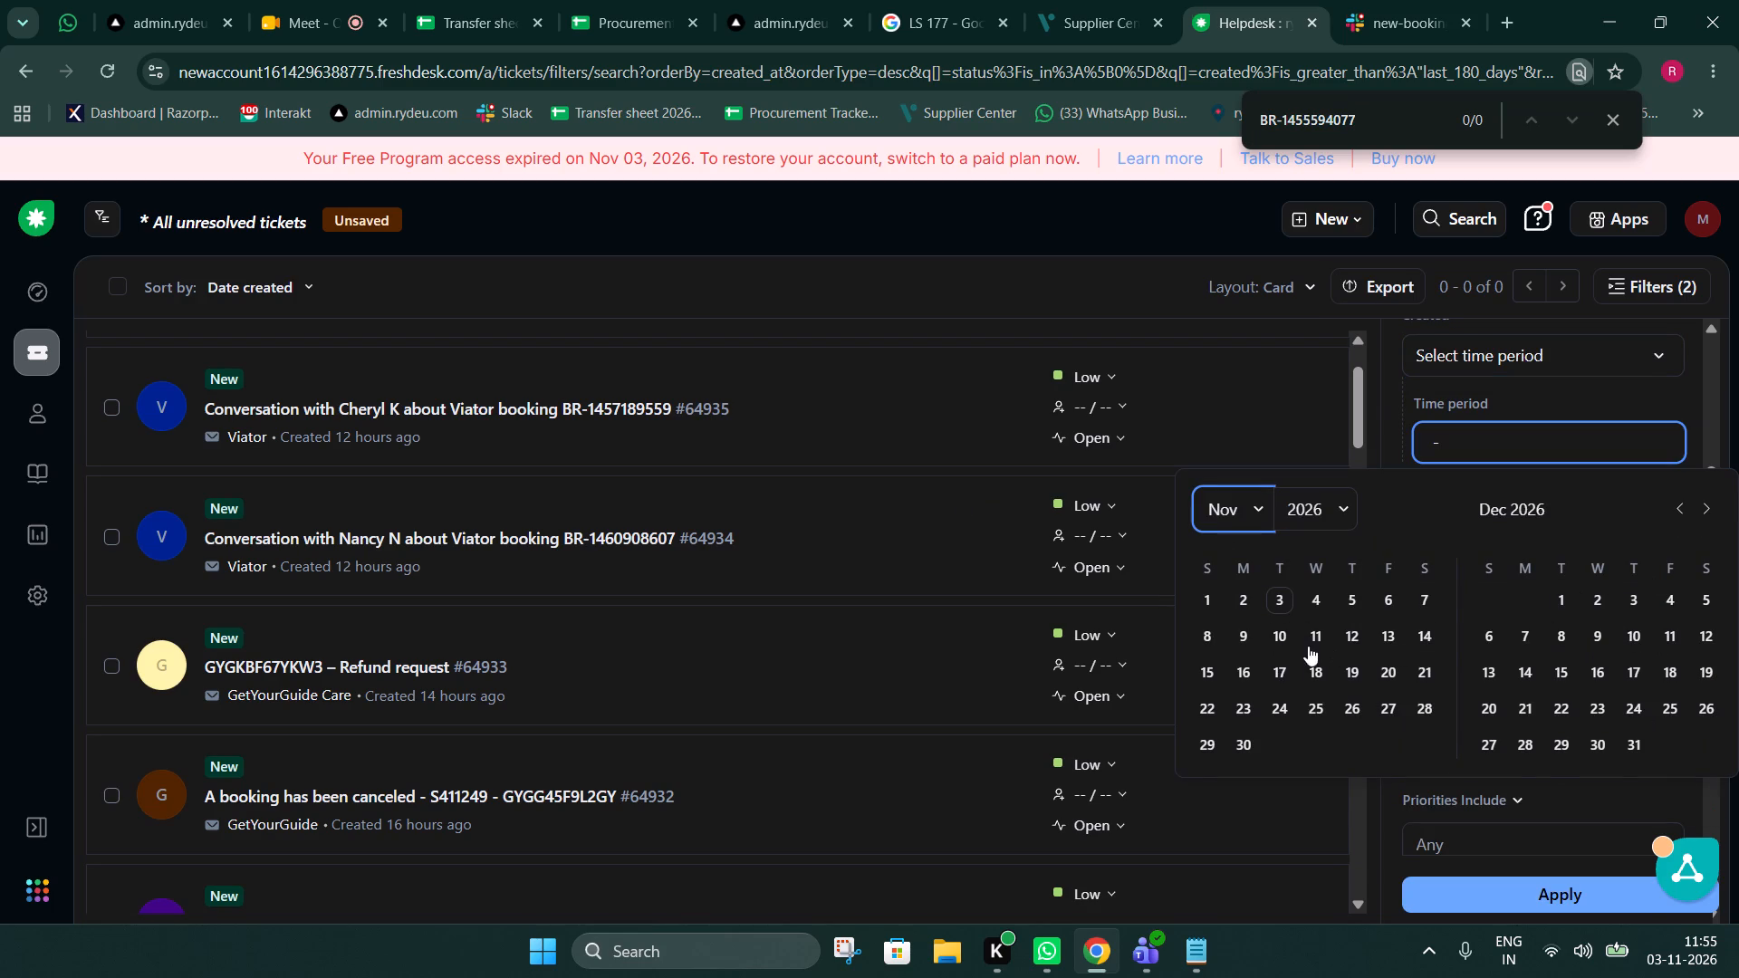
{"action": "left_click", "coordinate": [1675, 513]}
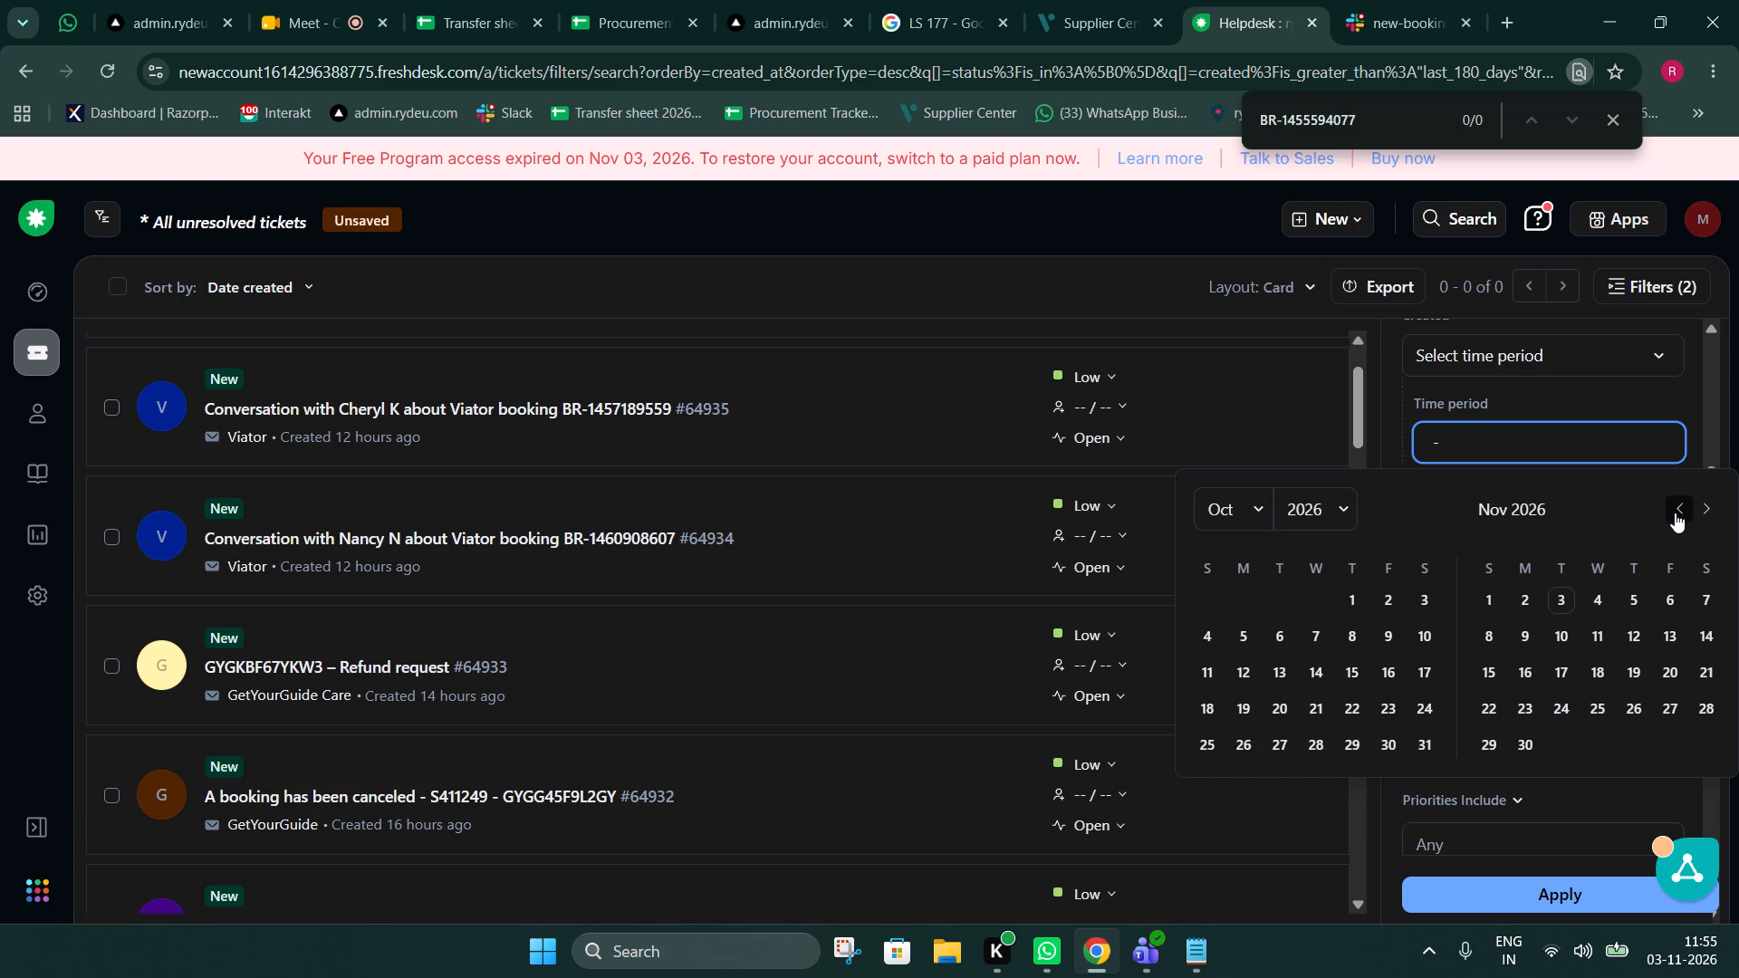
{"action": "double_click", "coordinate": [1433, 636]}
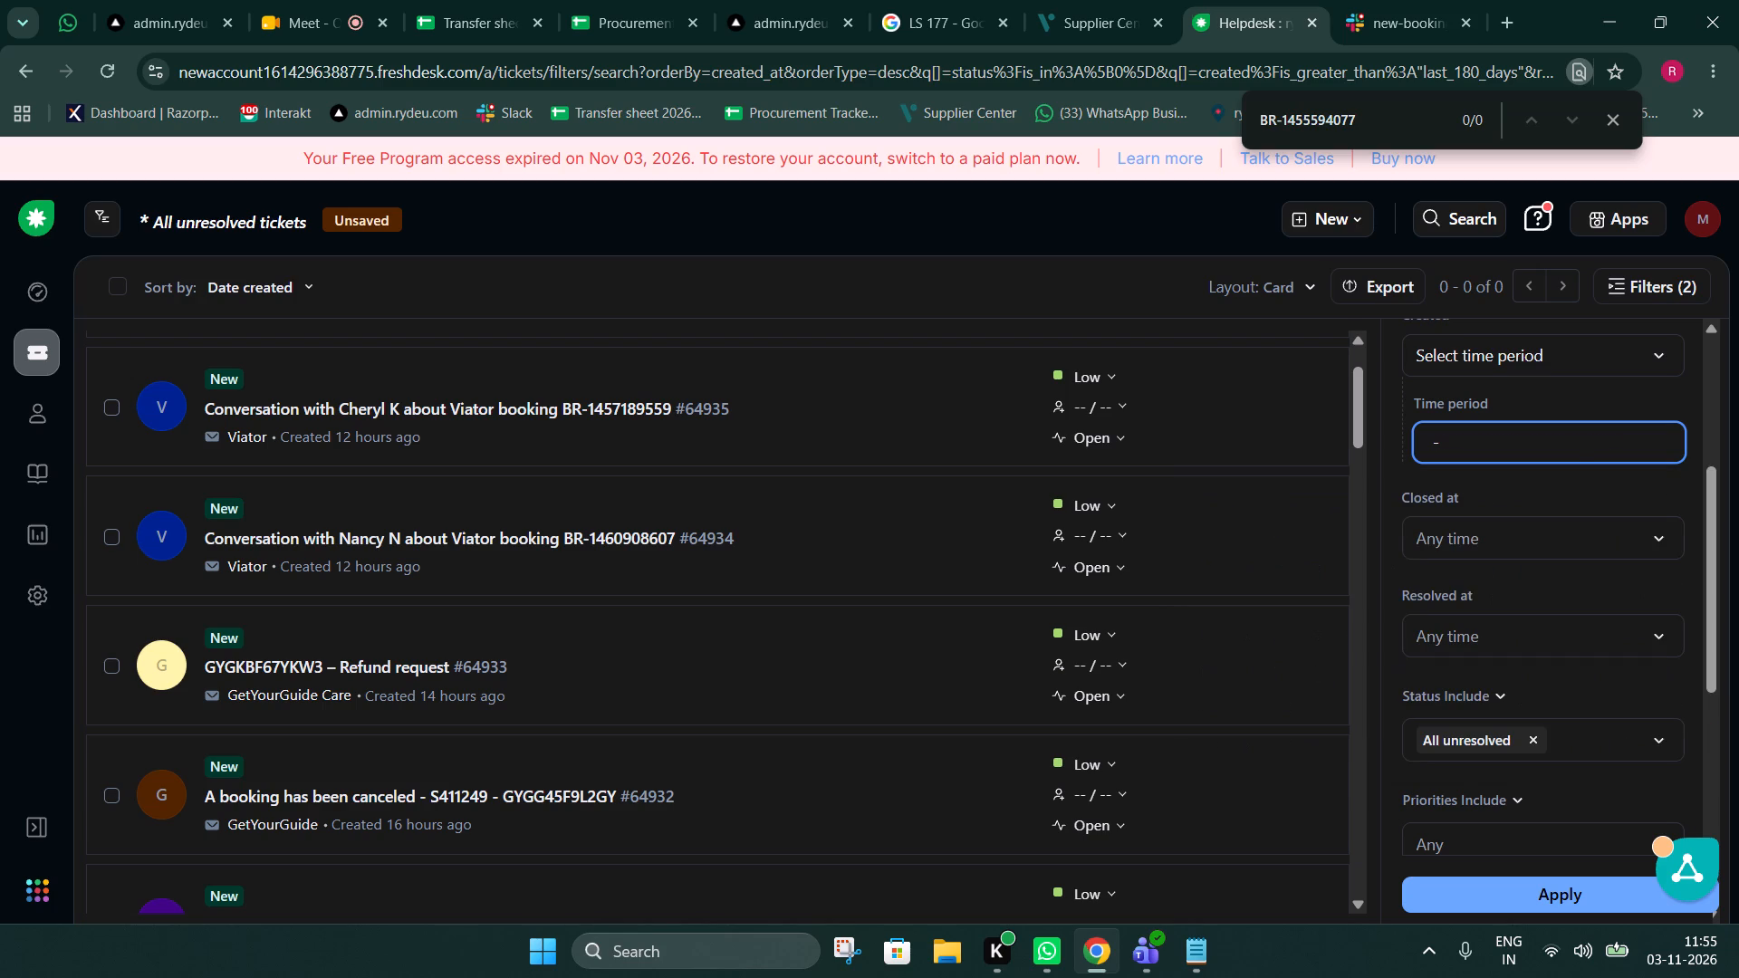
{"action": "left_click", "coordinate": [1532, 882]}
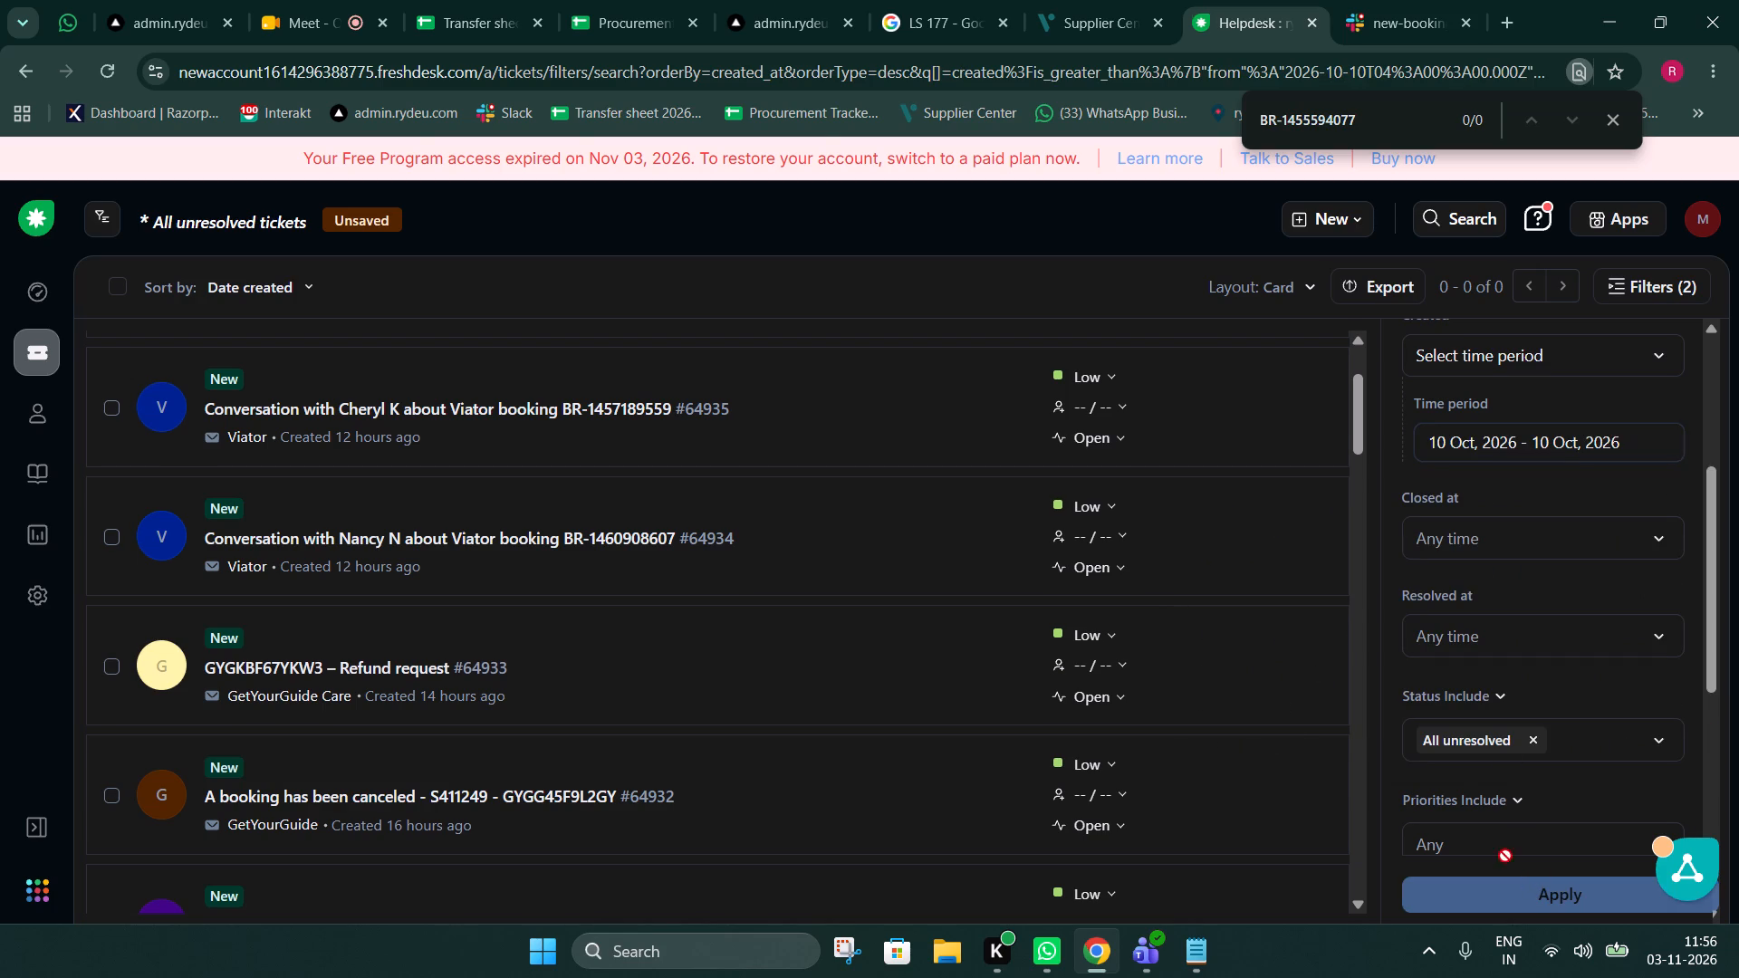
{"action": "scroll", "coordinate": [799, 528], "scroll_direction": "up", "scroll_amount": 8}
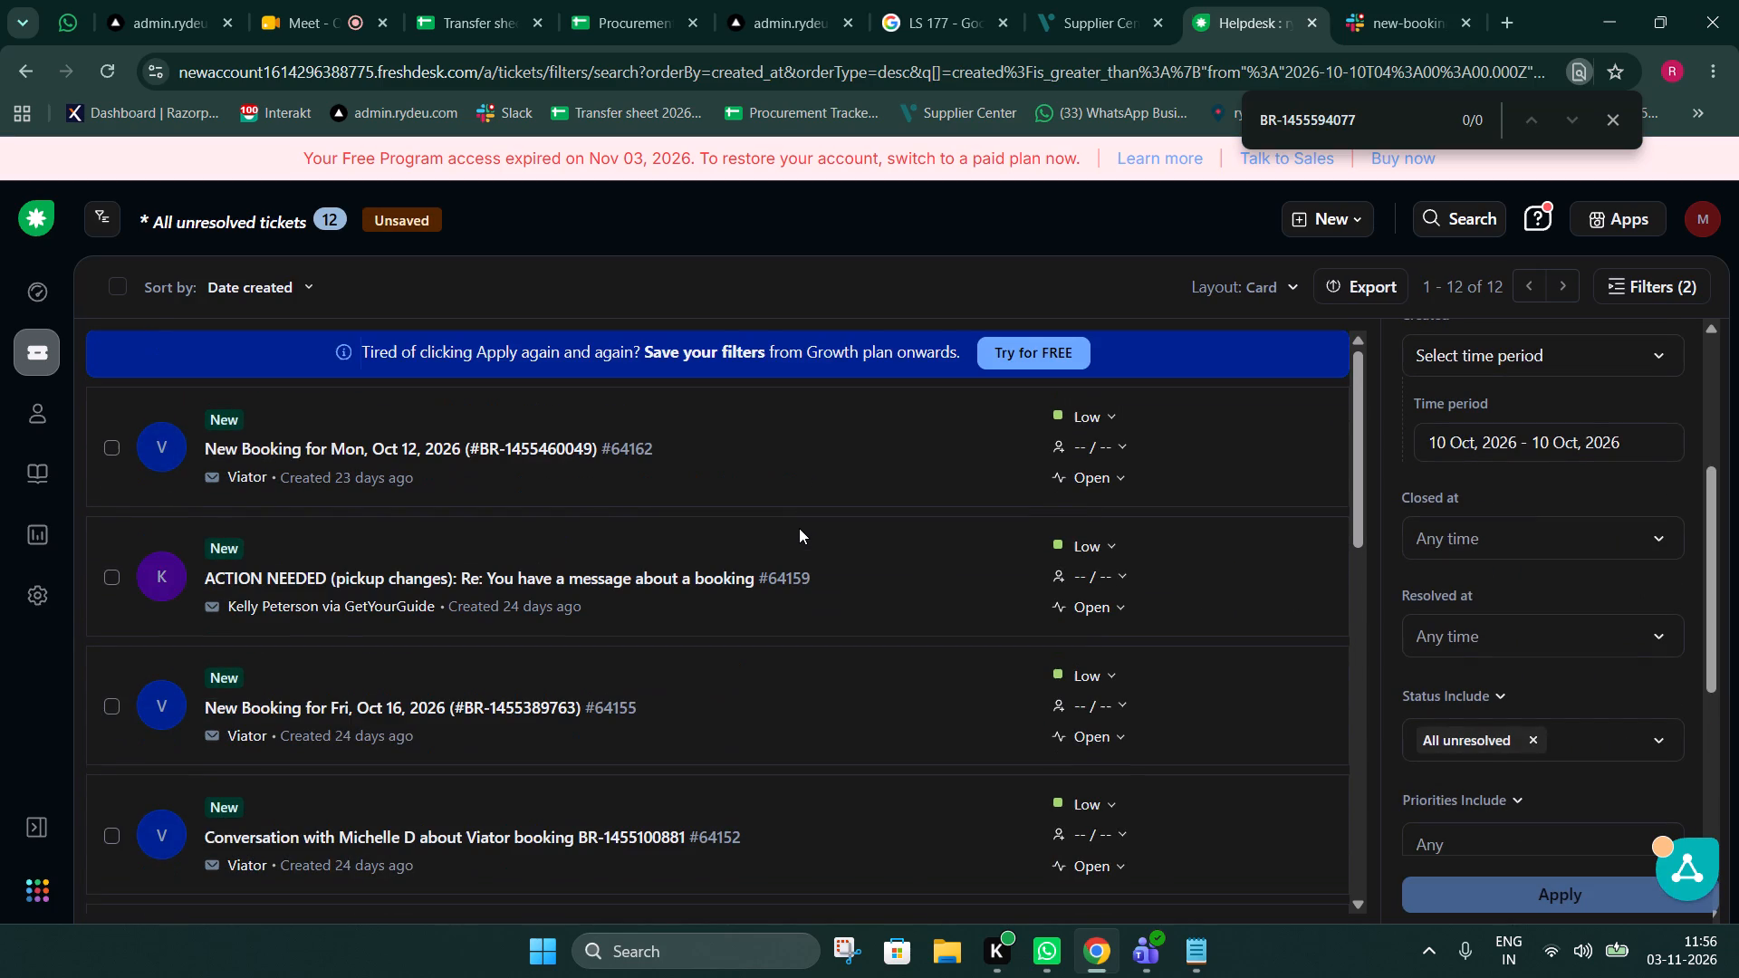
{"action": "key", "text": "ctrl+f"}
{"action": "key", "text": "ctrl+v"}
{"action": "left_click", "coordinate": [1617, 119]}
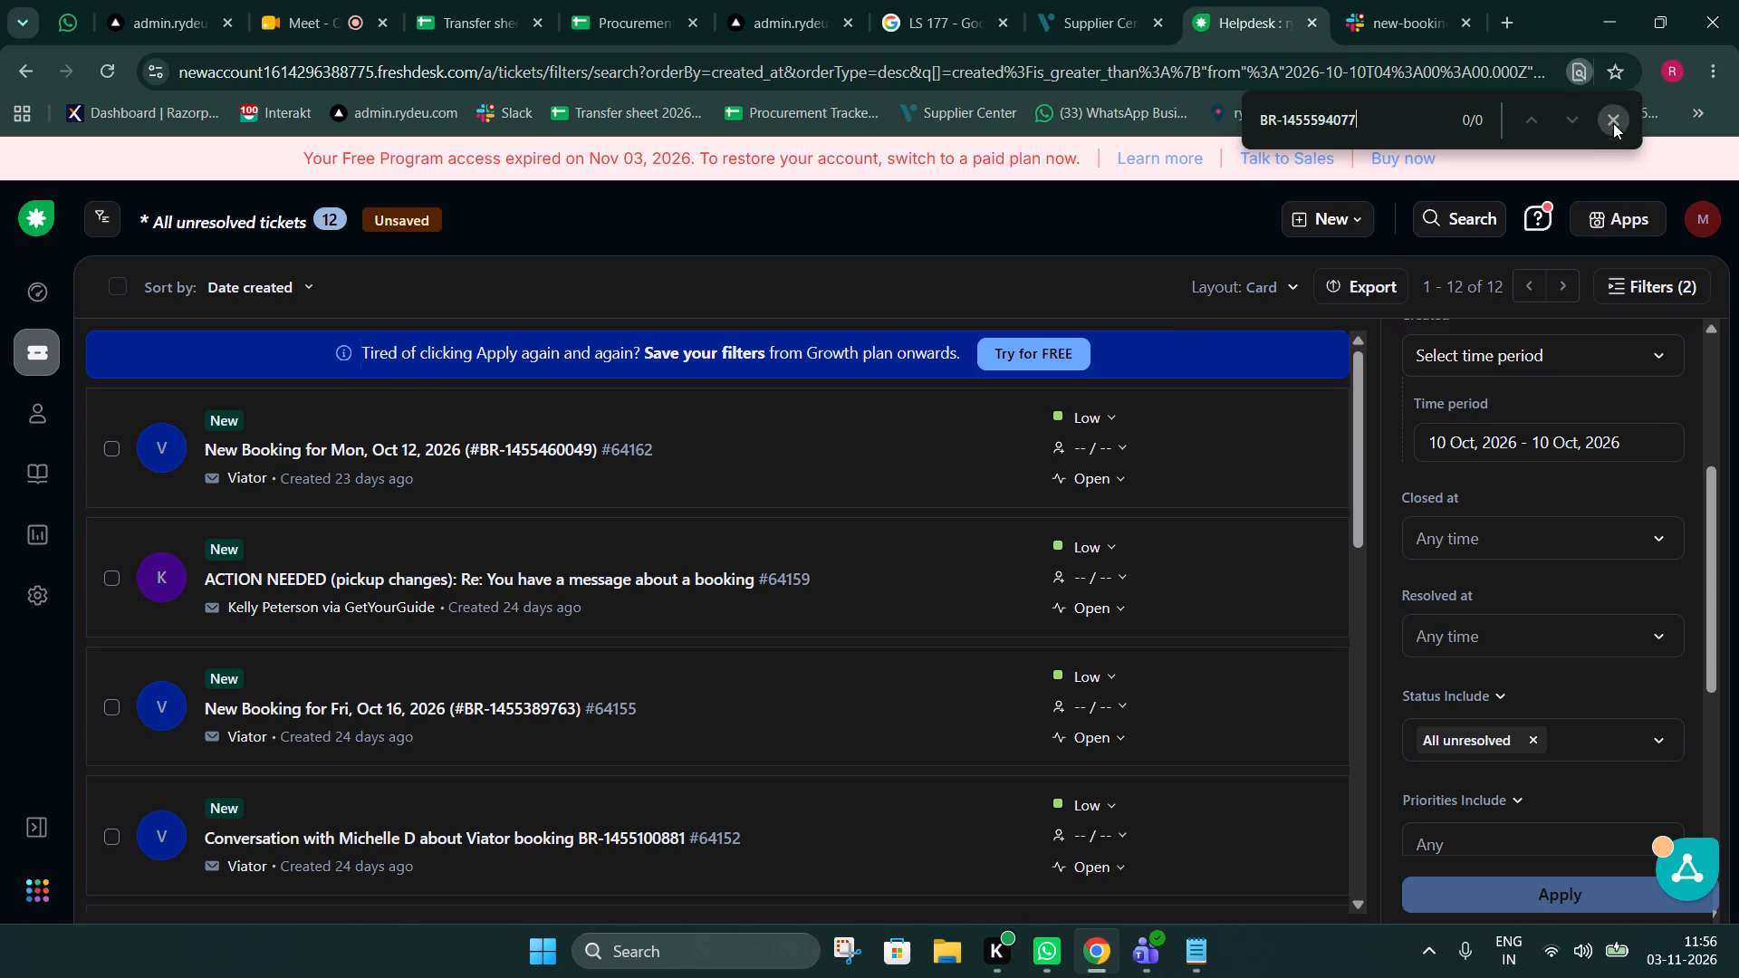
{"action": "left_click", "coordinate": [1585, 440]}
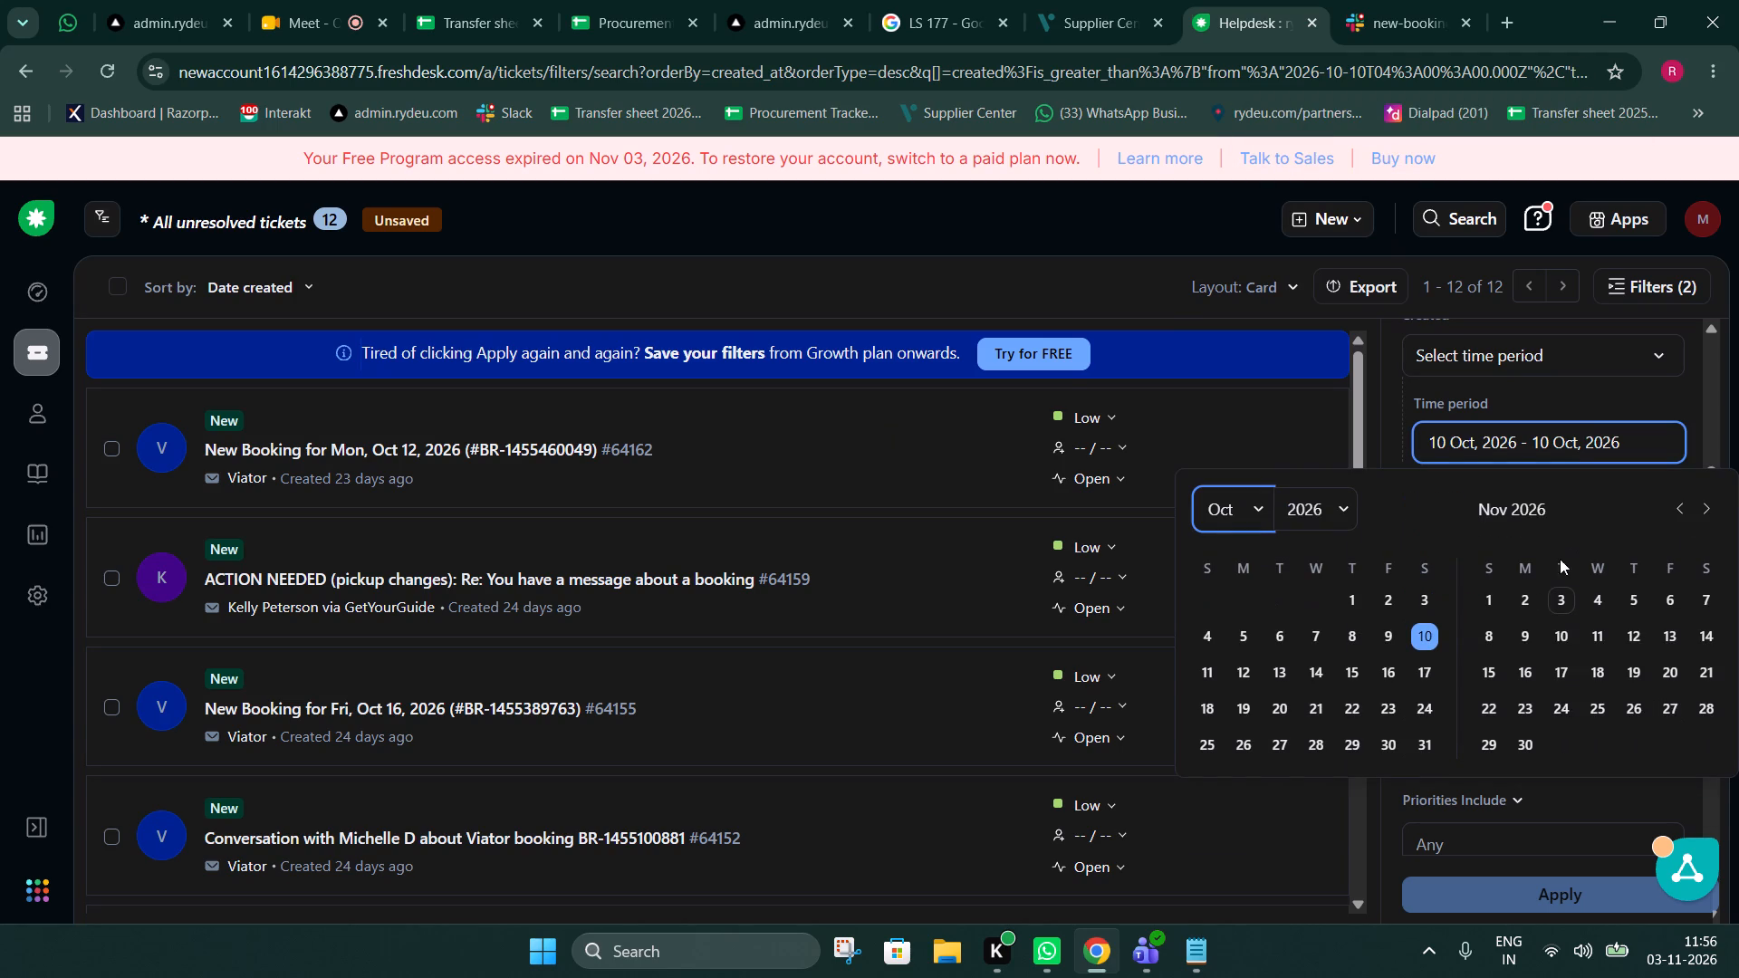
{"action": "double_click", "coordinate": [1205, 670]}
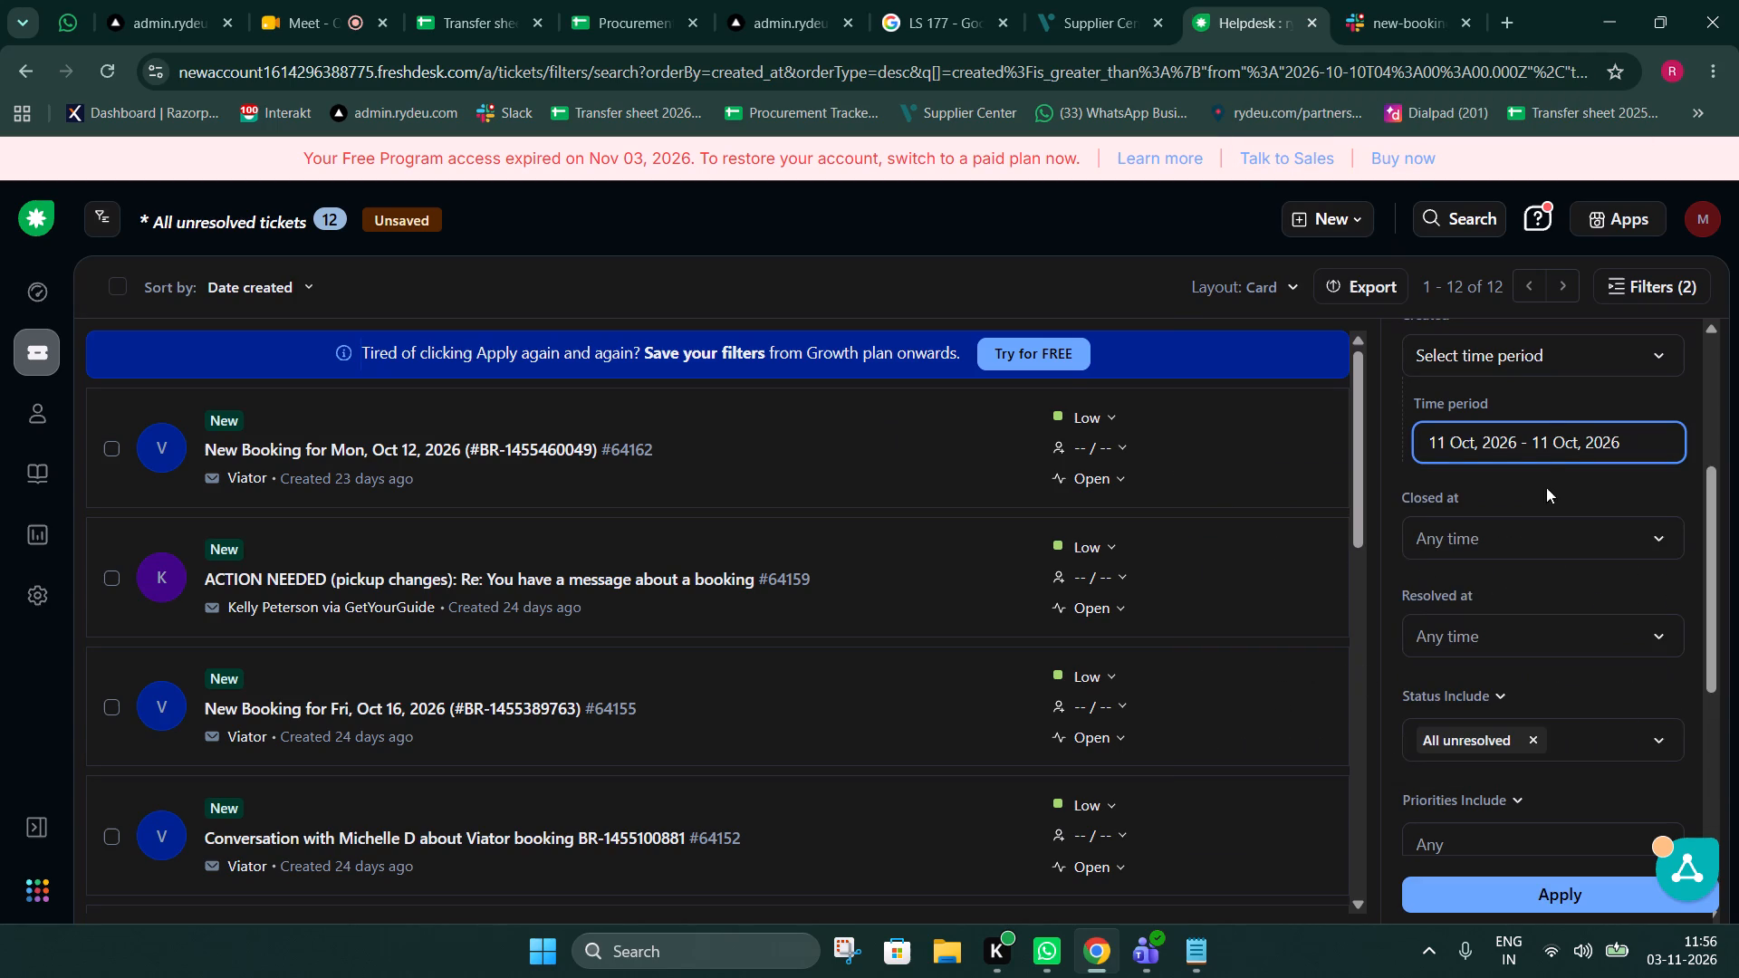
{"action": "left_click", "coordinate": [1536, 447]}
{"action": "left_click", "coordinate": [1422, 632]}
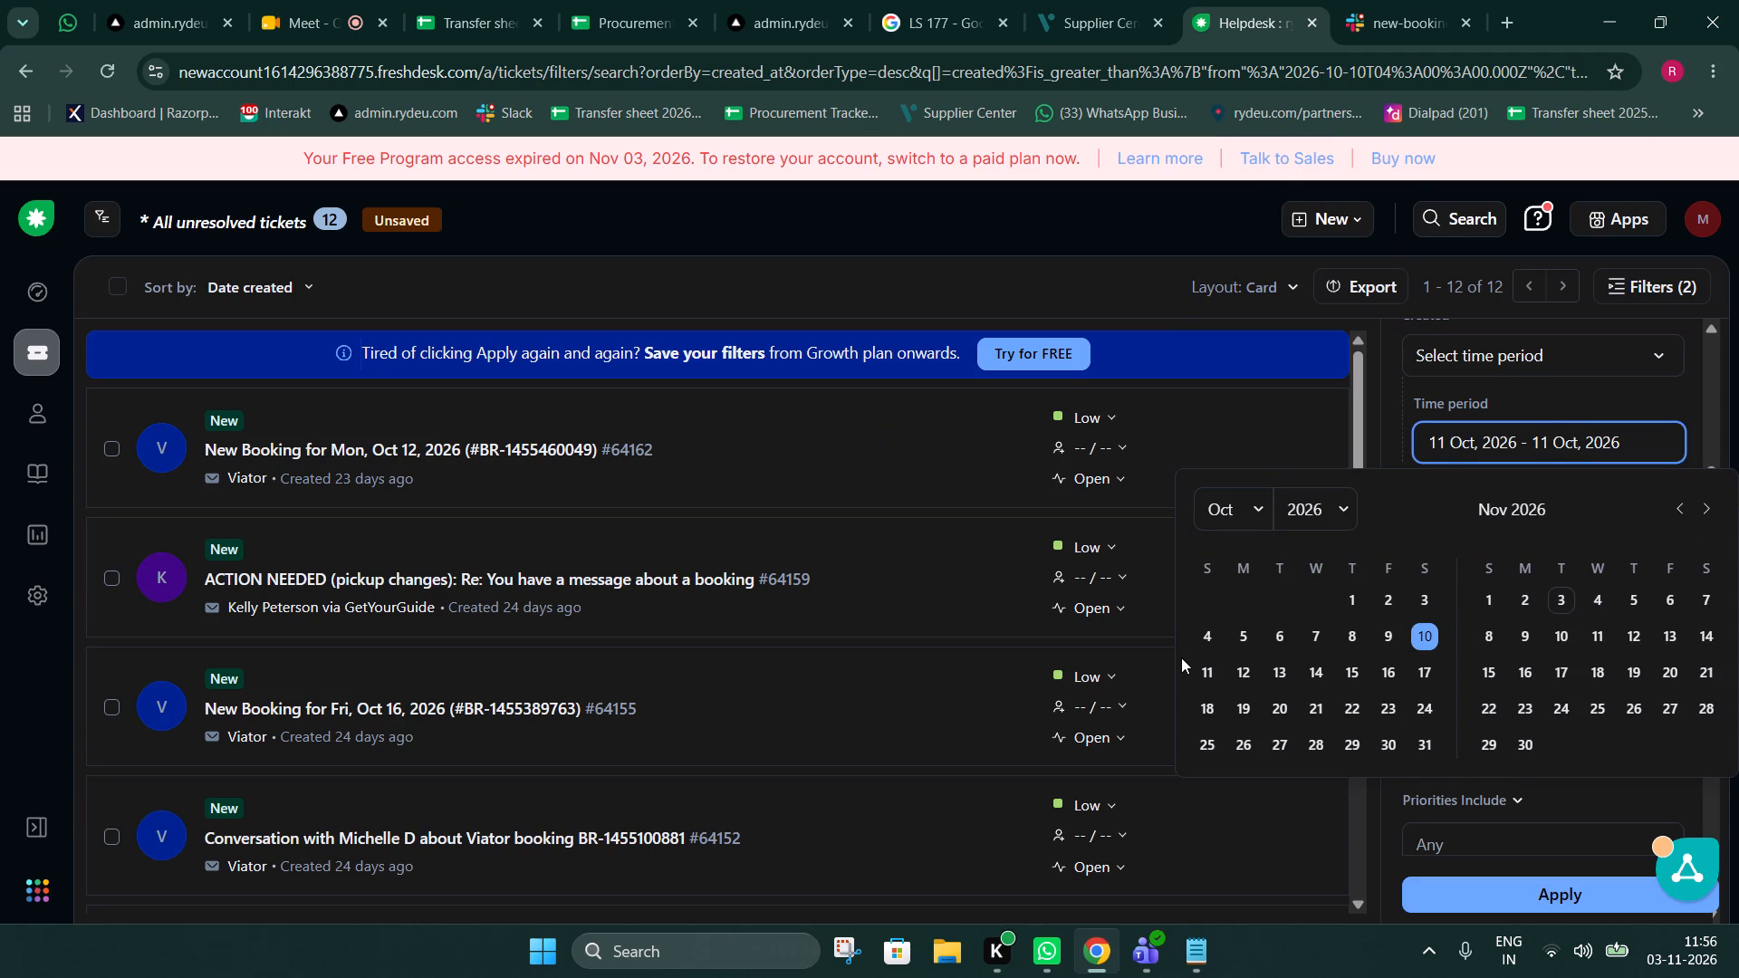
{"action": "left_click", "coordinate": [1196, 676]}
{"action": "left_click", "coordinate": [1578, 905]}
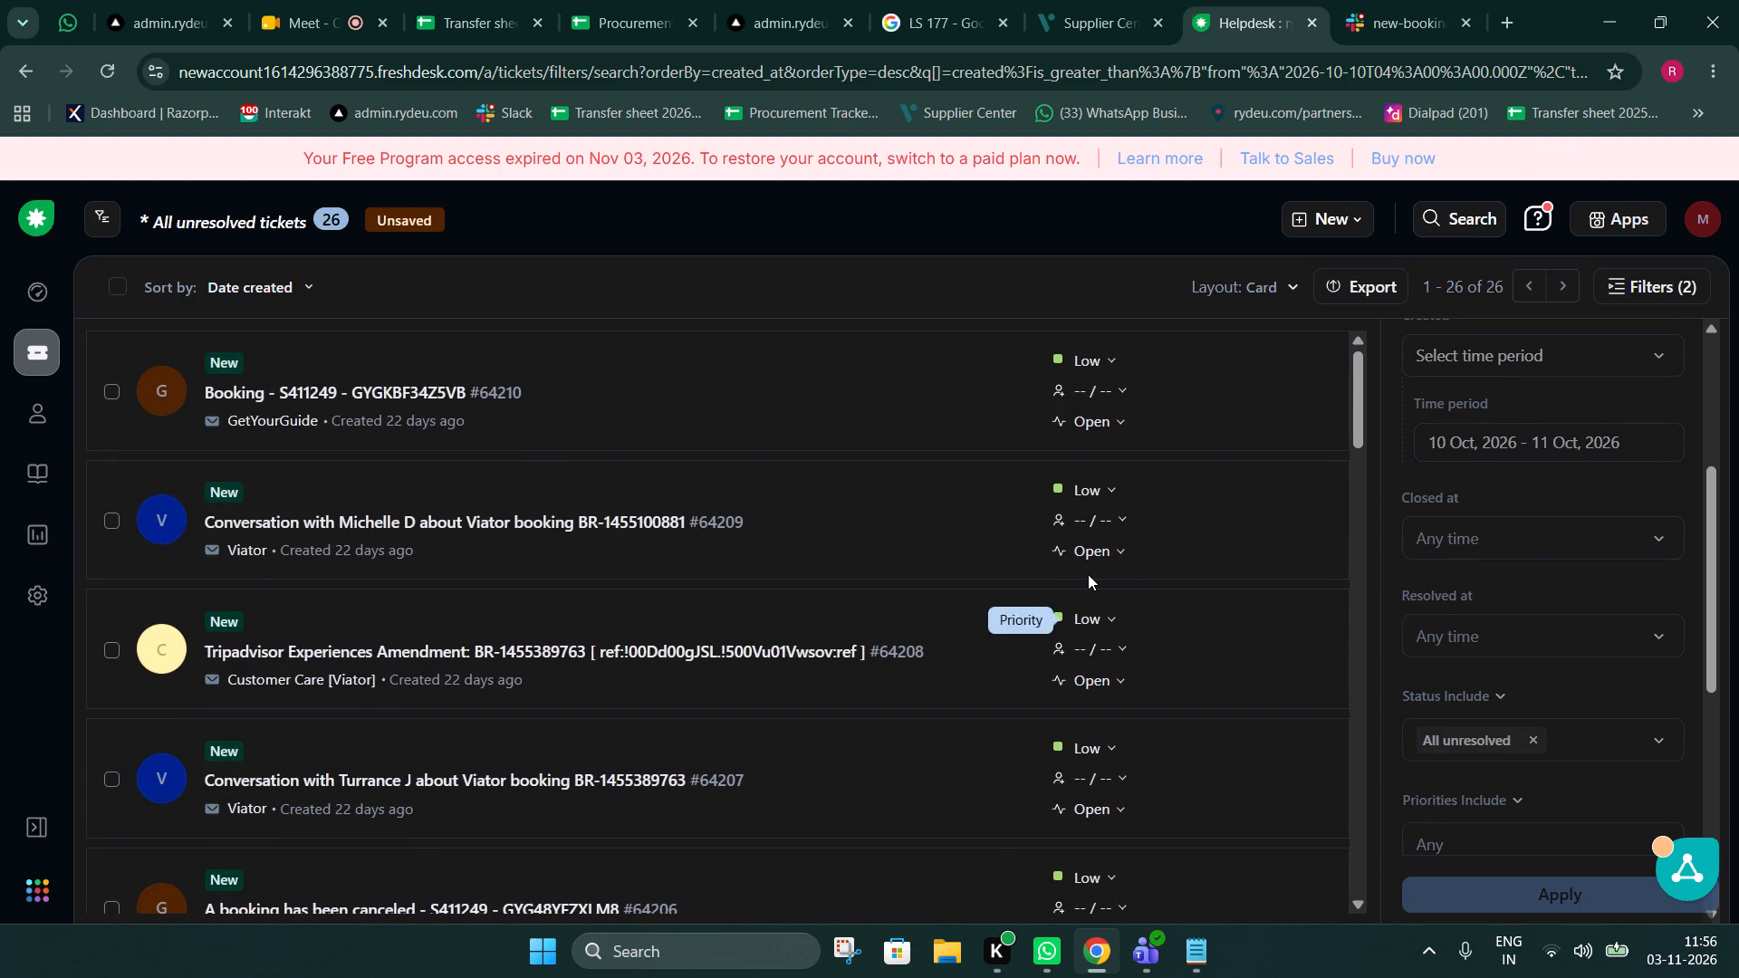
{"action": "key", "text": "ctrl+f"}
{"action": "key", "text": "ctrl+v"}
{"action": "left_click", "coordinate": [1577, 119]}
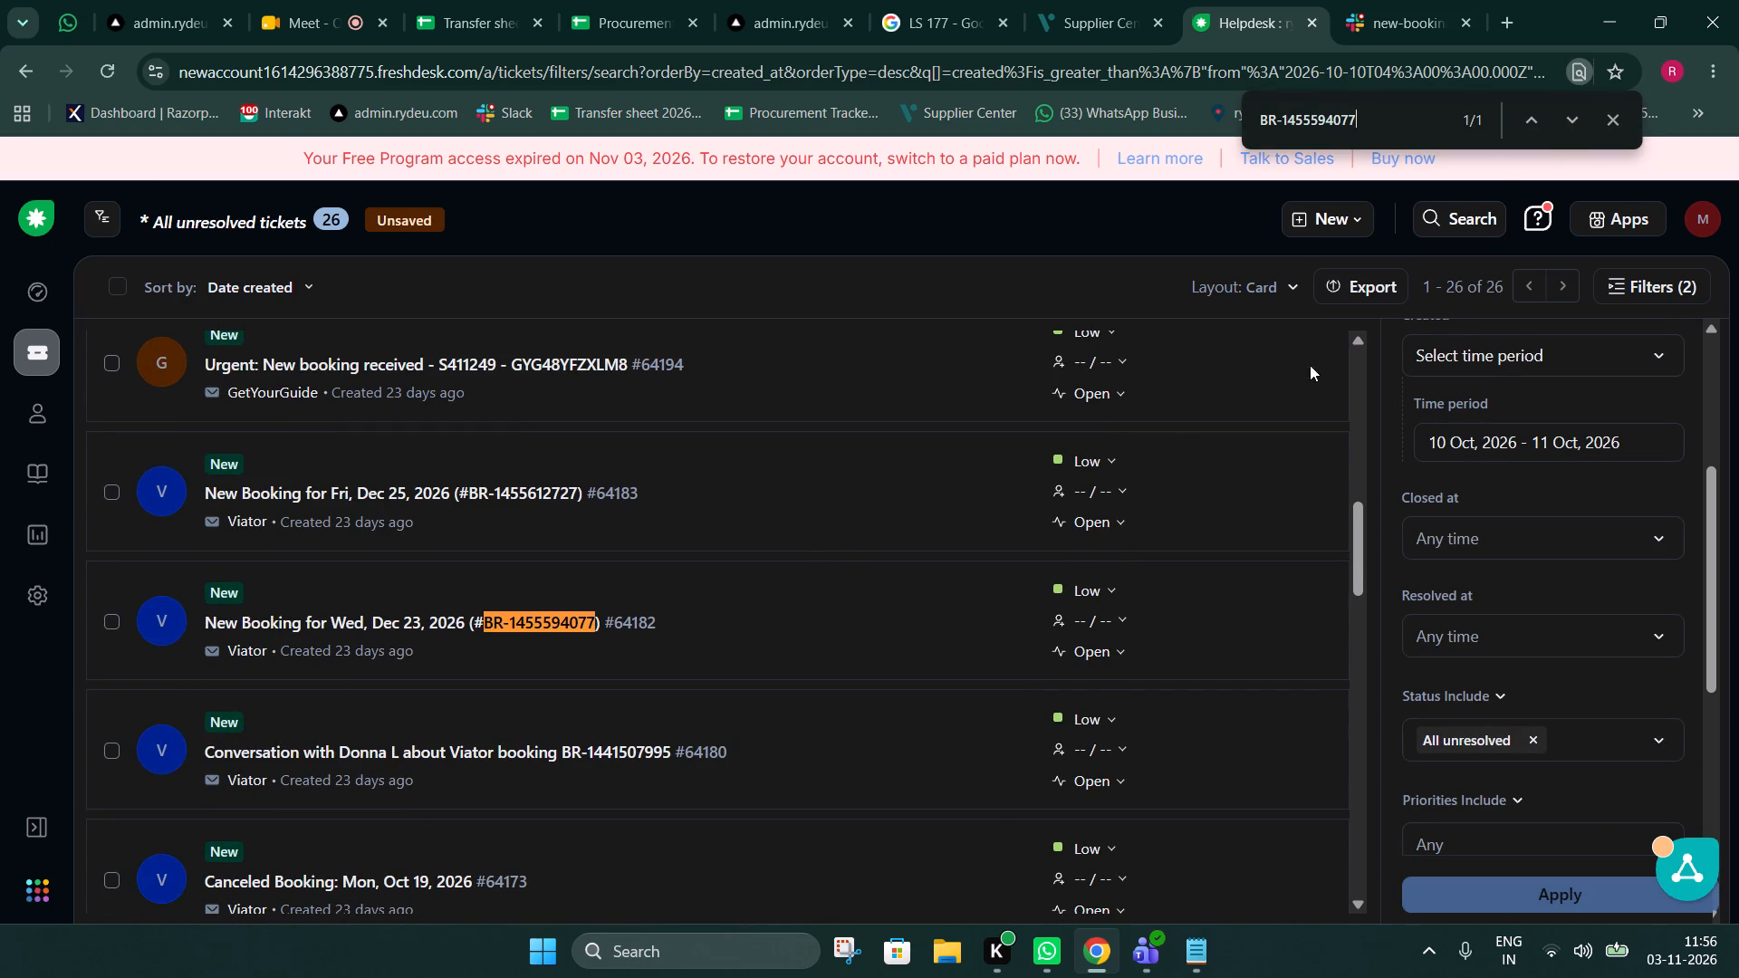
{"action": "scroll", "coordinate": [645, 529], "scroll_direction": "up", "scroll_amount": 9}
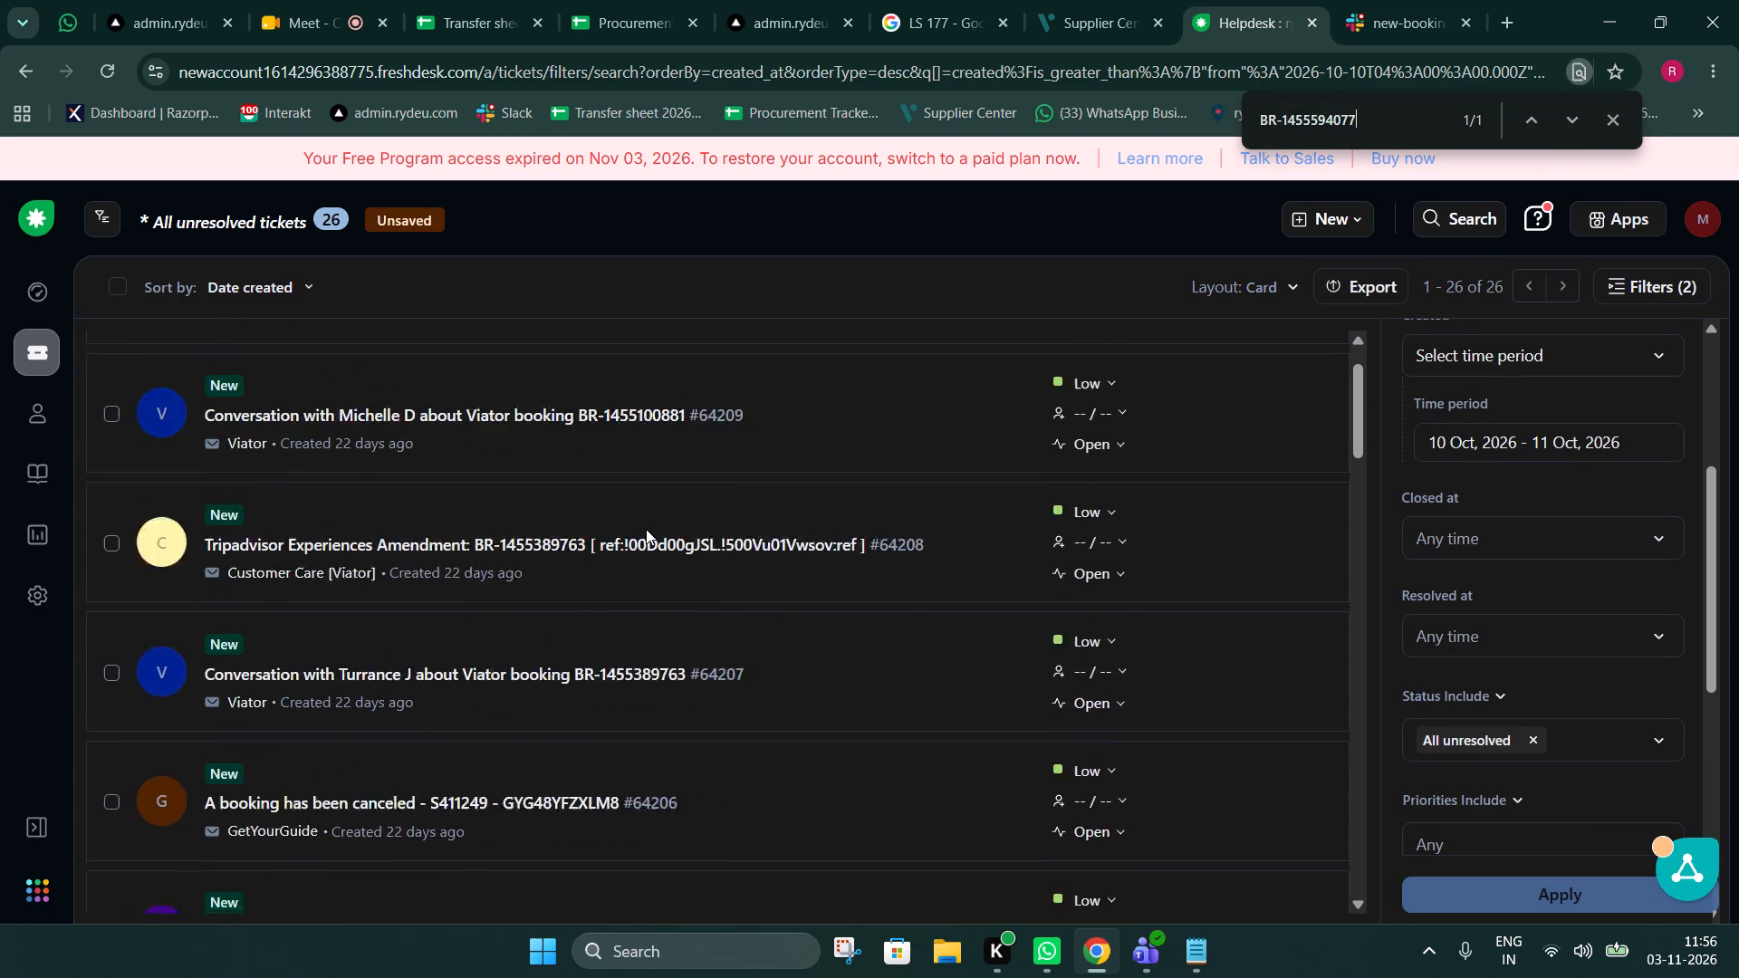
{"action": "scroll", "coordinate": [646, 529], "scroll_direction": "up", "scroll_amount": 4}
{"action": "scroll", "coordinate": [646, 529], "scroll_direction": "down", "scroll_amount": 11}
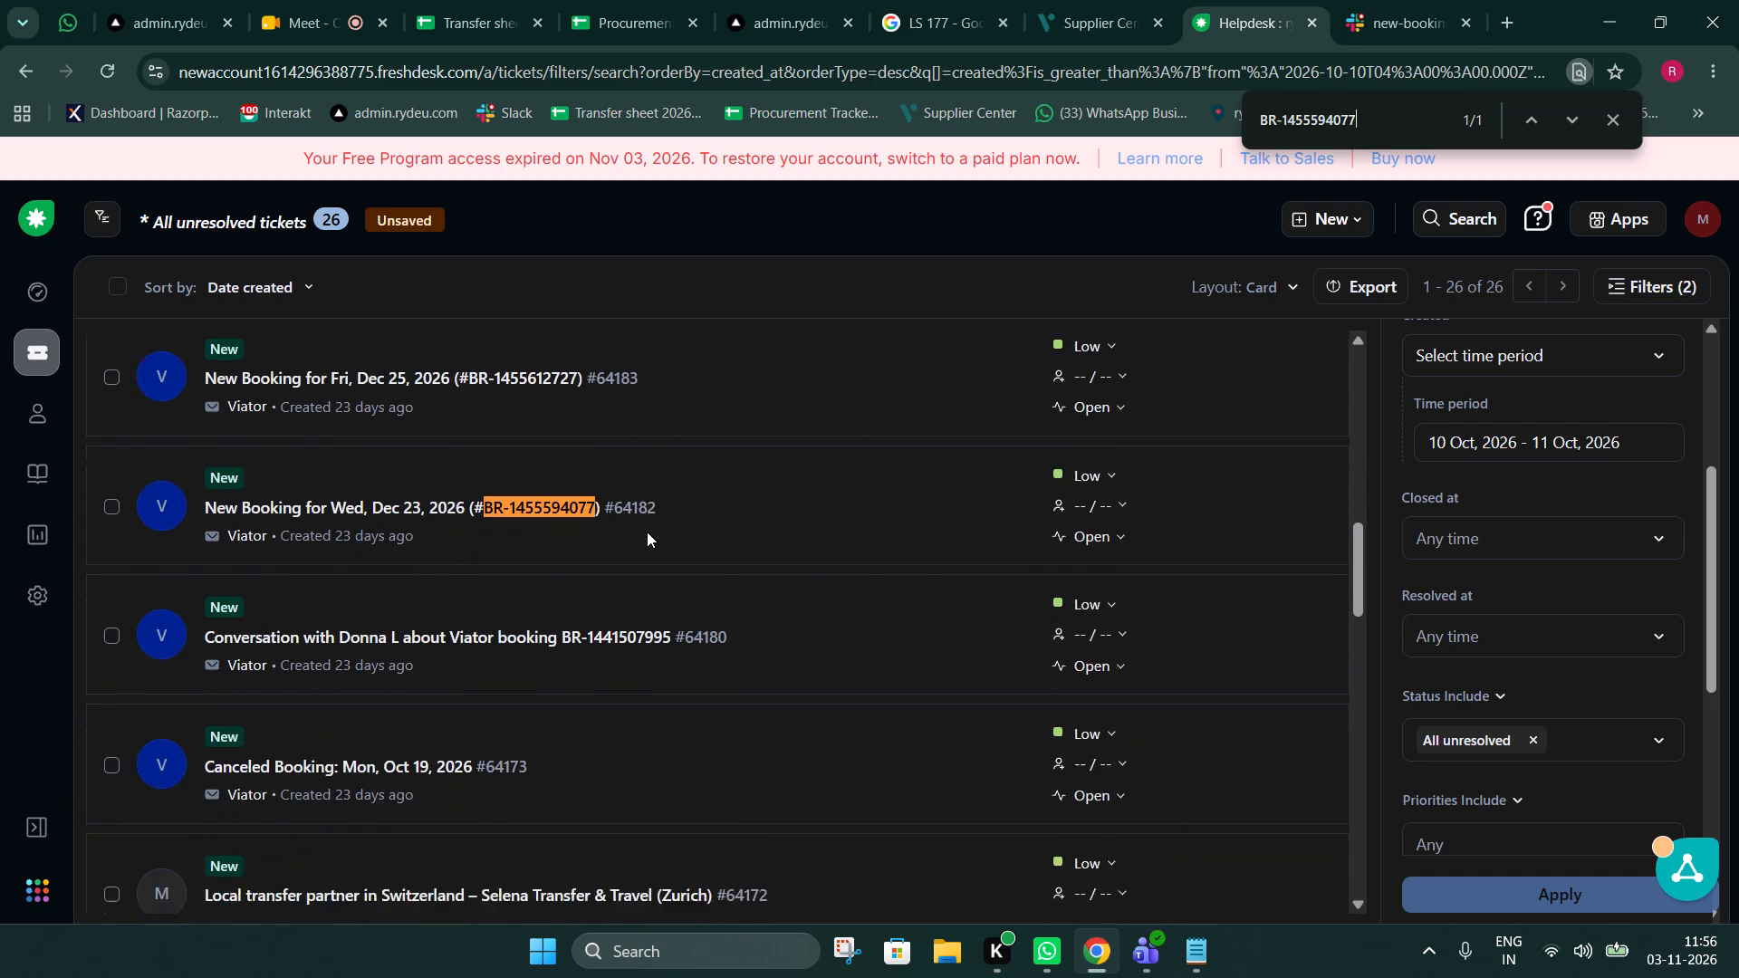
{"action": "scroll", "coordinate": [647, 532], "scroll_direction": "down", "scroll_amount": 7}
{"action": "scroll", "coordinate": [647, 532], "scroll_direction": "down", "scroll_amount": 16}
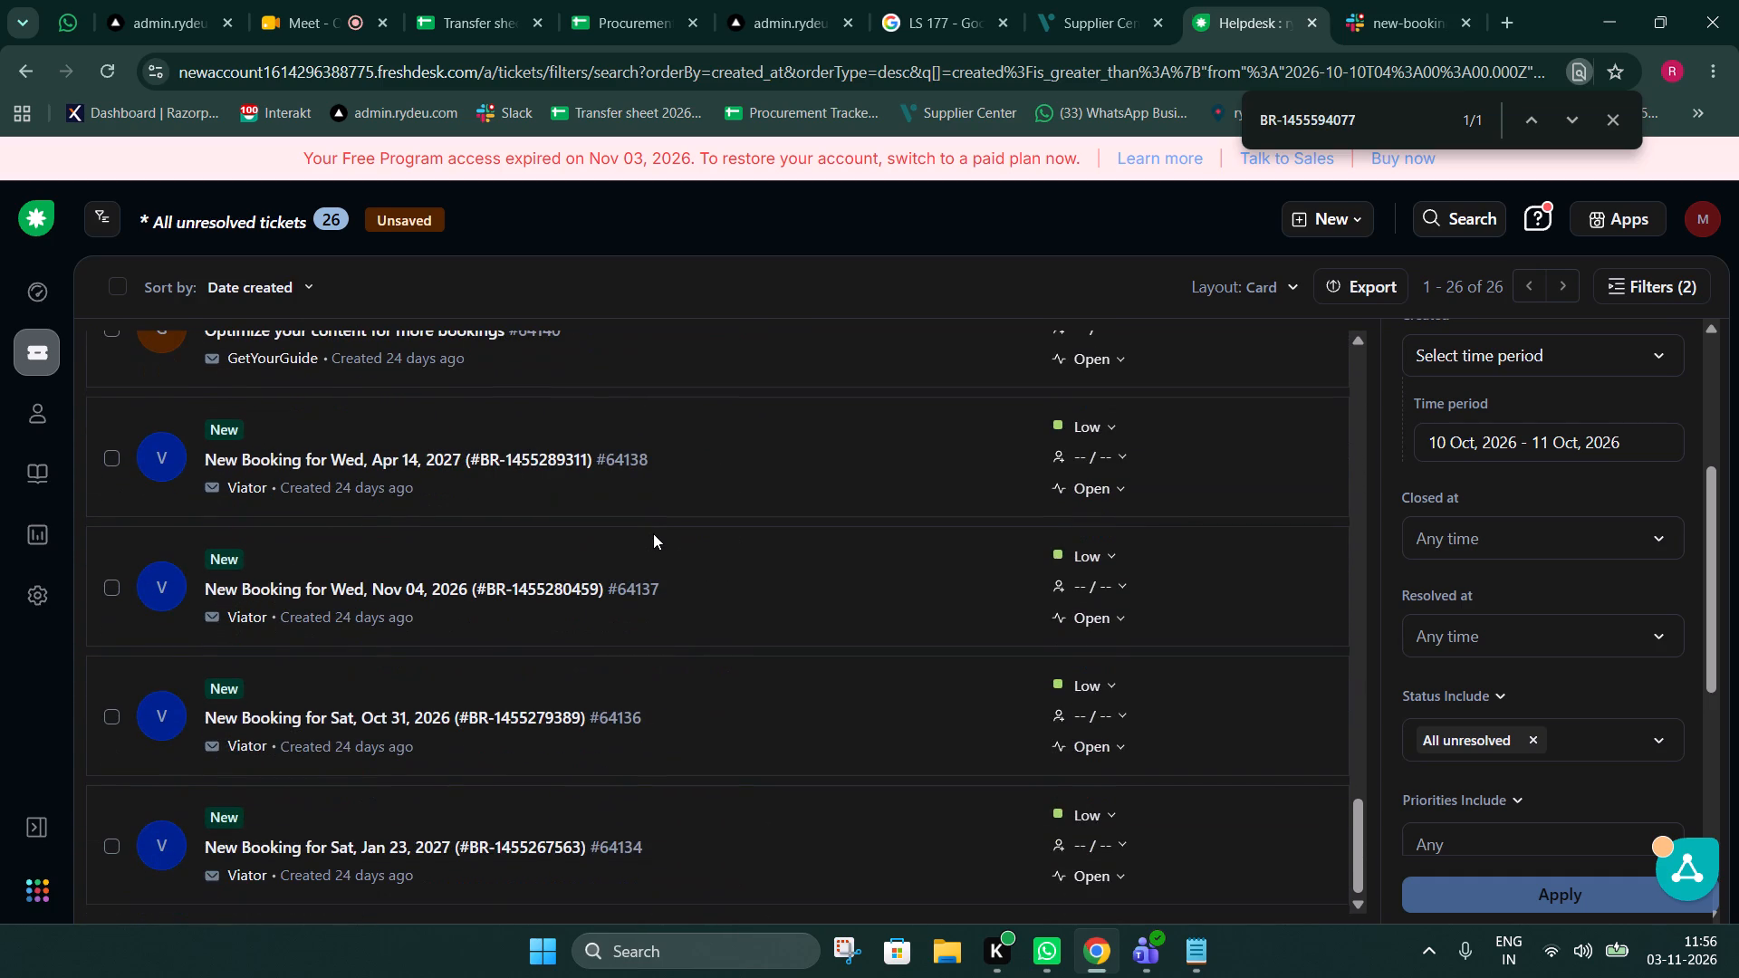
{"action": "scroll", "coordinate": [706, 536], "scroll_direction": "down", "scroll_amount": 7}
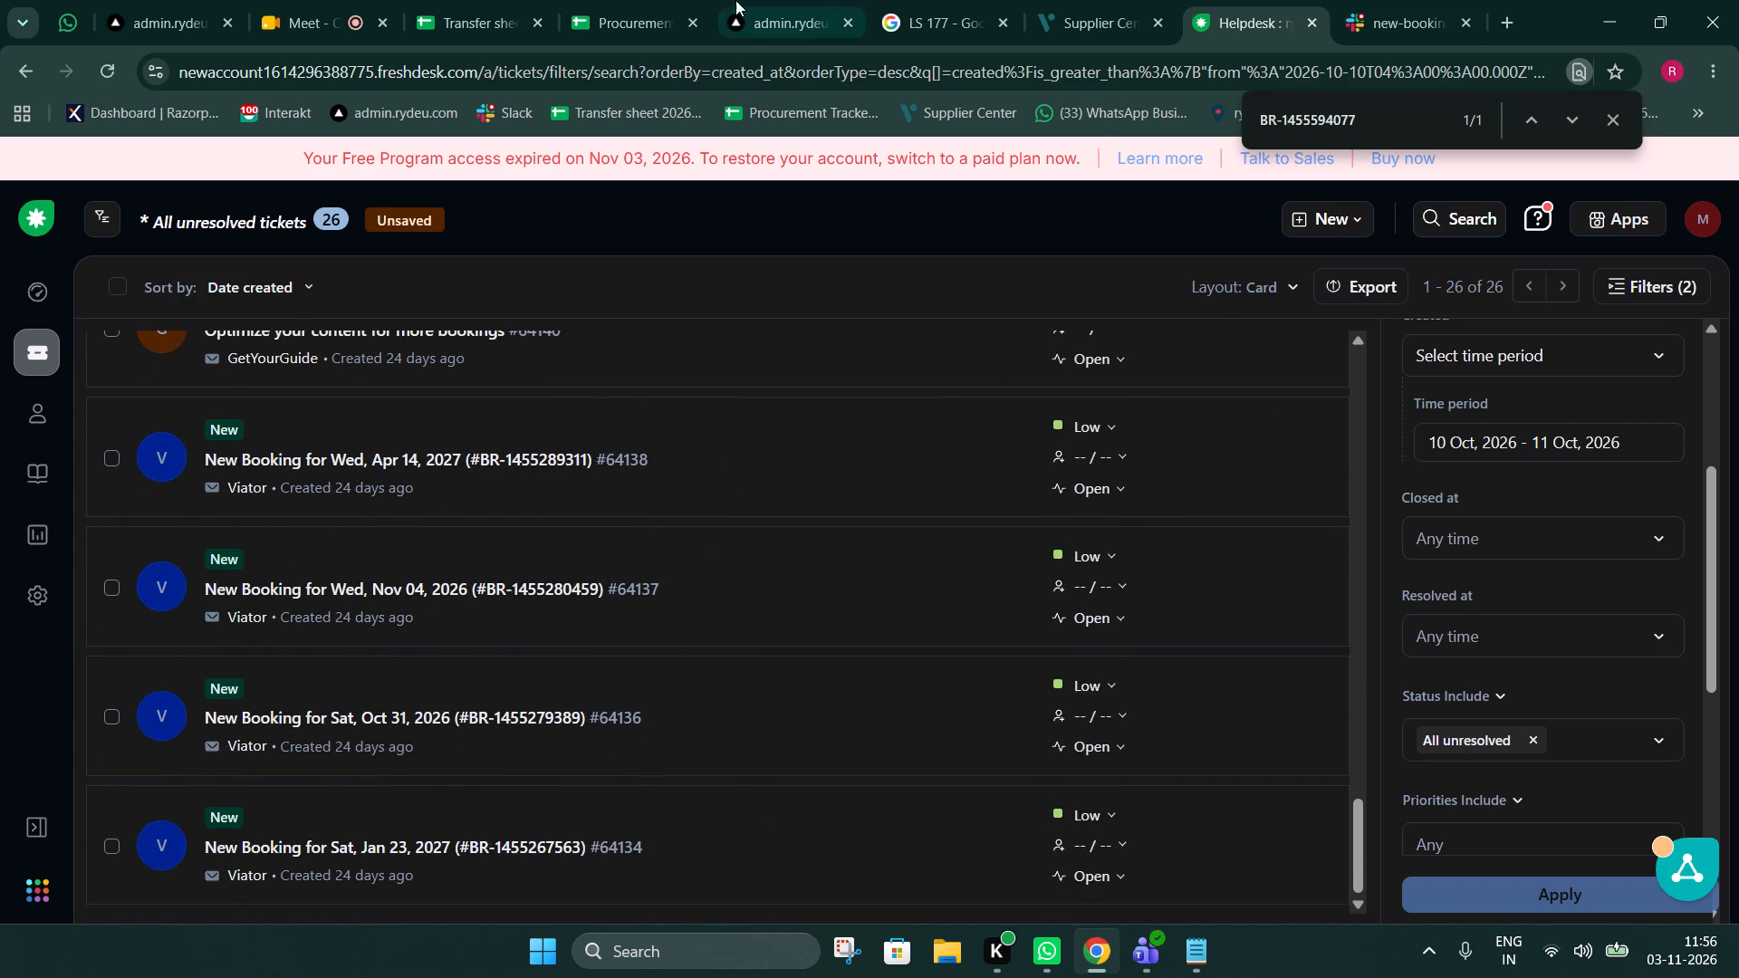
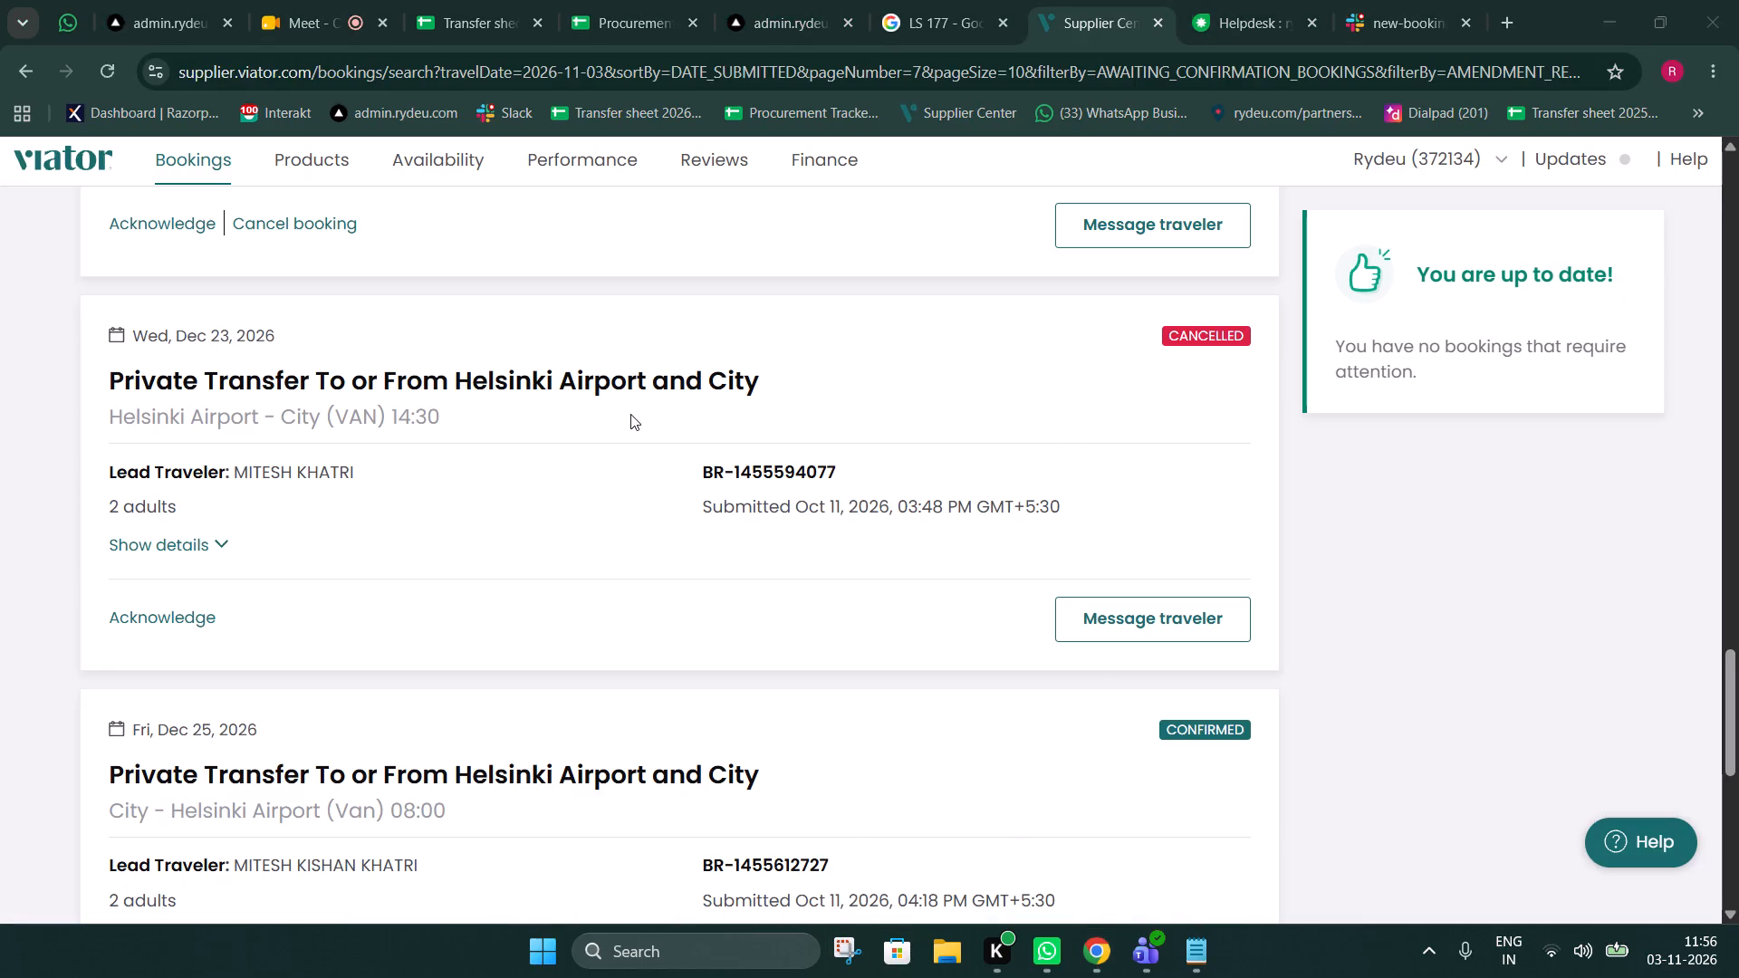
{"action": "left_click", "coordinate": [648, 401]}
{"action": "left_click_drag", "start_coordinate": [53, 281], "coordinate": [1294, 671]}
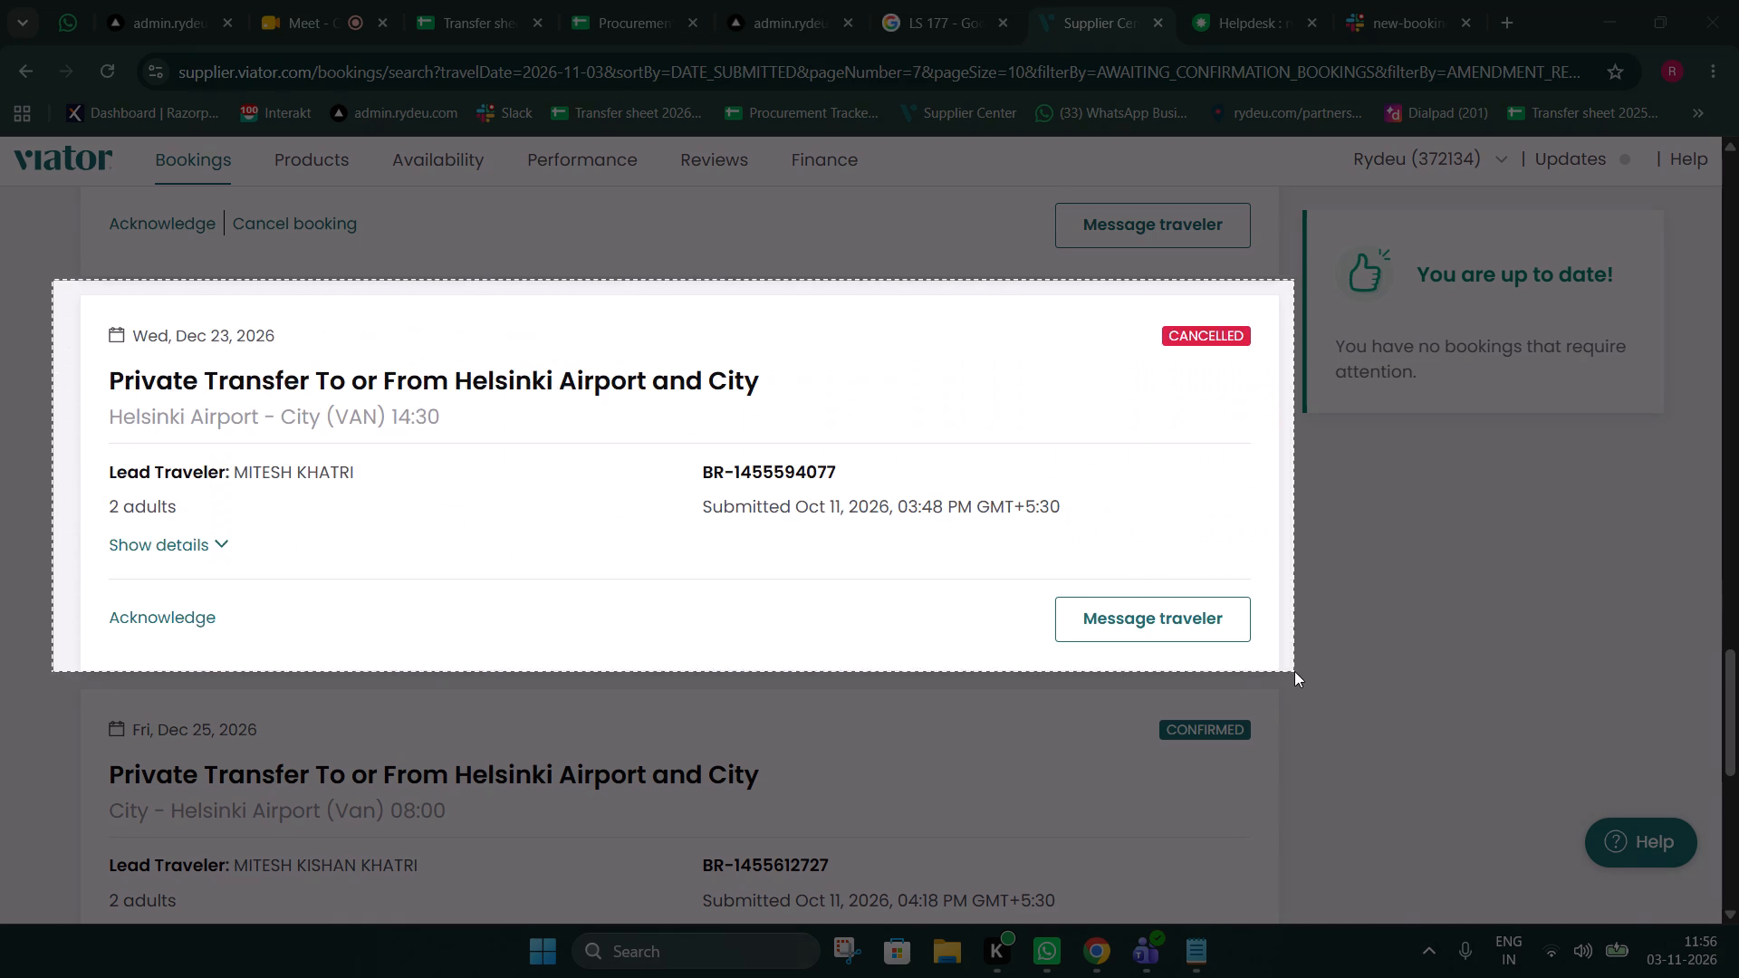
{"action": "left_click_drag", "start_coordinate": [1294, 671], "coordinate": [1295, 672]}
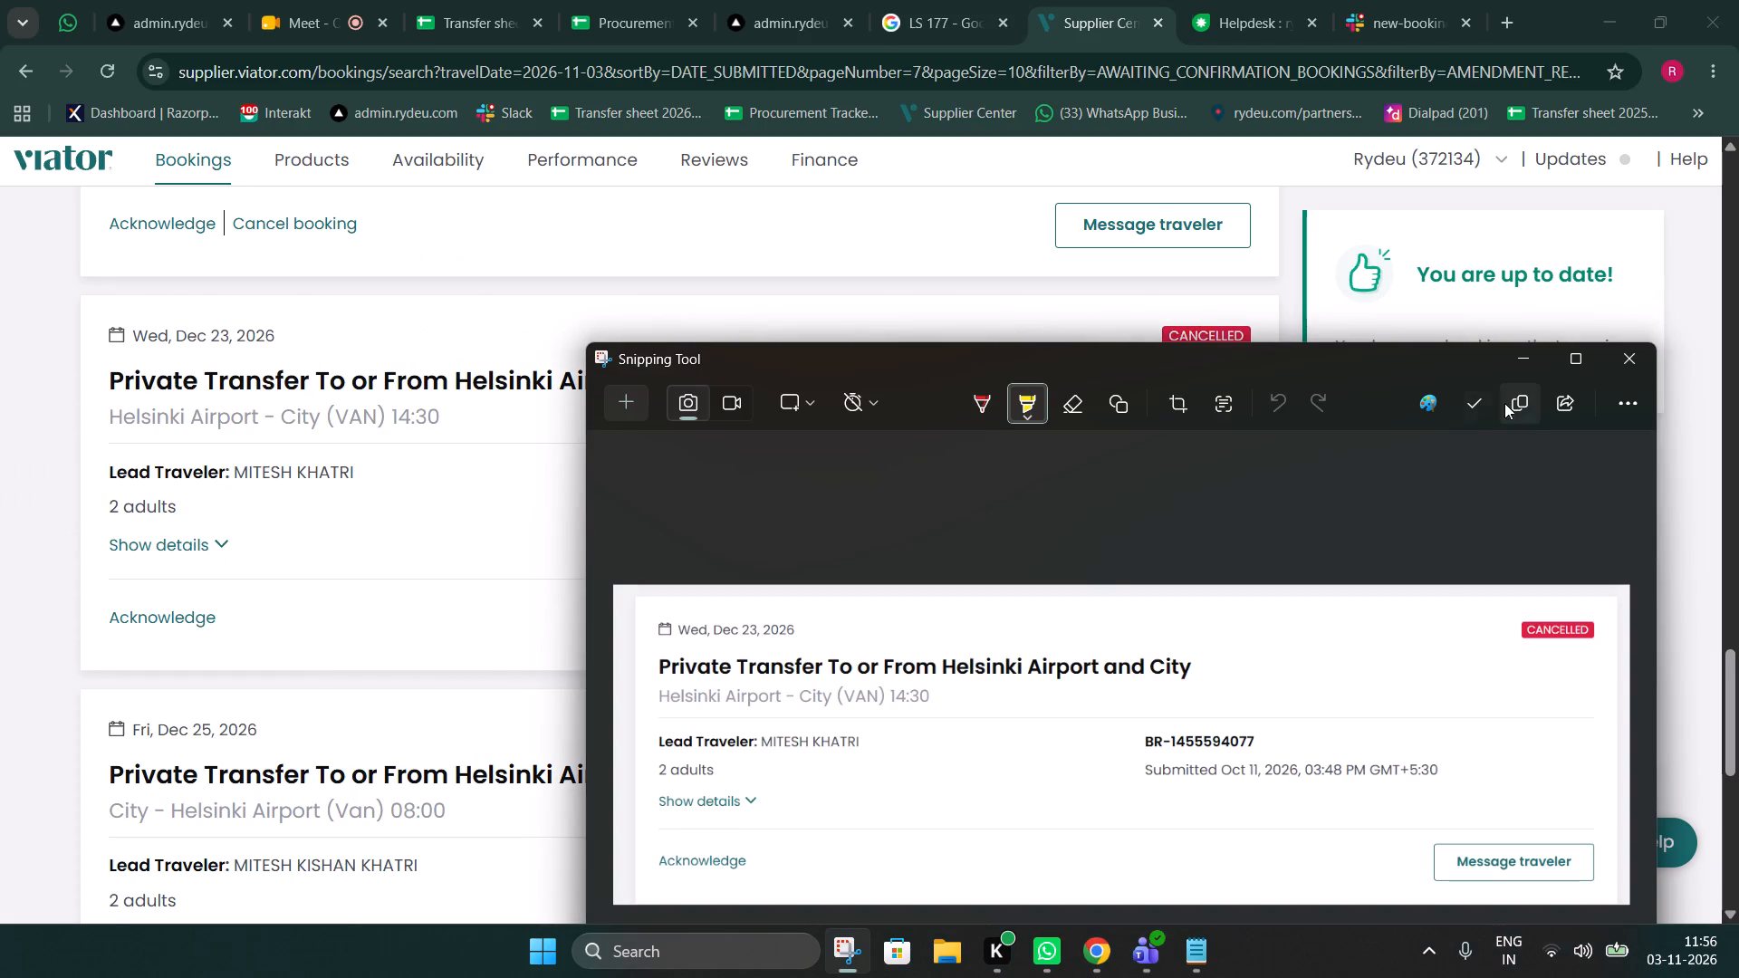
{"action": "left_click", "coordinate": [1465, 395]}
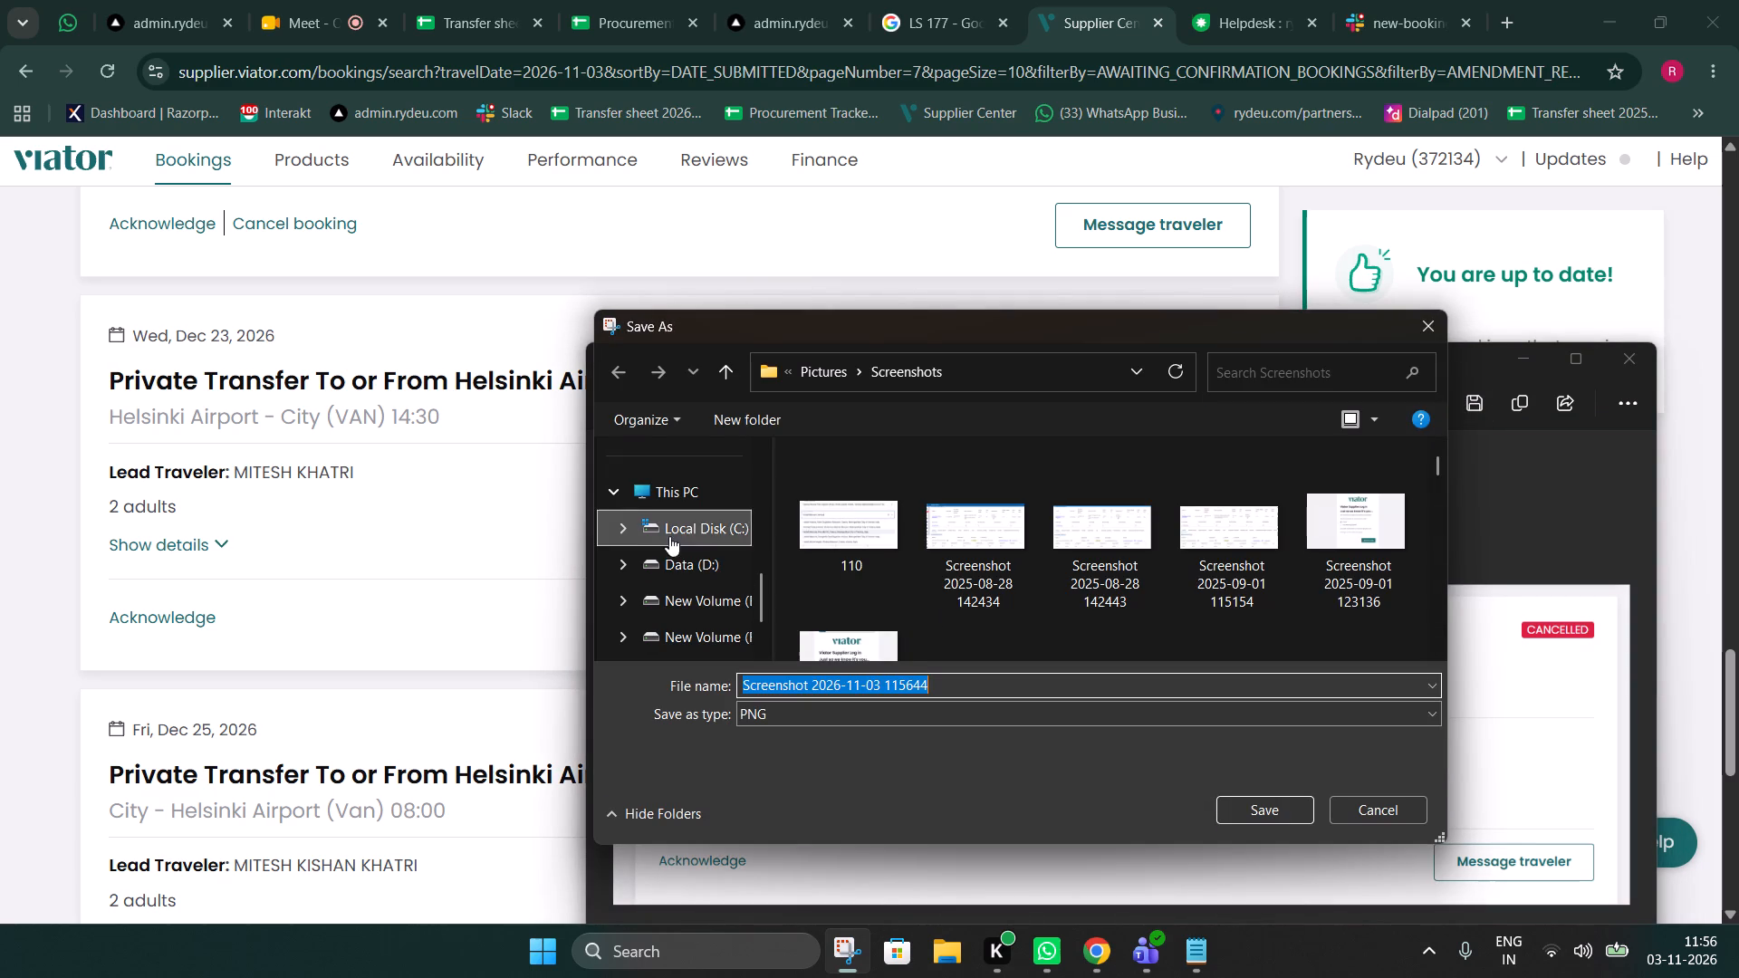
{"action": "scroll", "coordinate": [662, 539], "scroll_direction": "up", "scroll_amount": 2}
{"action": "scroll", "coordinate": [706, 594], "scroll_direction": "down", "scroll_amount": 2}
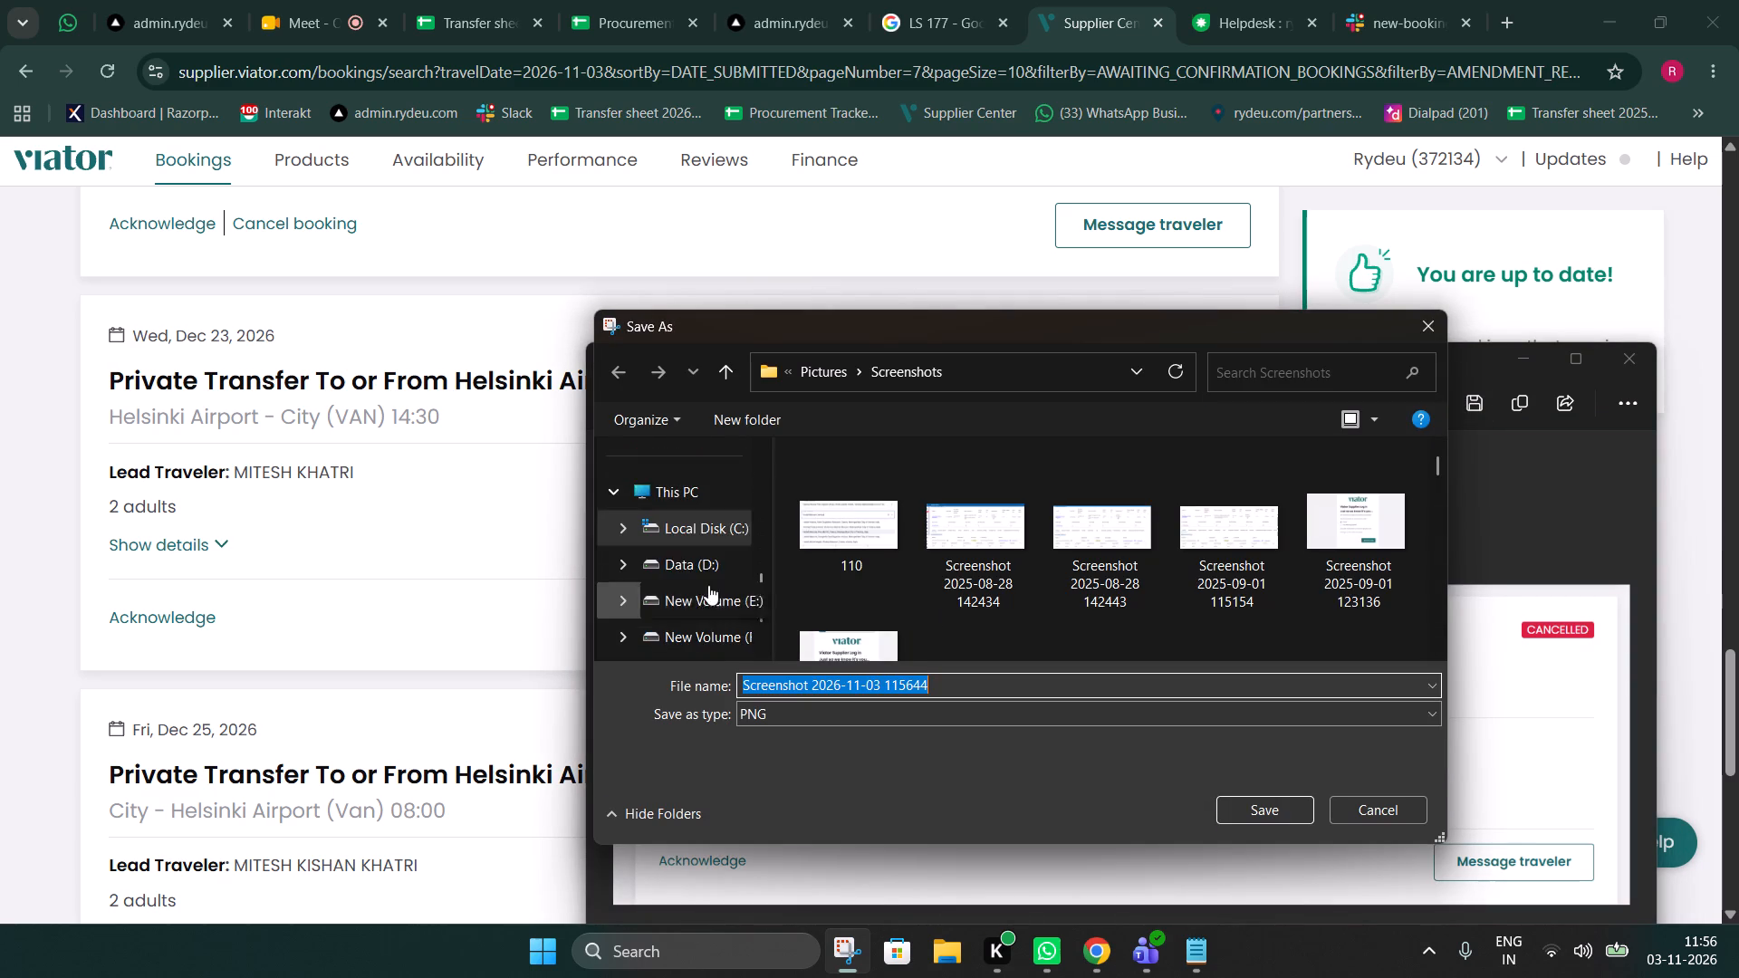
{"action": "scroll", "coordinate": [715, 541], "scroll_direction": "up", "scroll_amount": 3}
{"action": "left_click", "coordinate": [702, 539]}
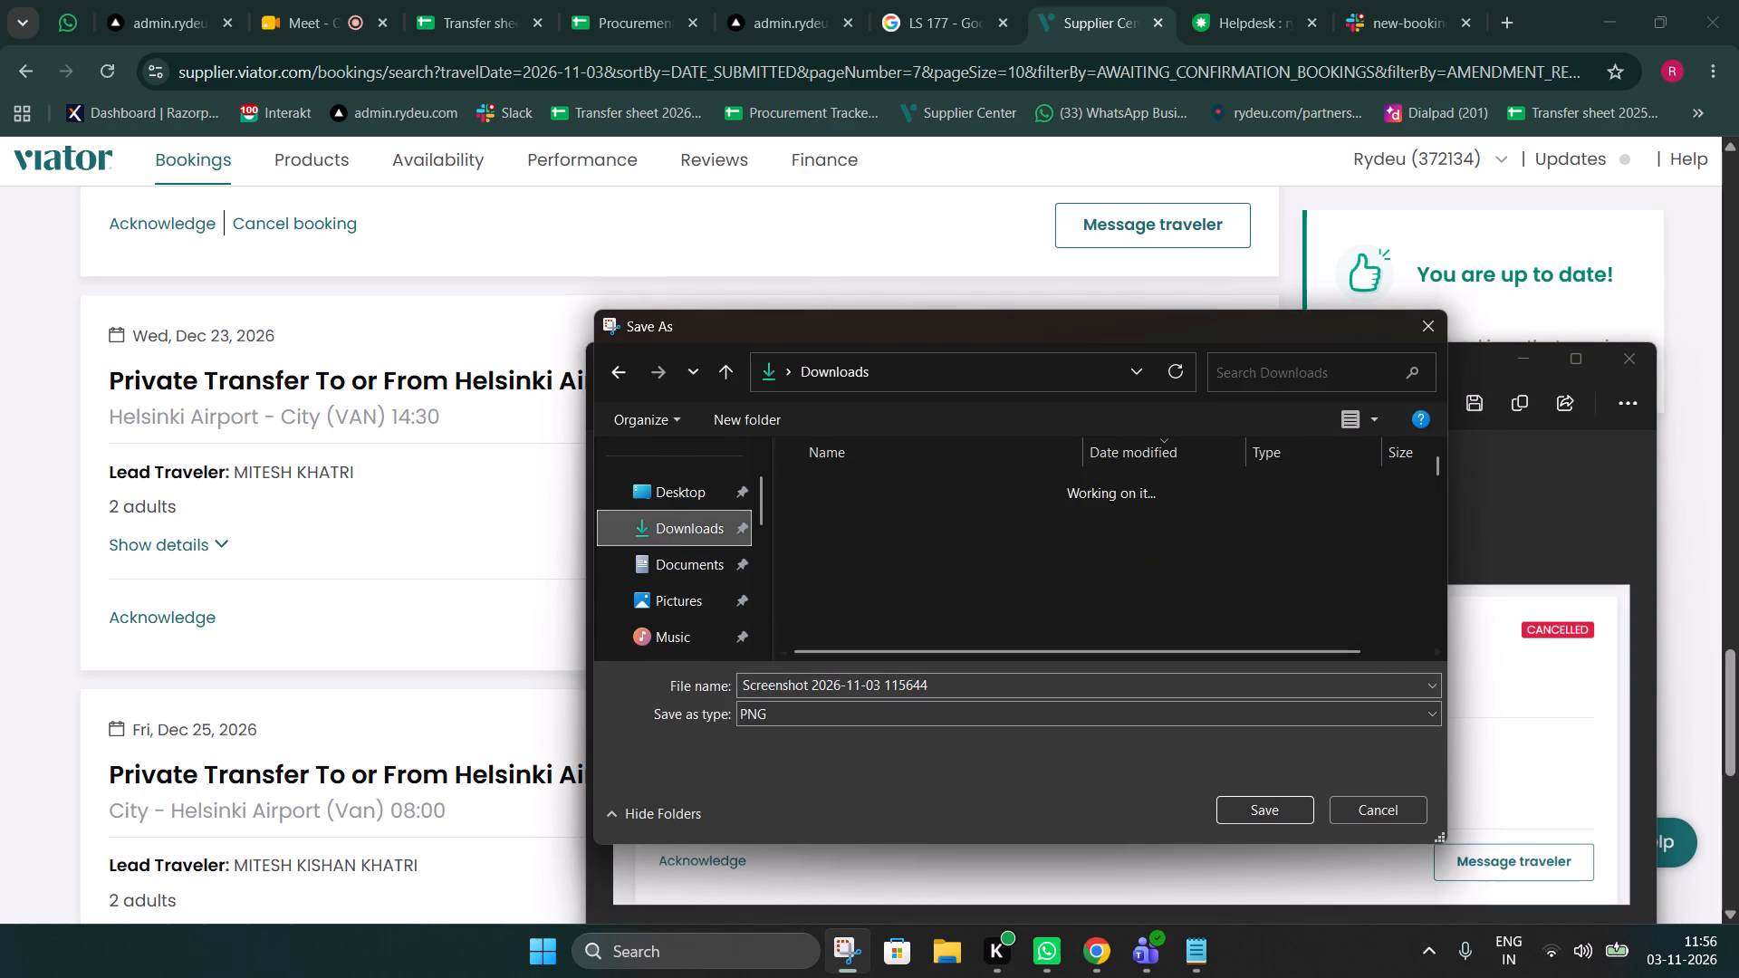
{"action": "left_click", "coordinate": [847, 686]}
{"action": "key", "text": "ctrl+v"}
{"action": "key", "text": "ctrl+v"}
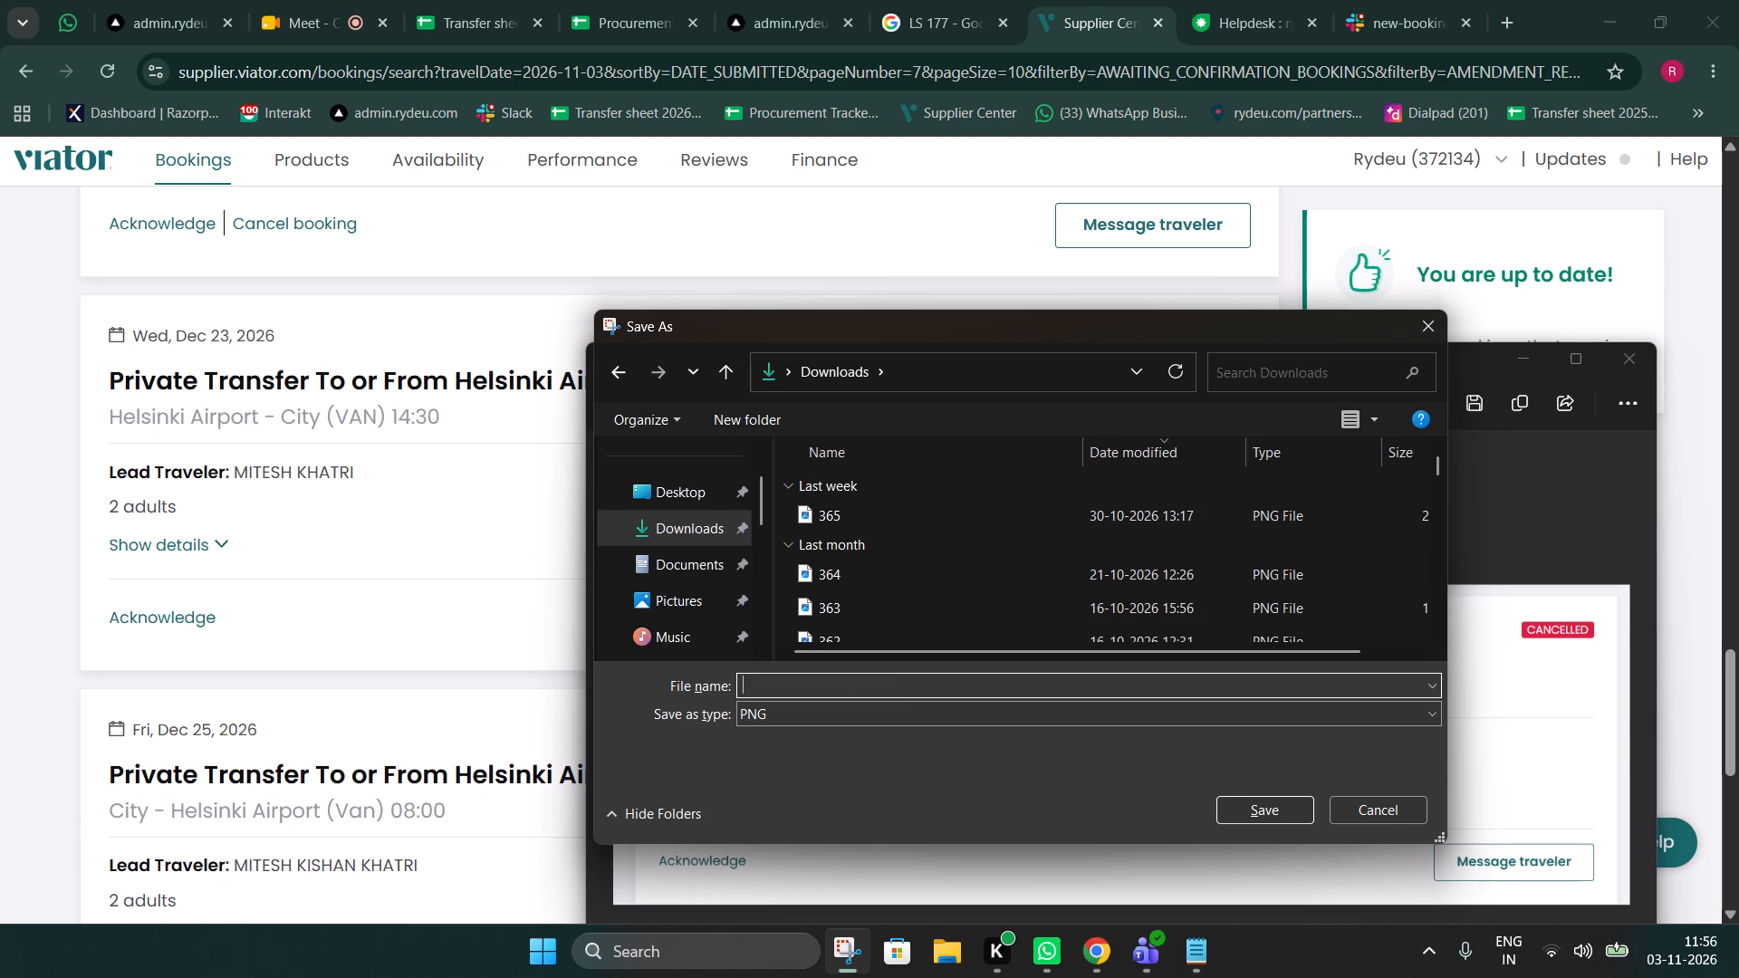
{"action": "left_click", "coordinate": [463, 524]}
{"action": "left_click_drag", "start_coordinate": [693, 468], "coordinate": [696, 468]}
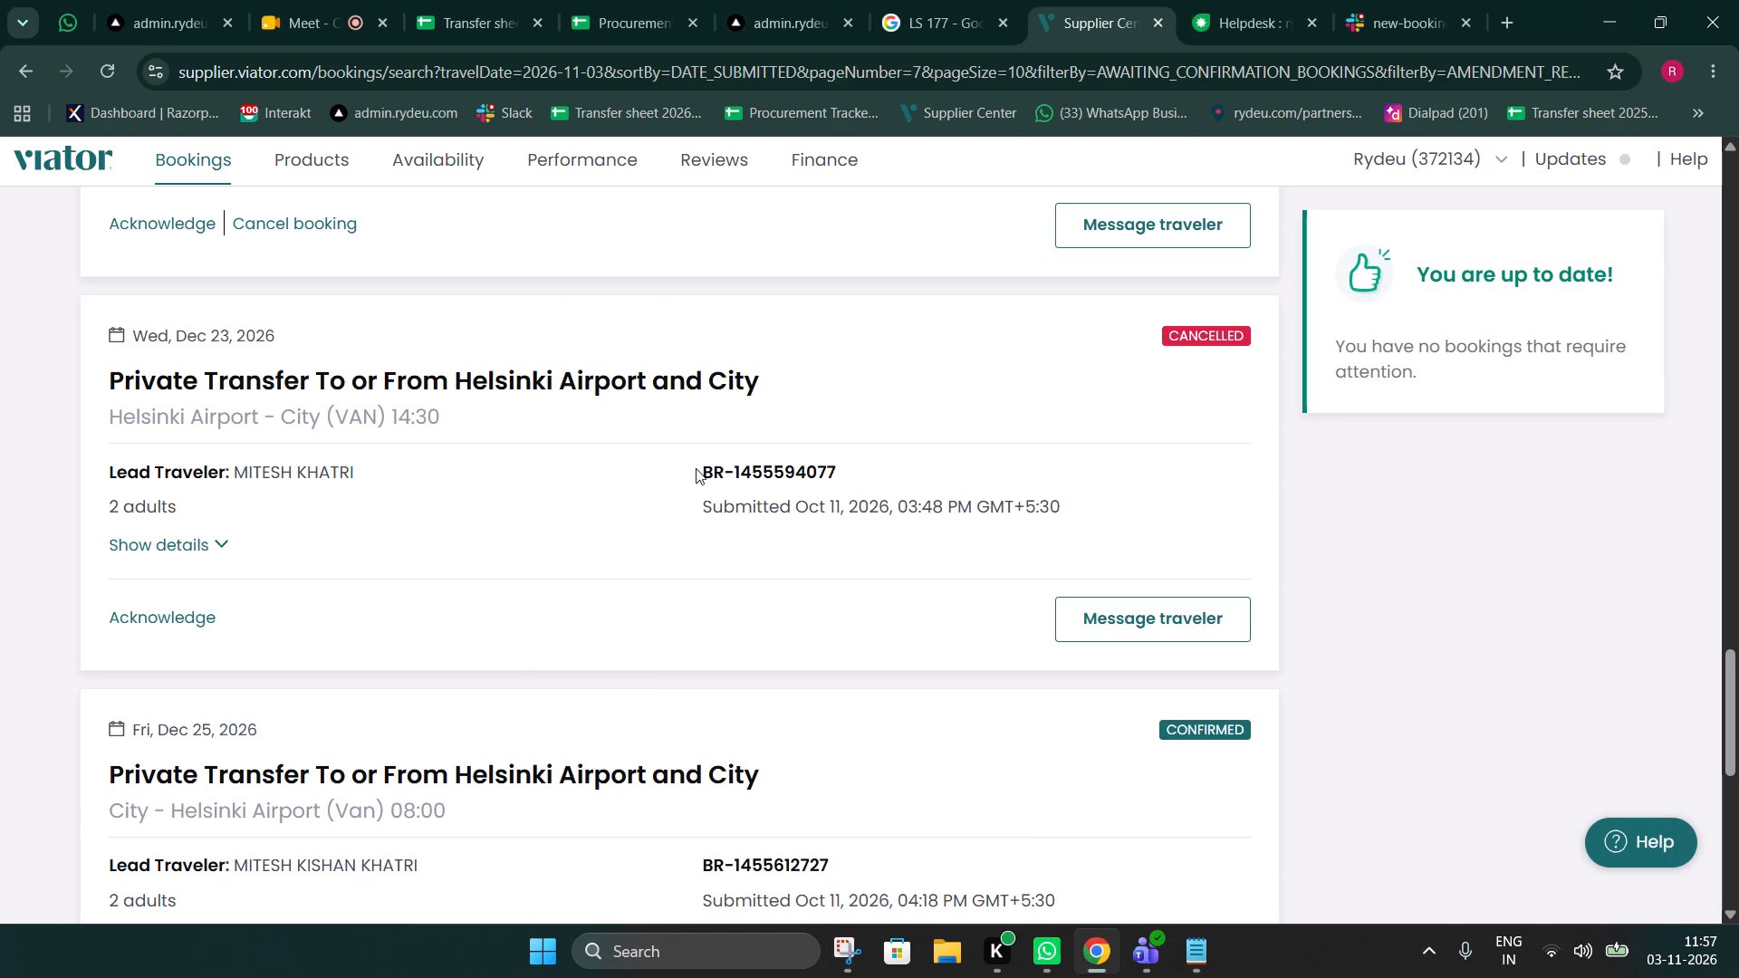
{"action": "left_click_drag", "start_coordinate": [696, 468], "coordinate": [886, 470]}
{"action": "key", "text": "ctrl+c"}
{"action": "left_click", "coordinate": [844, 955]}
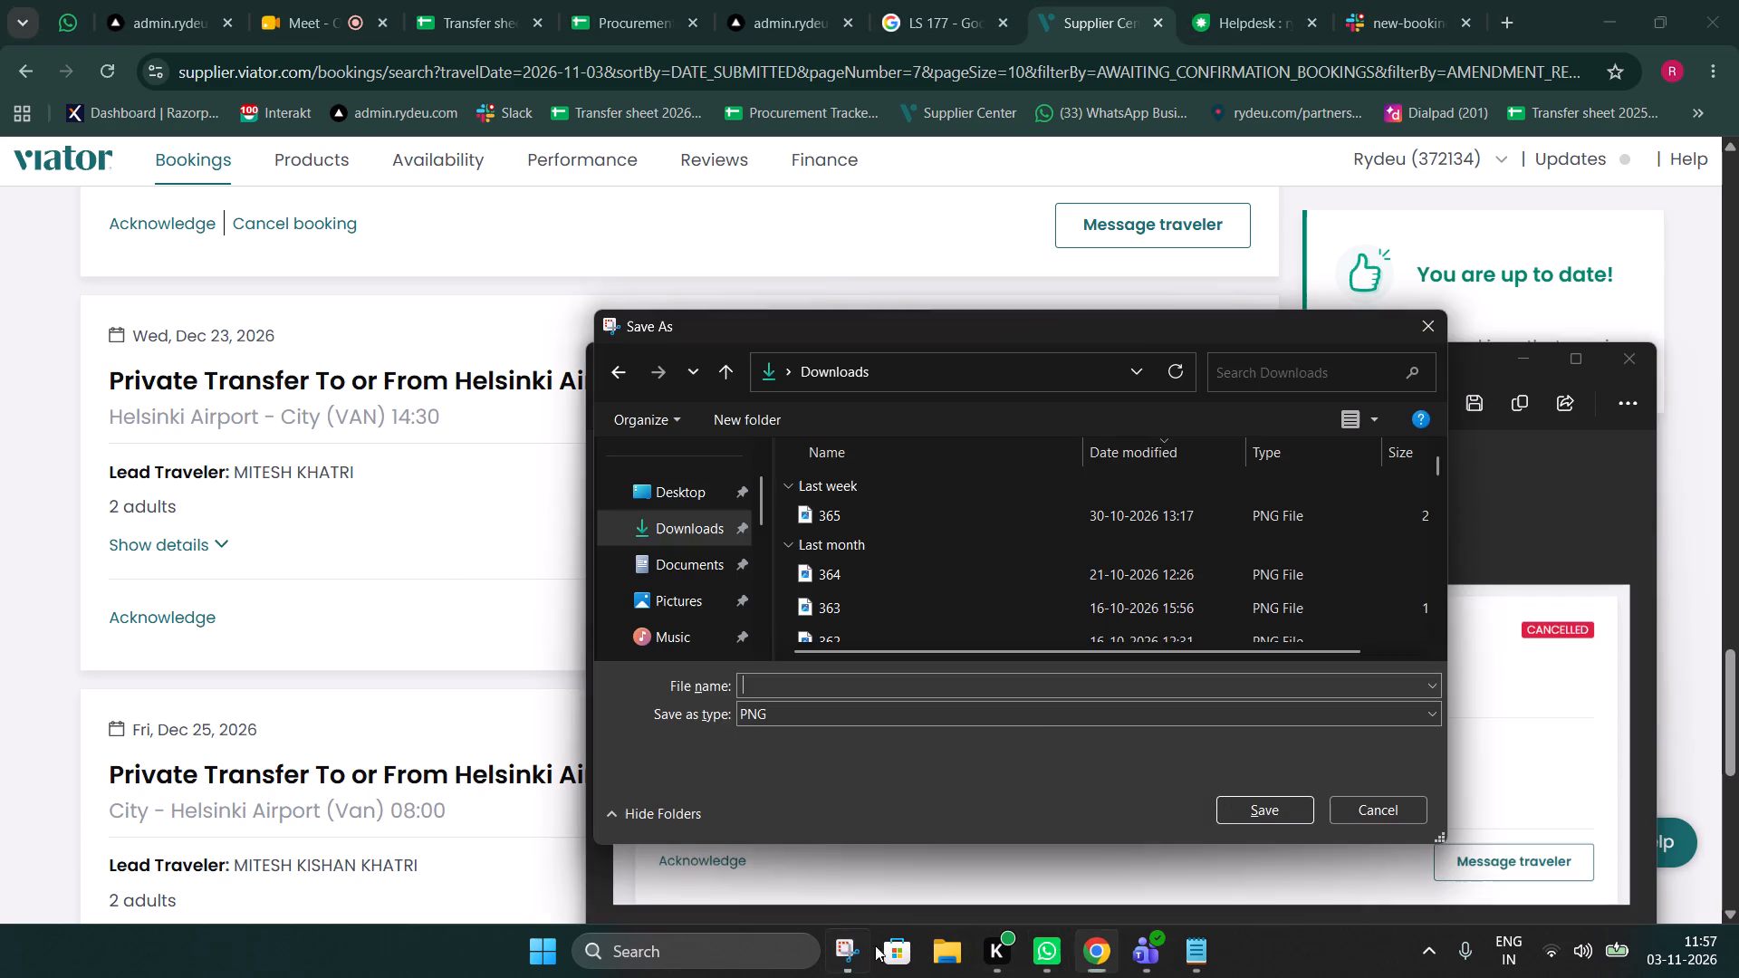
{"action": "key", "text": "ctrl+v"}
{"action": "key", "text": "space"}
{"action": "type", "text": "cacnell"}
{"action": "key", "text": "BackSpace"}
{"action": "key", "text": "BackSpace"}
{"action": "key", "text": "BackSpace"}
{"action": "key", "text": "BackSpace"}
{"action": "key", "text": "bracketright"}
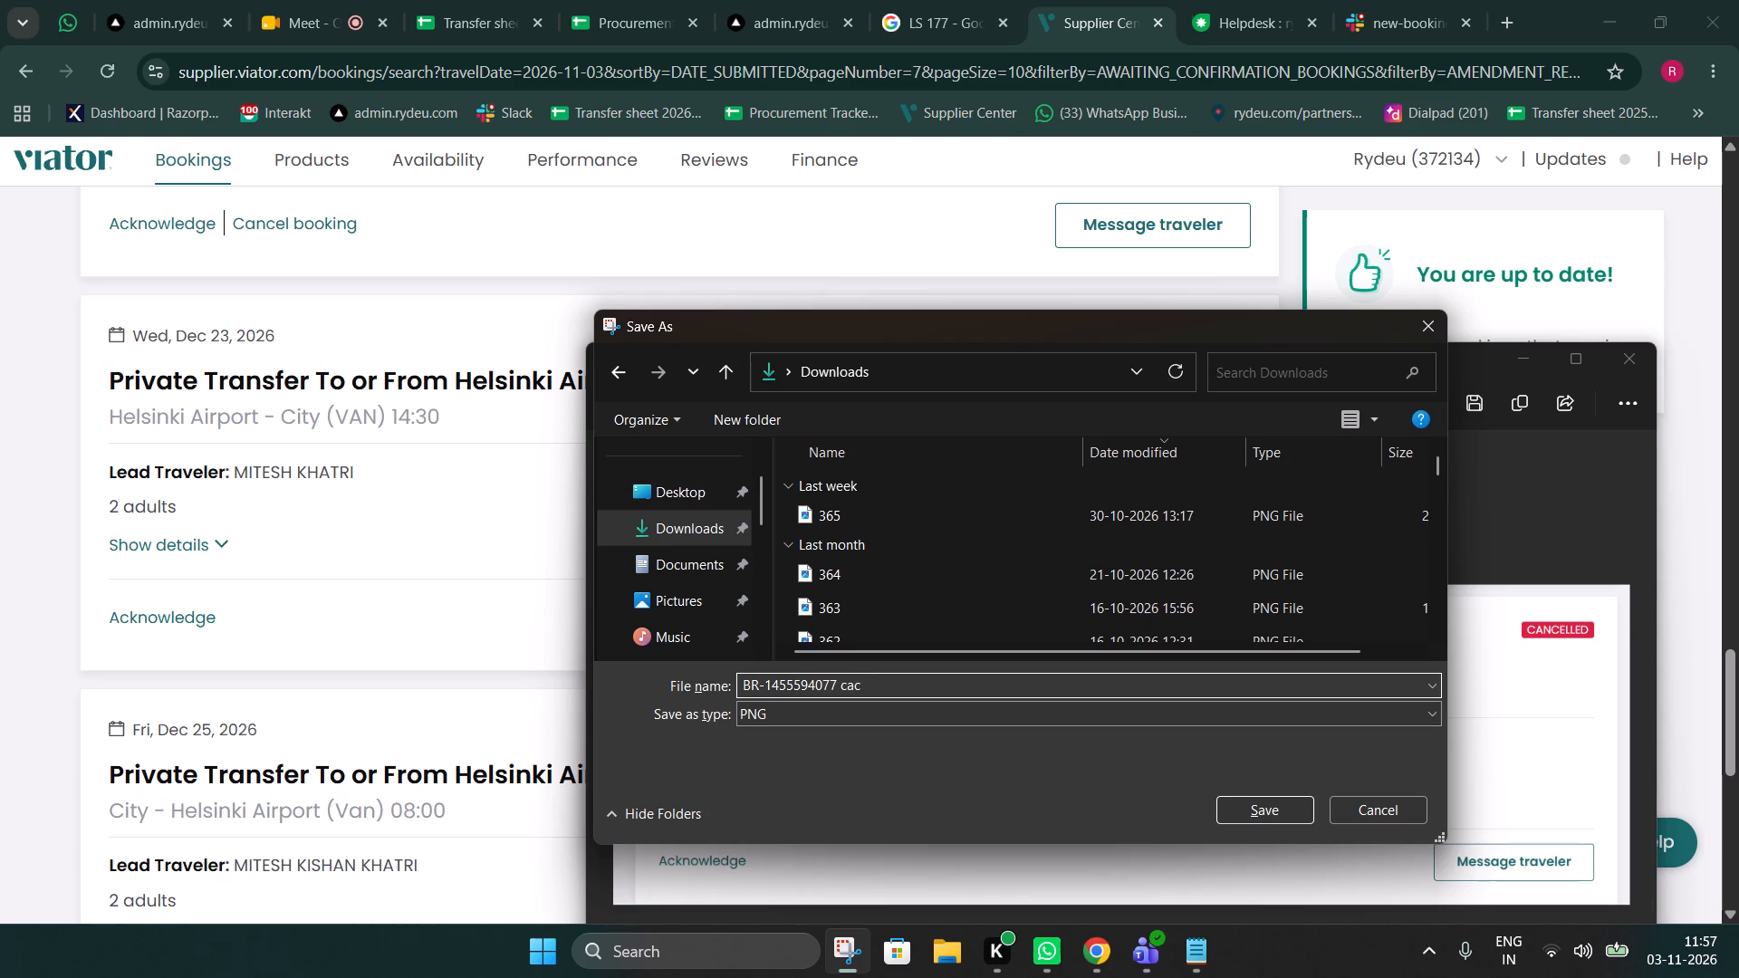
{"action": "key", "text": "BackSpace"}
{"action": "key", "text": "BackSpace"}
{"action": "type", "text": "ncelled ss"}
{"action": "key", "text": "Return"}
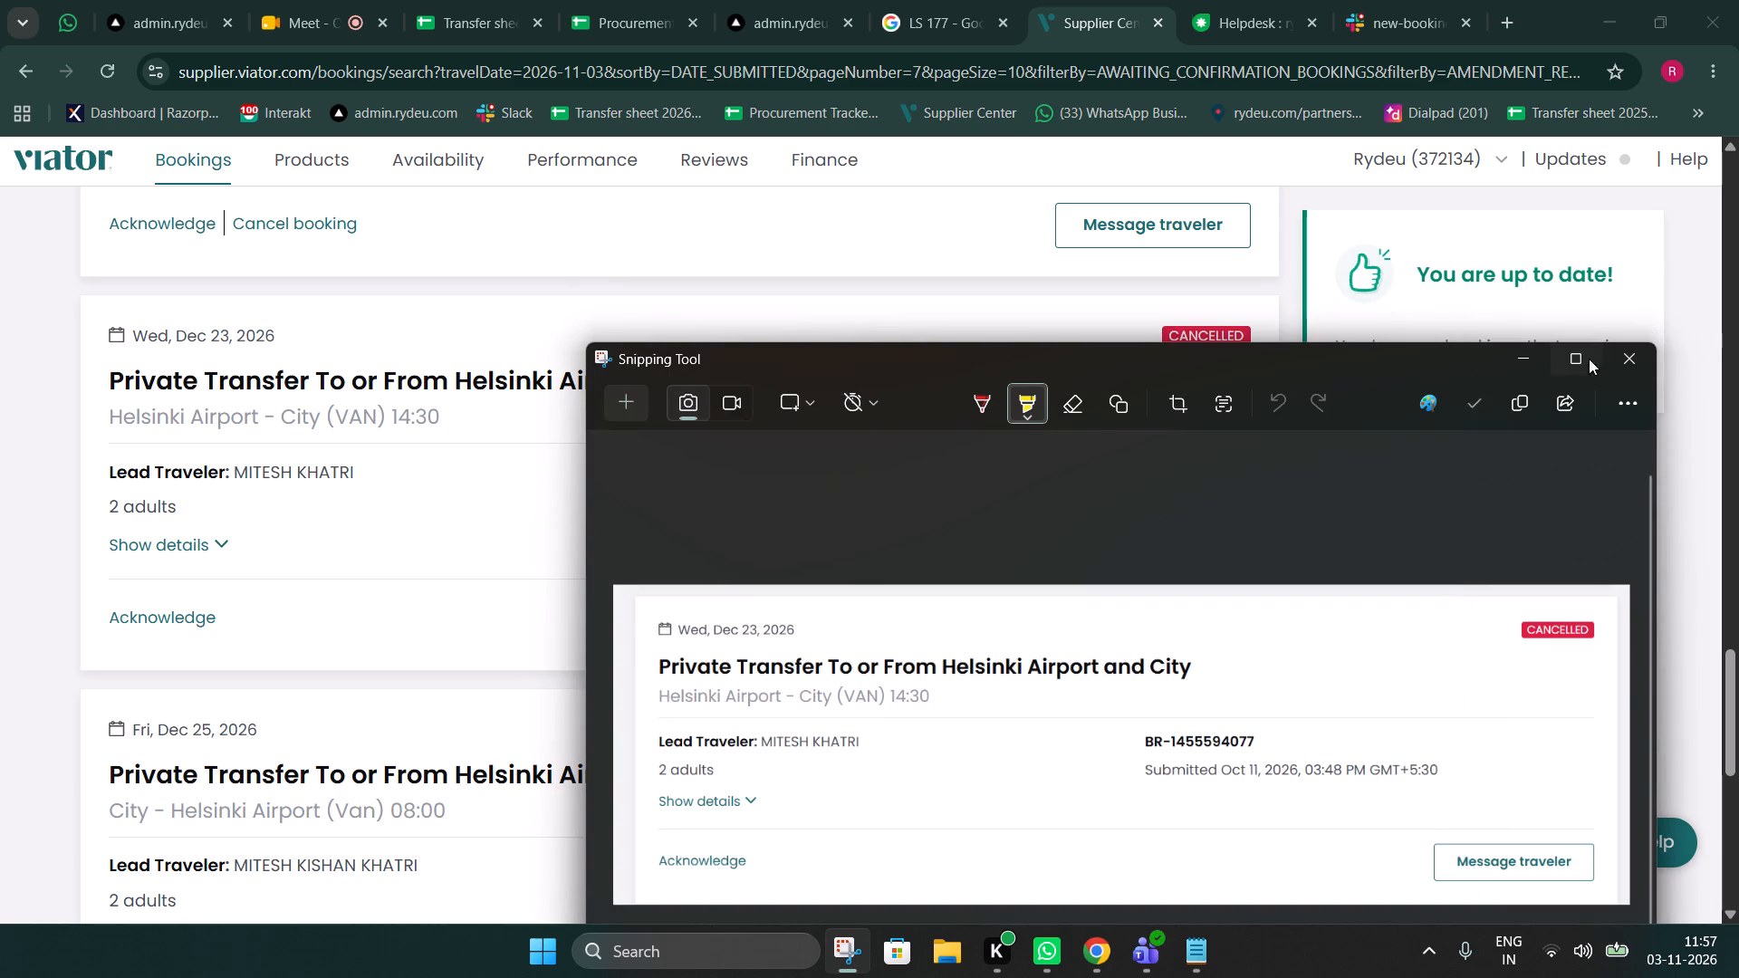
{"action": "left_click", "coordinate": [1631, 354]}
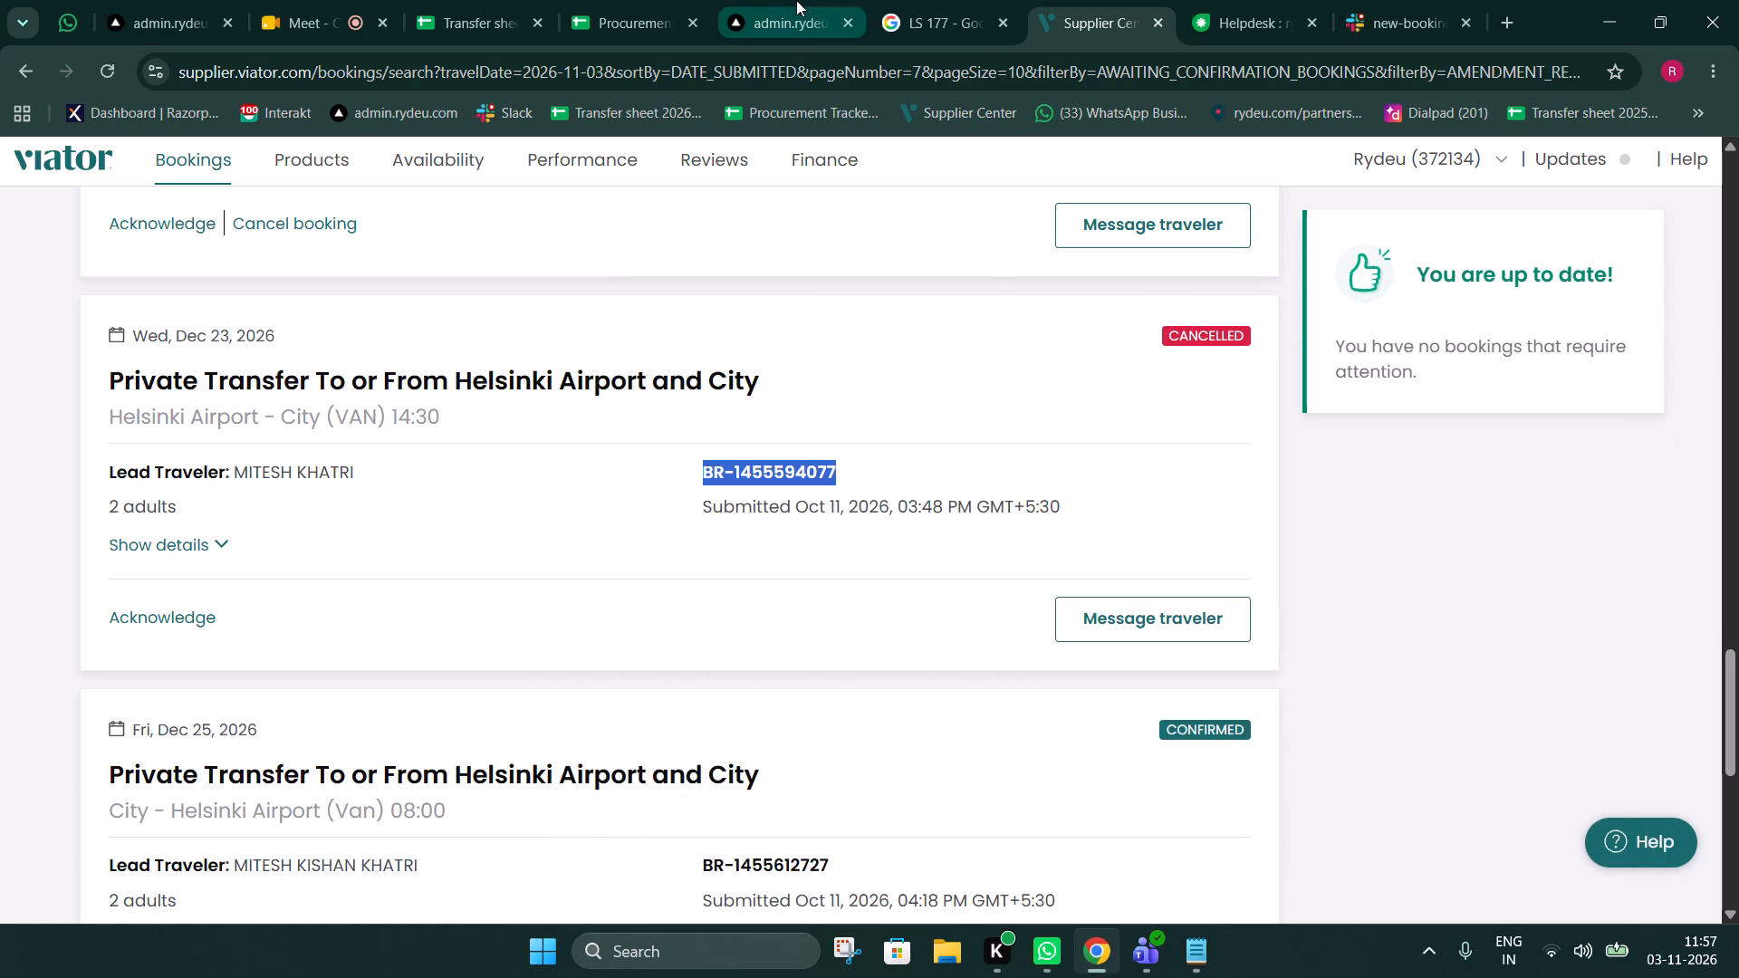
{"action": "left_click", "coordinate": [796, 0]}
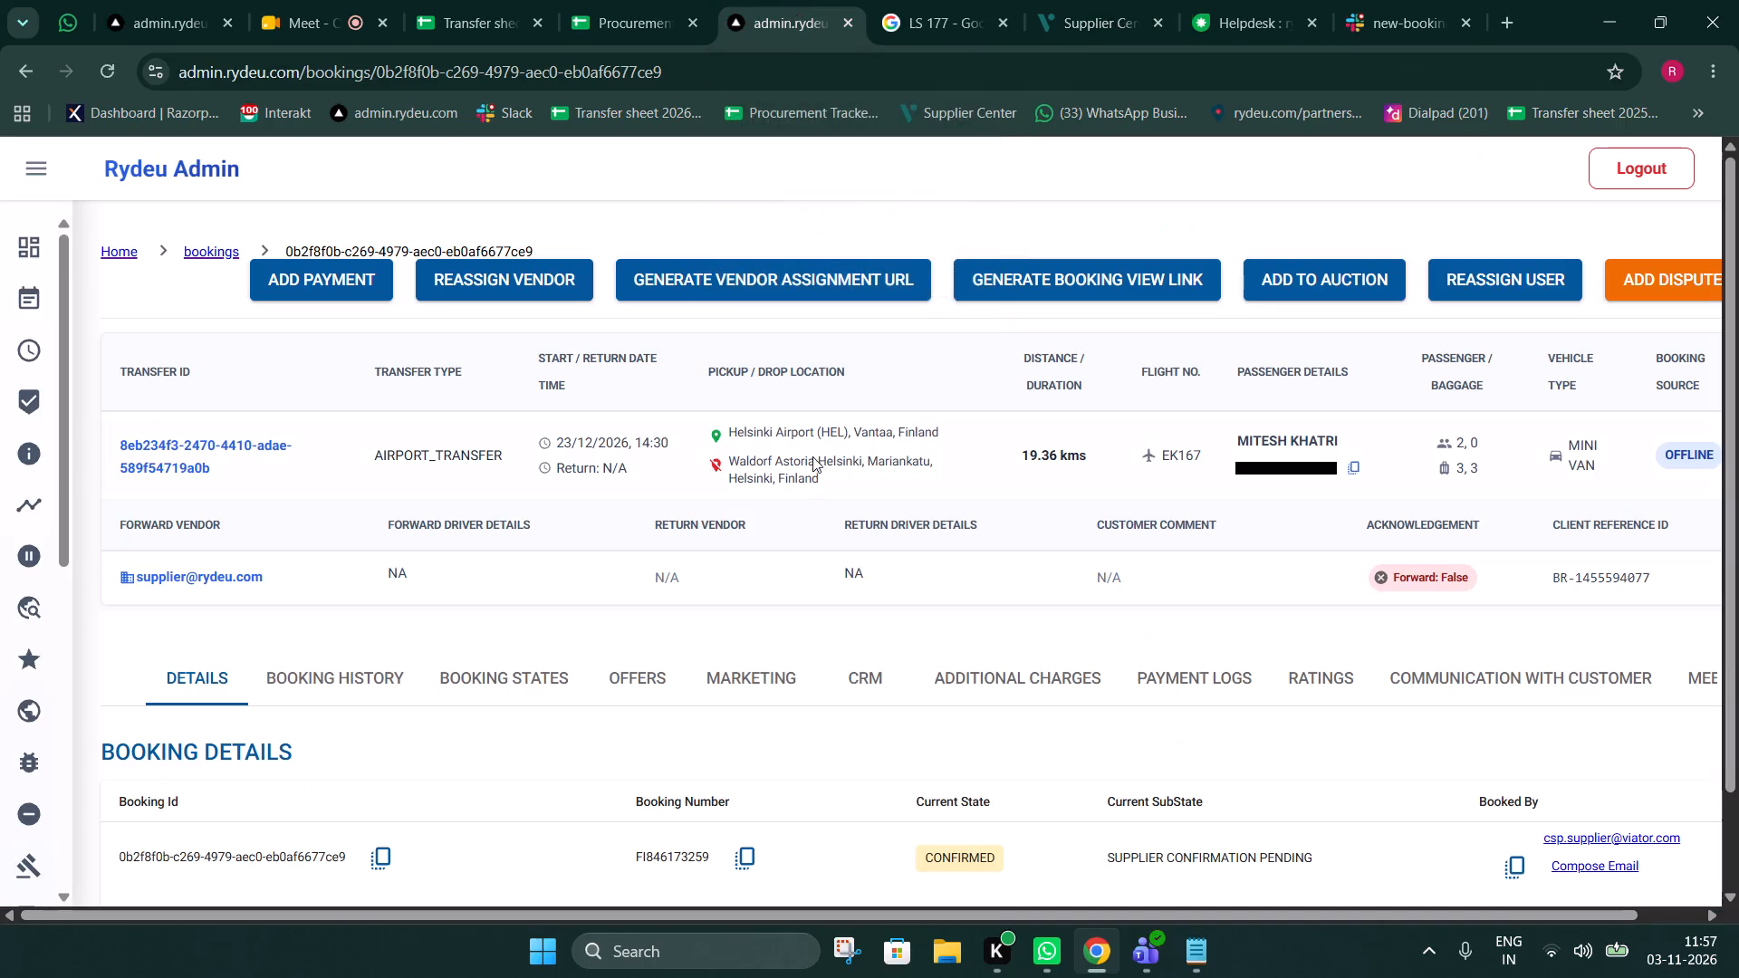
{"action": "scroll", "coordinate": [807, 482], "scroll_direction": "down", "scroll_amount": 2}
{"action": "left_click", "coordinate": [473, 573]}
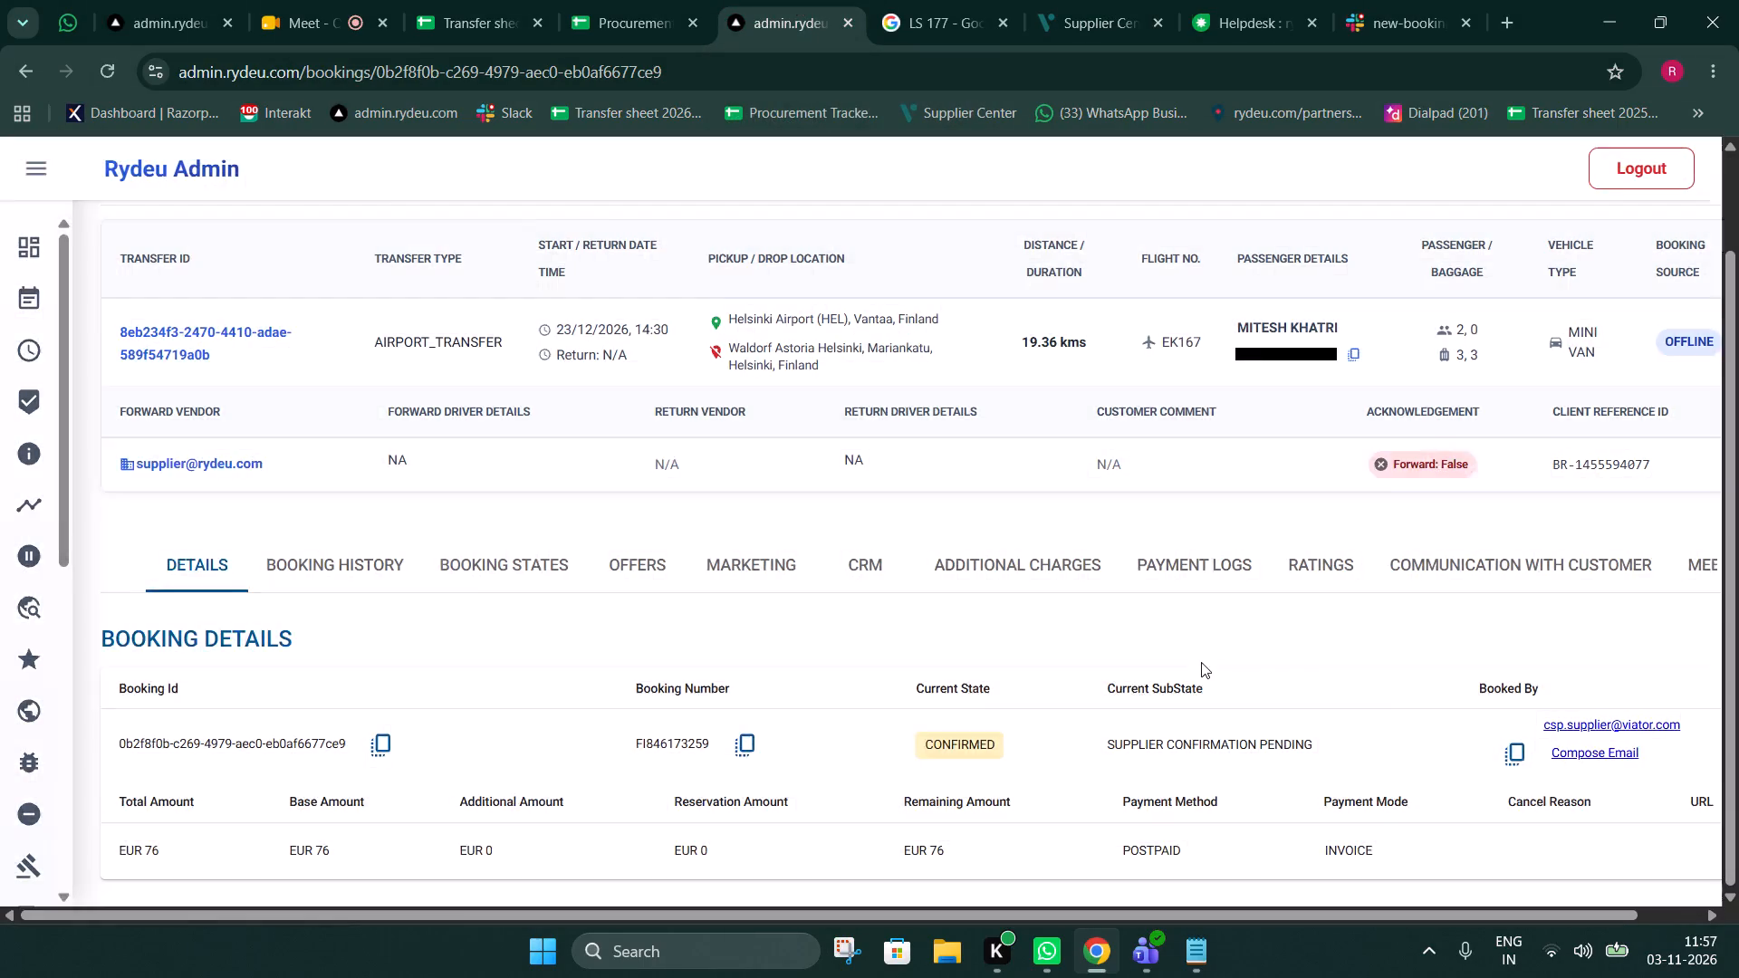
{"action": "left_click", "coordinate": [1629, 637]}
{"action": "left_click", "coordinate": [696, 561]}
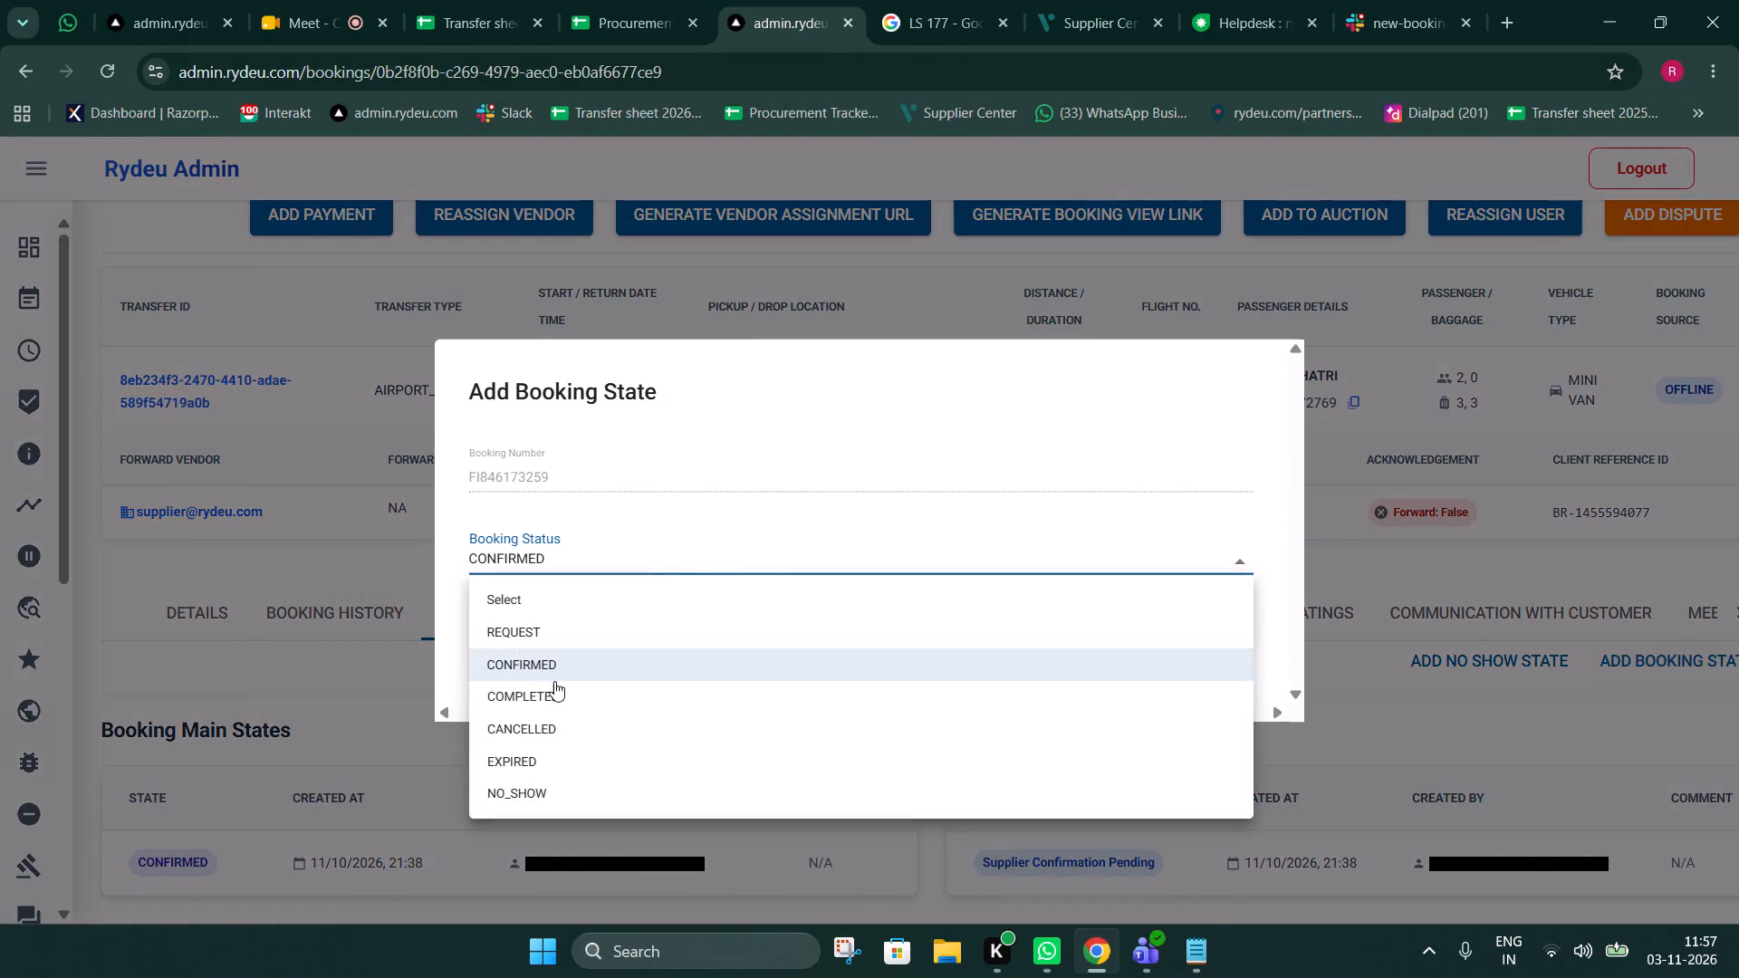
{"action": "left_click", "coordinate": [572, 725]}
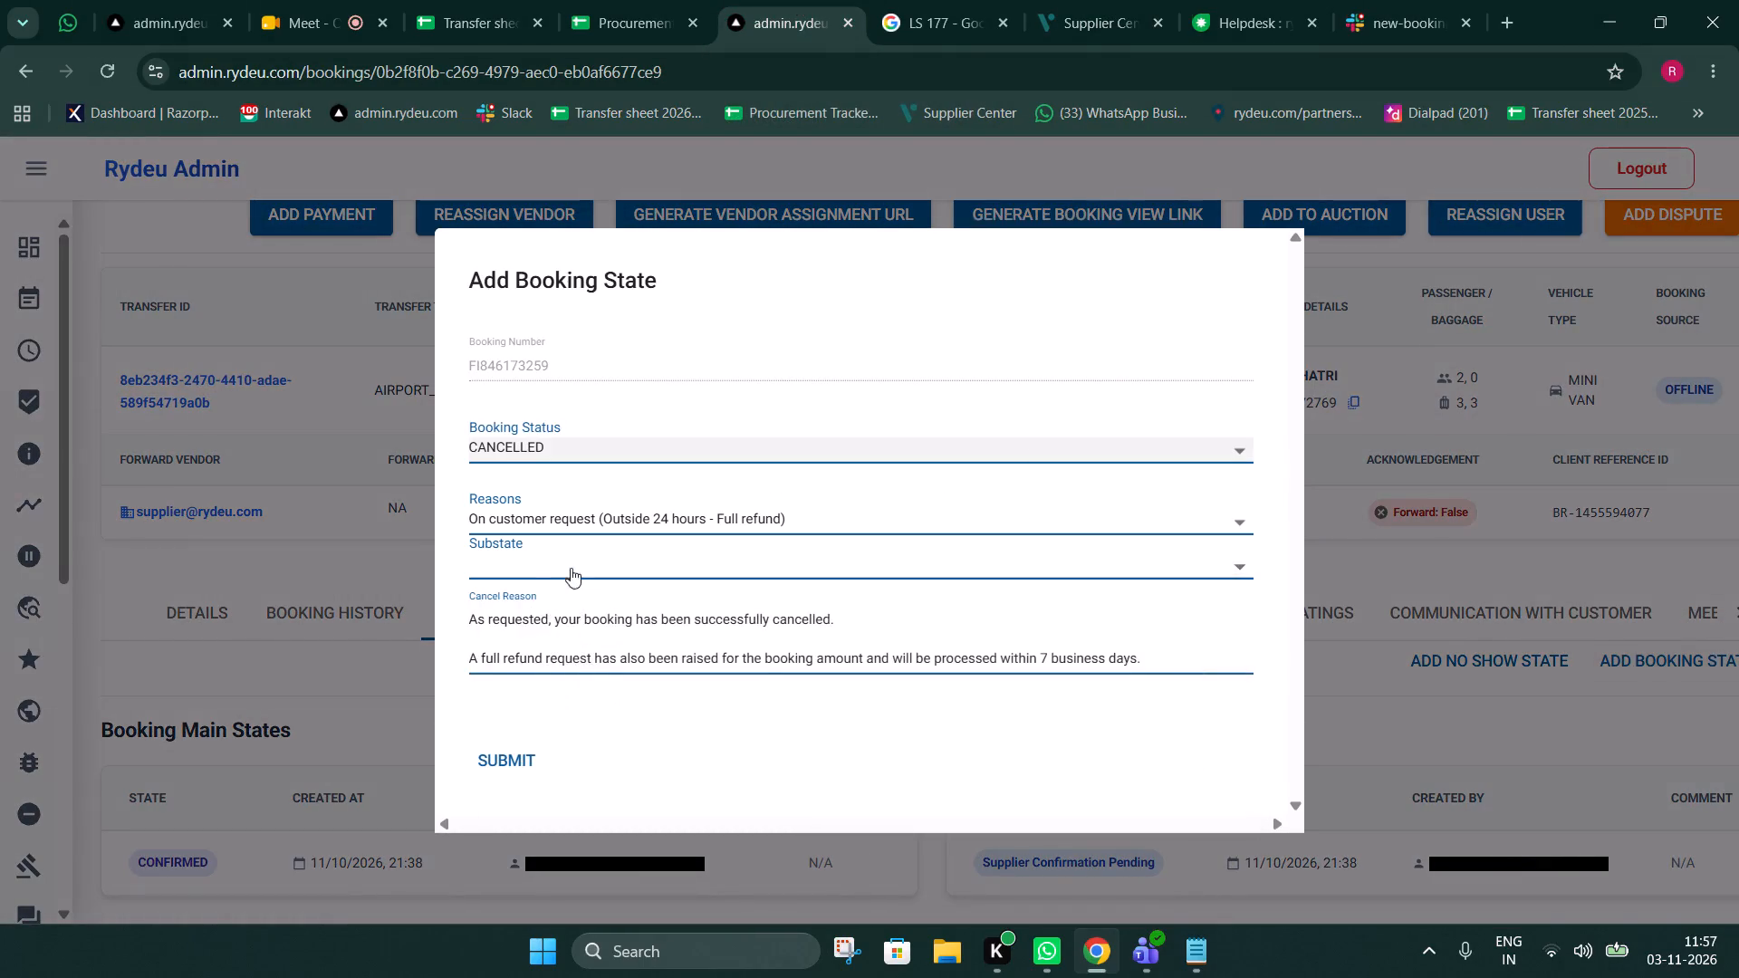
{"action": "left_click", "coordinate": [571, 568]}
{"action": "left_click", "coordinate": [585, 618]}
{"action": "left_click", "coordinate": [587, 574]}
{"action": "left_click", "coordinate": [616, 636]}
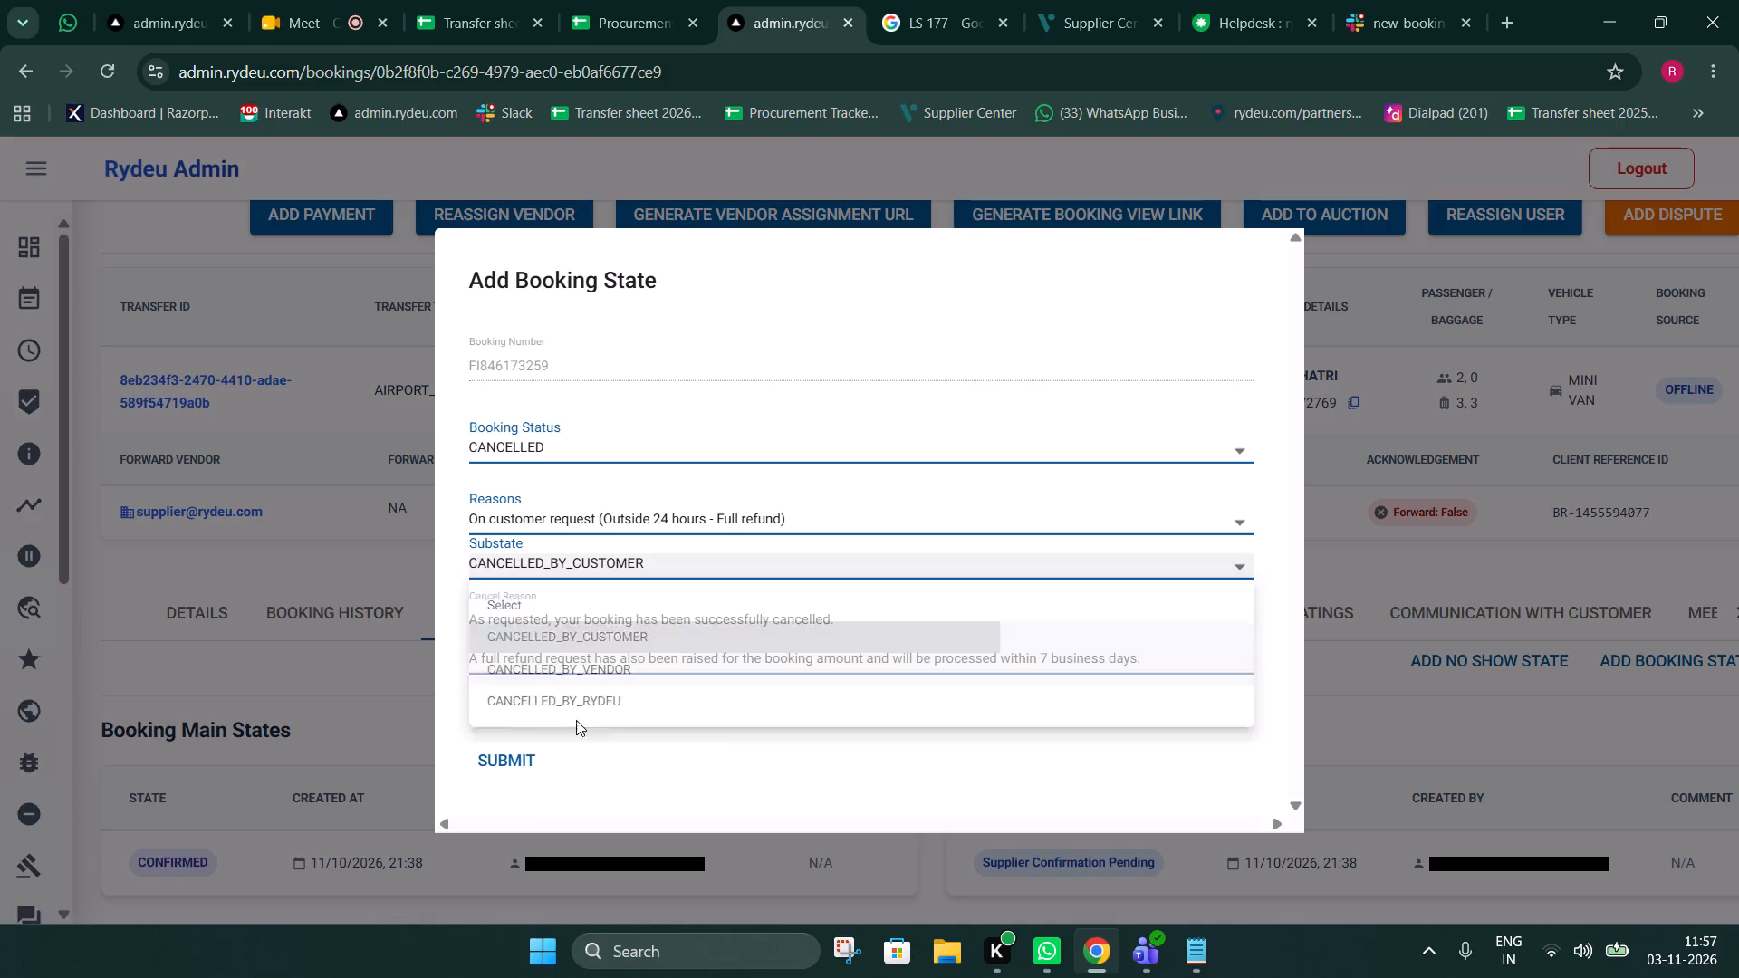
{"action": "left_click", "coordinate": [518, 763]}
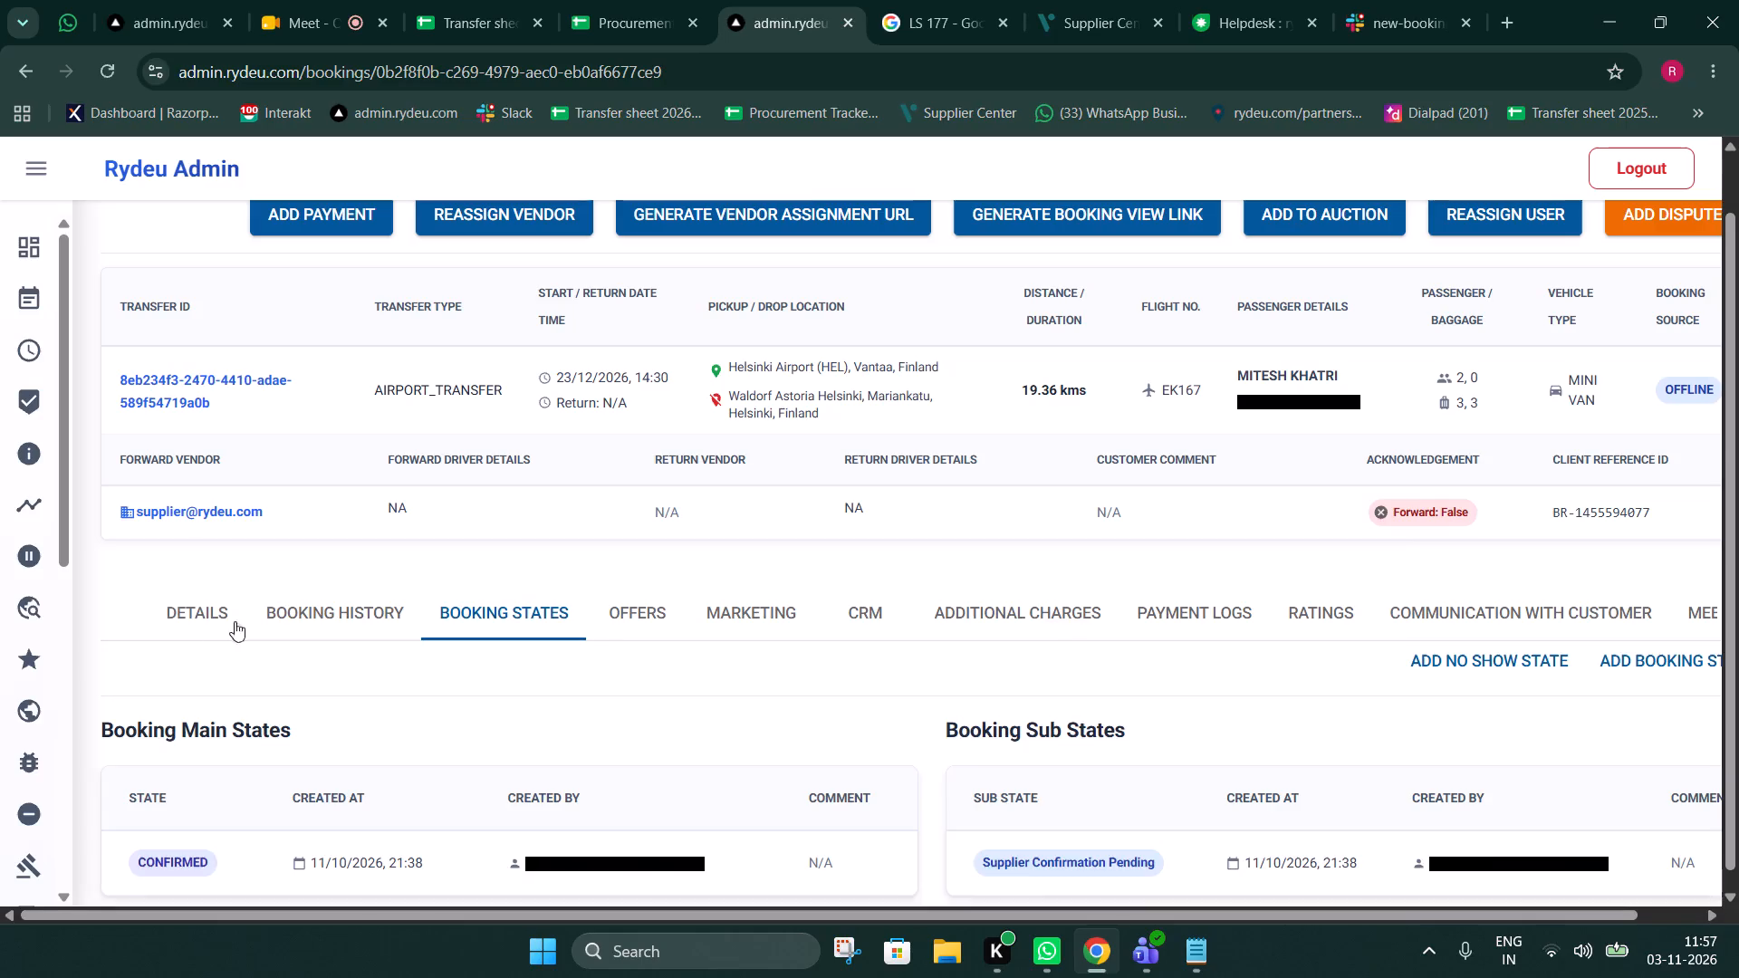
{"action": "left_click", "coordinate": [192, 639]}
{"action": "left_click", "coordinate": [115, 64]}
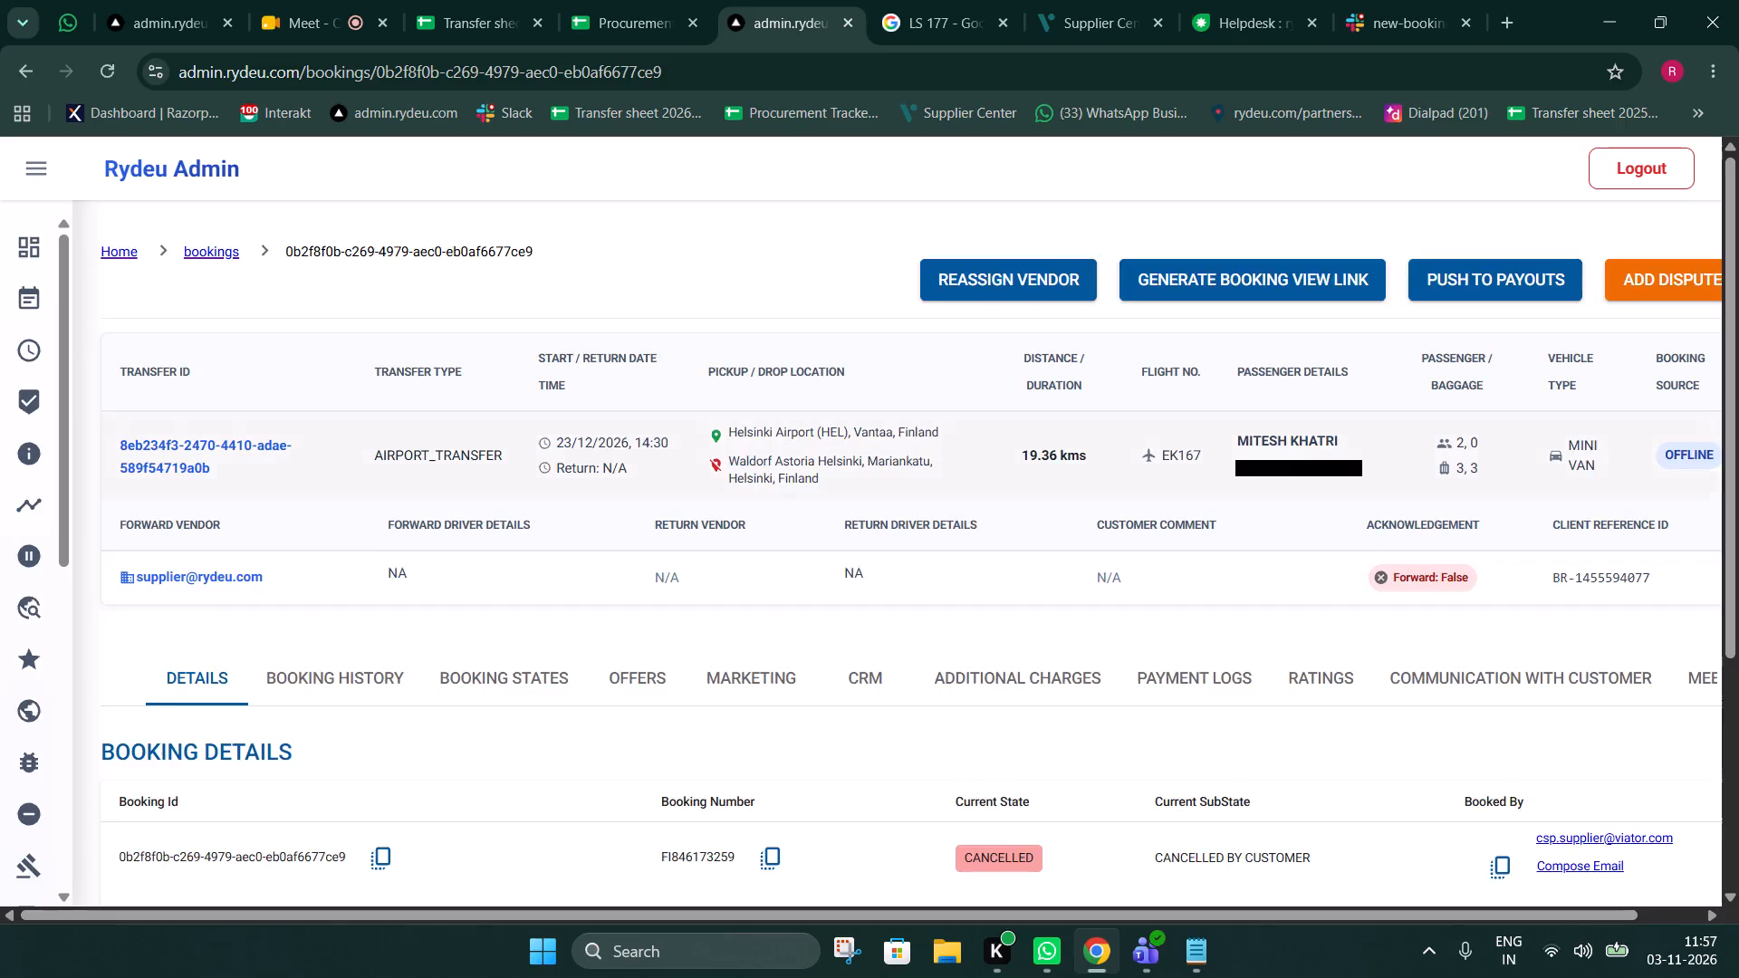
{"action": "scroll", "coordinate": [781, 481], "scroll_direction": "down", "scroll_amount": 6}
{"action": "double_click", "coordinate": [683, 502]}
{"action": "key", "text": "ctrl+c"}
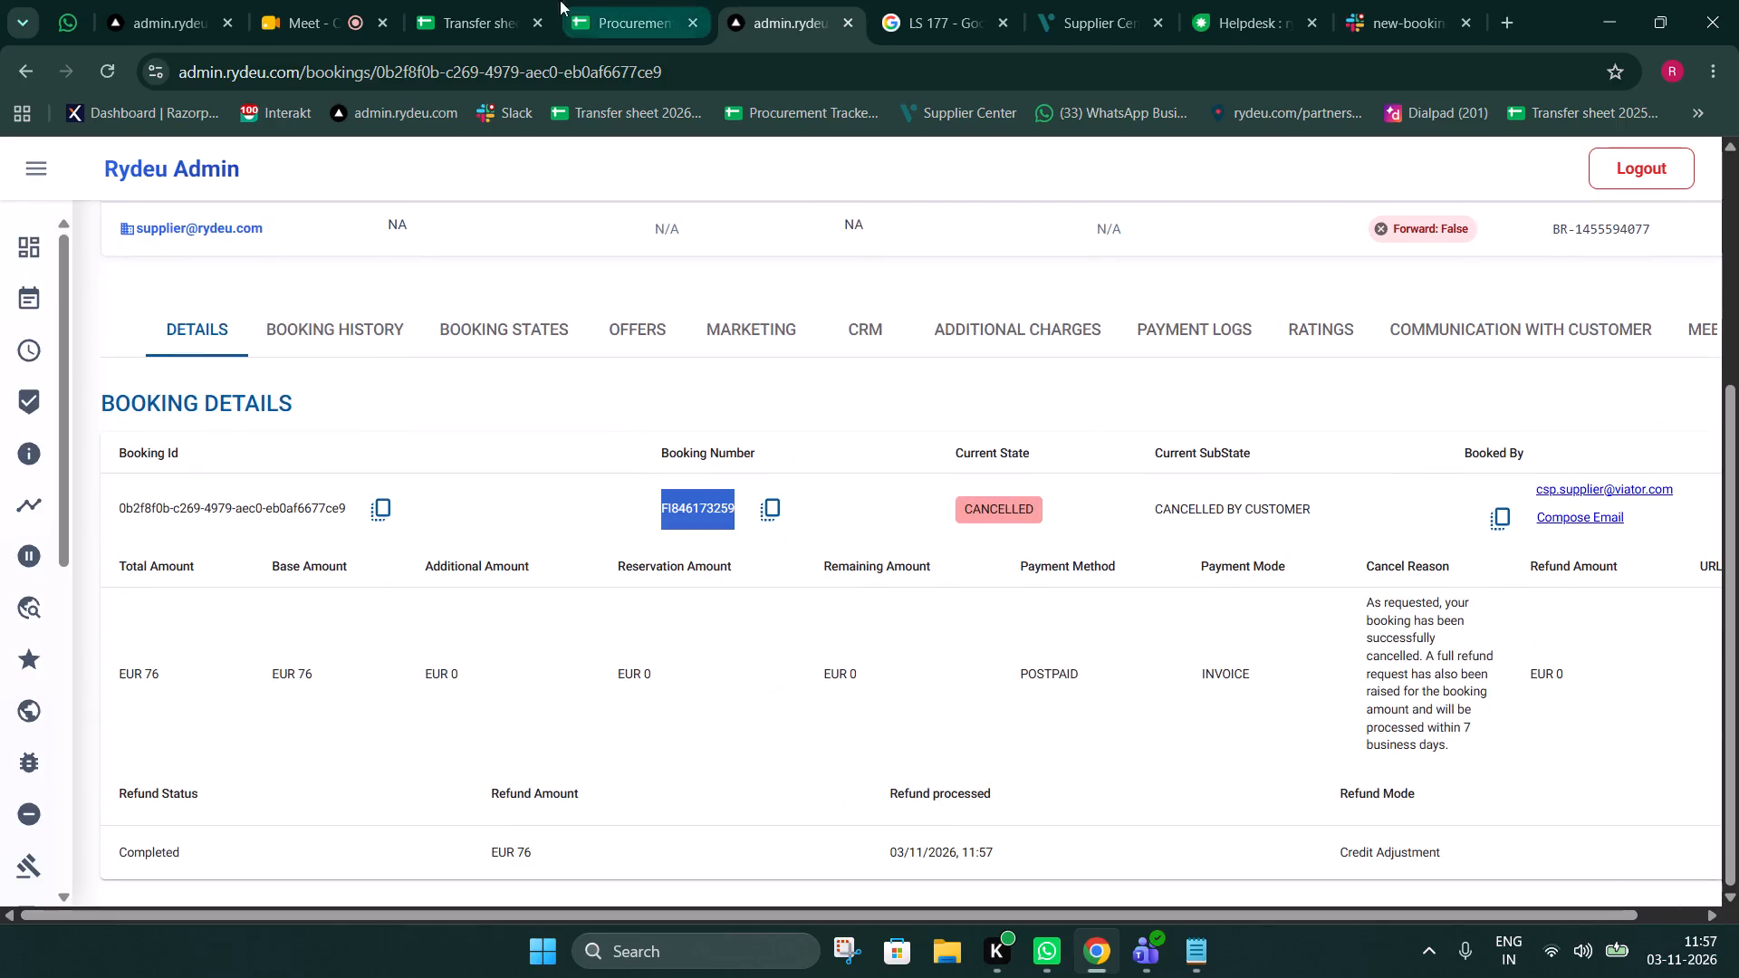
{"action": "left_click", "coordinate": [511, 0]}
{"action": "key", "text": "ctrl+f"}
{"action": "key", "text": "ctrl+v"}
{"action": "left_click", "coordinate": [0, 626]}
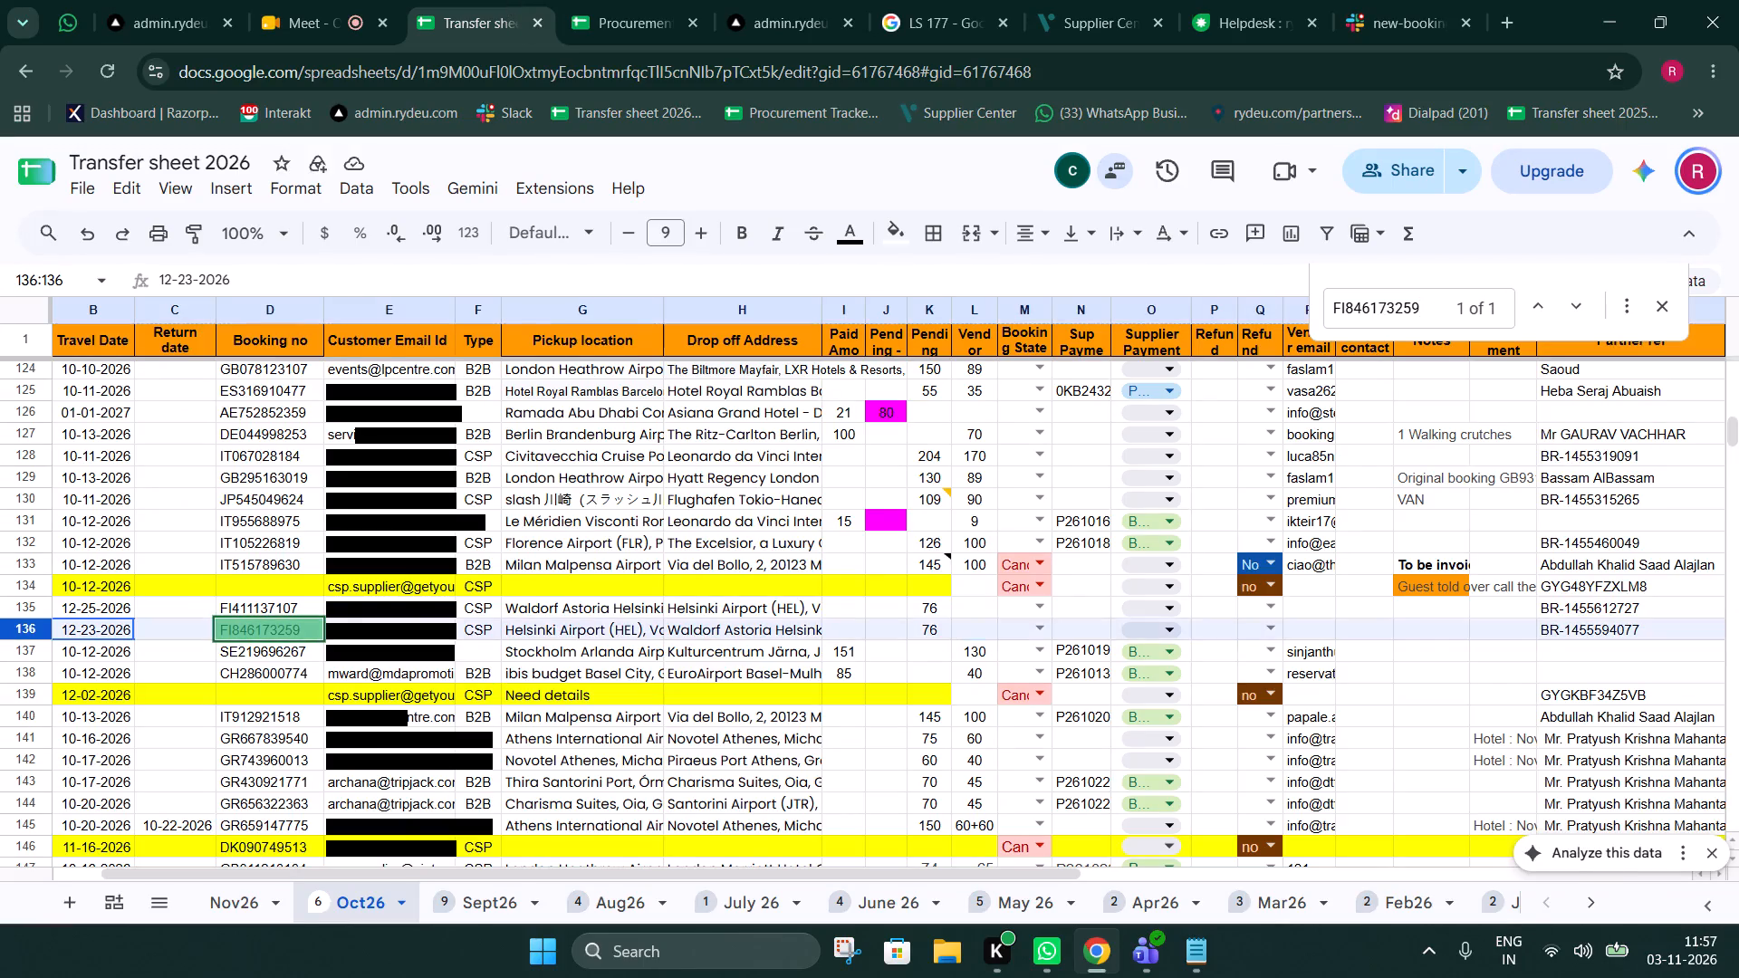
{"action": "left_click", "coordinate": [896, 233]}
{"action": "left_click", "coordinate": [982, 333]}
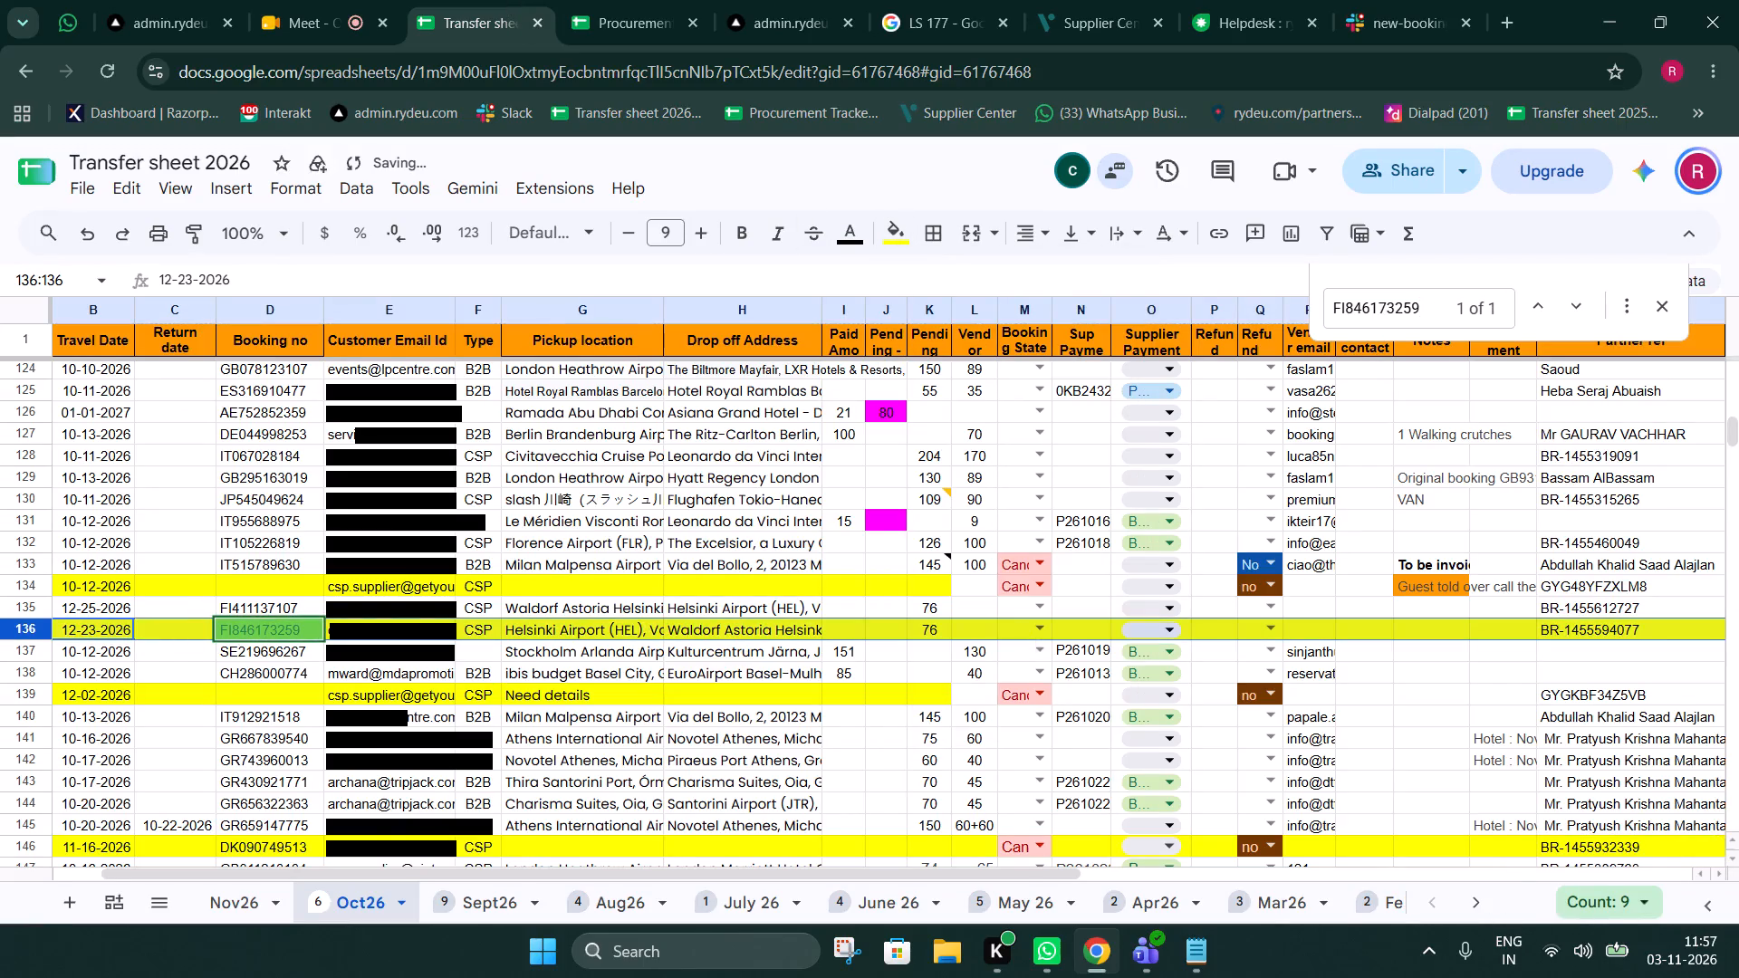
Set the row's booking state to Cancelled and its refund status to "no actual refund booking cancelled out of cancellation window".
{"action": "left_click", "coordinate": [1036, 628]}
{"action": "left_click", "coordinate": [1076, 687]}
{"action": "left_click", "coordinate": [1273, 622]}
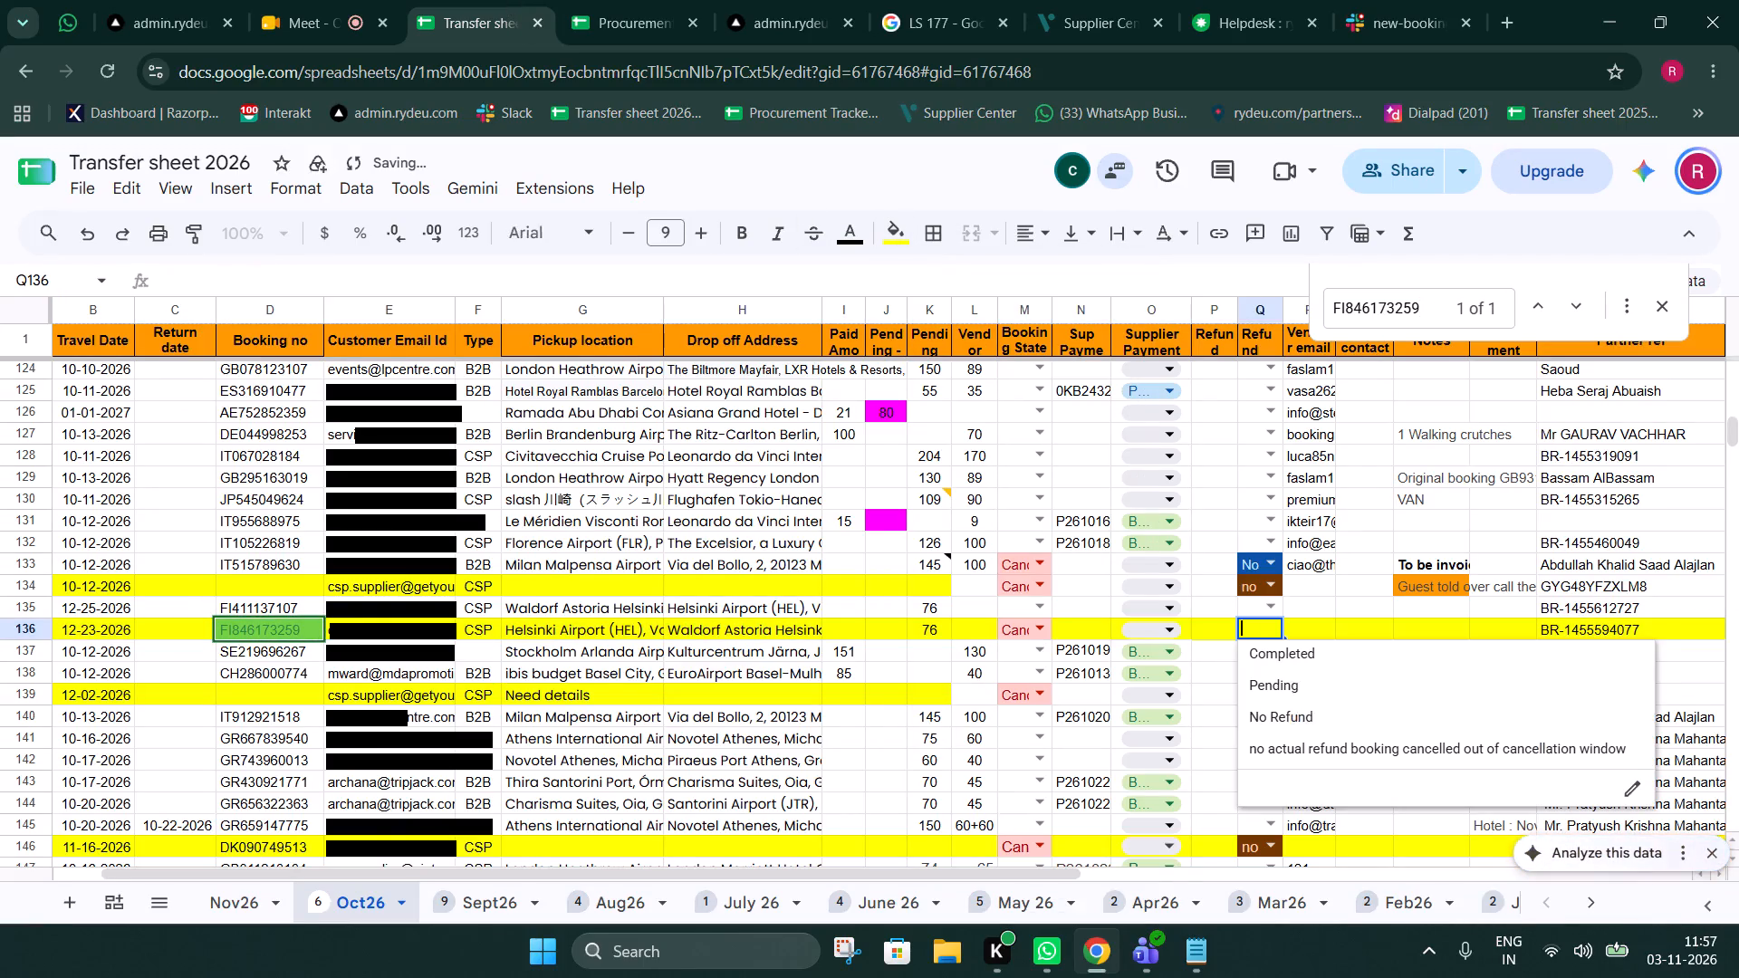
{"action": "left_click", "coordinate": [1306, 752]}
Clear the row's pending amount and enter 76 in its Cancelled column instead.
{"action": "left_click", "coordinate": [935, 630]}
{"action": "key", "text": "BackSpace"}
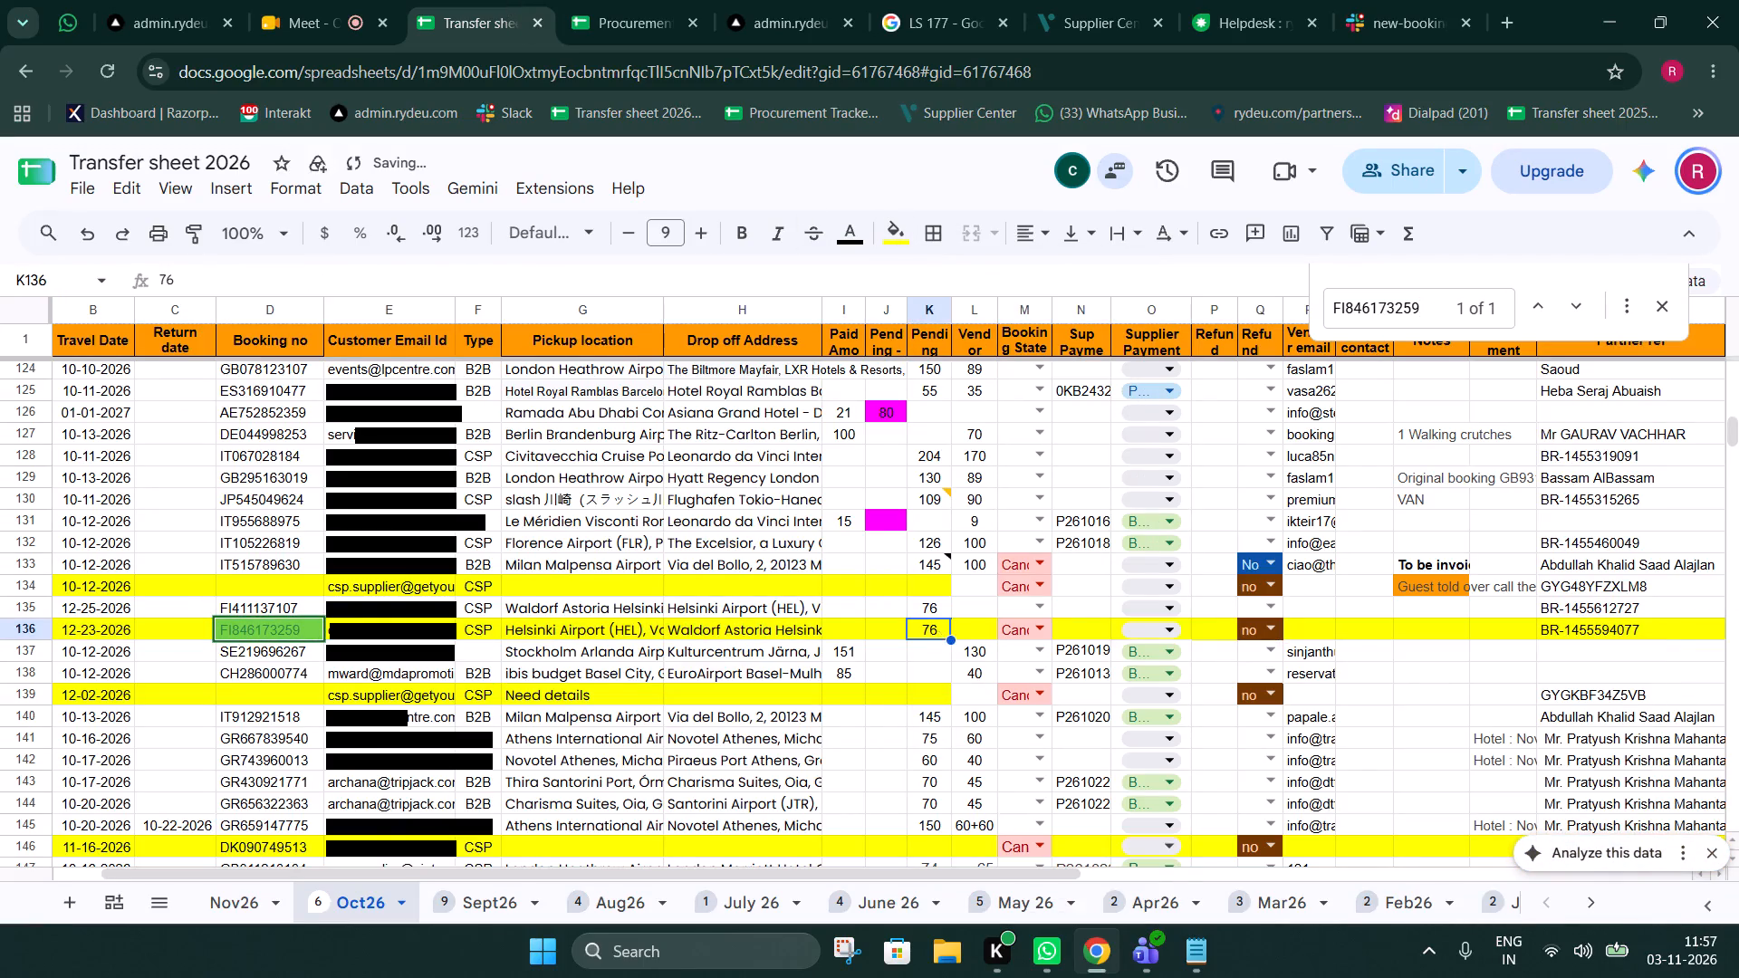
{"action": "key", "text": "Right"}
{"action": "key", "text": "Right"}
{"action": "key", "text": "Right"}
{"action": "key", "text": "Right"}
{"action": "key", "text": "Right"}
{"action": "key", "text": "Right"}
{"action": "key", "text": "Right"}
{"action": "key", "text": "Right"}
{"action": "key", "text": "Right"}
{"action": "key", "text": "Right"}
{"action": "key", "text": "Right"}
{"action": "key", "text": "Right"}
{"action": "key", "text": "Right"}
{"action": "key", "text": "Right"}
{"action": "key", "text": "Right"}
{"action": "key", "text": "Right"}
{"action": "key", "text": "Right"}
{"action": "key", "text": "Right"}
{"action": "key", "text": "Right"}
{"action": "key", "text": "Right"}
{"action": "key", "text": "Left"}
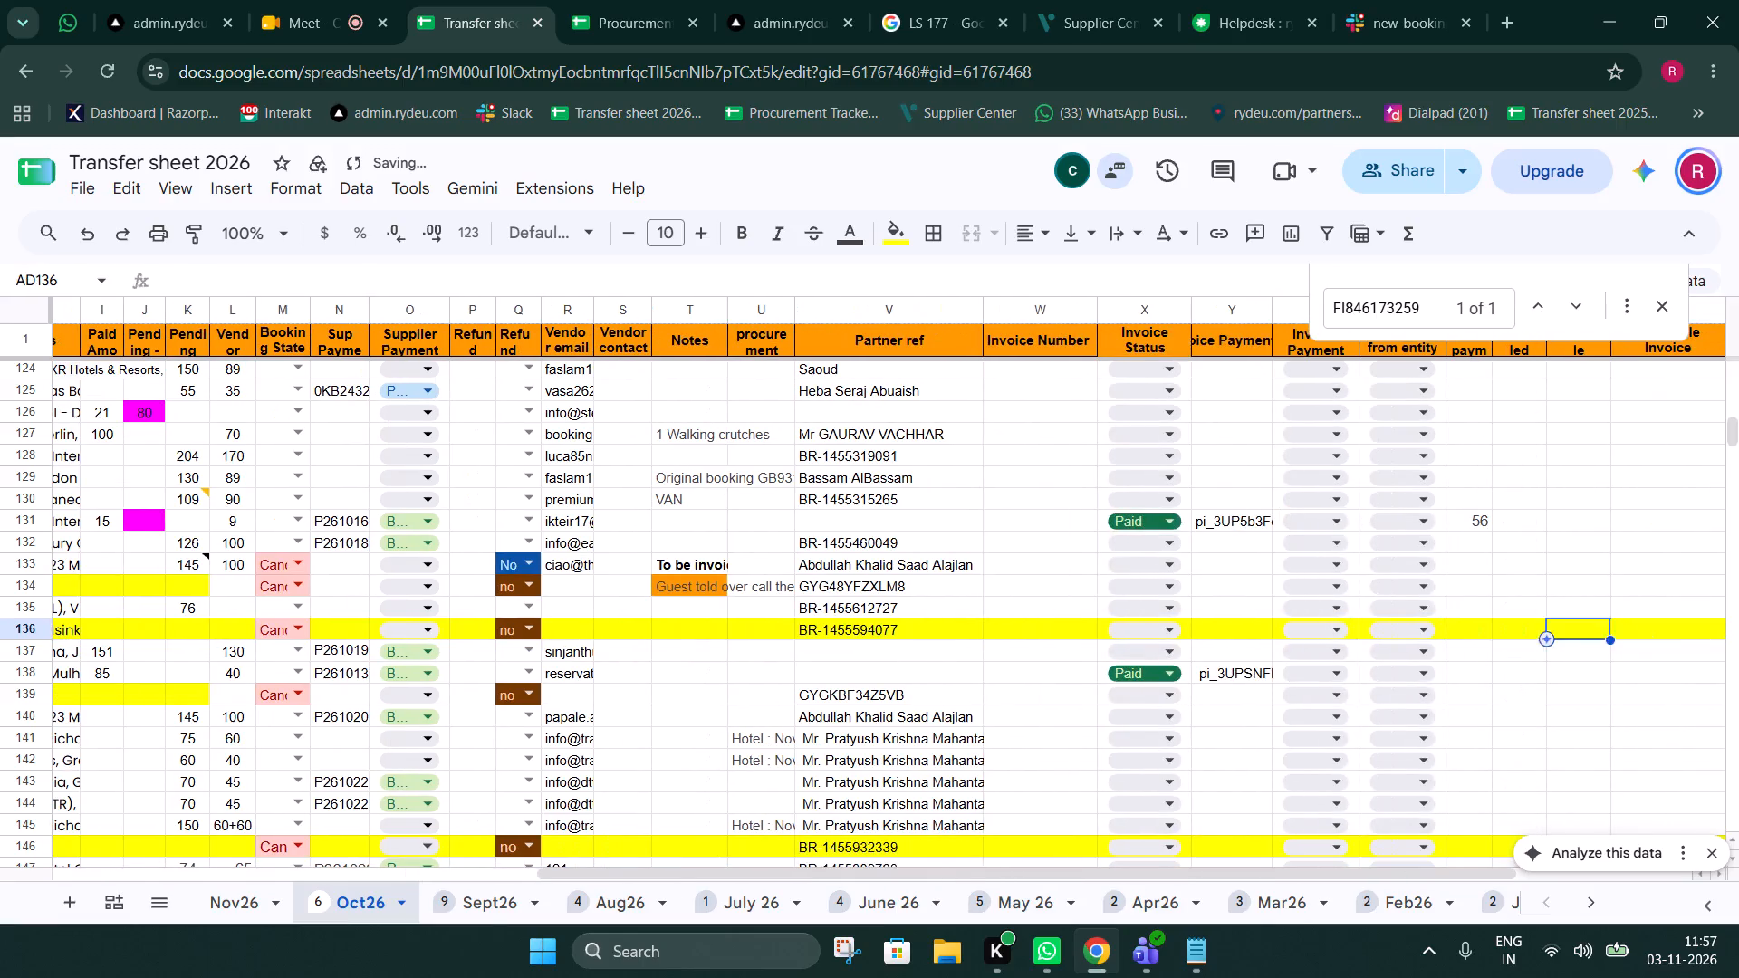
{"action": "key", "text": "Left"}
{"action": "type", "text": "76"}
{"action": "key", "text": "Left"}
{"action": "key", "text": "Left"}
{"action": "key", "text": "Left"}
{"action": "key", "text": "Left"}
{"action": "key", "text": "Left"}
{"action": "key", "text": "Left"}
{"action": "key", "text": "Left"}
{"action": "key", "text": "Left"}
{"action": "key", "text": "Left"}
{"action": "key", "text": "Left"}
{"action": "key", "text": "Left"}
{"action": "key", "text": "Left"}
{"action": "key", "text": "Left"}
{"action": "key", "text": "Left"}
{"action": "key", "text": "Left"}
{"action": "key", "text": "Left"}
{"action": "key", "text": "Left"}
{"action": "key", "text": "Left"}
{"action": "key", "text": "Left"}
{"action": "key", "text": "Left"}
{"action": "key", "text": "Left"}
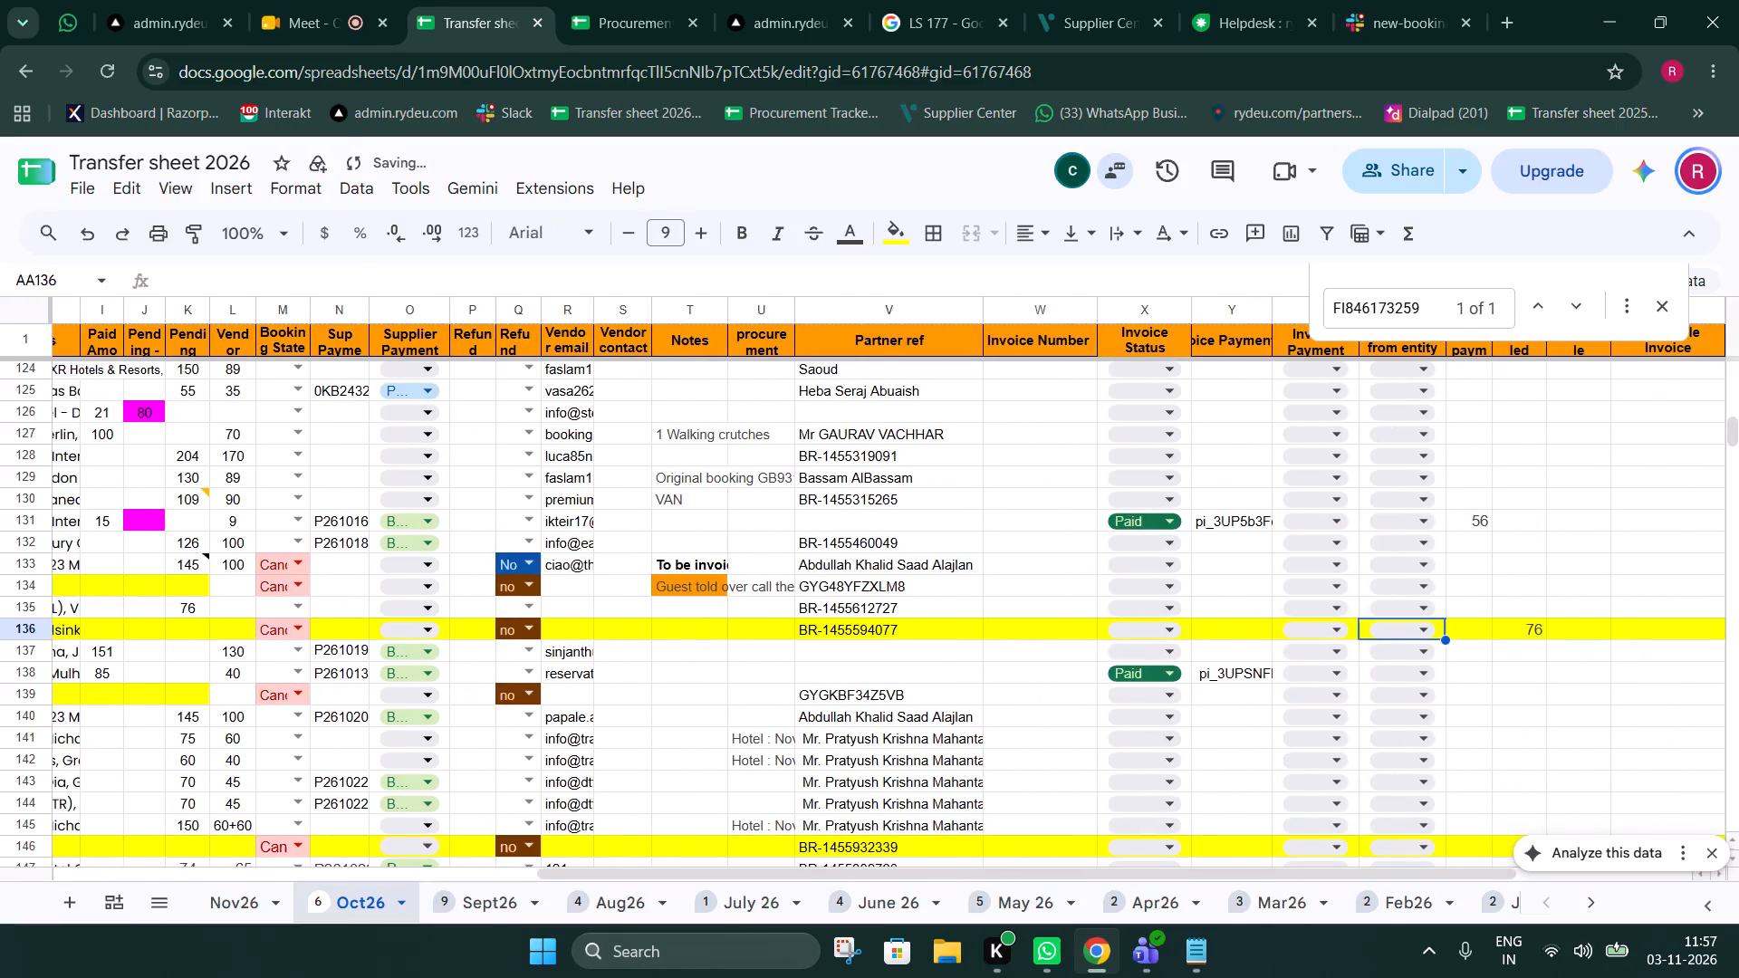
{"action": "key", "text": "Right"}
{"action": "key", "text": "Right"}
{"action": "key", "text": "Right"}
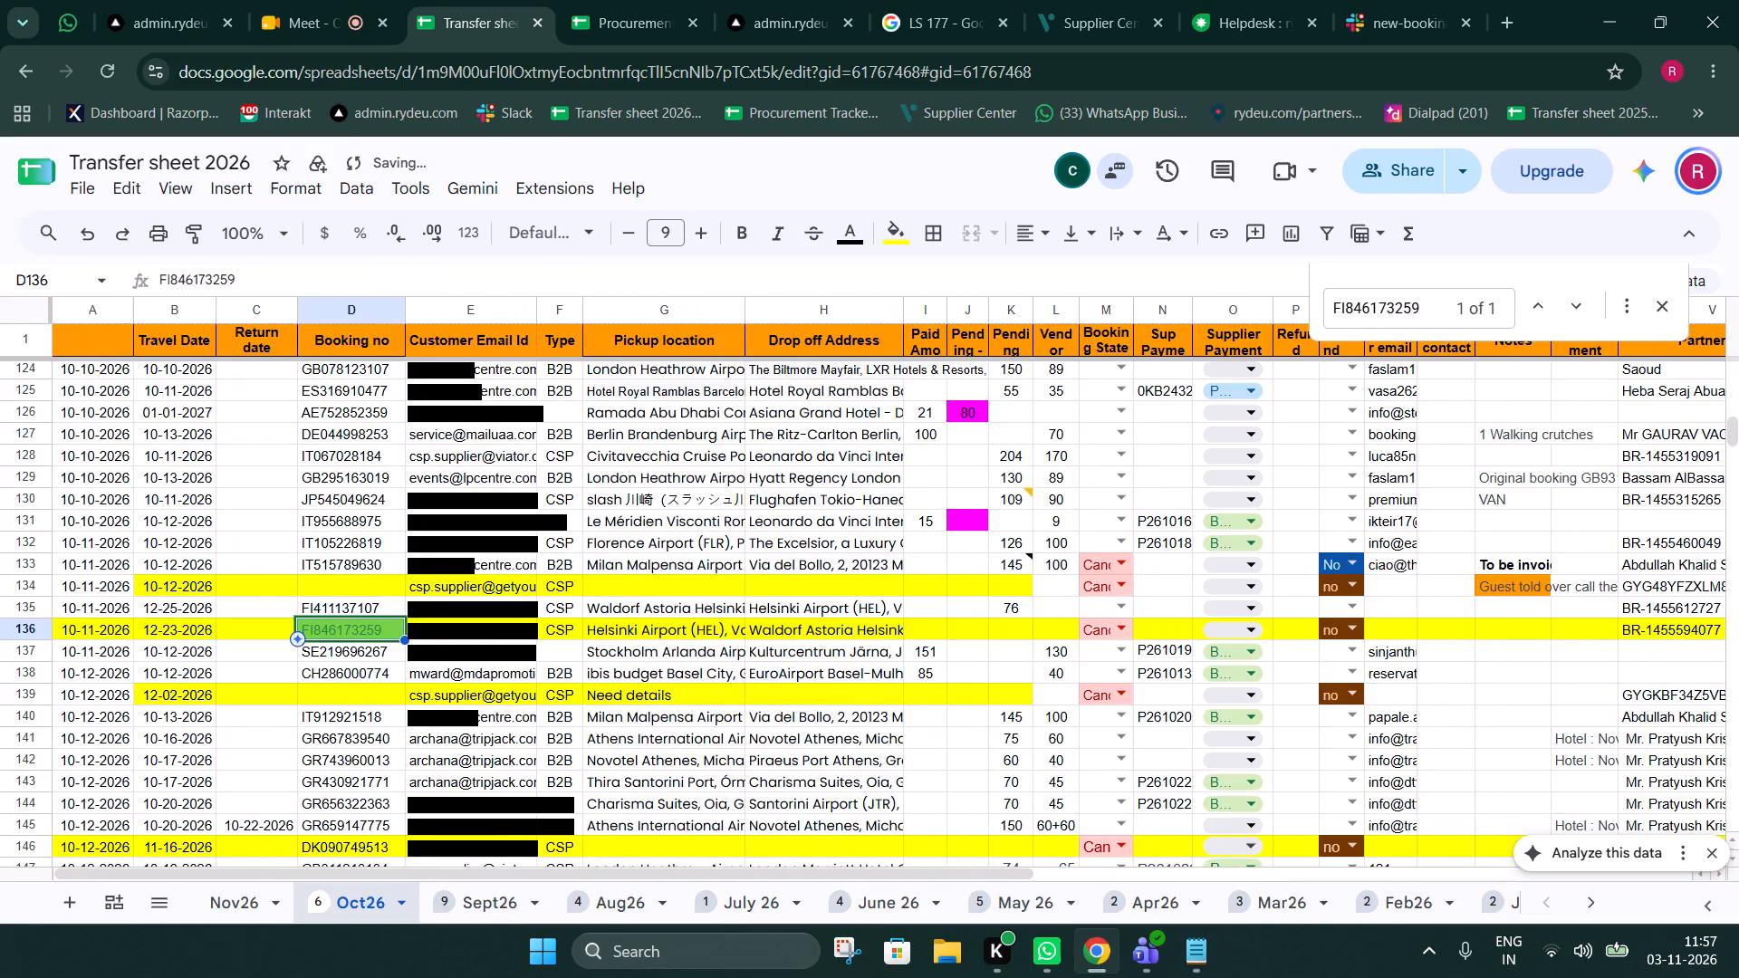
Close the search and check the entries across the cancelled booking's row, including the Cancelled and pending amount columns.
{"action": "left_click", "coordinate": [1661, 307]}
{"action": "key", "text": "Right"}
{"action": "key", "text": "Right"}
{"action": "key", "text": "Right"}
{"action": "key", "text": "Right"}
{"action": "key", "text": "Right"}
{"action": "key", "text": "Right"}
{"action": "key", "text": "Right"}
{"action": "key", "text": "Right"}
{"action": "key", "text": "Right"}
{"action": "key", "text": "Right"}
{"action": "key", "text": "Right"}
{"action": "key", "text": "Right"}
{"action": "key", "text": "Right"}
{"action": "key", "text": "Right"}
{"action": "key", "text": "Right"}
{"action": "key", "text": "Right"}
{"action": "key", "text": "Right"}
{"action": "key", "text": "Right"}
{"action": "key", "text": "Right"}
{"action": "key", "text": "Right"}
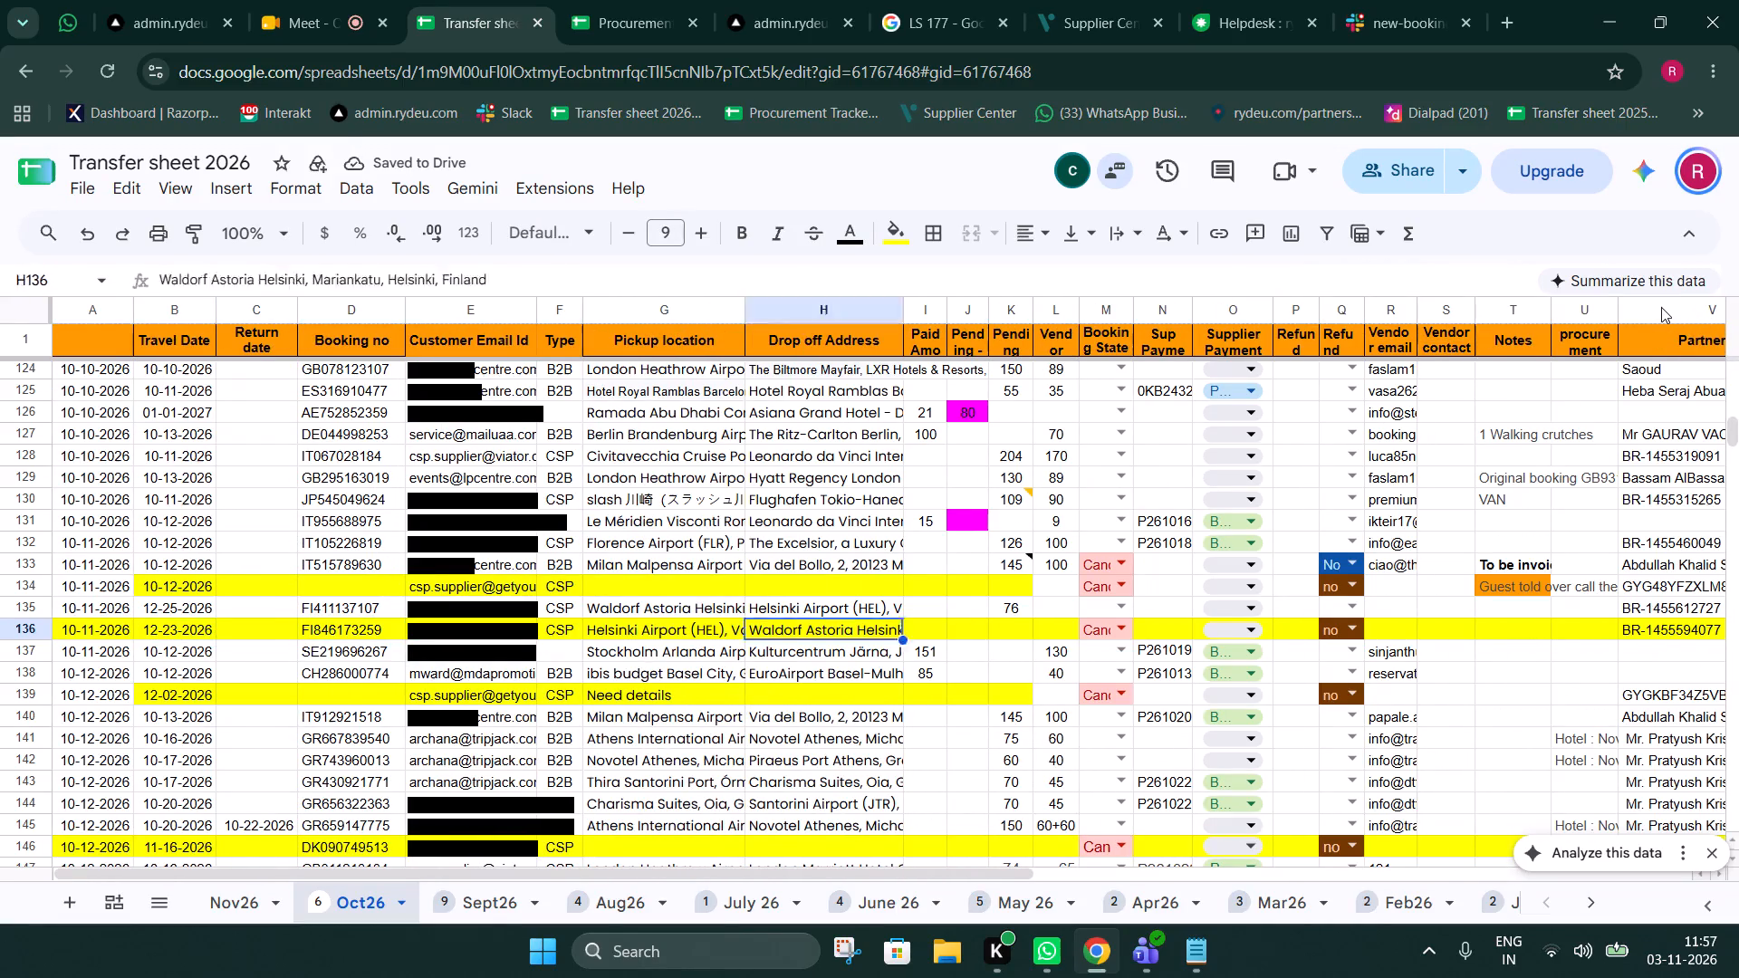
{"action": "key", "text": "Left"}
{"action": "key", "text": "Right"}
{"action": "key", "text": "Right"}
{"action": "key", "text": "Right"}
{"action": "key", "text": "Left"}
{"action": "key", "text": "Left"}
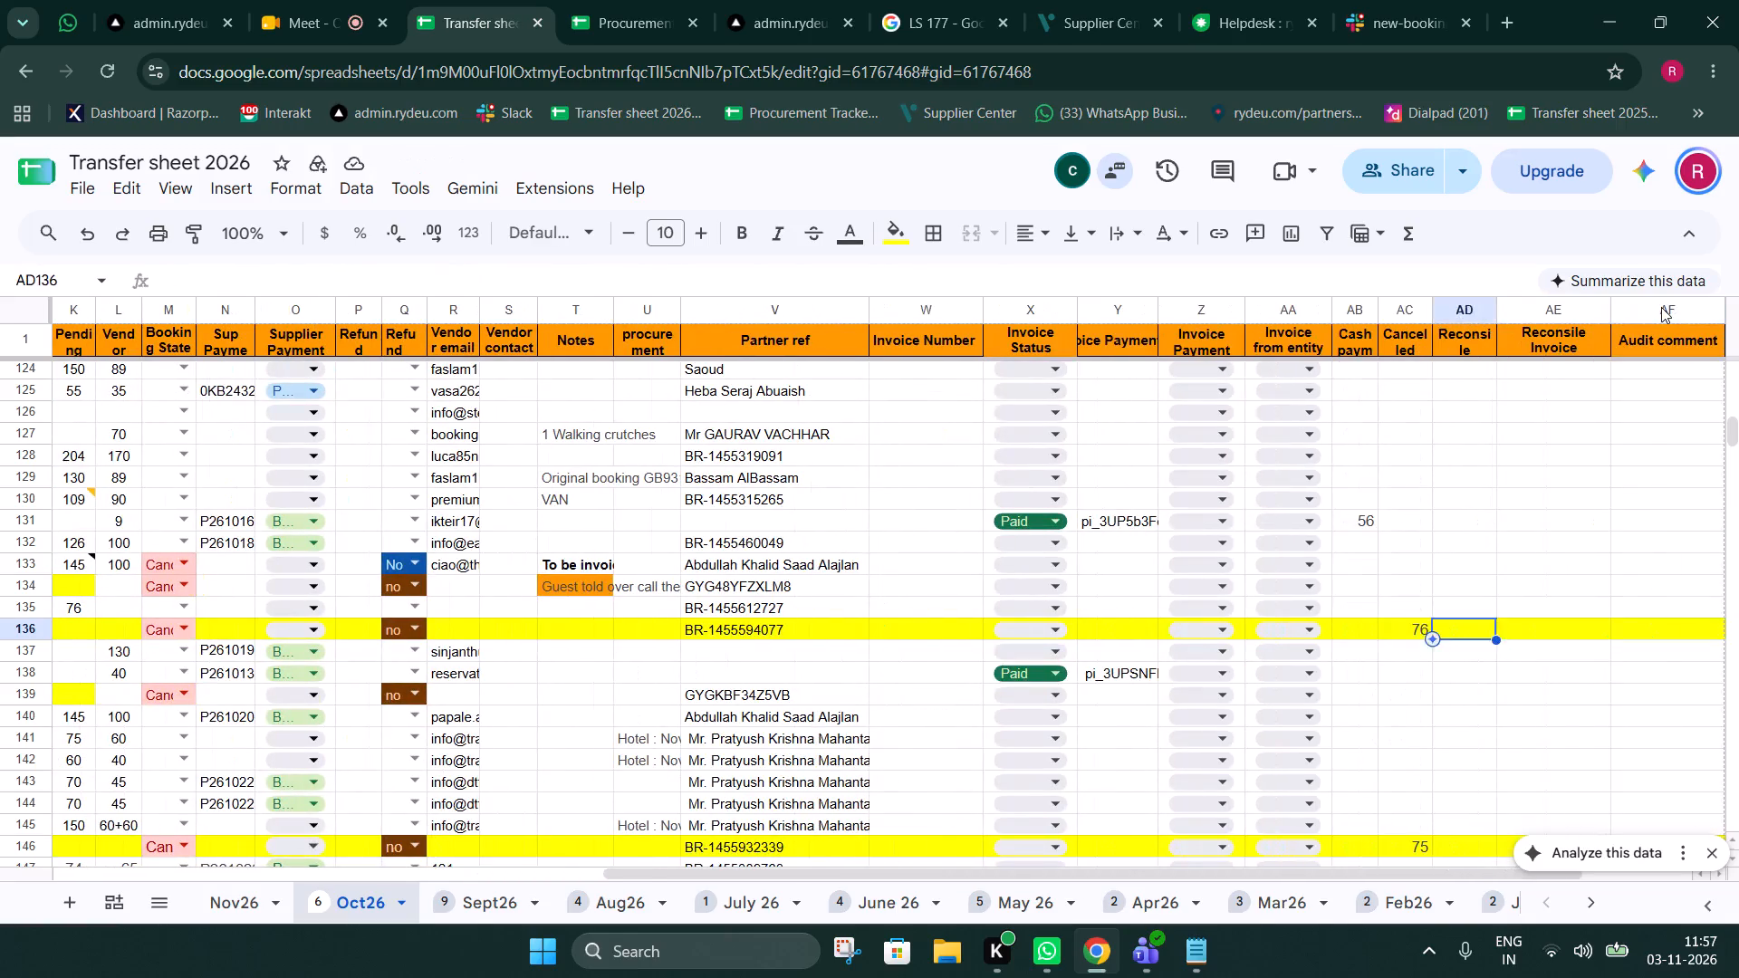
{"action": "key", "text": "Left"}
{"action": "key", "text": "Left"}
{"action": "key", "text": "Right"}
{"action": "key", "text": "Left"}
{"action": "key", "text": "Left"}
{"action": "key", "text": "Left"}
{"action": "key", "text": "Left"}
{"action": "key", "text": "Left"}
{"action": "key", "text": "Left"}
{"action": "key", "text": "Left"}
{"action": "key", "text": "Left"}
{"action": "key", "text": "Left"}
{"action": "key", "text": "Left"}
{"action": "key", "text": "Left"}
{"action": "key", "text": "Left"}
{"action": "key", "text": "Left"}
{"action": "key", "text": "Left"}
{"action": "key", "text": "Left"}
{"action": "key", "text": "Left"}
{"action": "key", "text": "Left"}
{"action": "key", "text": "Left"}
{"action": "key", "text": "Left"}
{"action": "key", "text": "Left"}
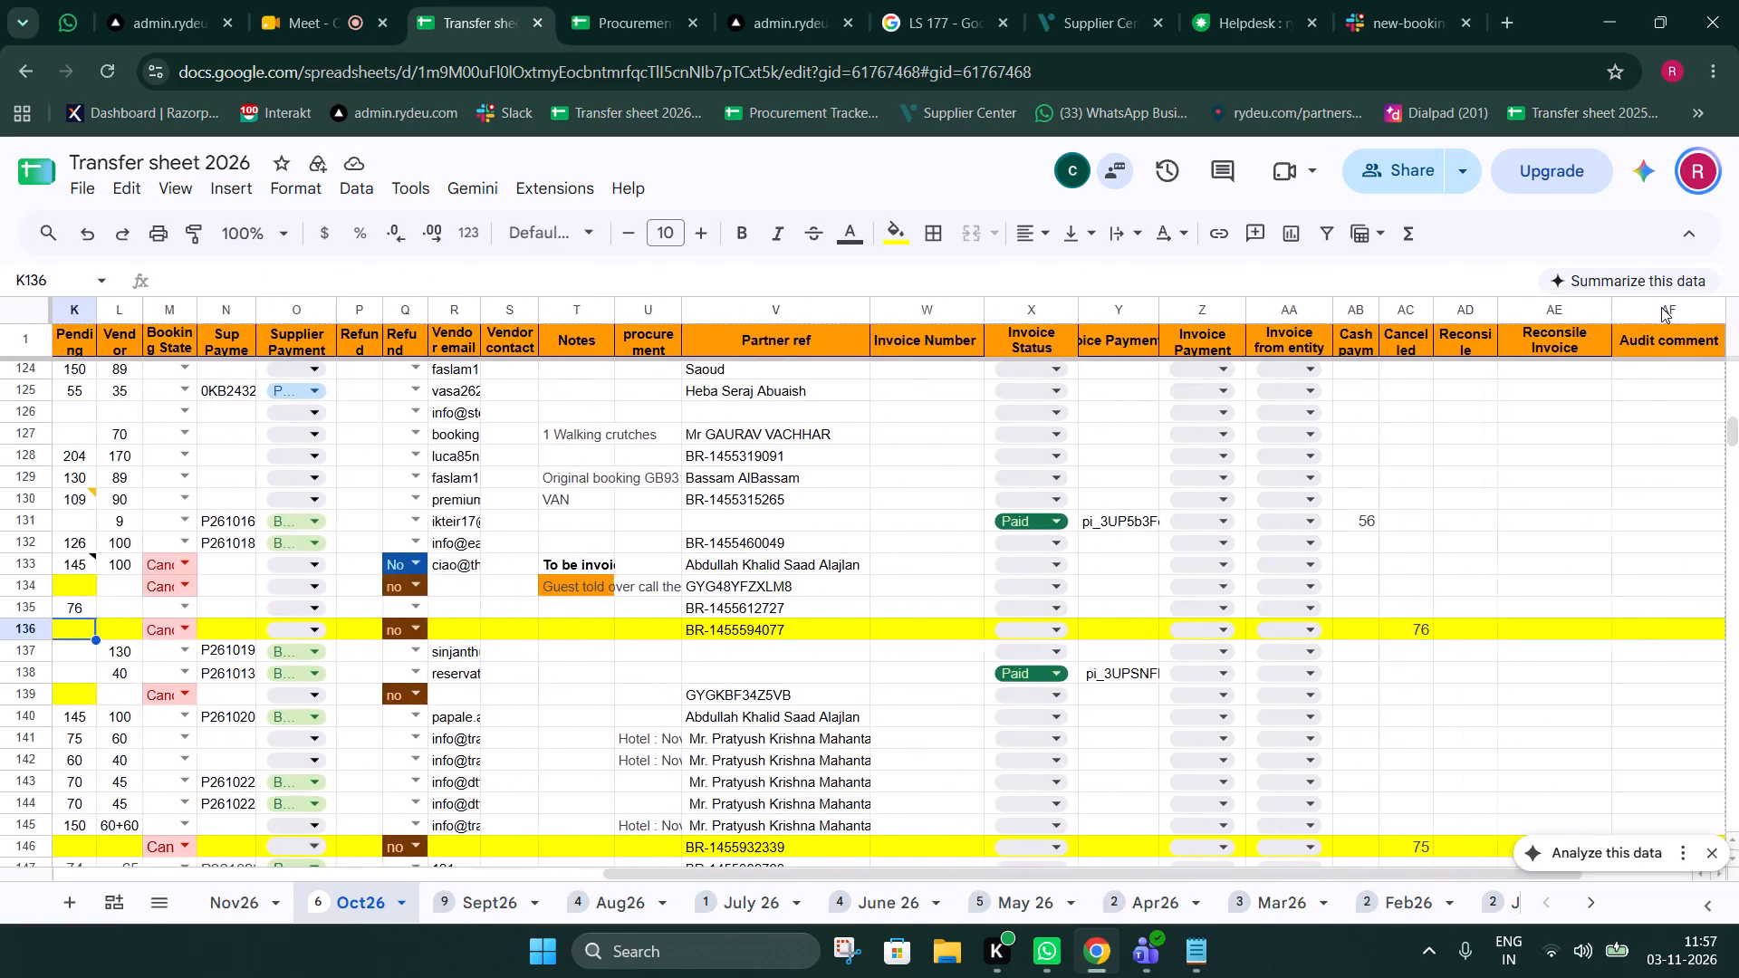
{"action": "key", "text": "Right"}
{"action": "key", "text": "Right"}
{"action": "key", "text": "Right"}
{"action": "left_click", "coordinate": [640, 0]}
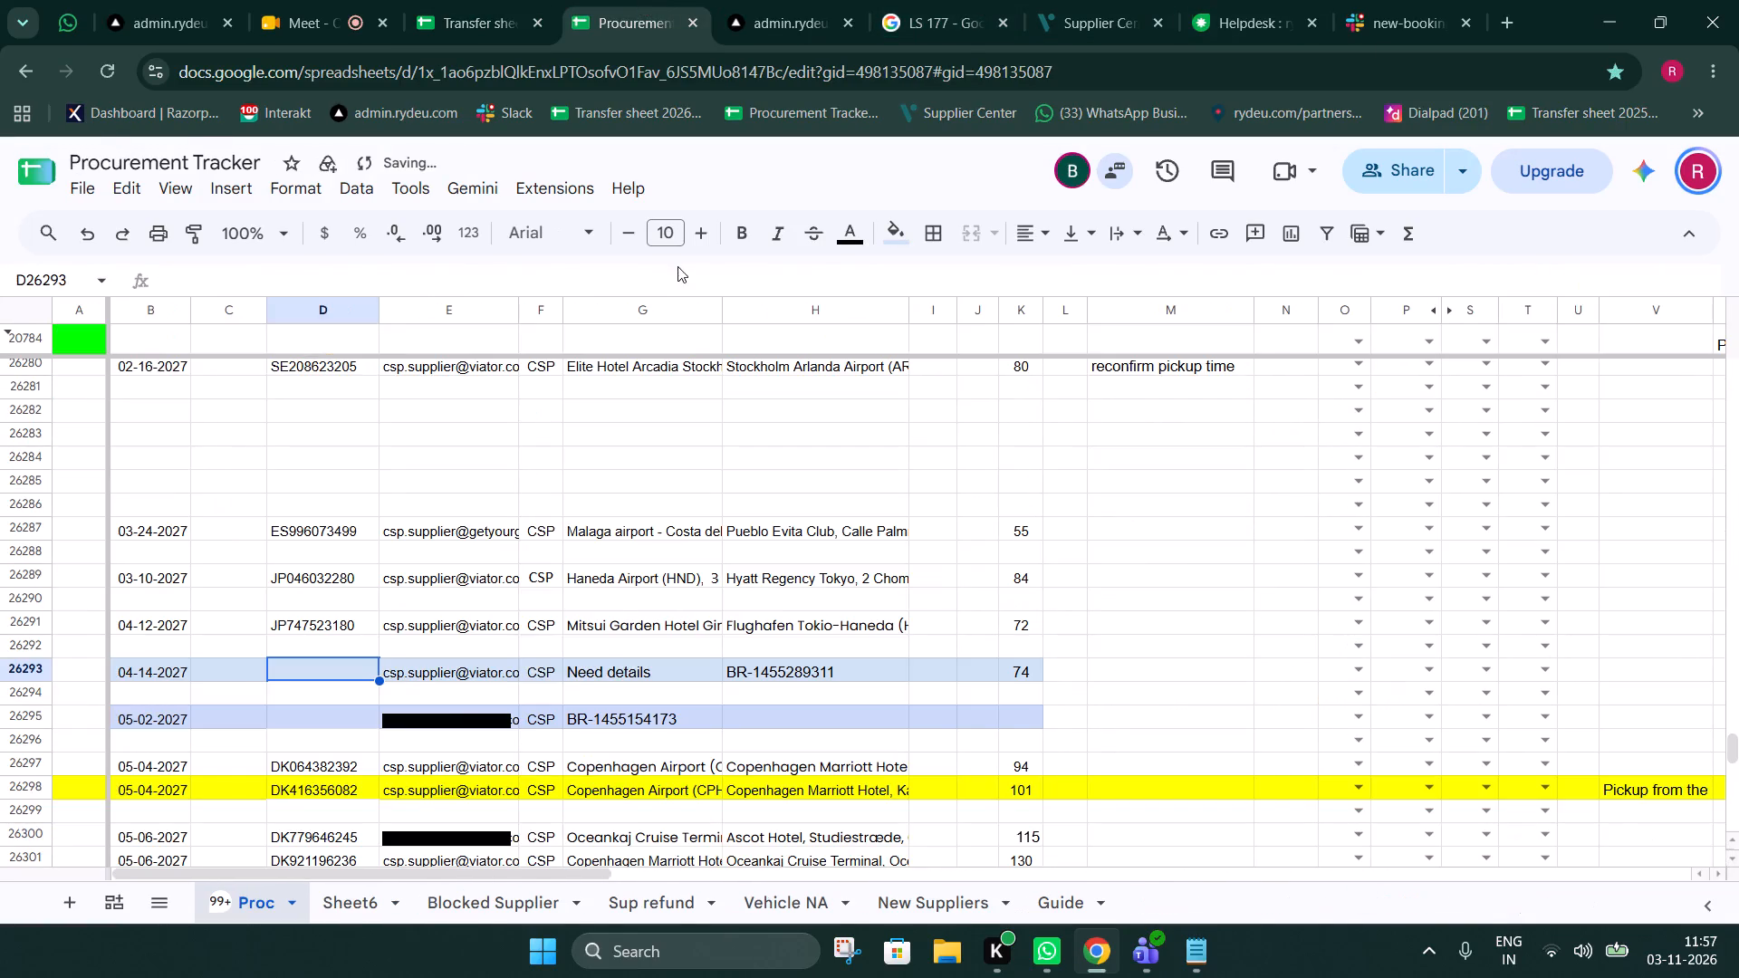
{"action": "key", "text": "ctrl+f"}
{"action": "key", "text": "ctrl+v"}
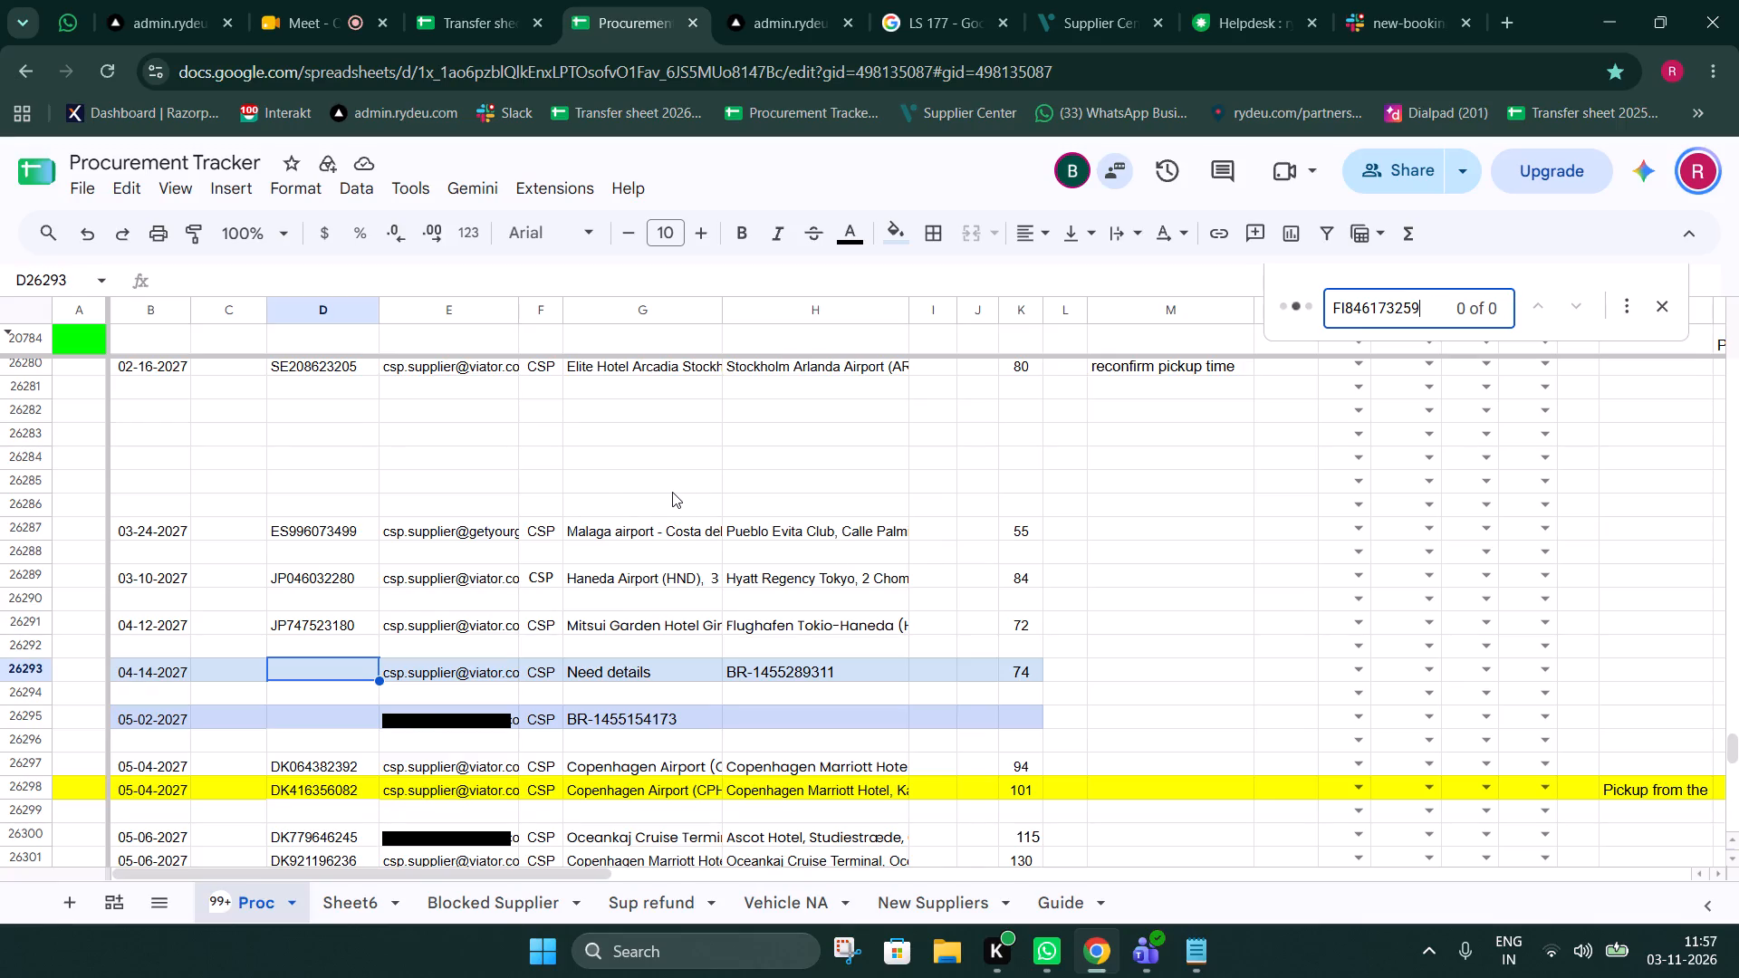
{"action": "left_click", "coordinate": [1084, 0]}
{"action": "left_click", "coordinate": [207, 609]}
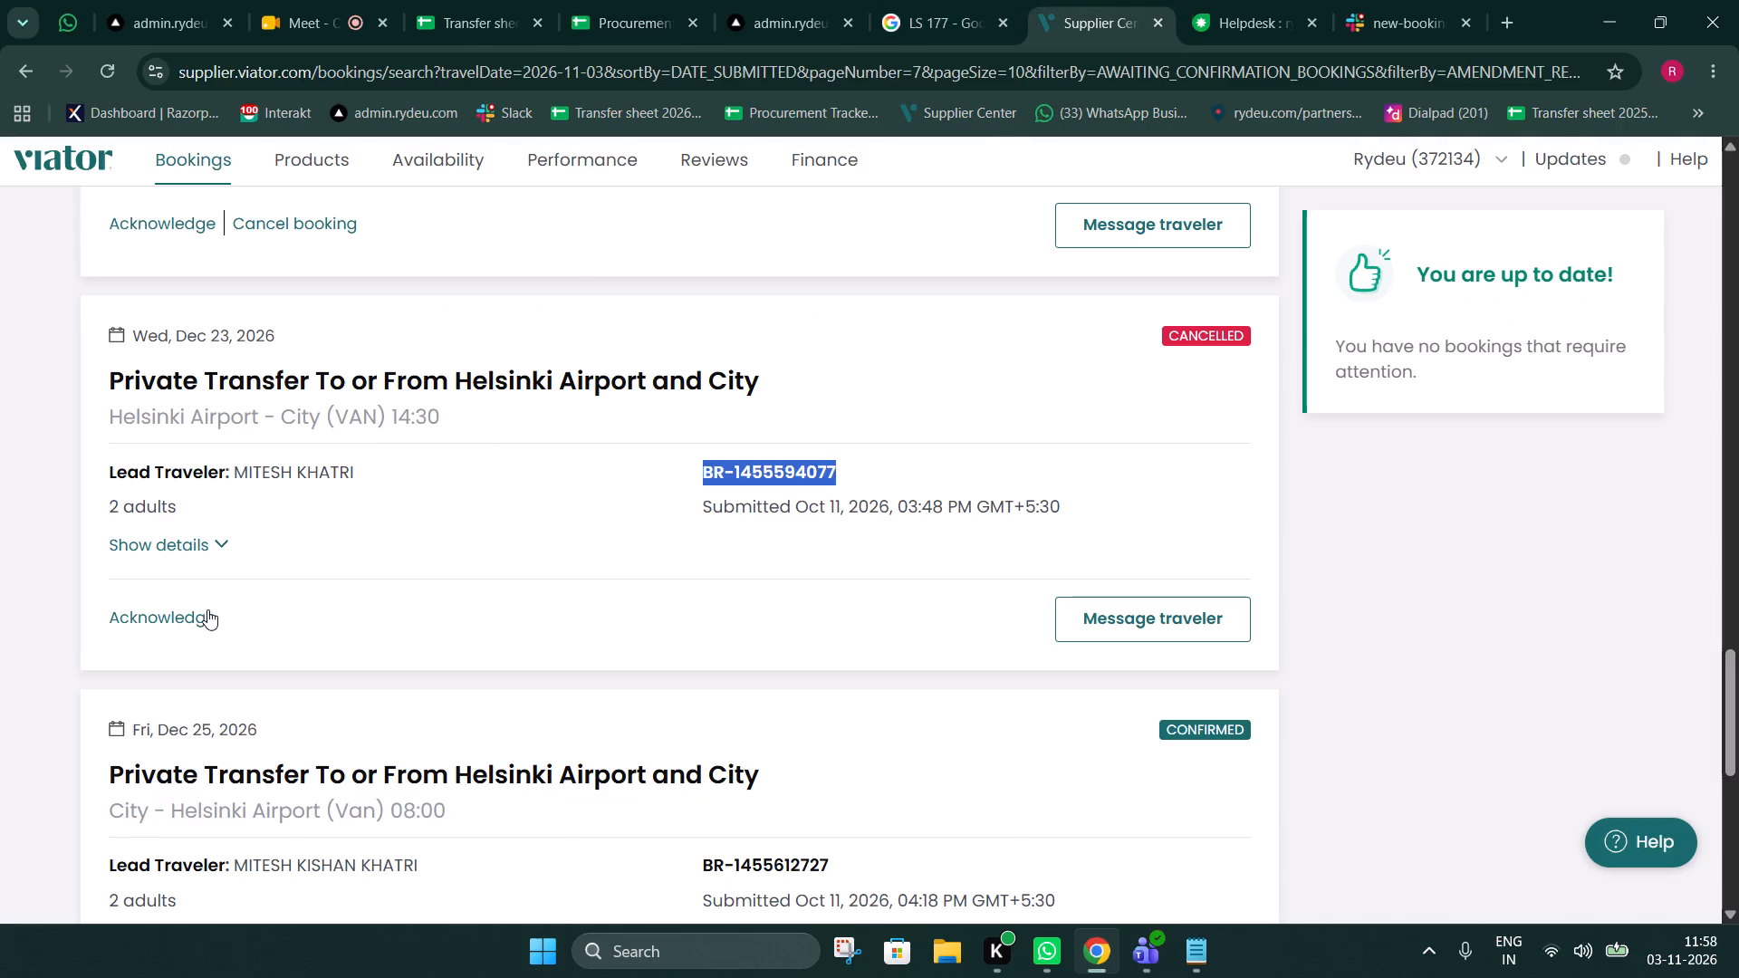
{"action": "left_click", "coordinate": [1038, 519]}
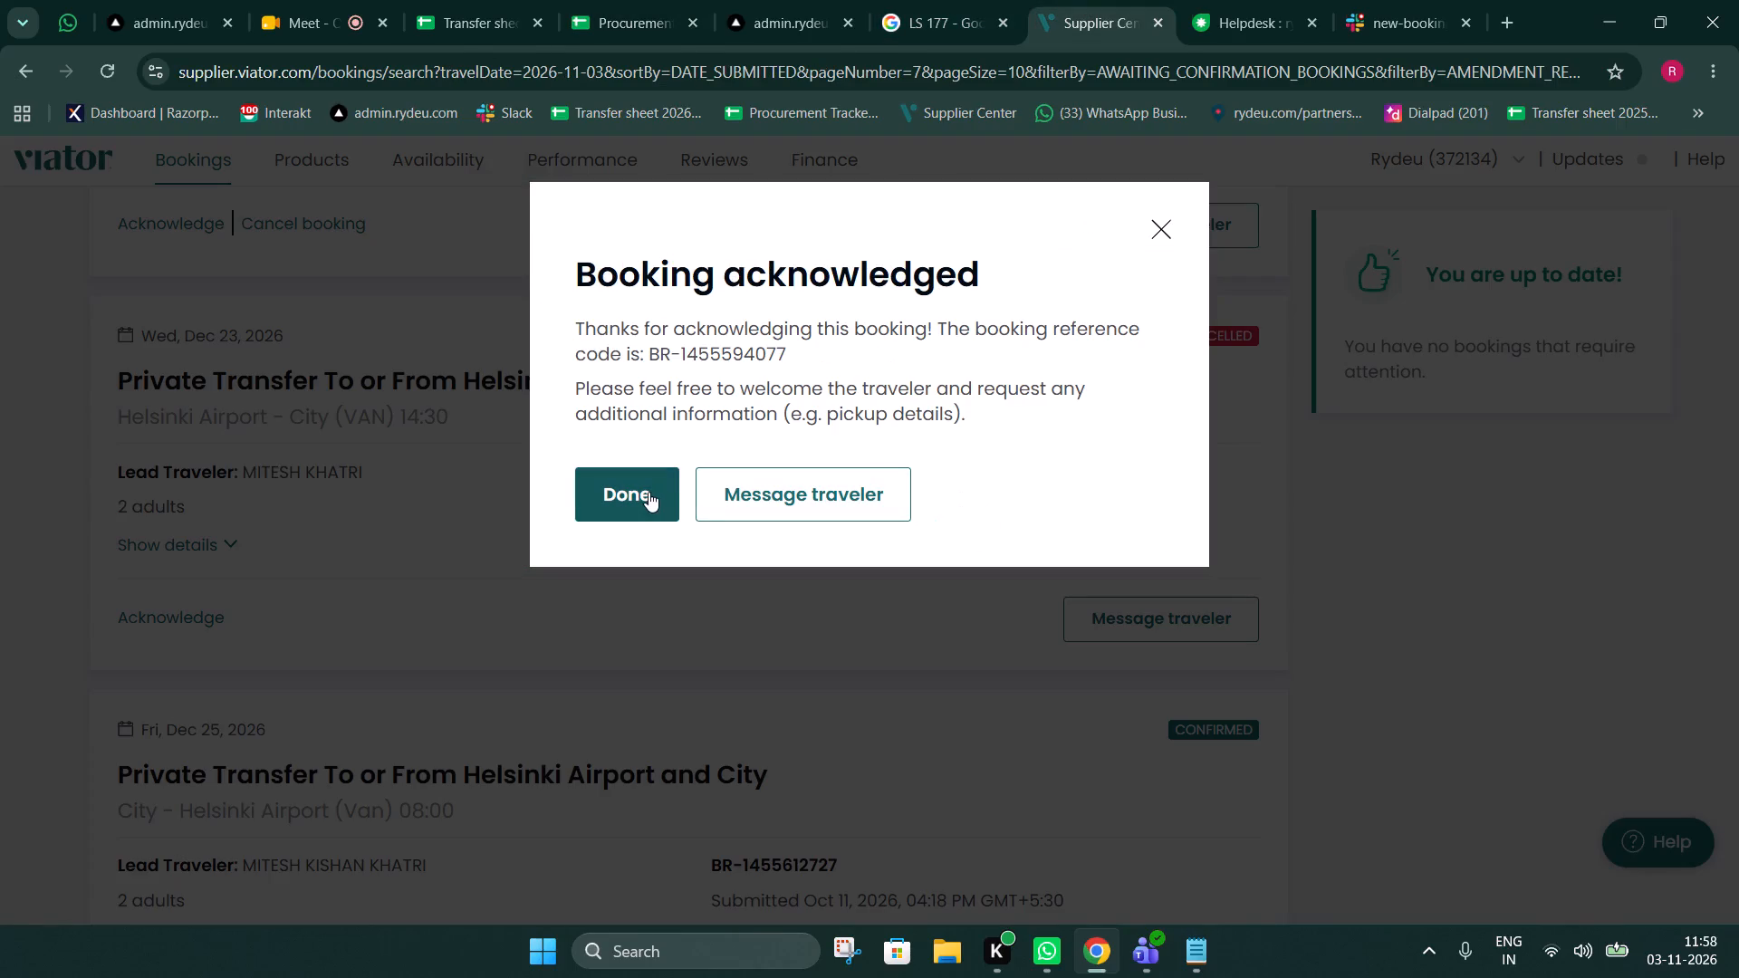
{"action": "left_click", "coordinate": [649, 492]}
{"action": "left_click", "coordinate": [514, 548]}
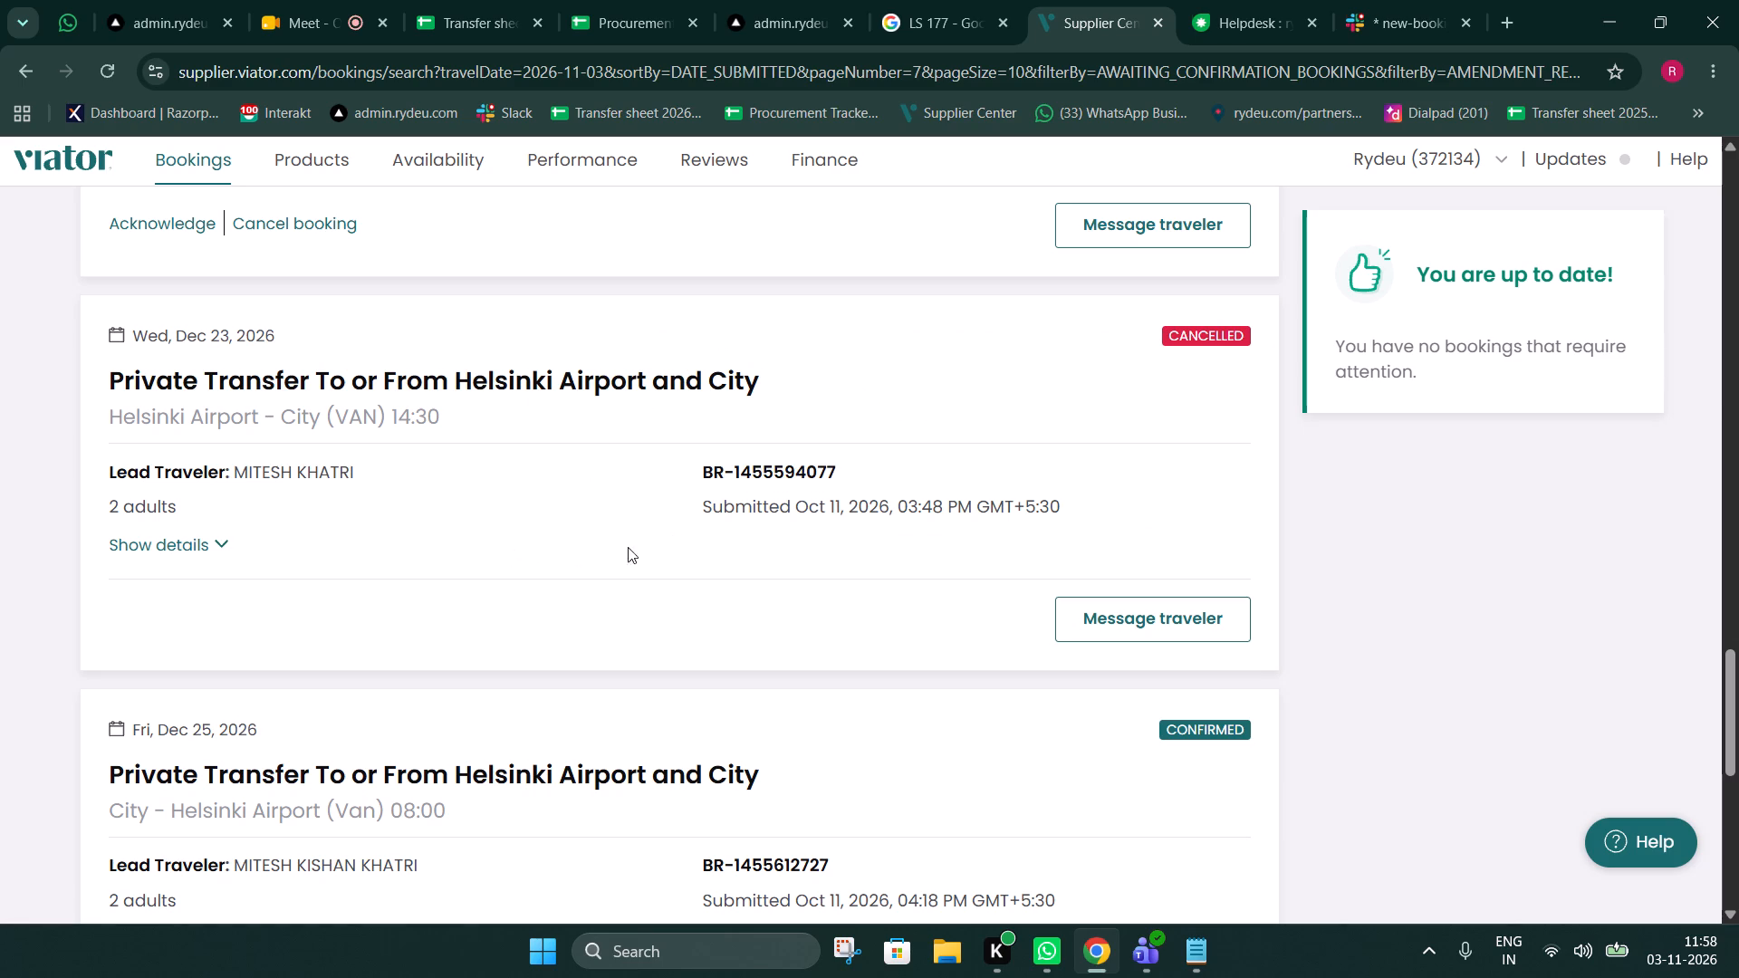
{"action": "left_click", "coordinate": [626, 0]}
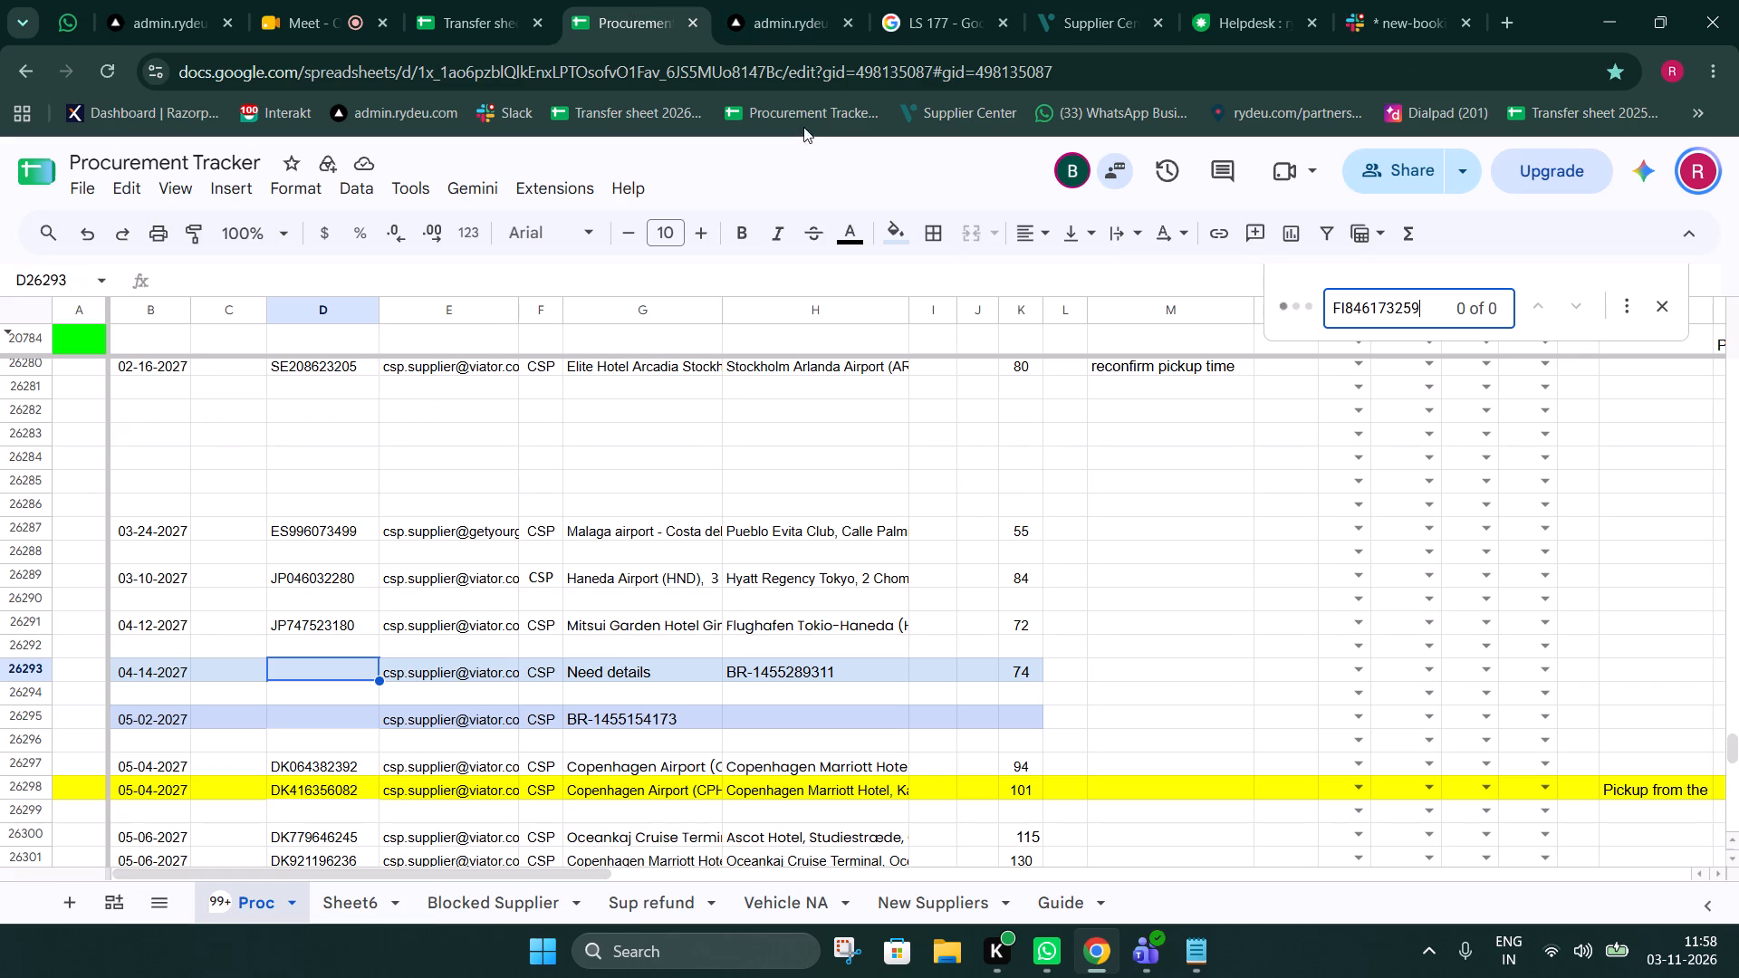
{"action": "left_click", "coordinate": [1239, 0]}
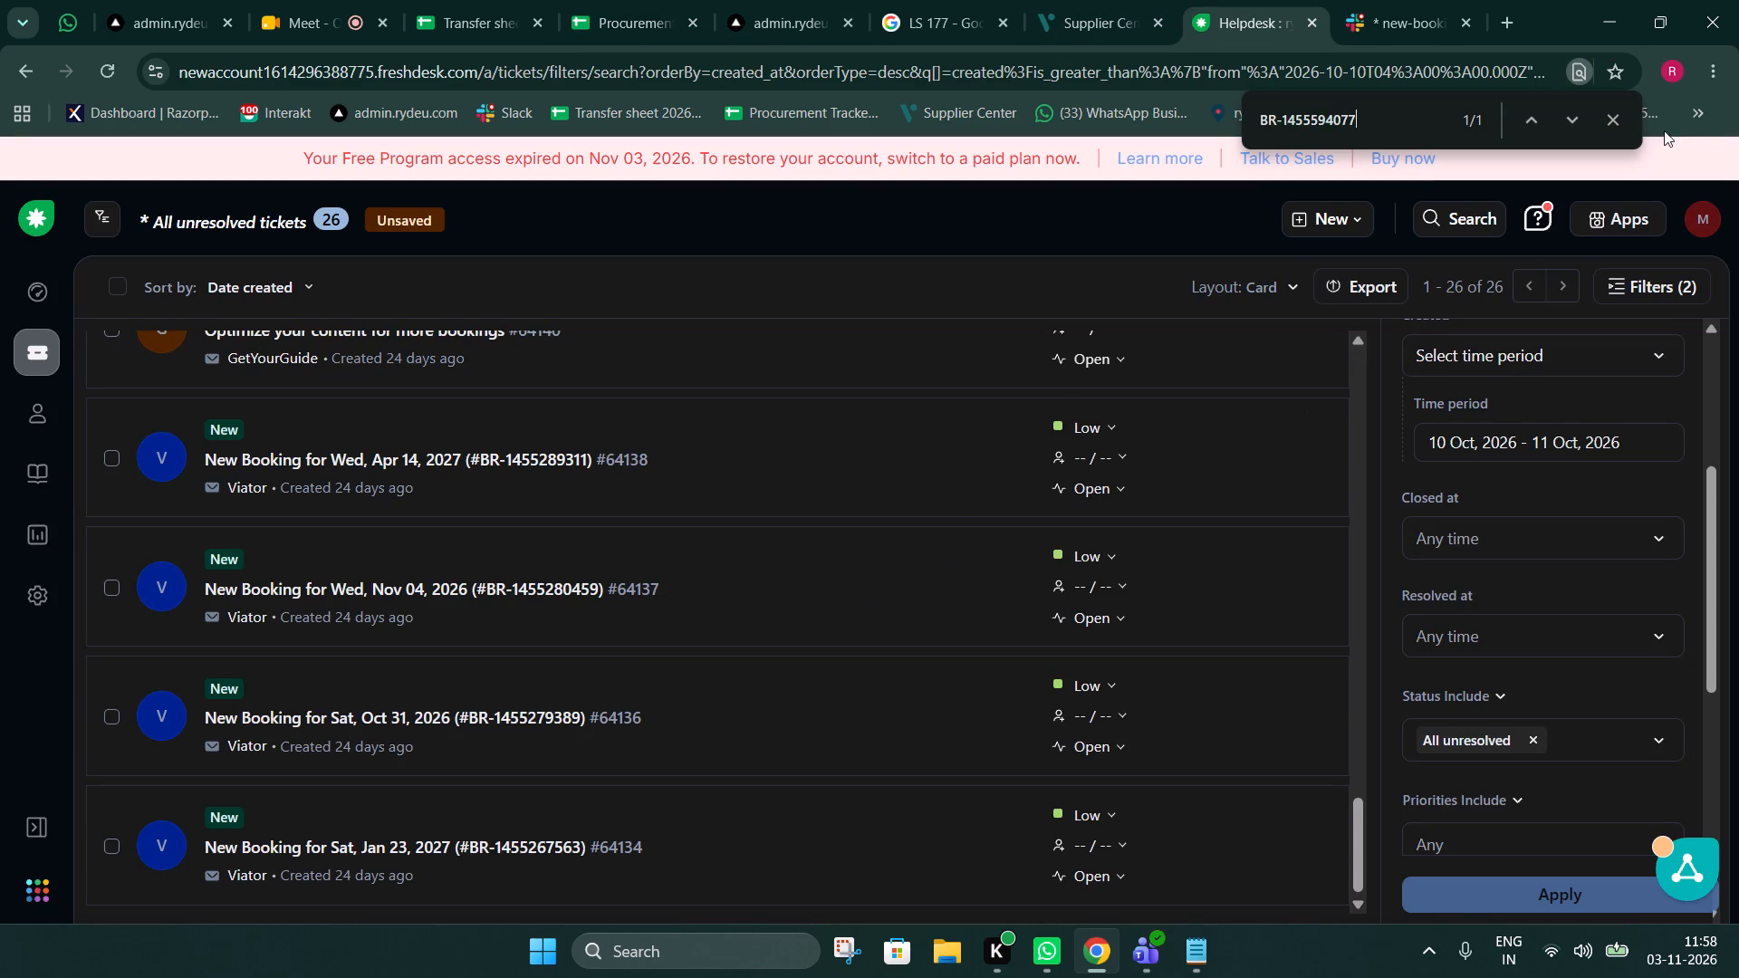
{"action": "left_click", "coordinate": [1607, 124]}
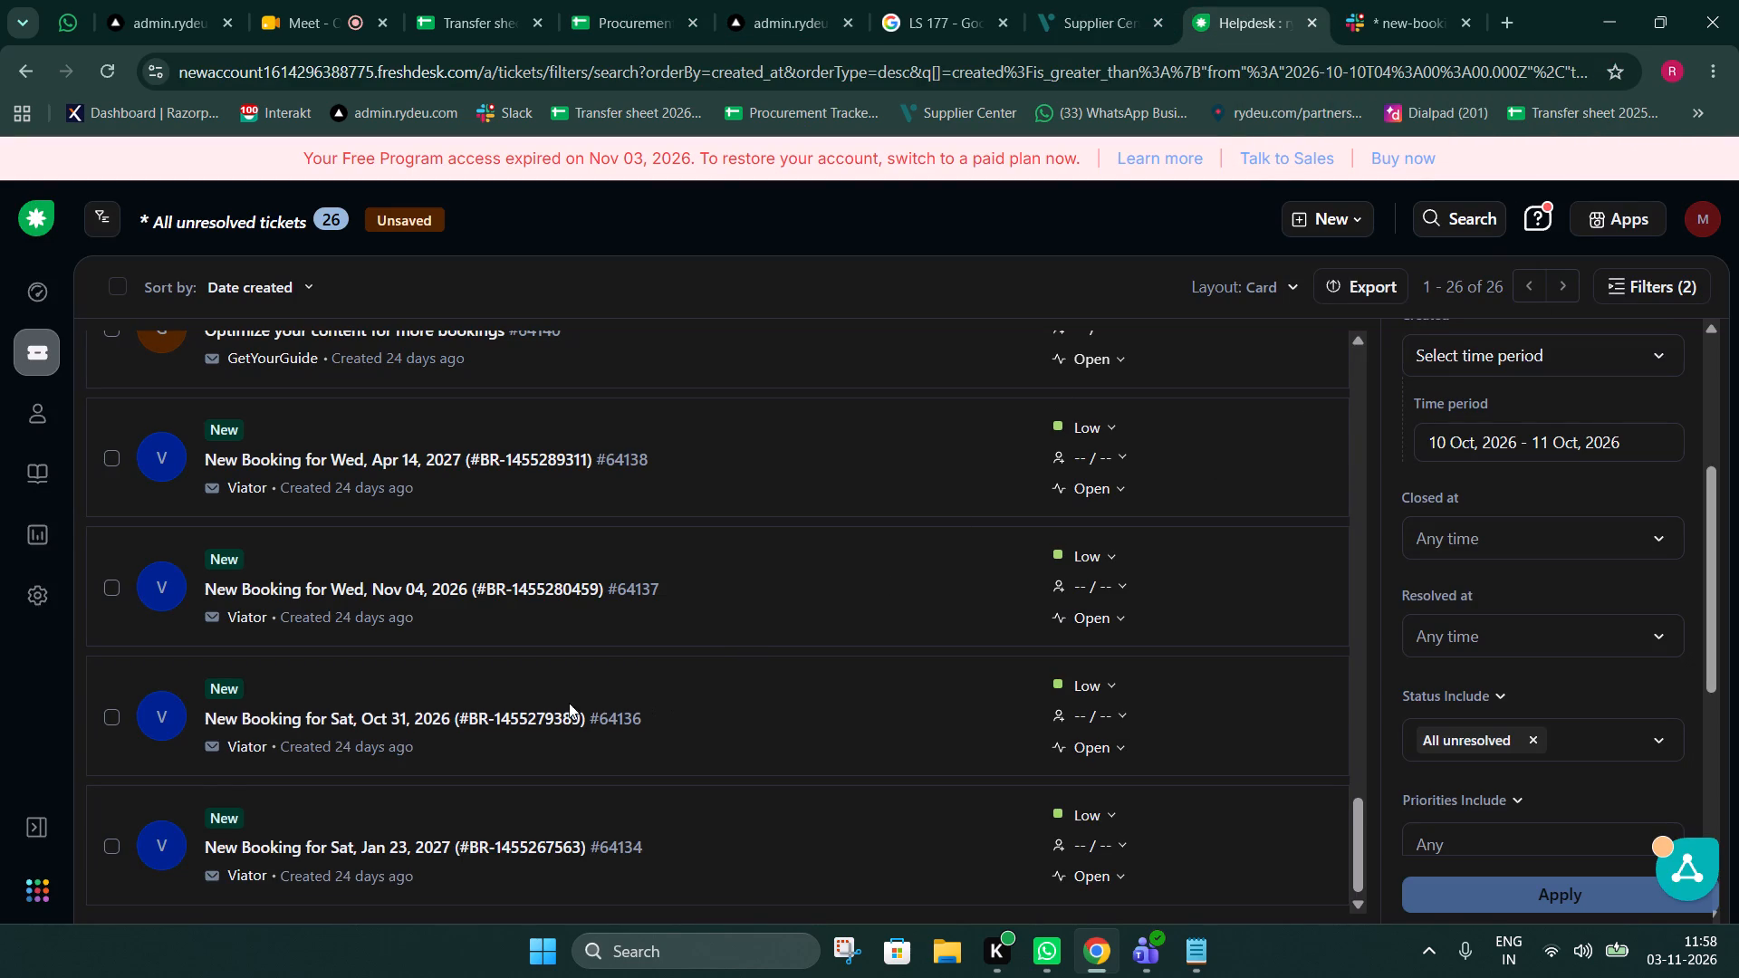
{"action": "left_click", "coordinate": [539, 726]}
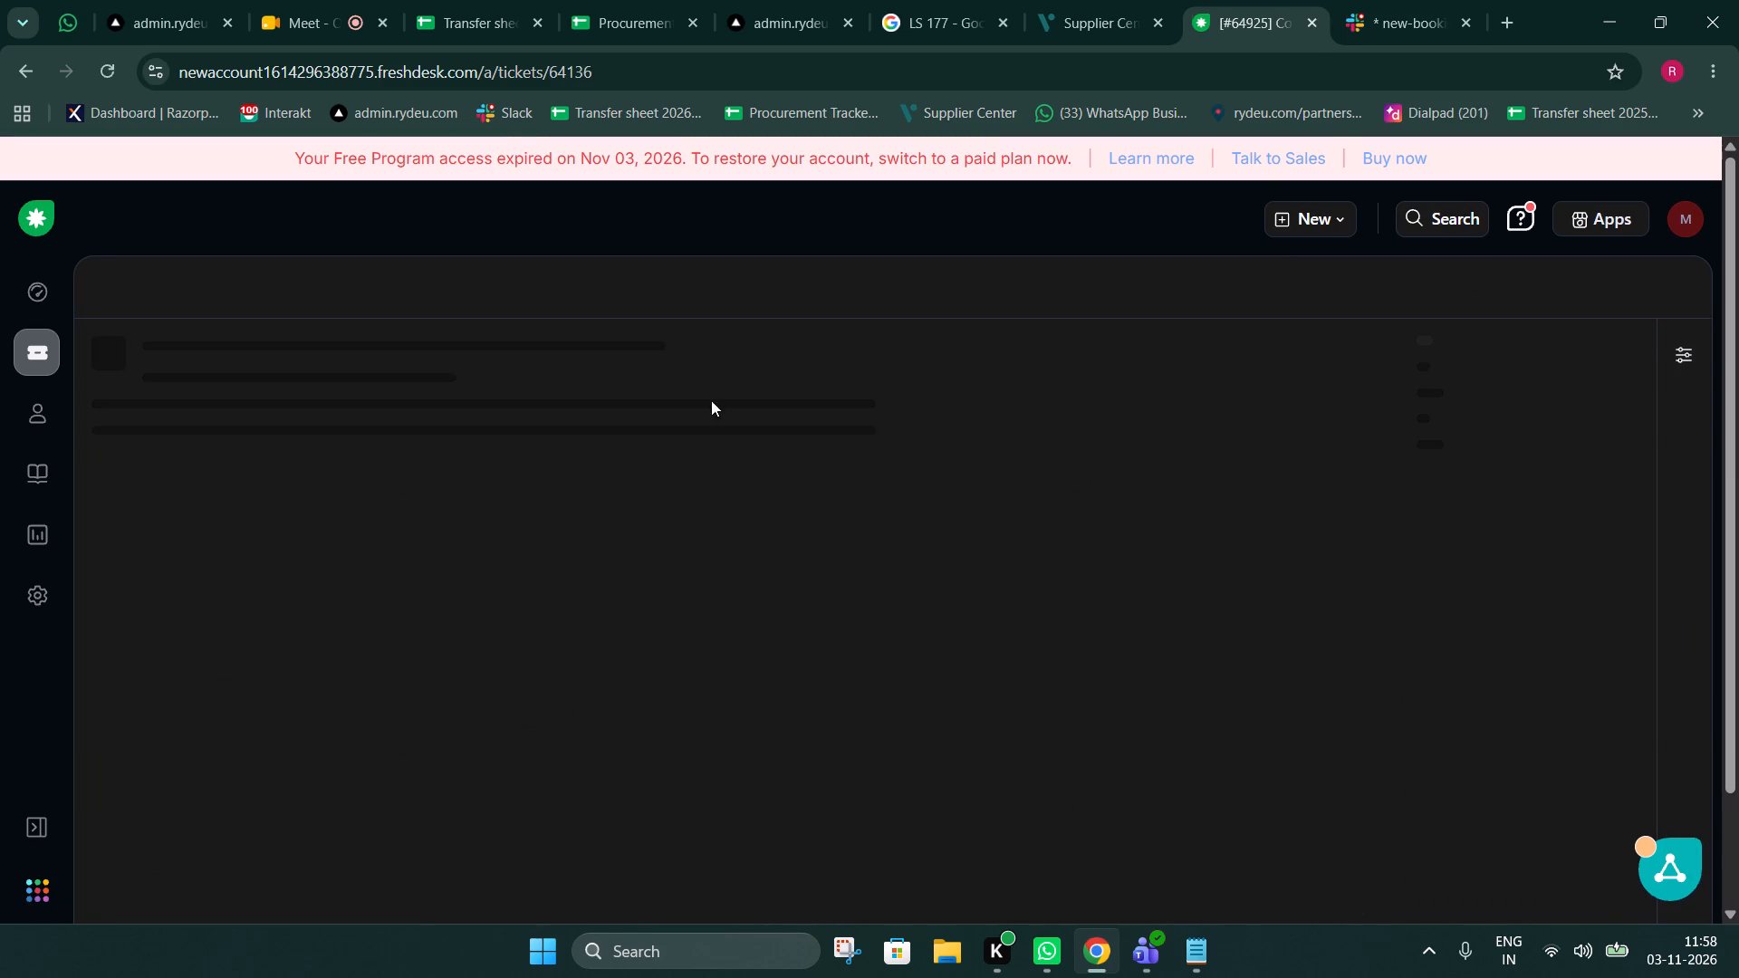
{"action": "left_click_drag", "start_coordinate": [551, 362], "coordinate": [731, 357]}
{"action": "key", "text": "ctrl+c"}
{"action": "left_click", "coordinate": [471, 0]}
{"action": "key", "text": "ctrl+f"}
{"action": "key", "text": "ctrl+v"}
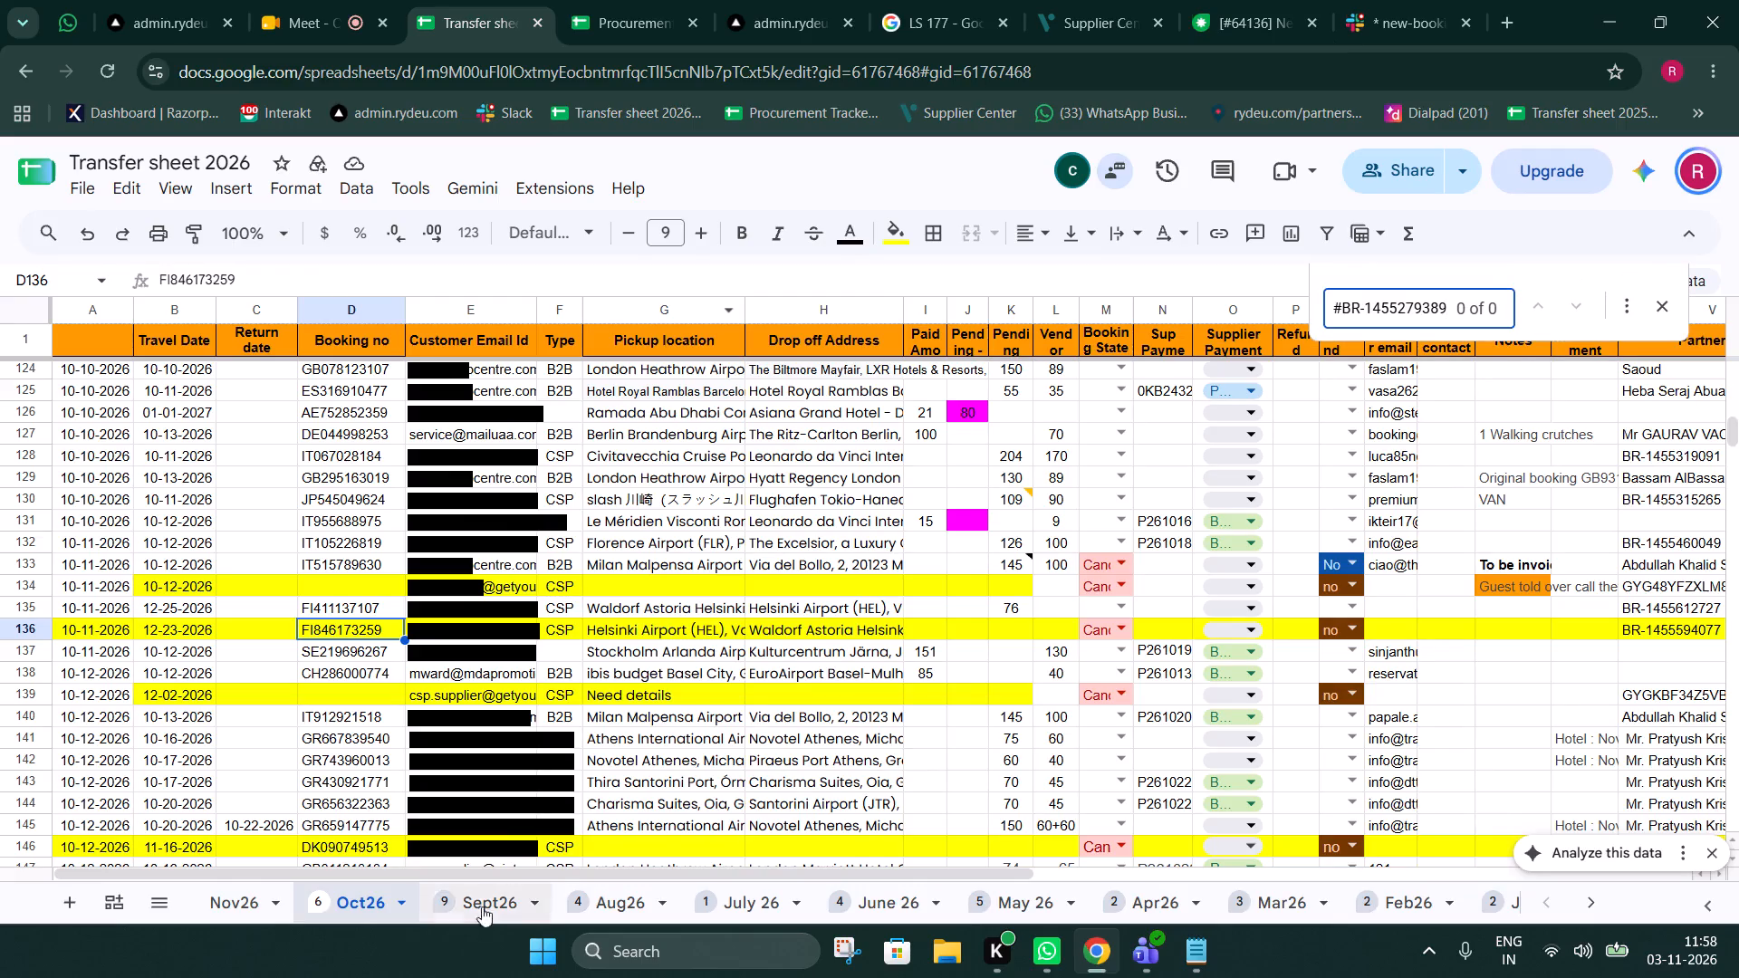
{"action": "left_click", "coordinate": [1341, 302]}
{"action": "key", "text": "BackSpace"}
{"action": "scroll", "coordinate": [1075, 543], "scroll_direction": "down", "scroll_amount": 2}
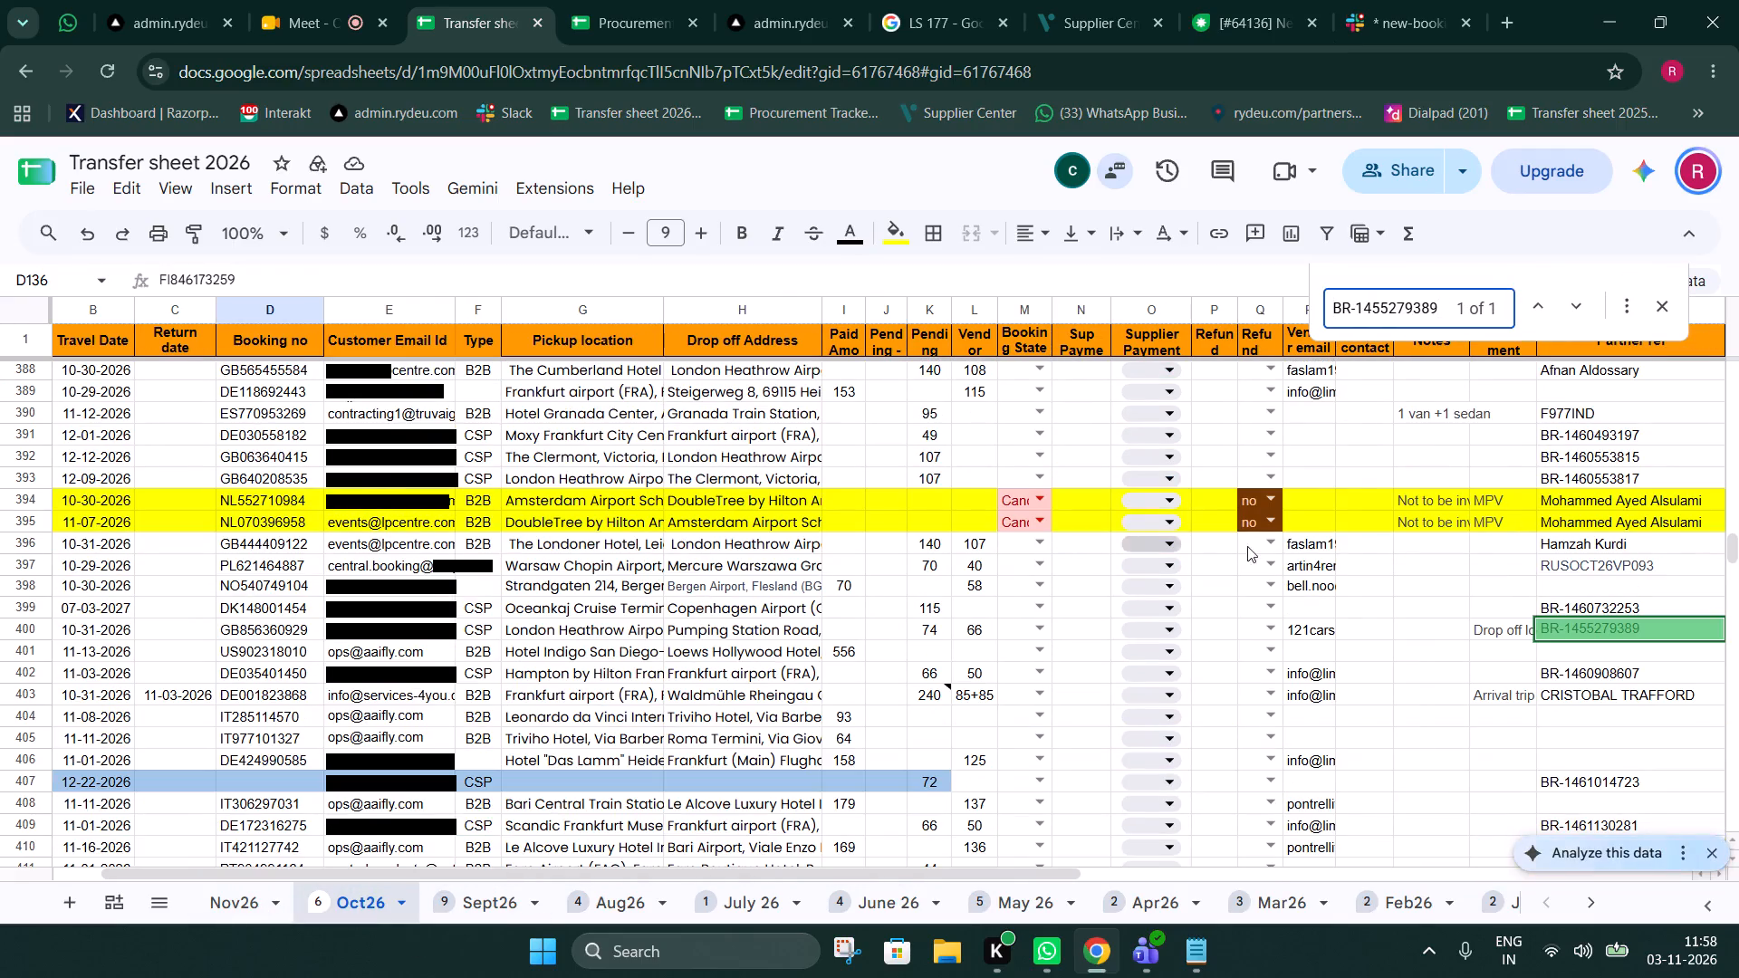
{"action": "left_click", "coordinate": [1657, 301]}
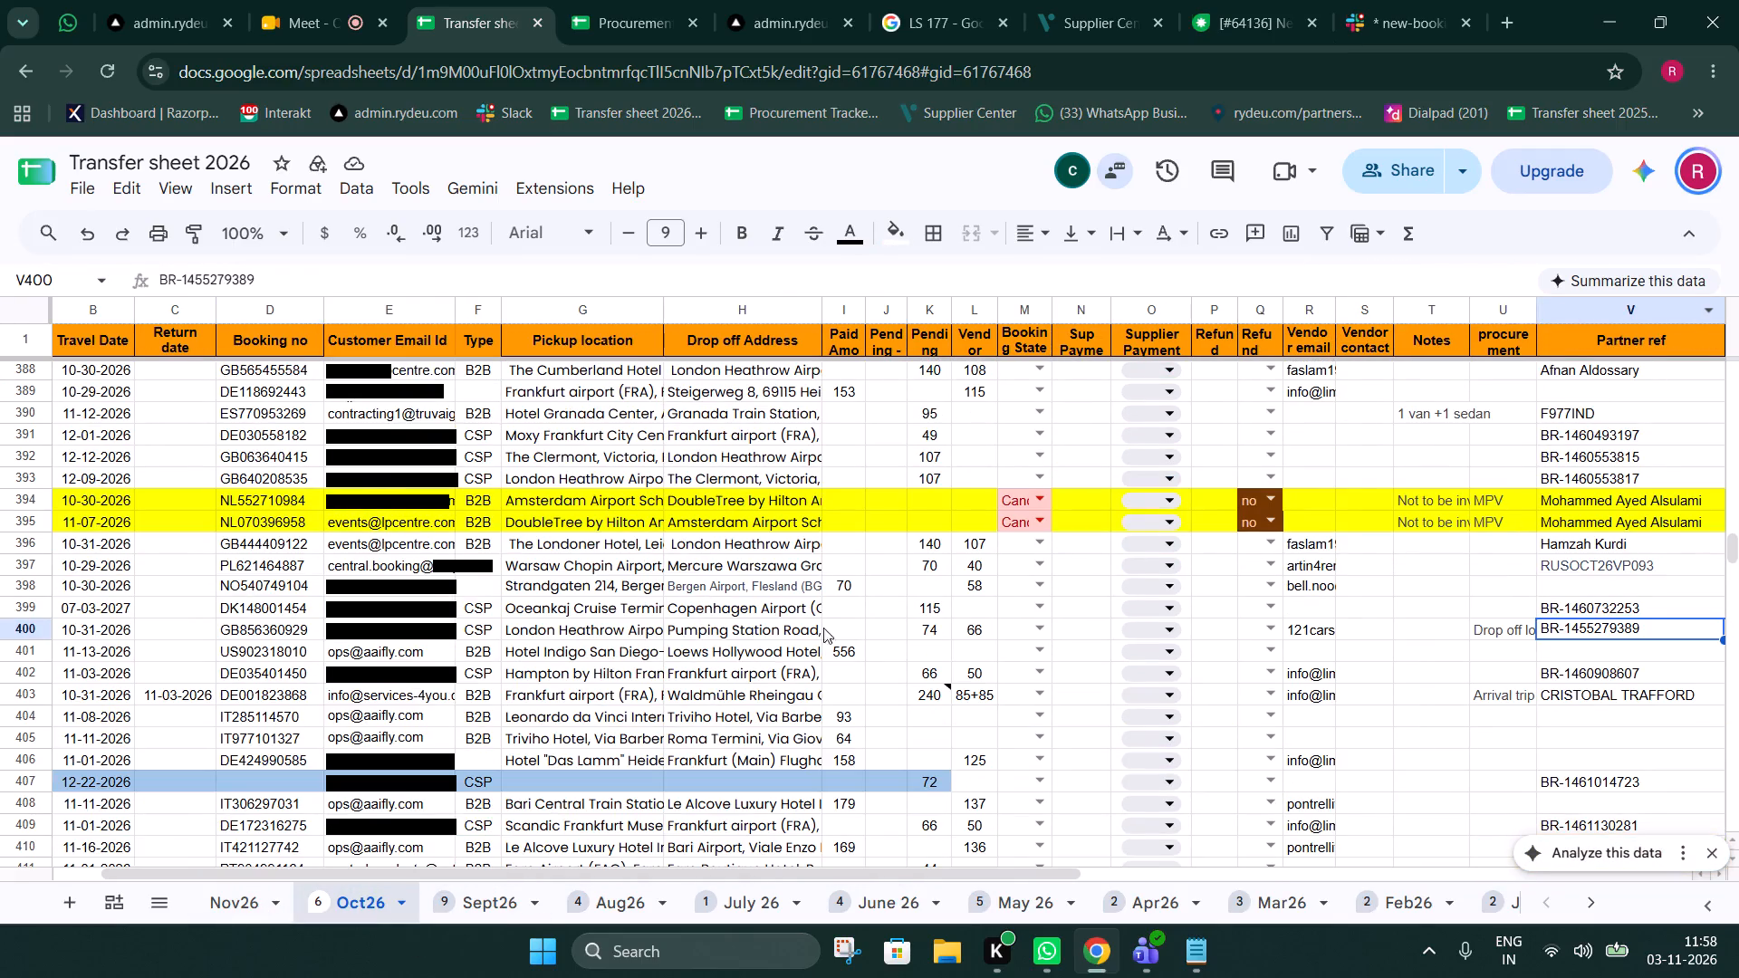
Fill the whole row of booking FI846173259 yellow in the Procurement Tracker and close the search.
{"action": "left_click", "coordinate": [666, 0]}
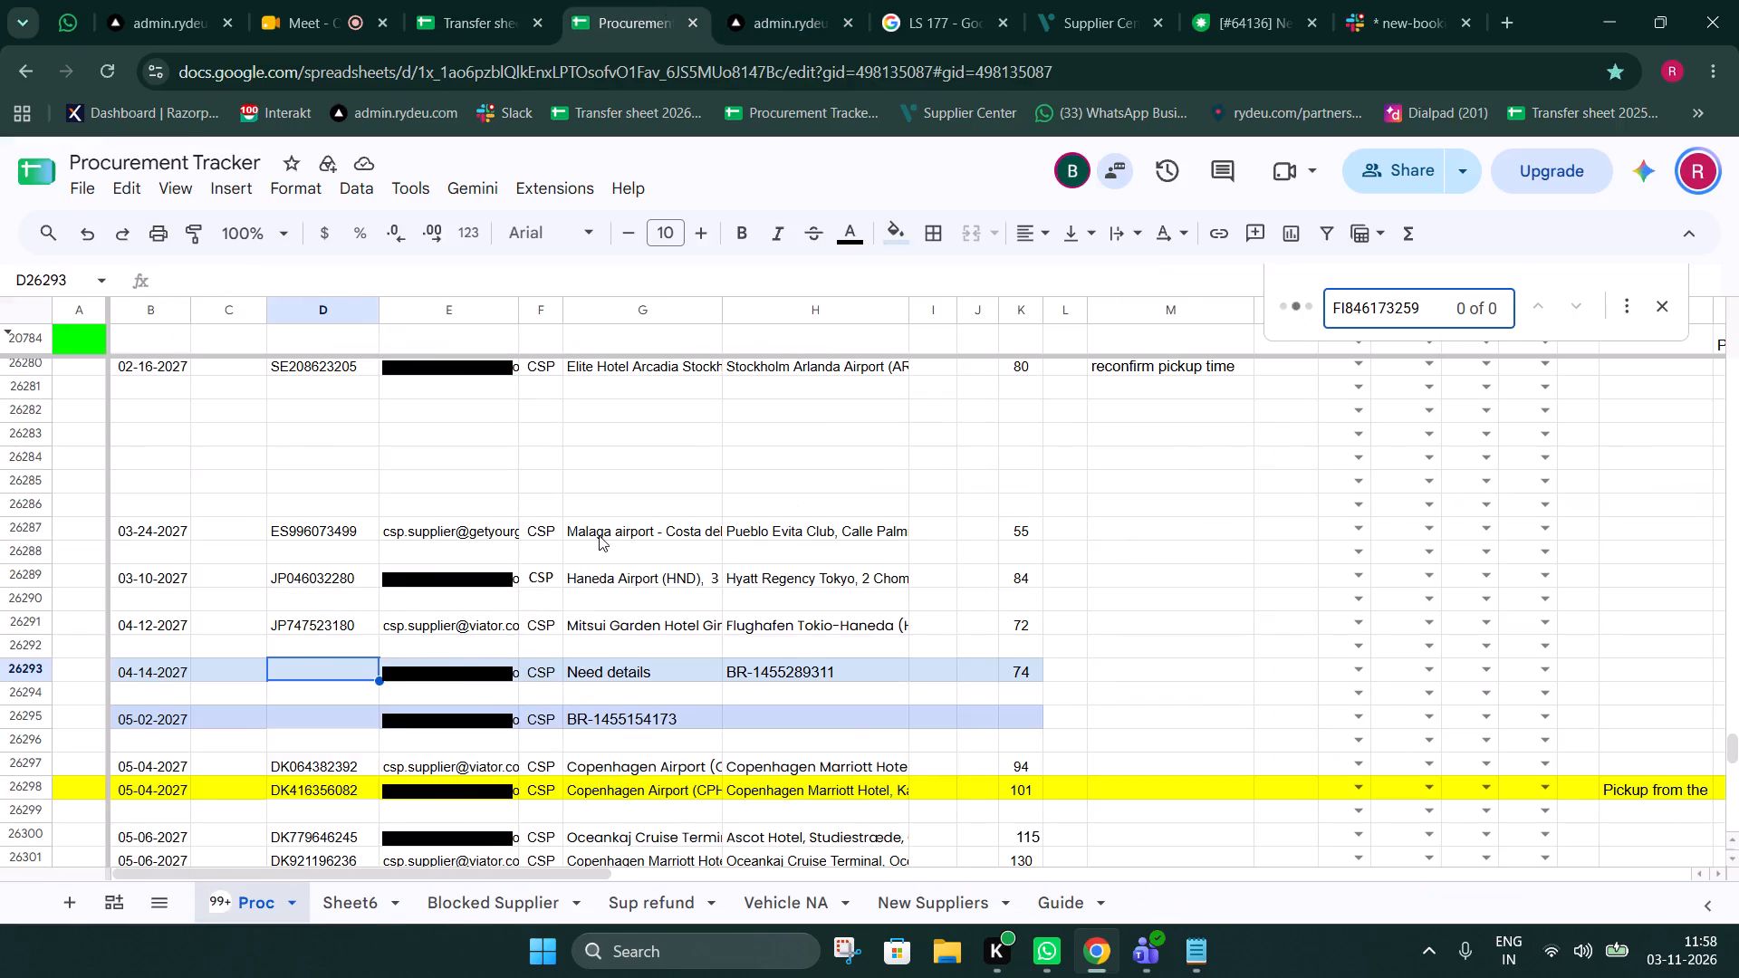
{"action": "scroll", "coordinate": [358, 610], "scroll_direction": "down", "scroll_amount": 1}
{"action": "scroll", "coordinate": [366, 569], "scroll_direction": "up", "scroll_amount": 2}
{"action": "left_click", "coordinate": [0, 488]}
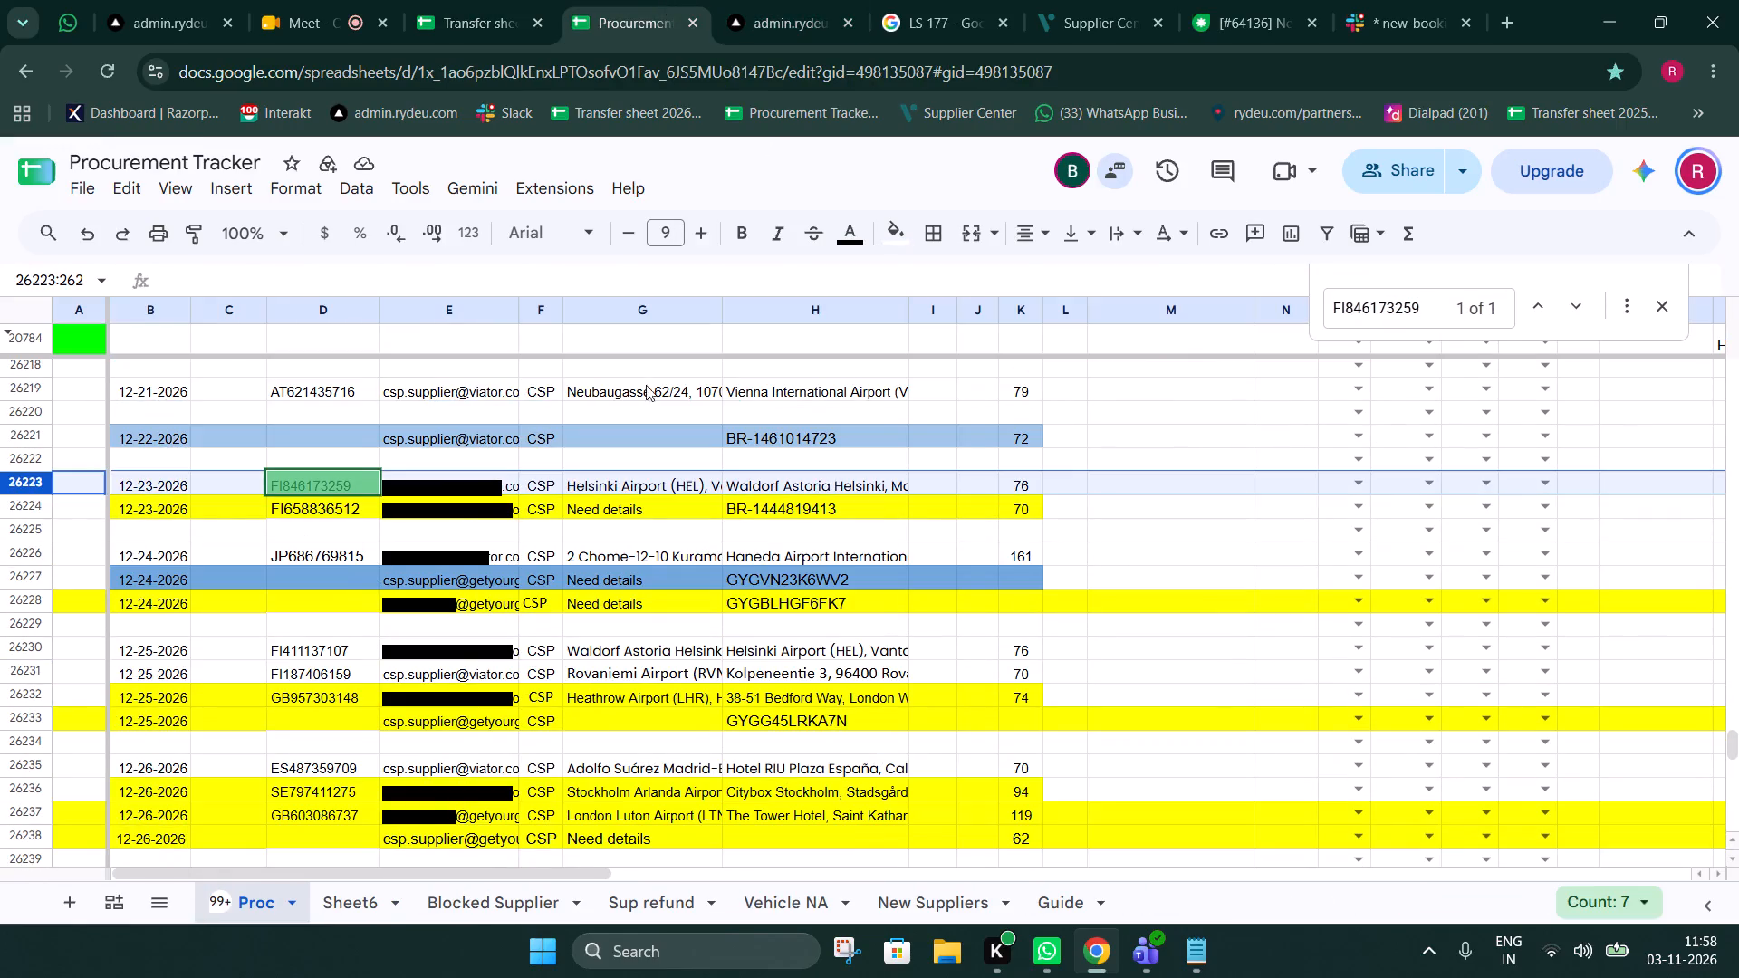
{"action": "left_click", "coordinate": [917, 227]}
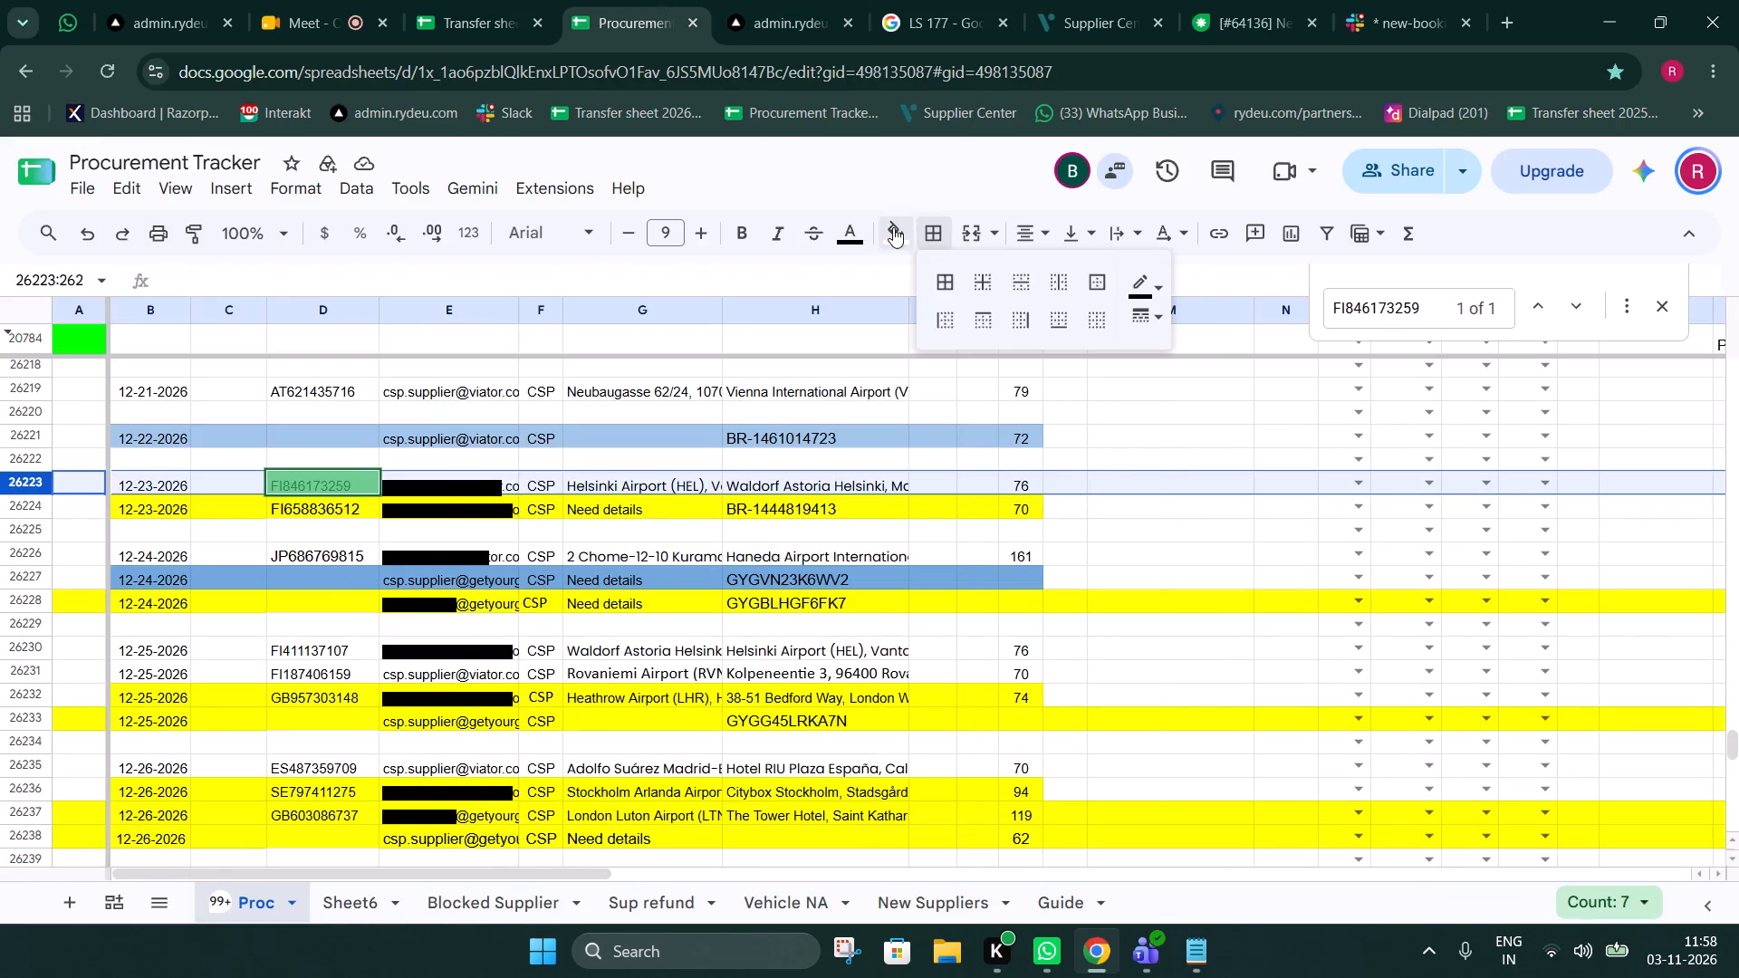
{"action": "left_click", "coordinate": [893, 227]}
{"action": "left_click", "coordinate": [977, 330]}
{"action": "left_click", "coordinate": [1657, 301]}
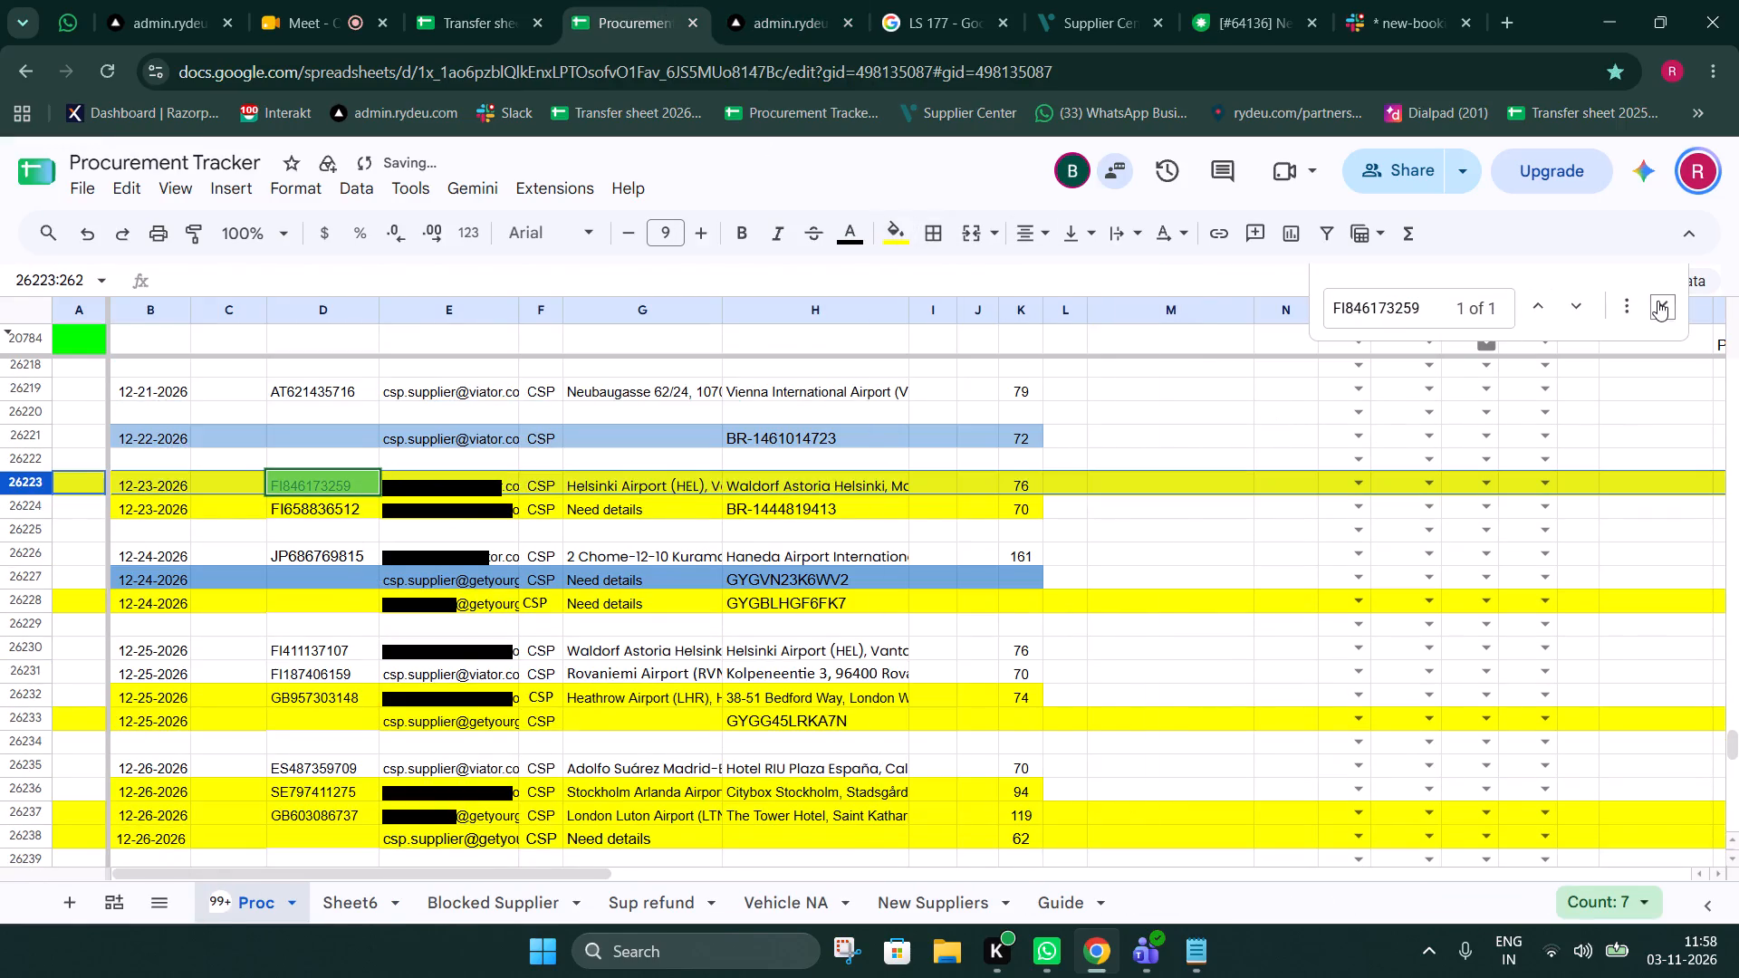
Open the bookings list in Rydeu Admin and go back to the Oct 31, 2026 booking's Freshdesk ticket.
{"action": "left_click", "coordinate": [782, 0]}
{"action": "left_click", "coordinate": [793, 458]}
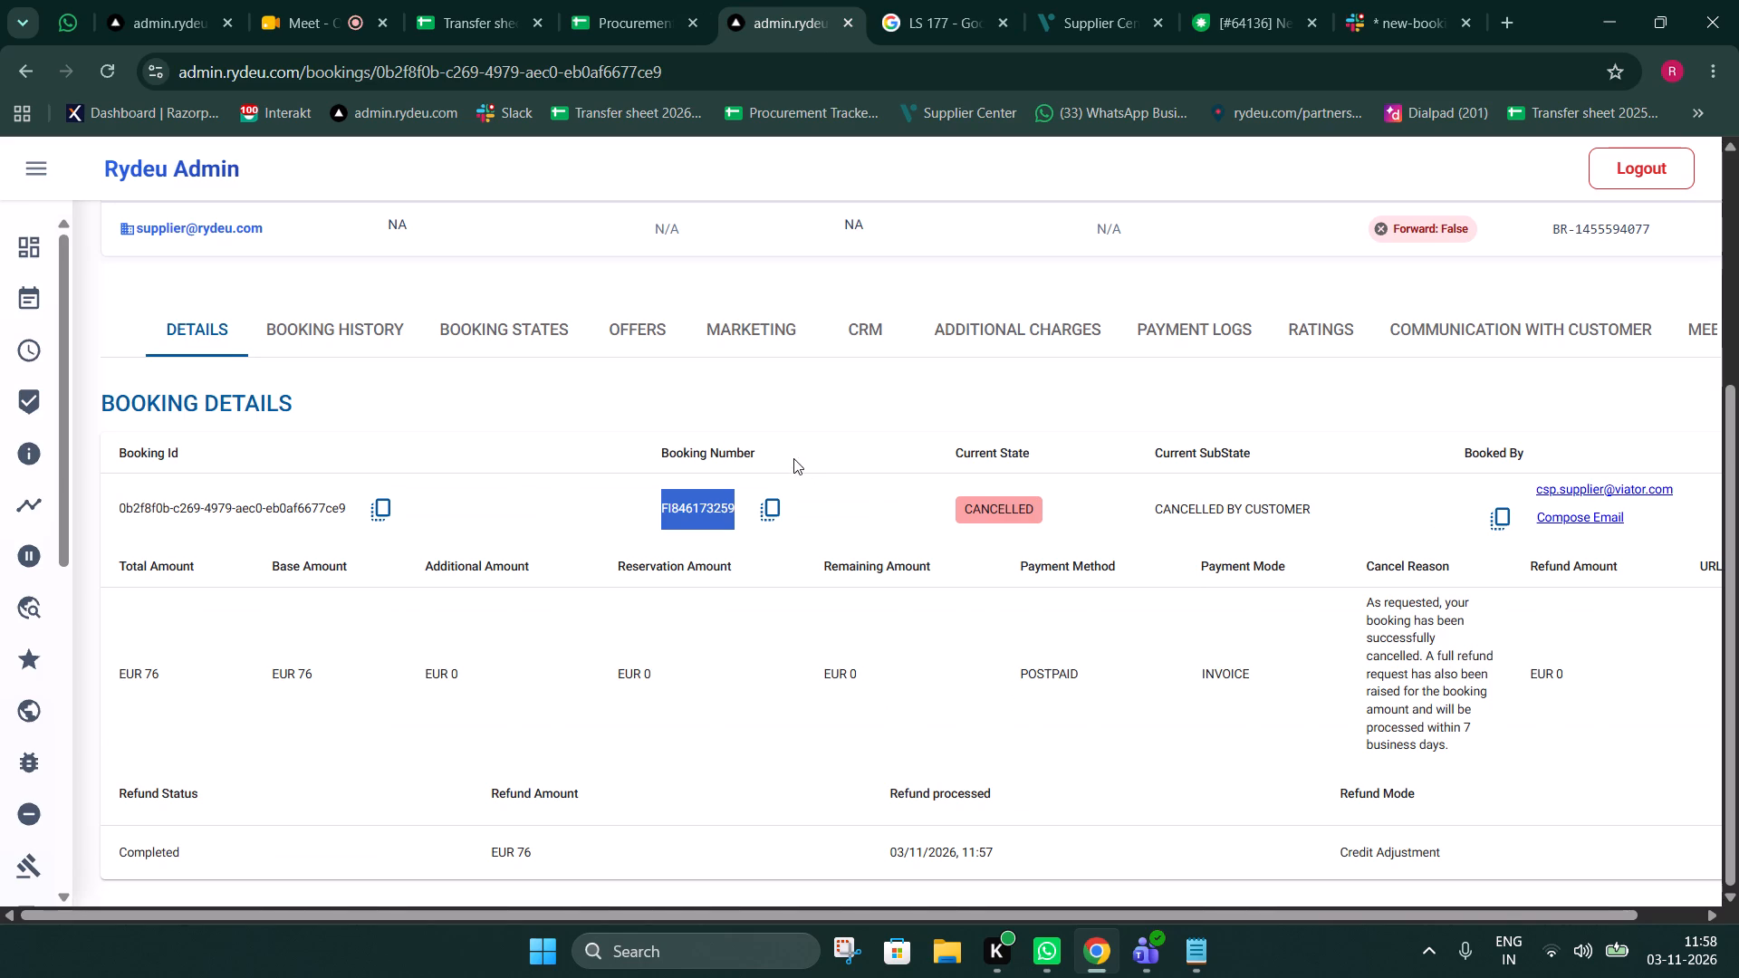
{"action": "left_click", "coordinate": [17, 453]}
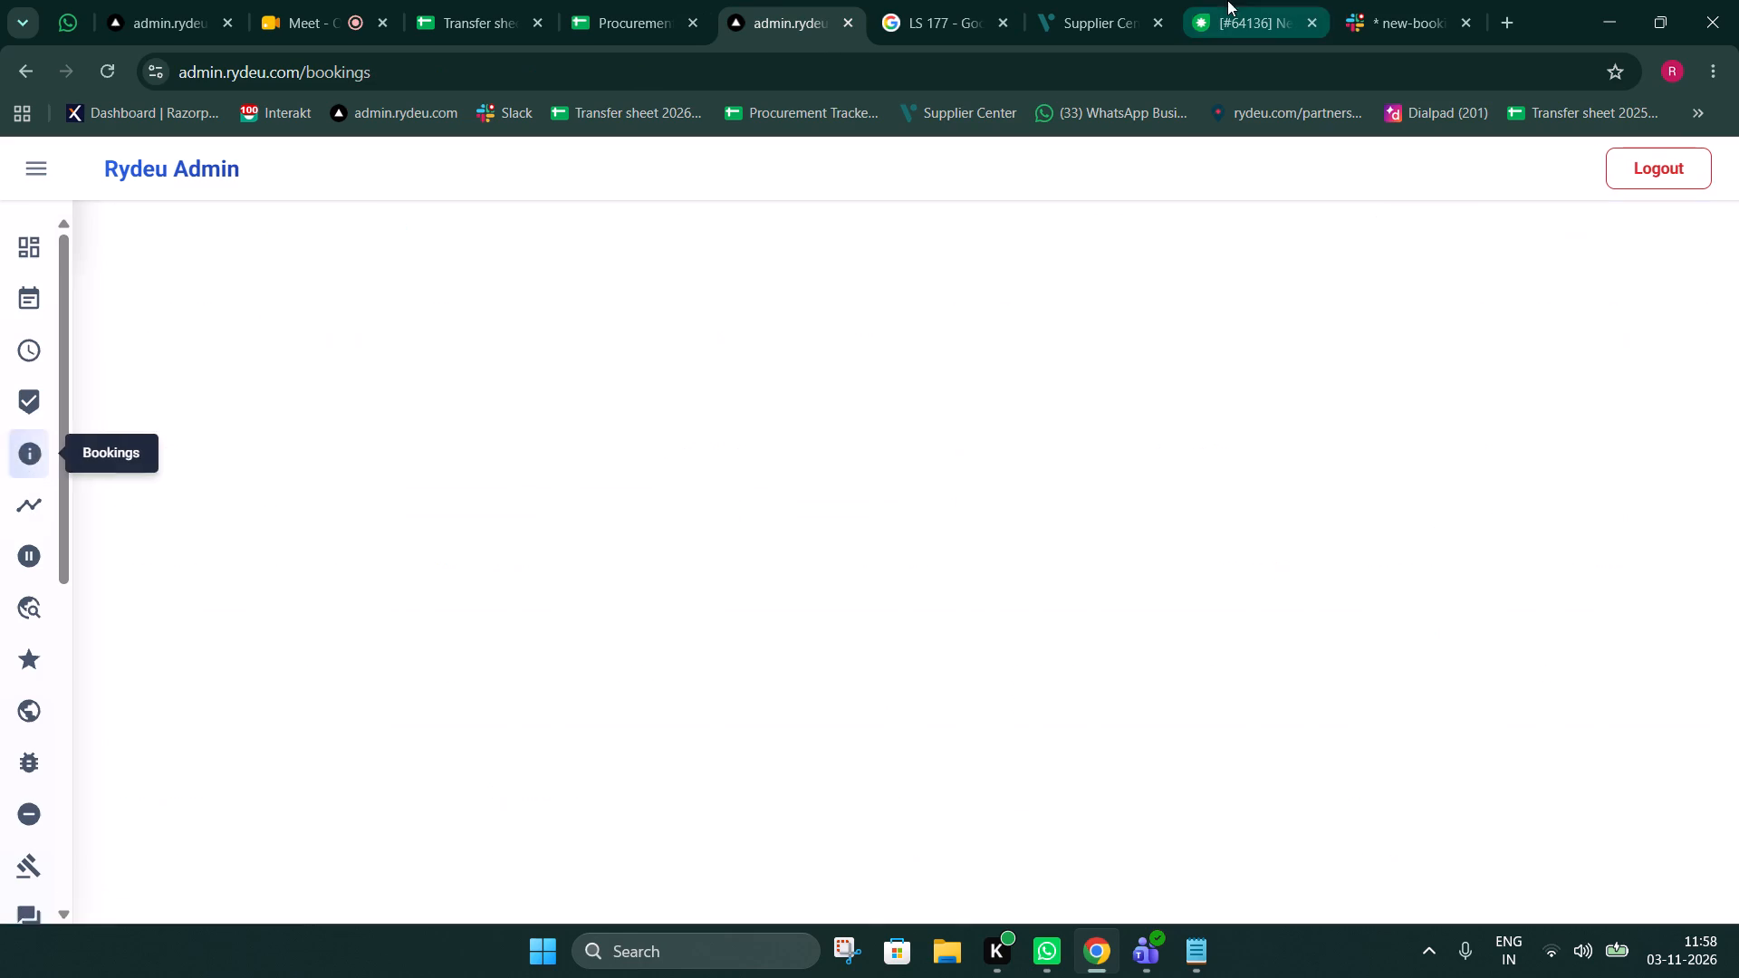
{"action": "left_click", "coordinate": [1051, 0]}
{"action": "left_click", "coordinate": [1240, 0]}
{"action": "left_click", "coordinate": [1001, 498]}
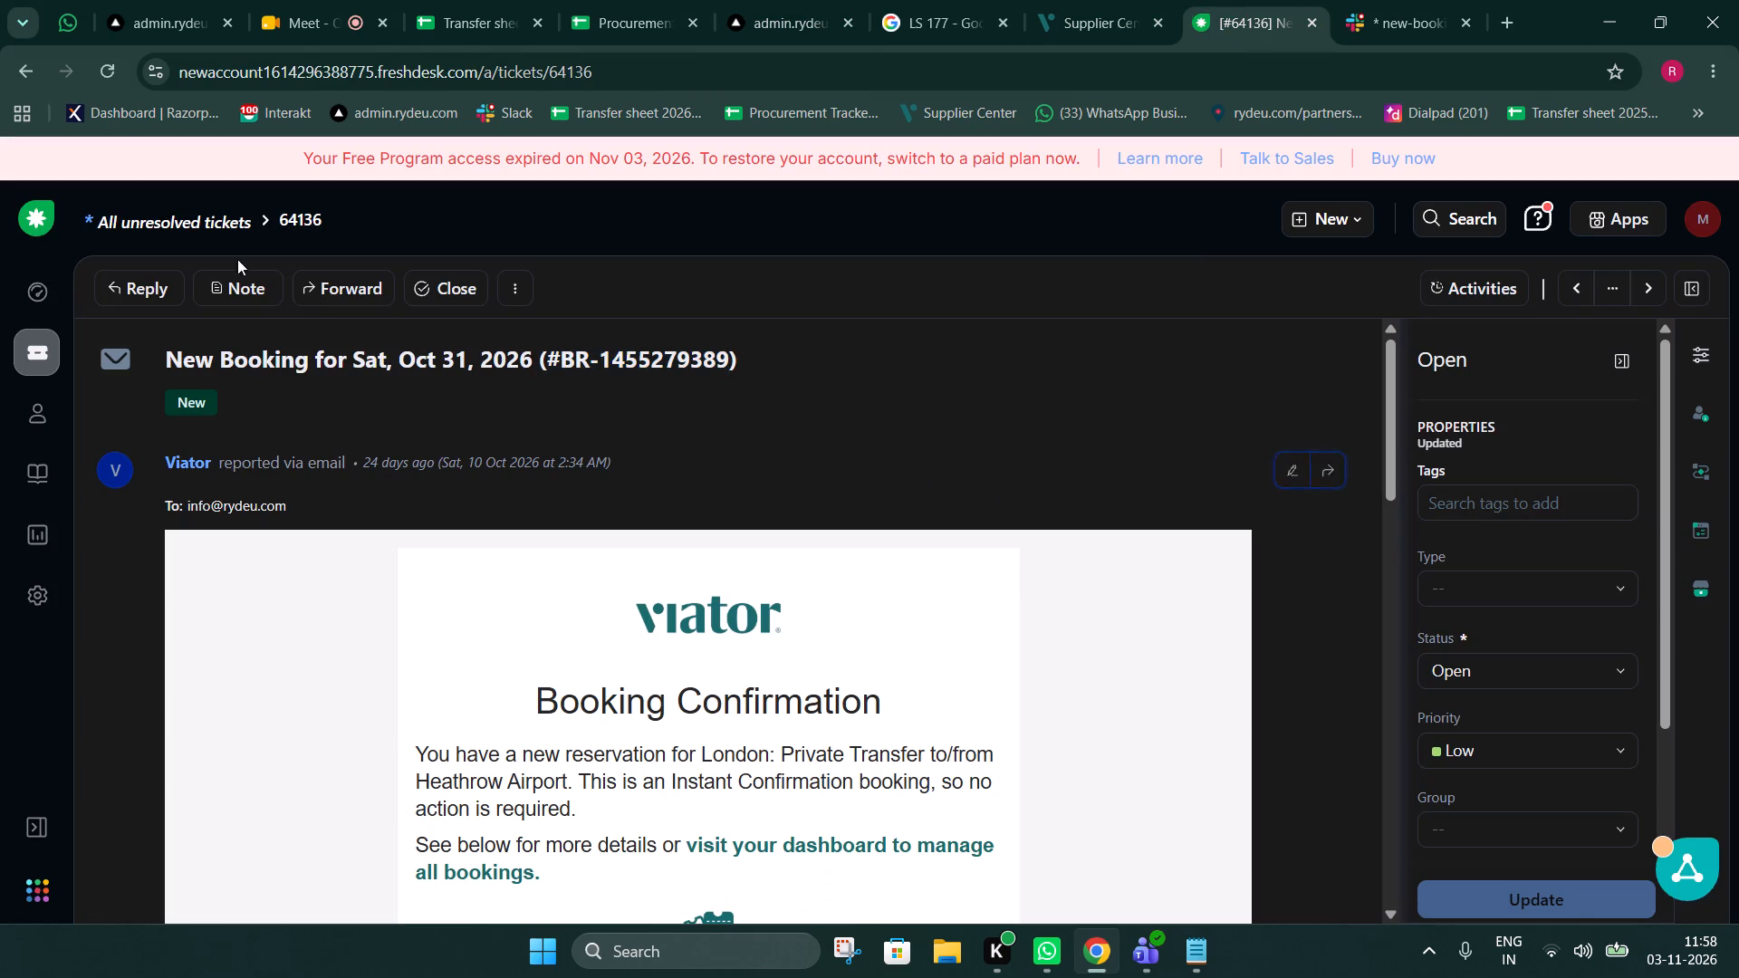
Narrow the unresolved tickets list to those created on 10 Oct, 2026 only and look through it.
{"action": "left_click", "coordinate": [212, 228]}
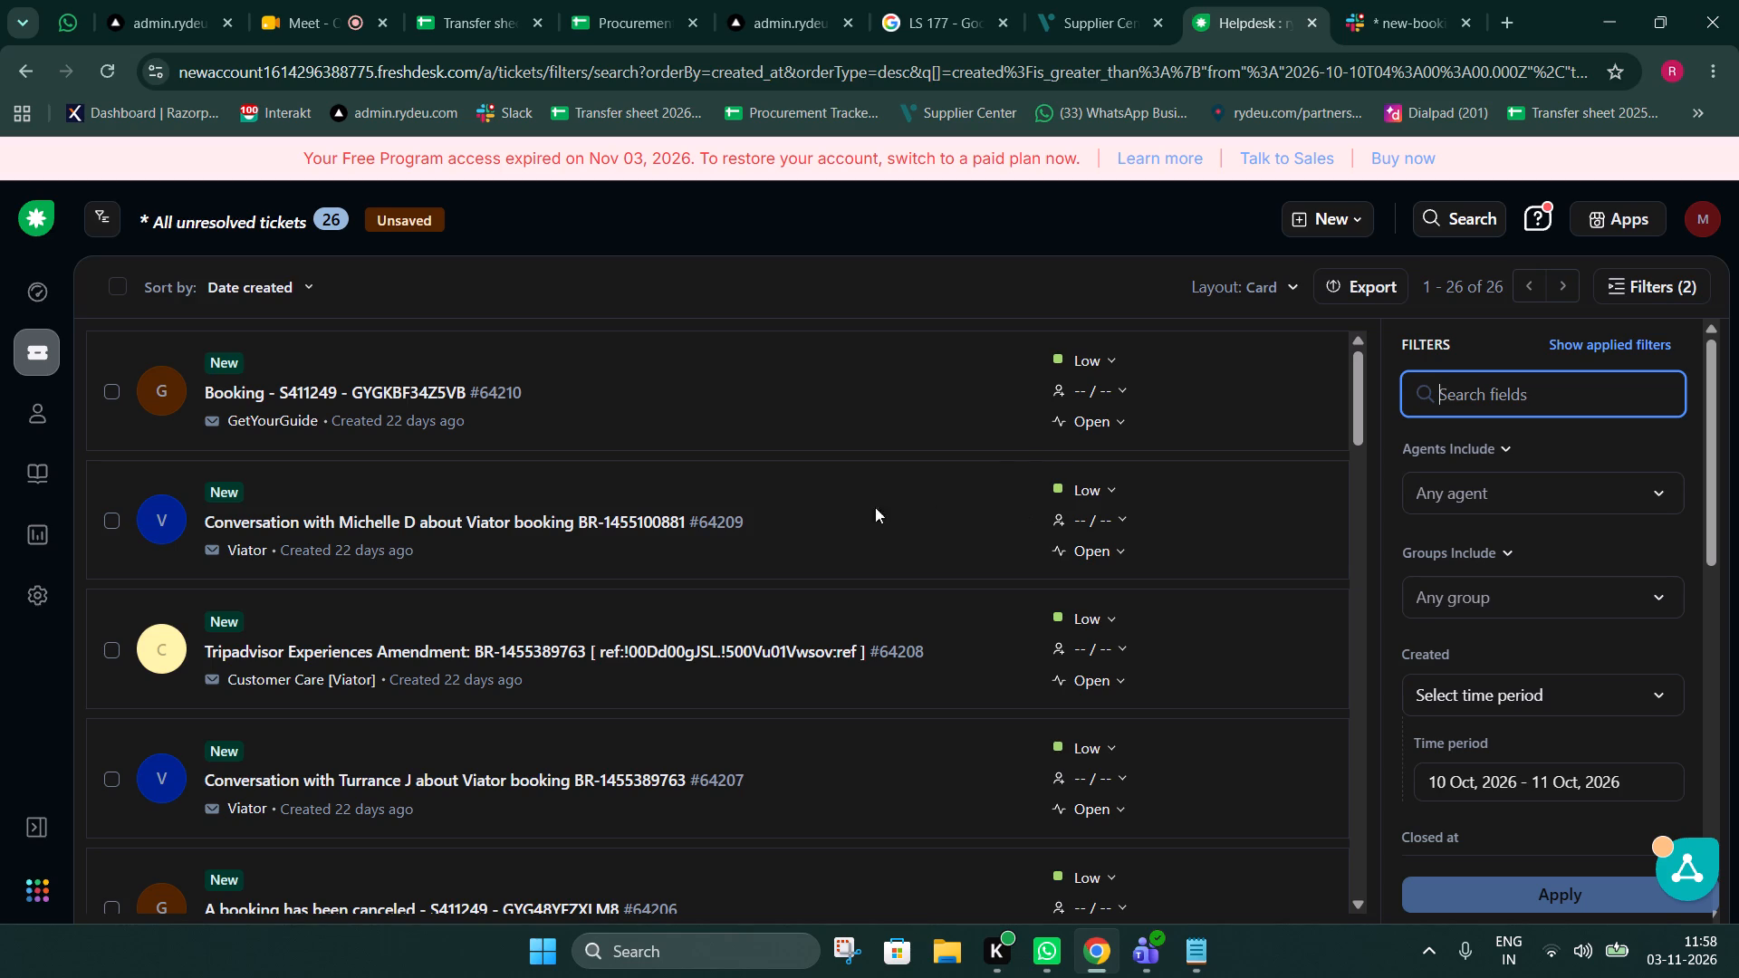
{"action": "scroll", "coordinate": [779, 492], "scroll_direction": "up", "scroll_amount": 1}
{"action": "left_click", "coordinate": [1565, 772]}
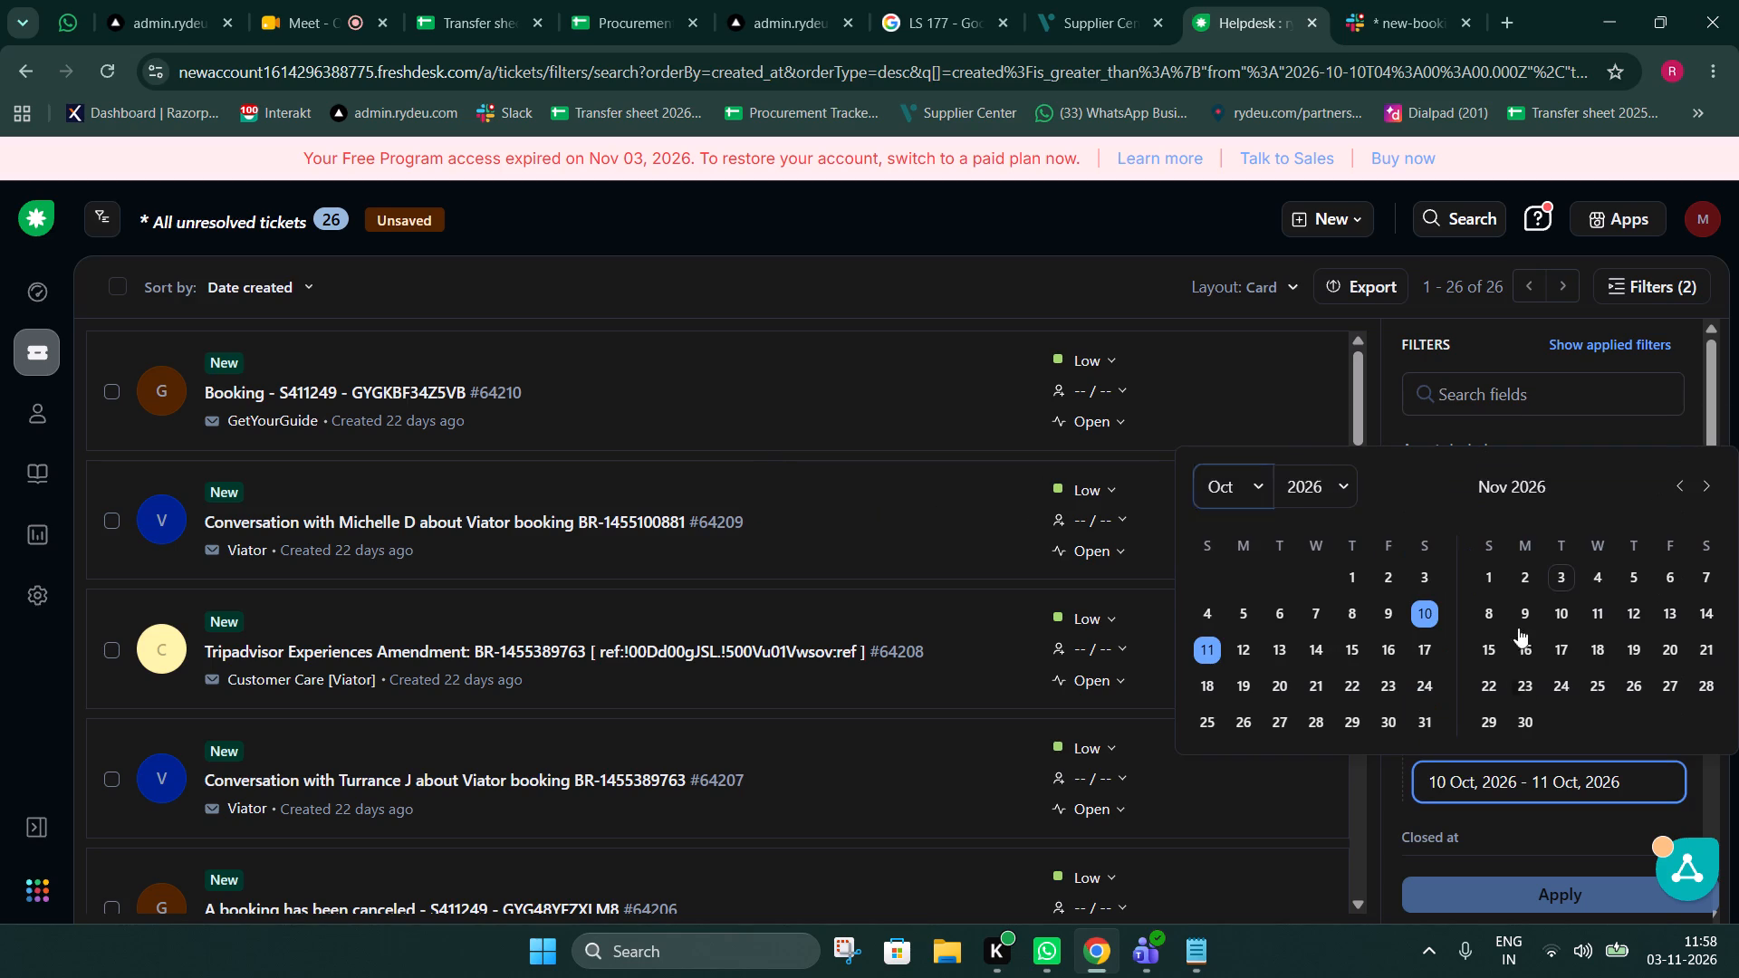
{"action": "double_click", "coordinate": [1424, 616]}
{"action": "left_click", "coordinate": [1518, 902]}
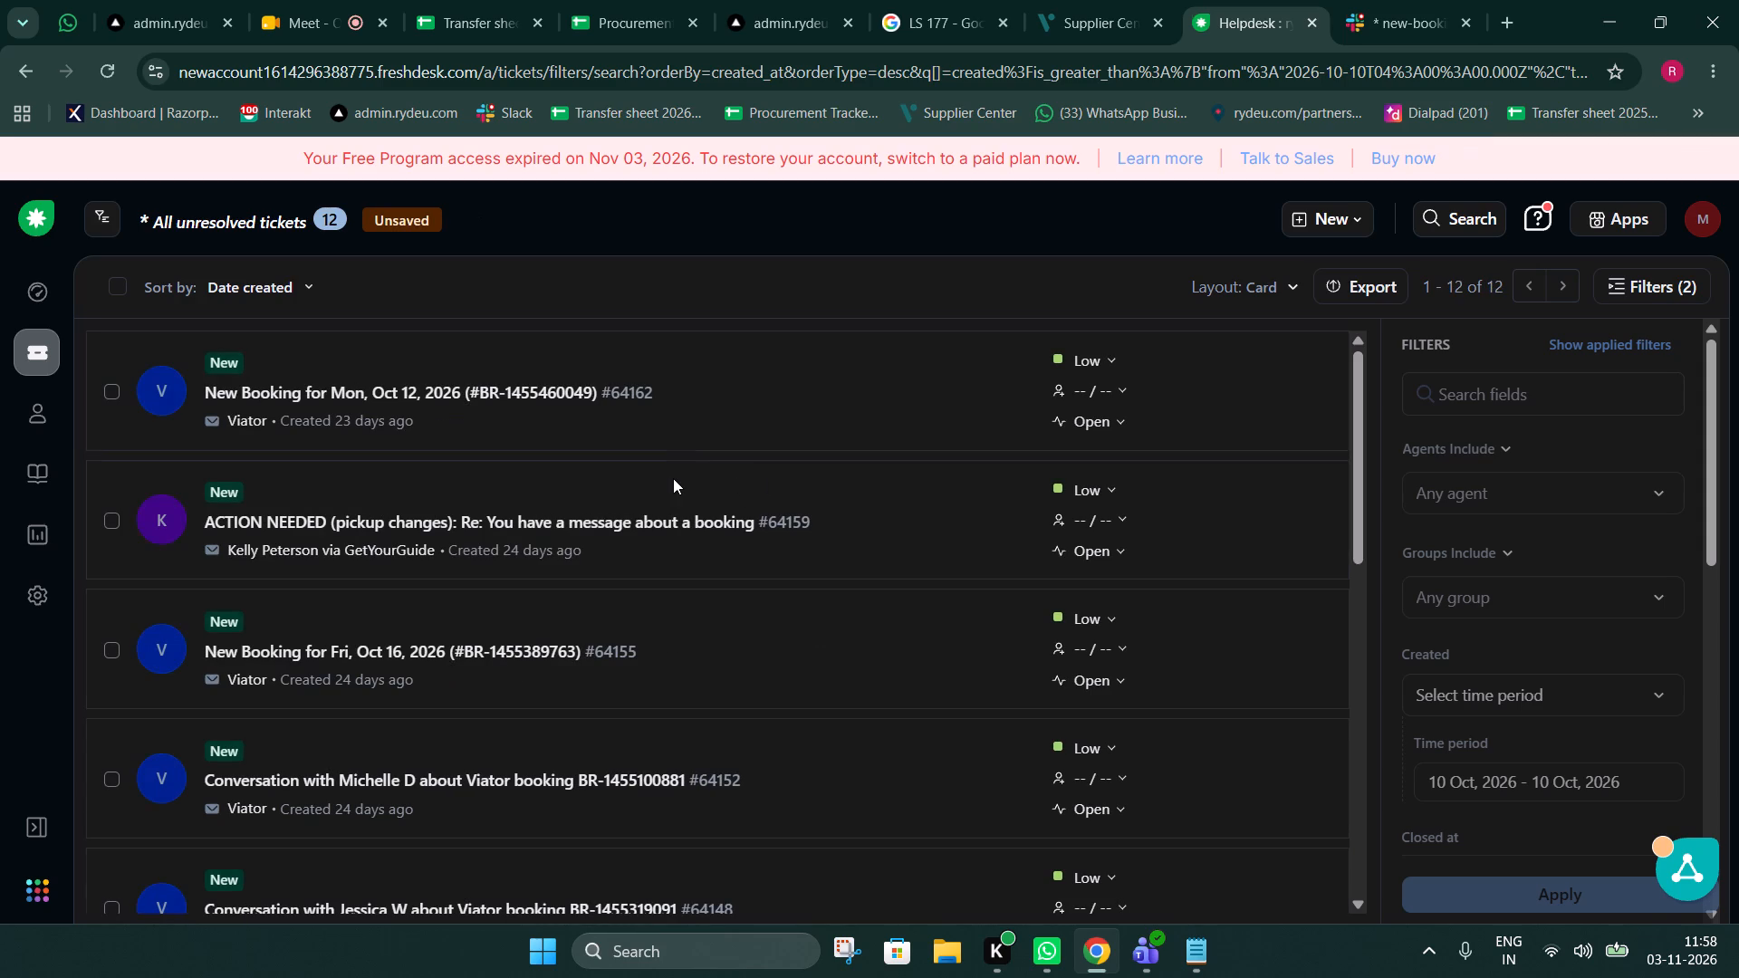
{"action": "scroll", "coordinate": [672, 478], "scroll_direction": "up", "scroll_amount": 4}
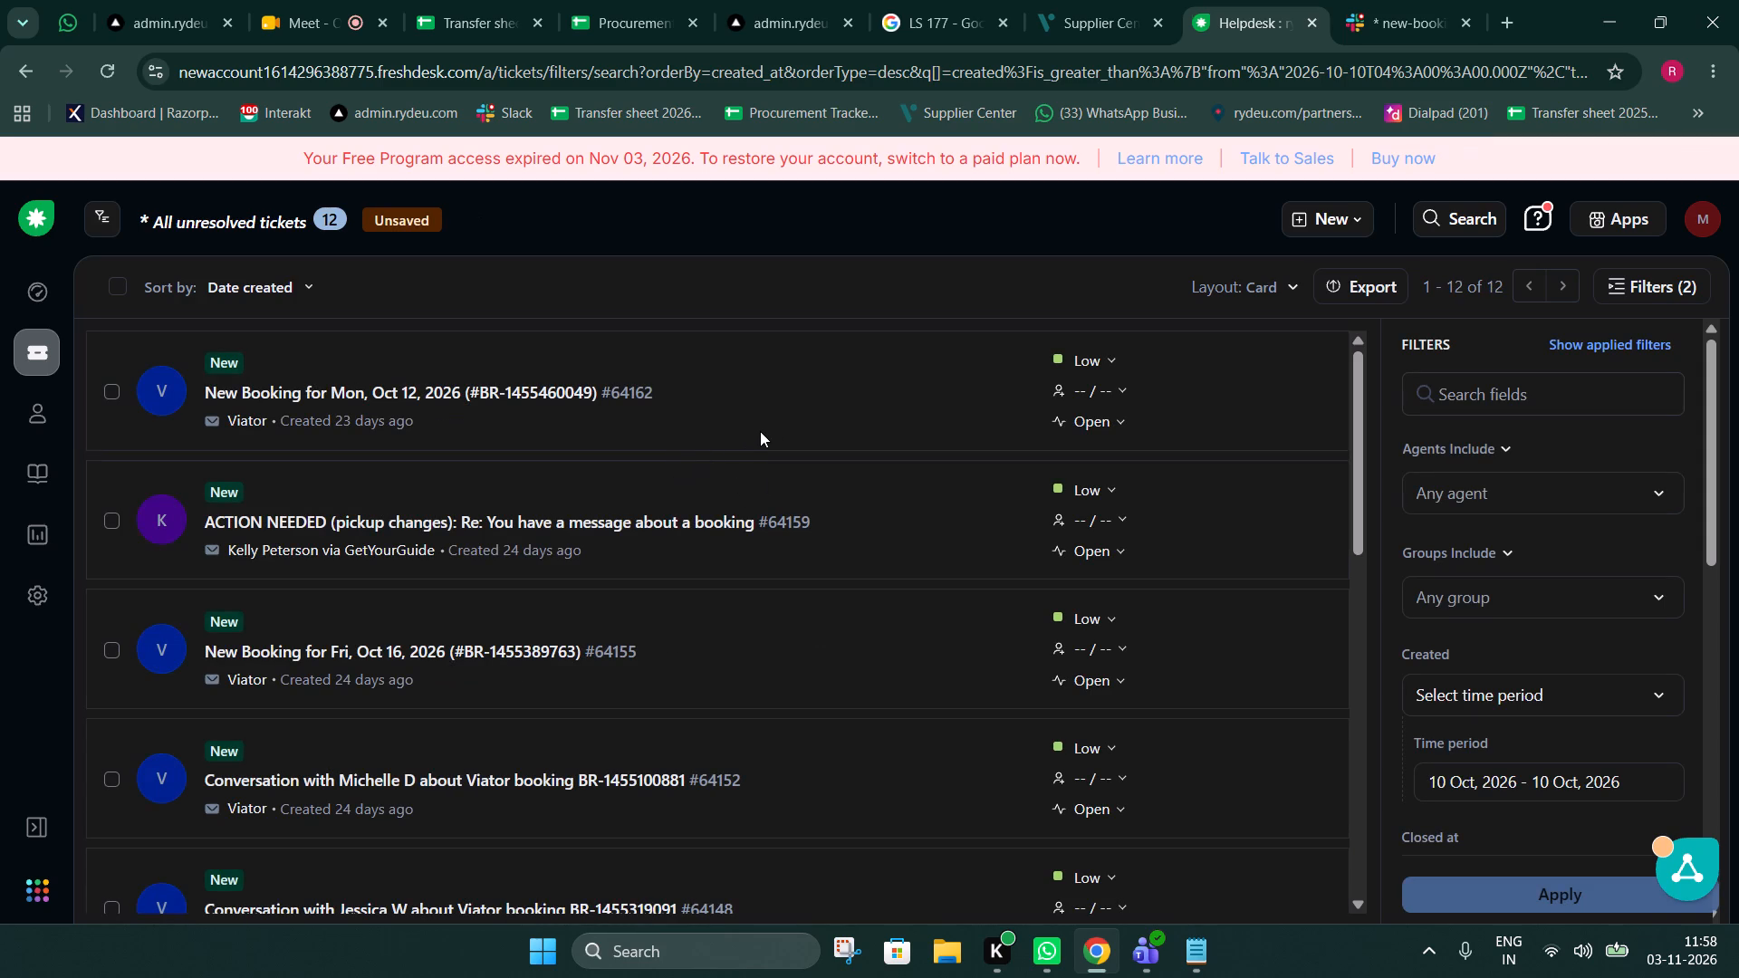
{"action": "scroll", "coordinate": [760, 431], "scroll_direction": "down", "scroll_amount": 16}
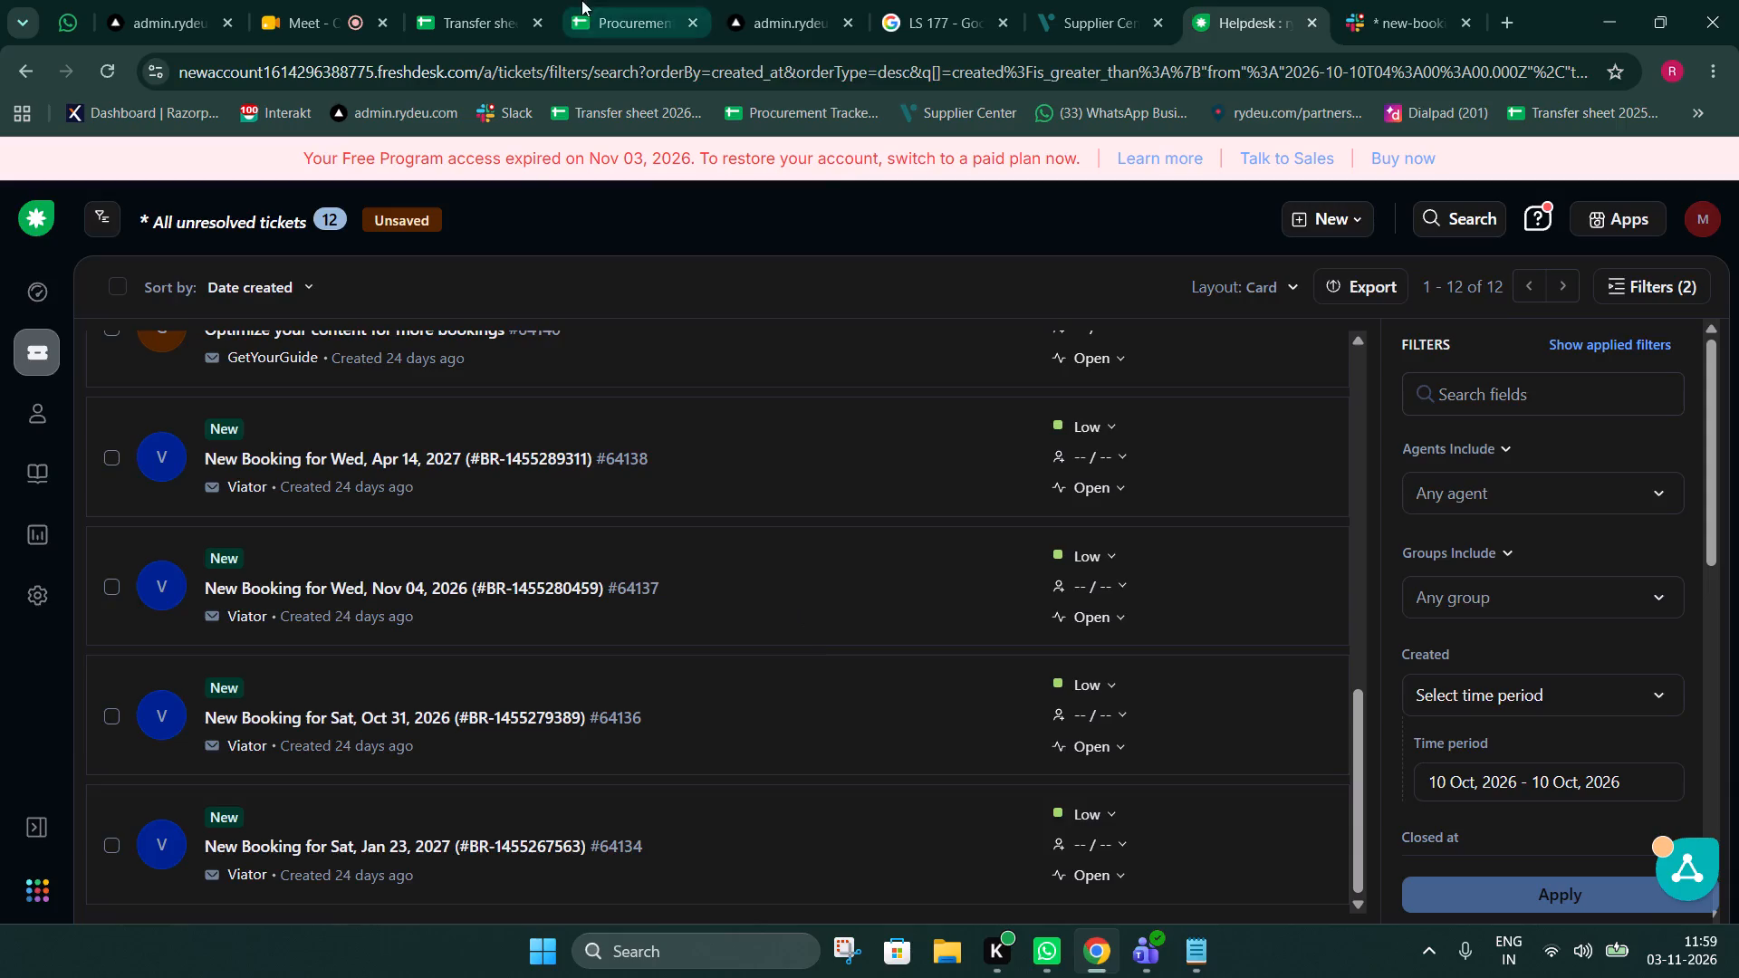
{"action": "left_click", "coordinate": [490, 0]}
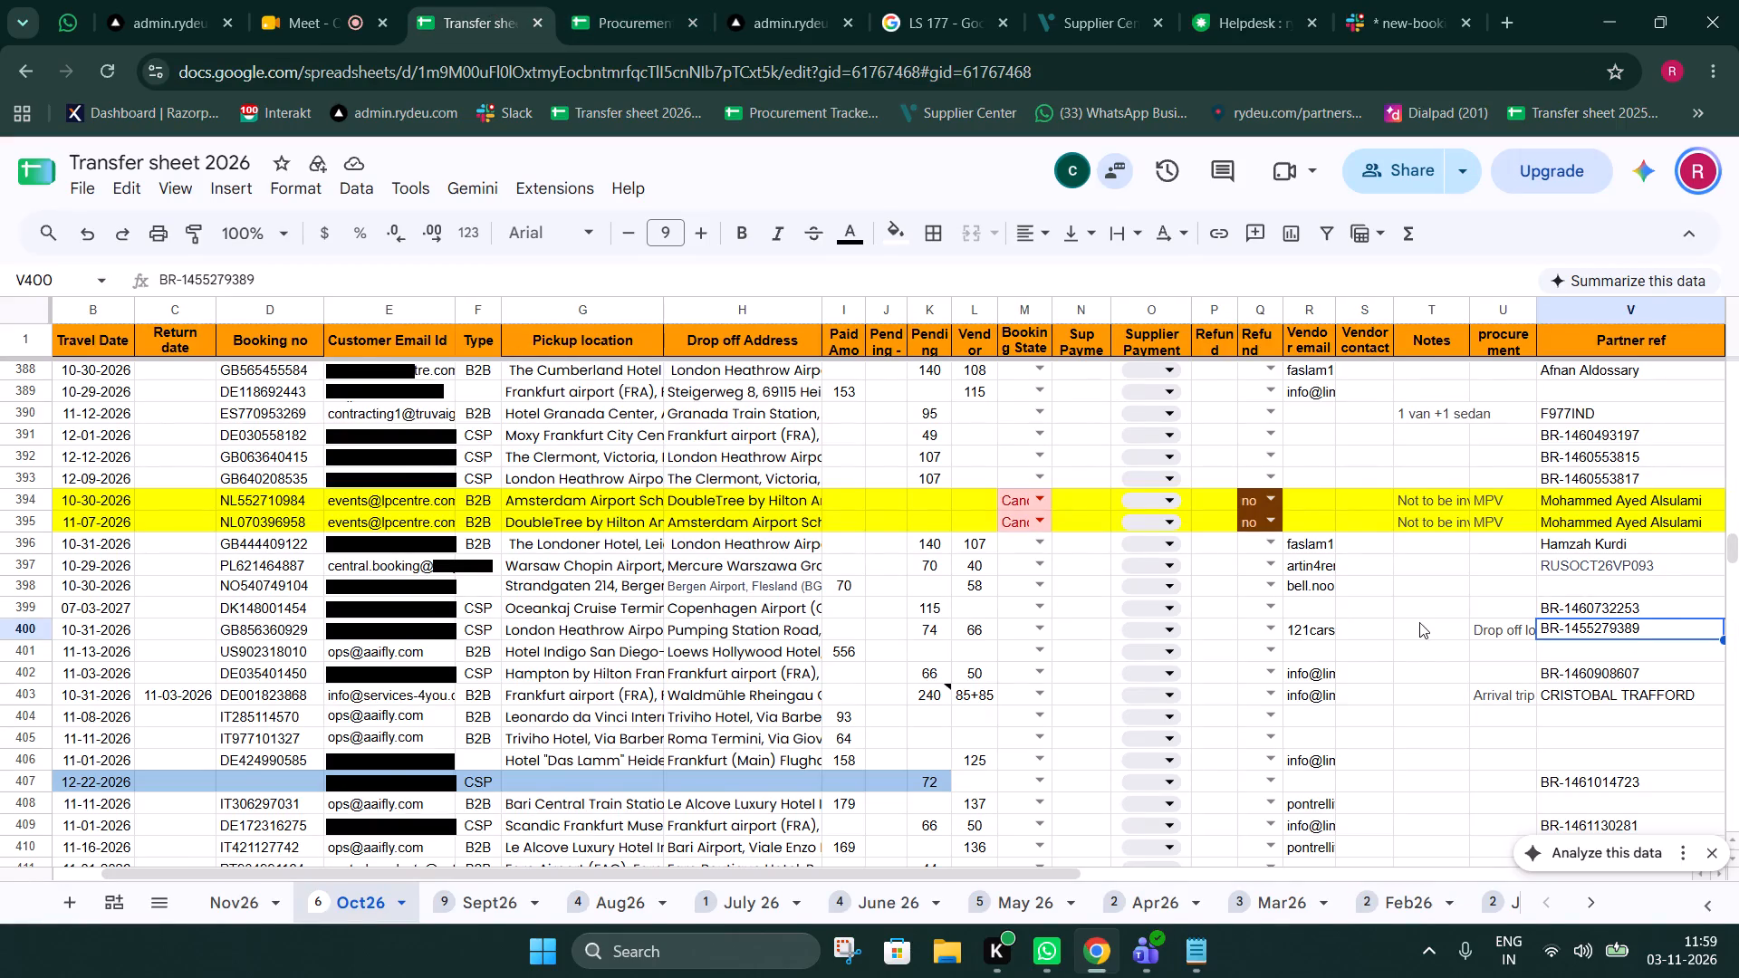
{"action": "left_click", "coordinate": [1419, 622]}
{"action": "key", "text": "Left"}
{"action": "key", "text": "Left"}
{"action": "key", "text": "Left"}
{"action": "key", "text": "Left"}
{"action": "key", "text": "Left"}
{"action": "key", "text": "Left"}
{"action": "key", "text": "Left"}
{"action": "key", "text": "Left"}
{"action": "key", "text": "Left"}
{"action": "key", "text": "Left"}
{"action": "key", "text": "Left"}
{"action": "key", "text": "Left"}
{"action": "key", "text": "Left"}
{"action": "key", "text": "Left"}
{"action": "key", "text": "Left"}
{"action": "key", "text": "Left"}
{"action": "key", "text": "Left"}
{"action": "key", "text": "Left"}
{"action": "key", "text": "Left"}
{"action": "key", "text": "Left"}
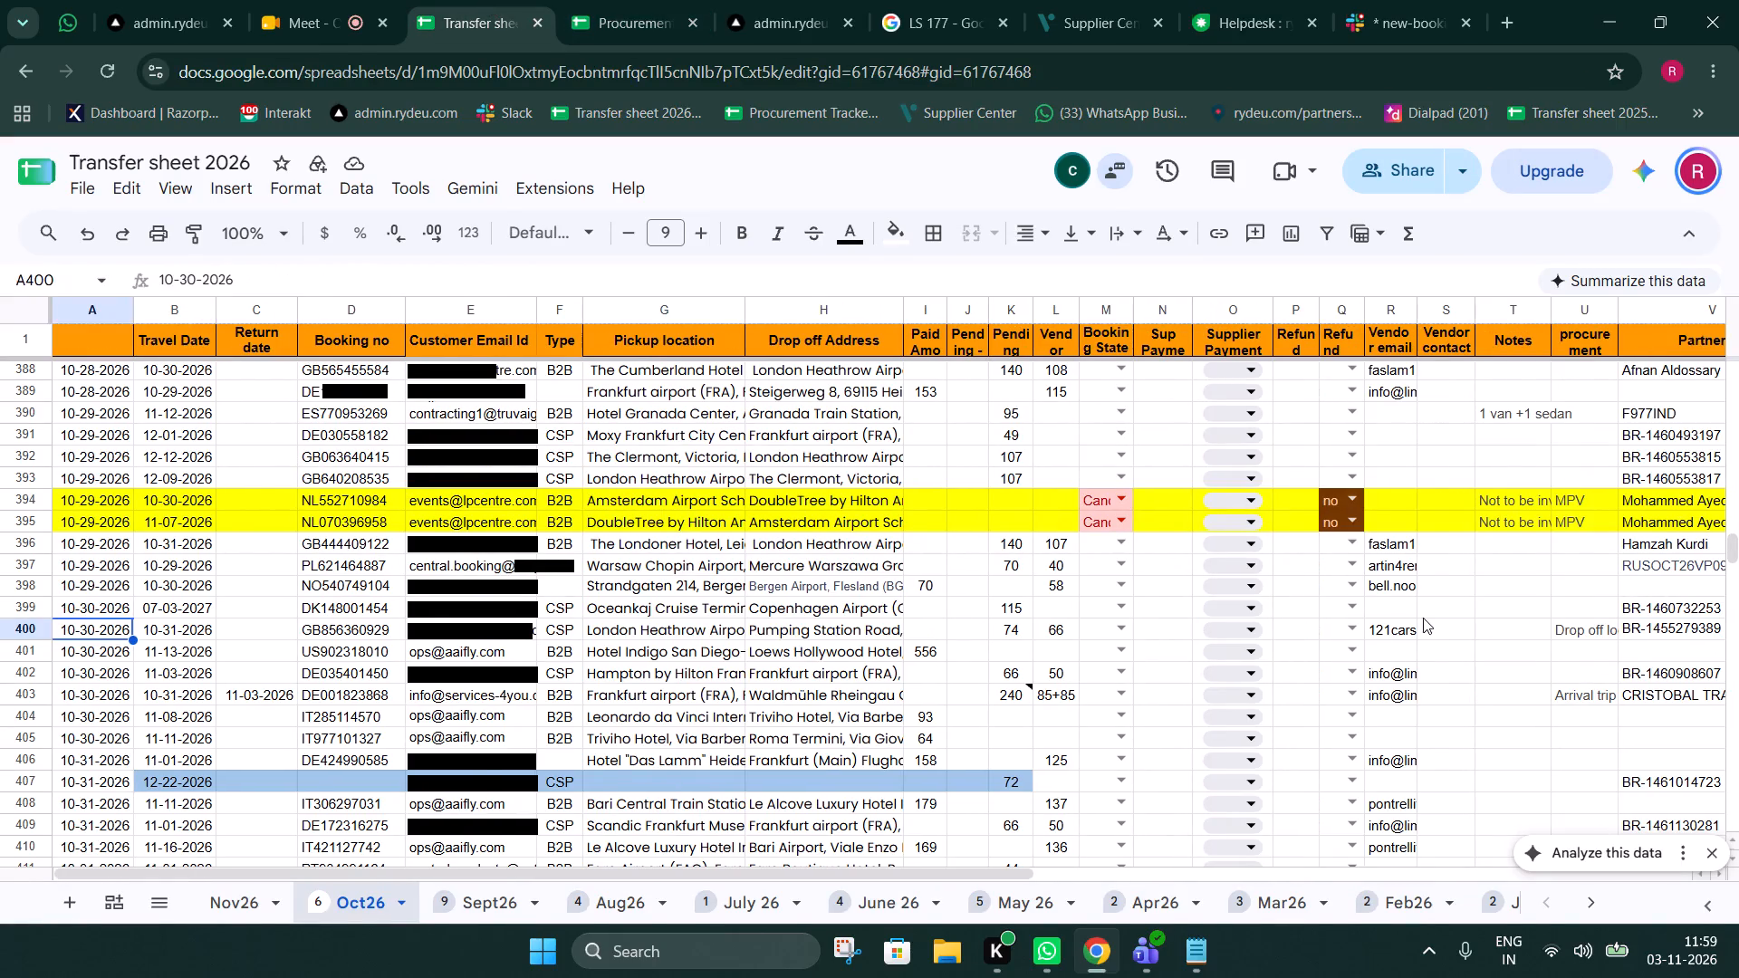
{"action": "key", "text": "Right"}
{"action": "key", "text": "Right"}
{"action": "left_click", "coordinate": [224, 907]}
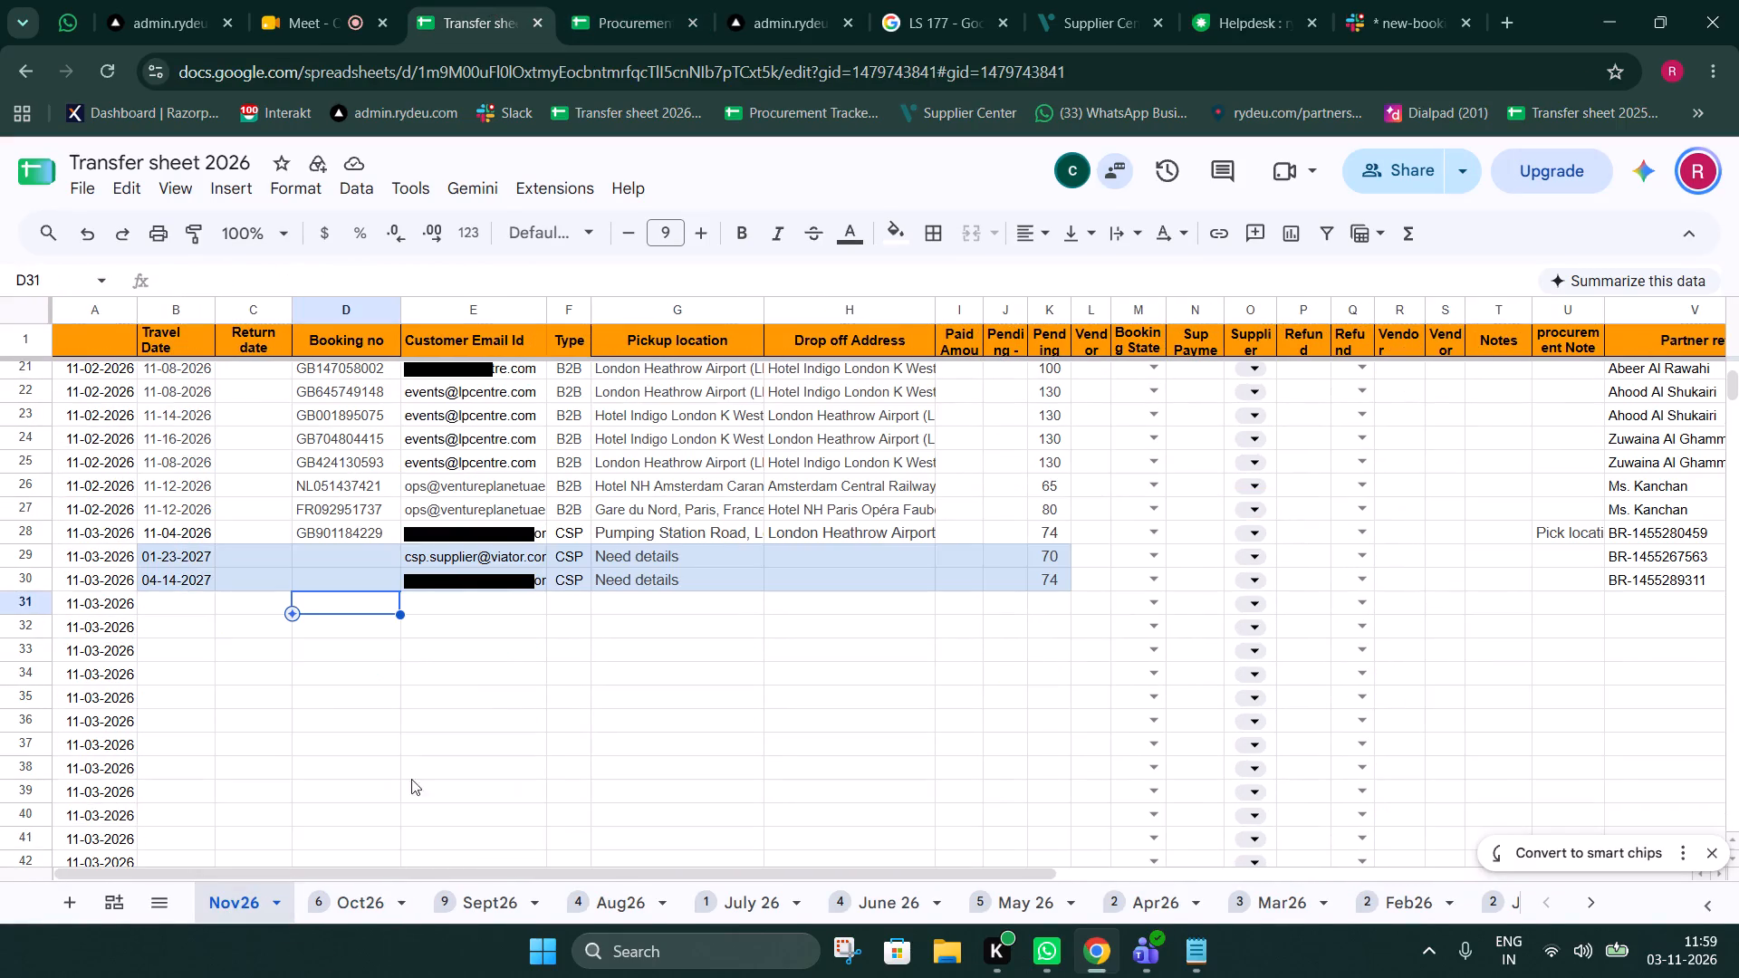
{"action": "left_click", "coordinate": [1224, 0]}
{"action": "scroll", "coordinate": [634, 581], "scroll_direction": "down", "scroll_amount": 4}
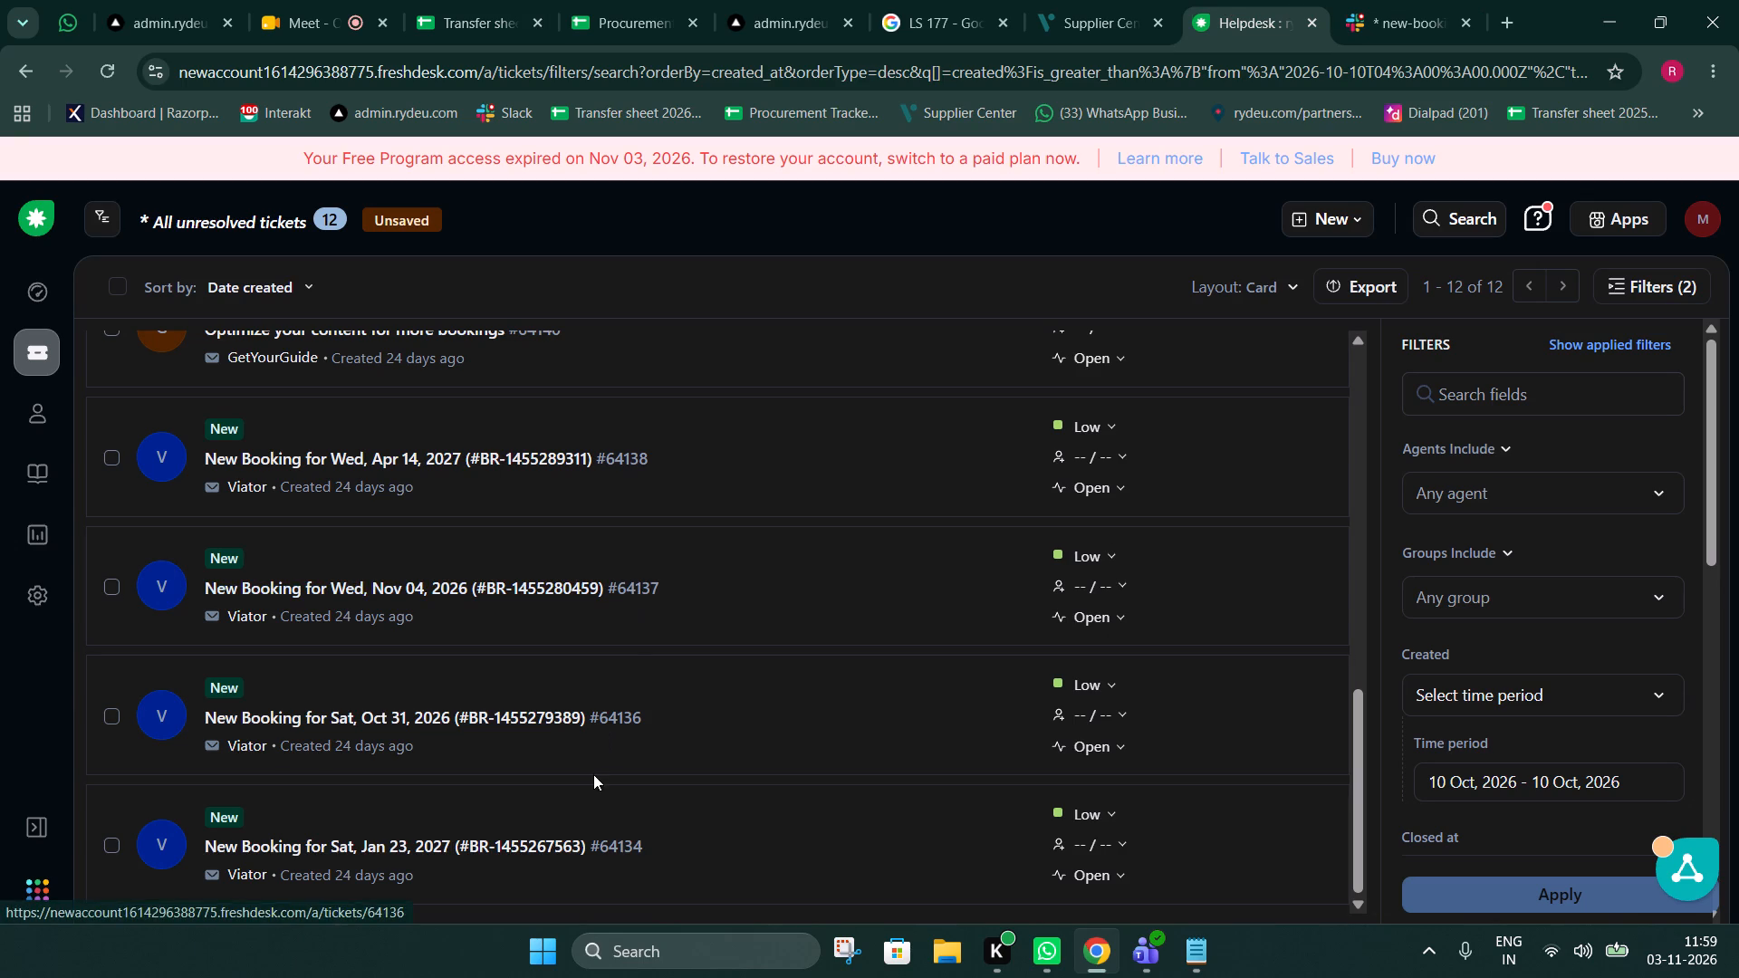
{"action": "right_click", "coordinate": [562, 842]}
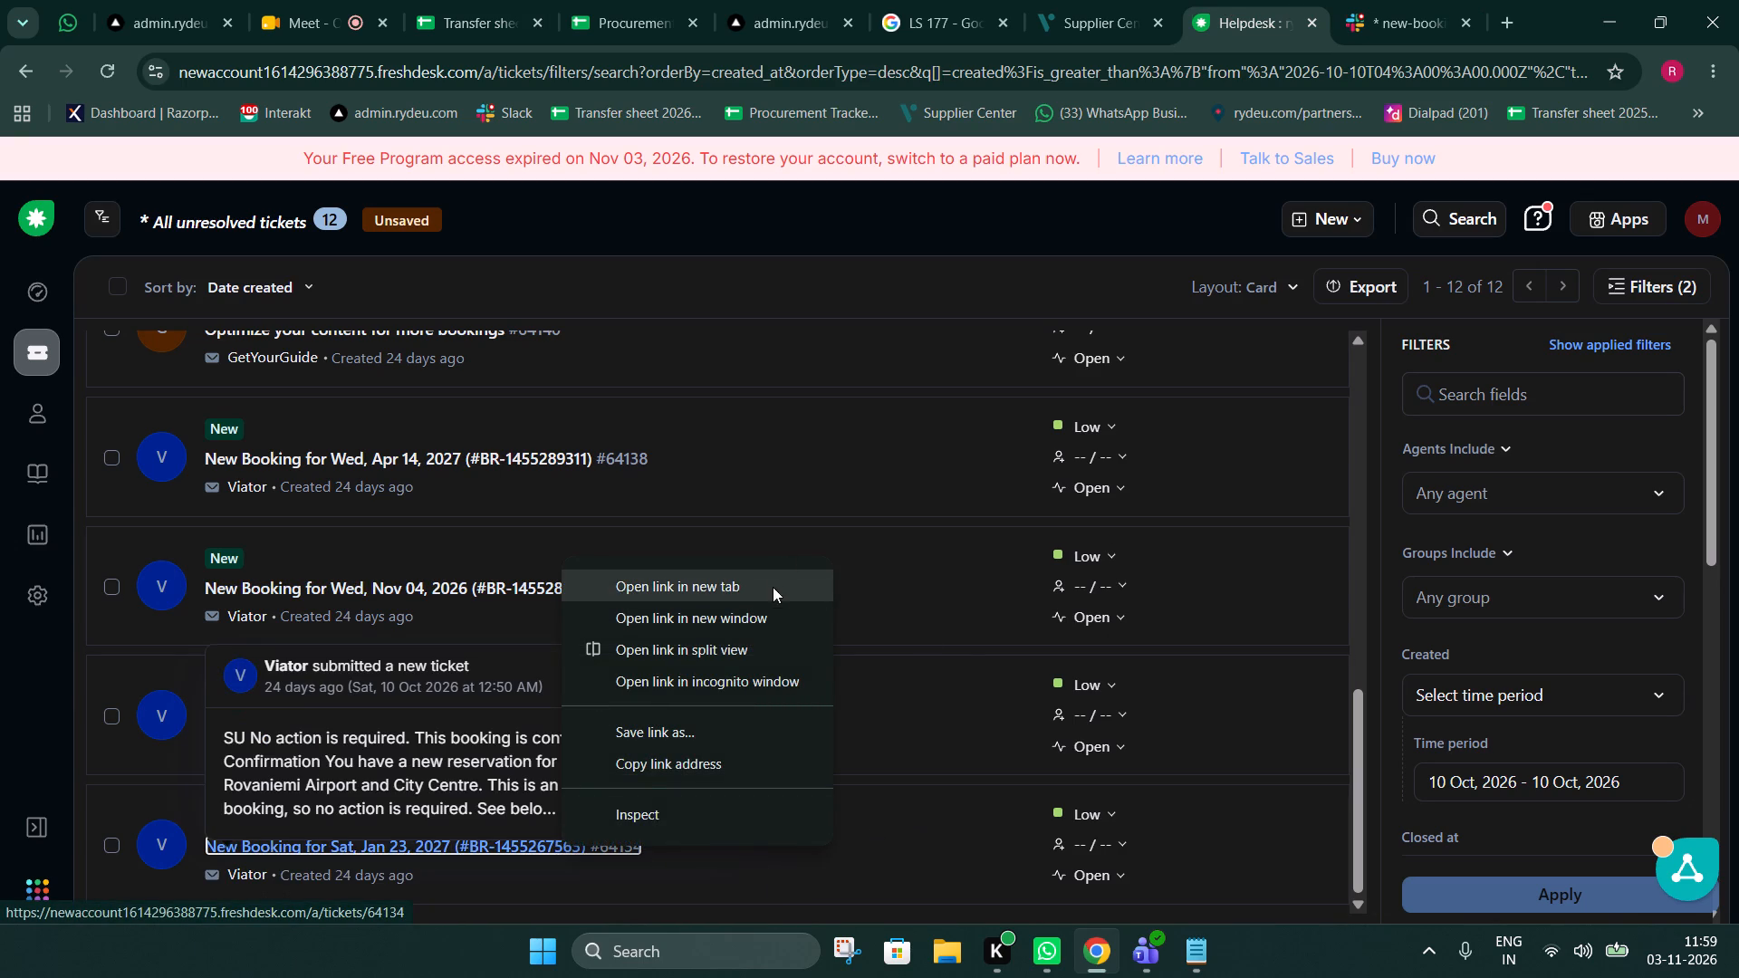
{"action": "left_click", "coordinate": [964, 664]}
{"action": "left_click", "coordinate": [544, 845]}
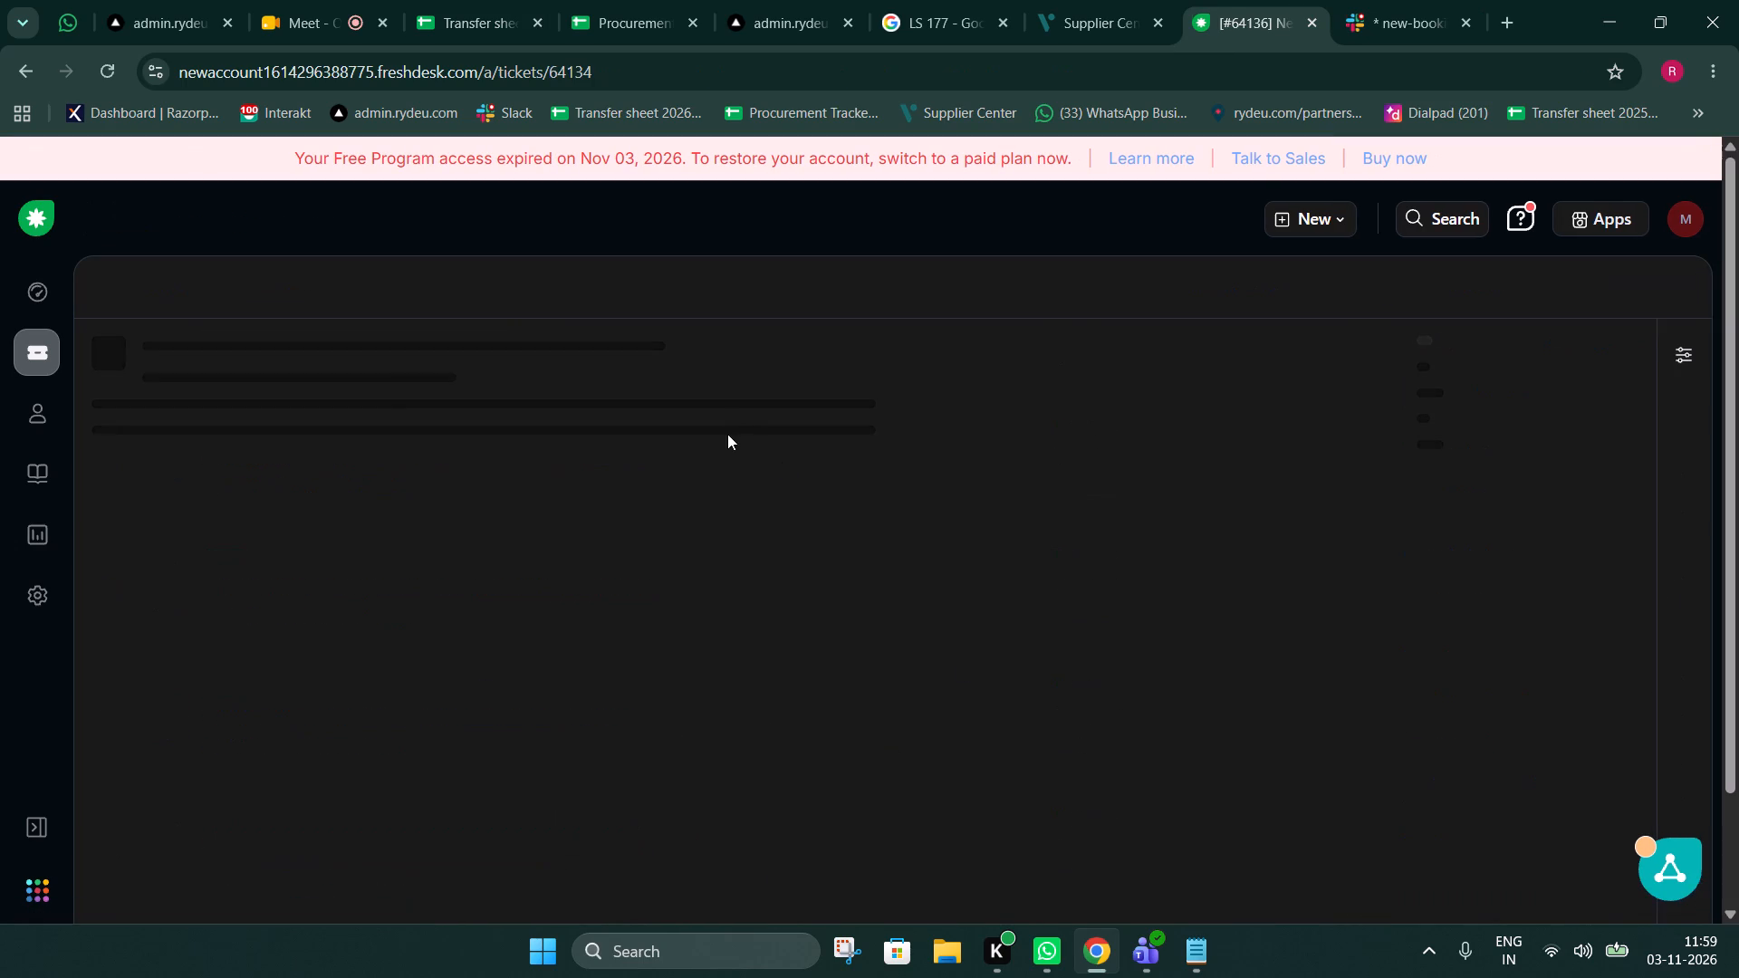
{"action": "left_click_drag", "start_coordinate": [562, 357], "coordinate": [719, 342]}
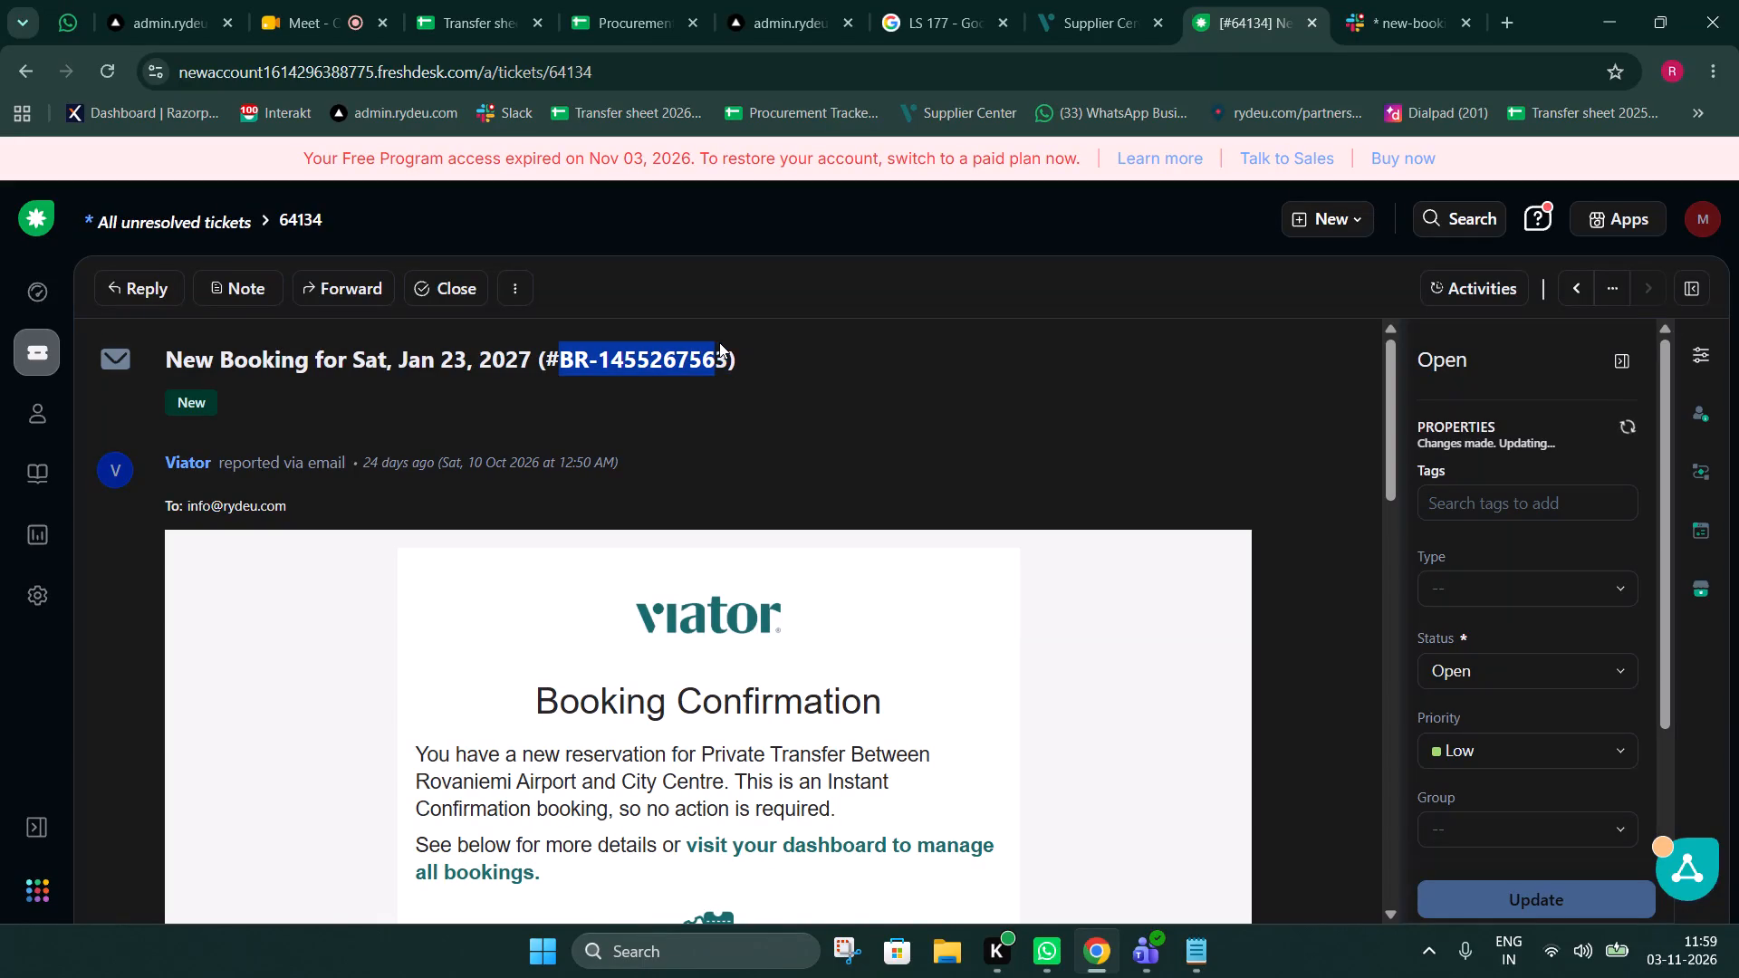
{"action": "left_click_drag", "start_coordinate": [719, 342], "coordinate": [720, 339]}
{"action": "left_click", "coordinate": [726, 361]}
{"action": "left_click_drag", "start_coordinate": [725, 361], "coordinate": [574, 355]}
{"action": "left_click", "coordinate": [544, 357]}
{"action": "left_click_drag", "start_coordinate": [560, 357], "coordinate": [731, 357]}
{"action": "key", "text": "ctrl+c"}
{"action": "left_click", "coordinate": [502, 0]}
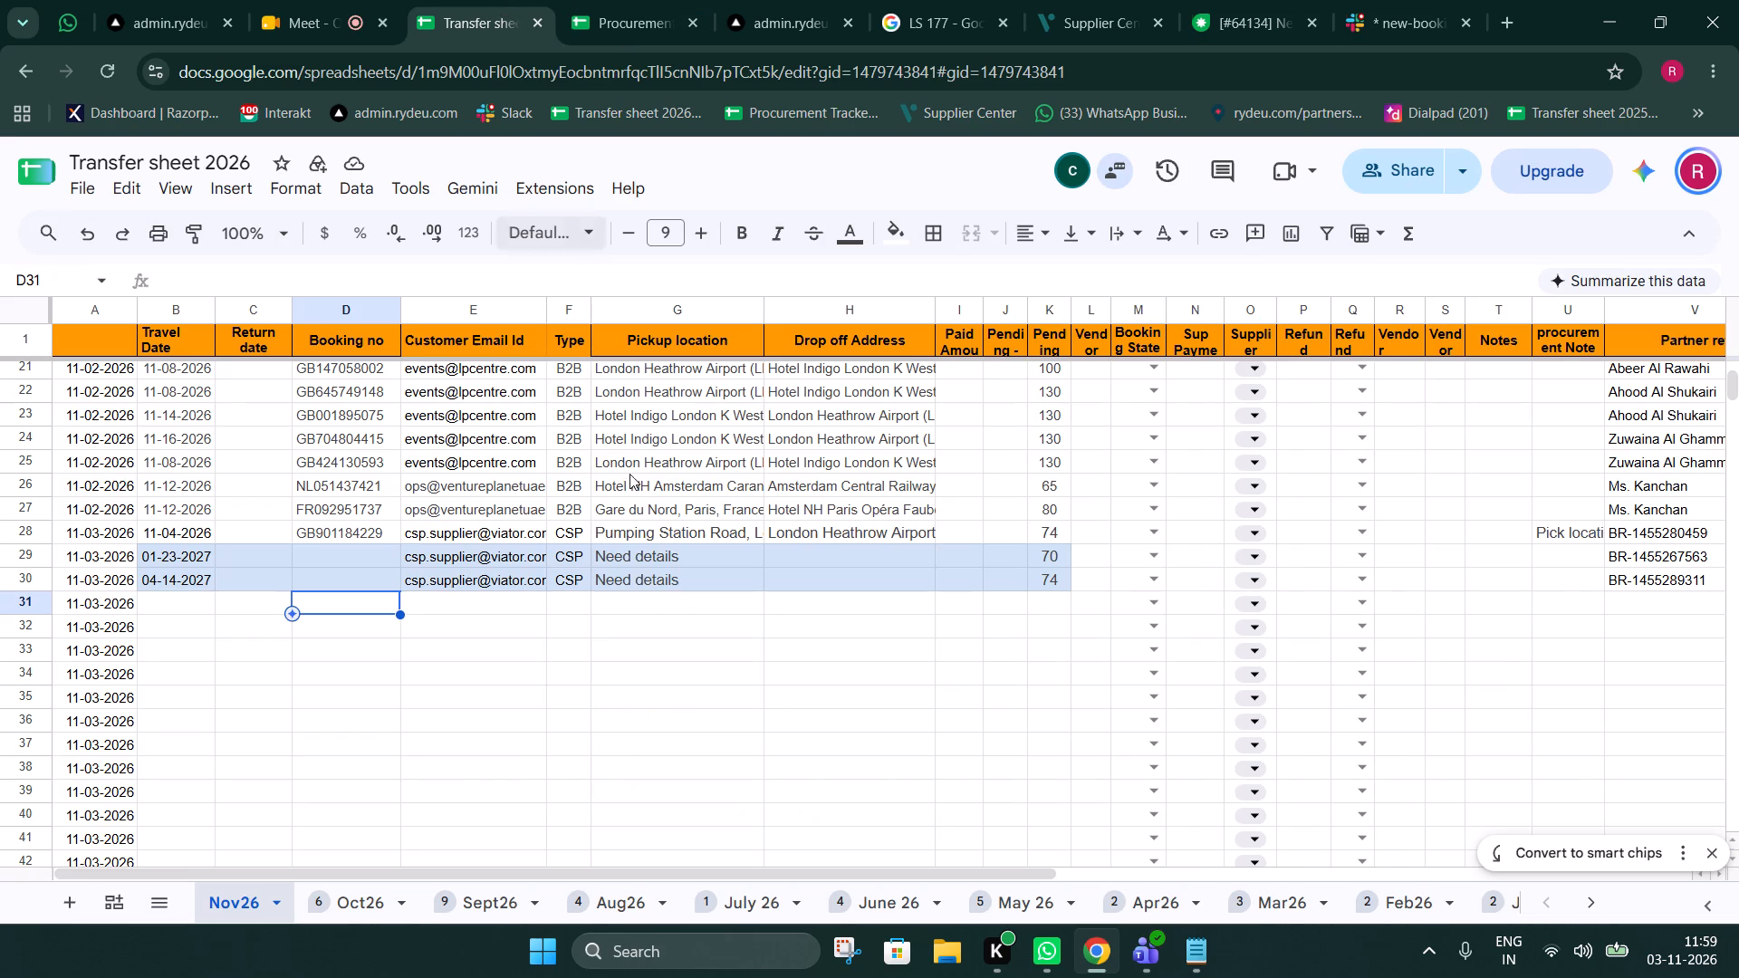
{"action": "key", "text": "ctrl+f"}
{"action": "key", "text": "ctrl+v"}
{"action": "left_click", "coordinate": [1224, 0]}
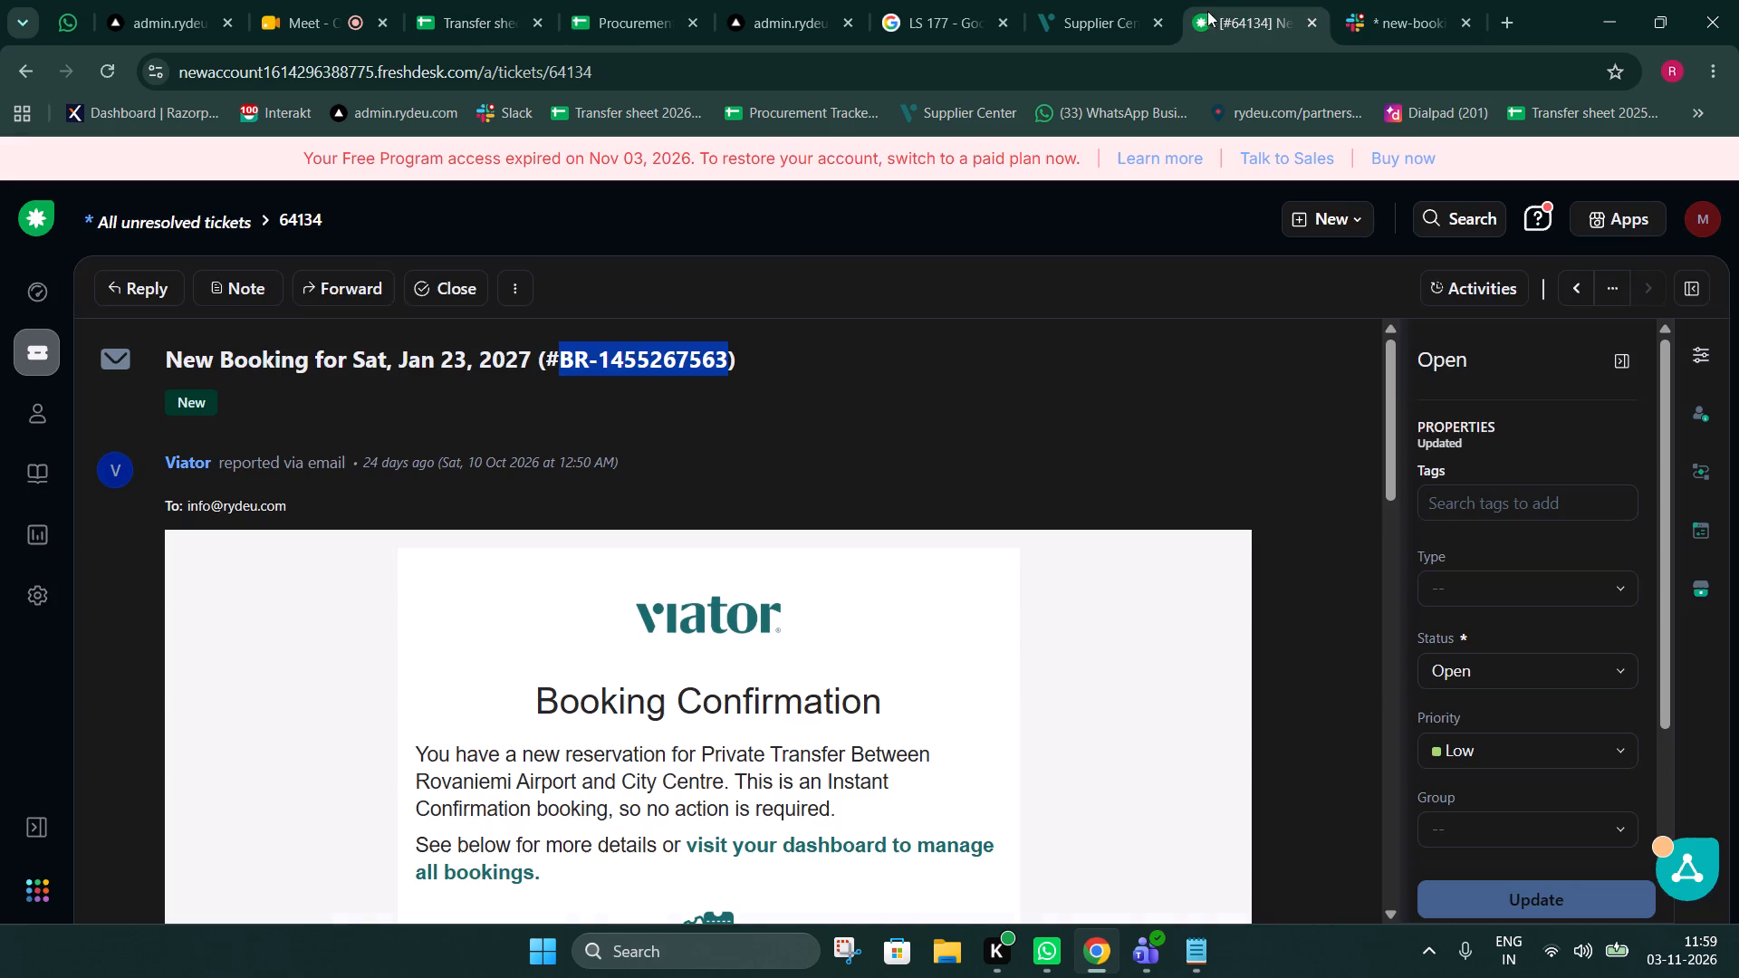
{"action": "left_click", "coordinate": [210, 228]}
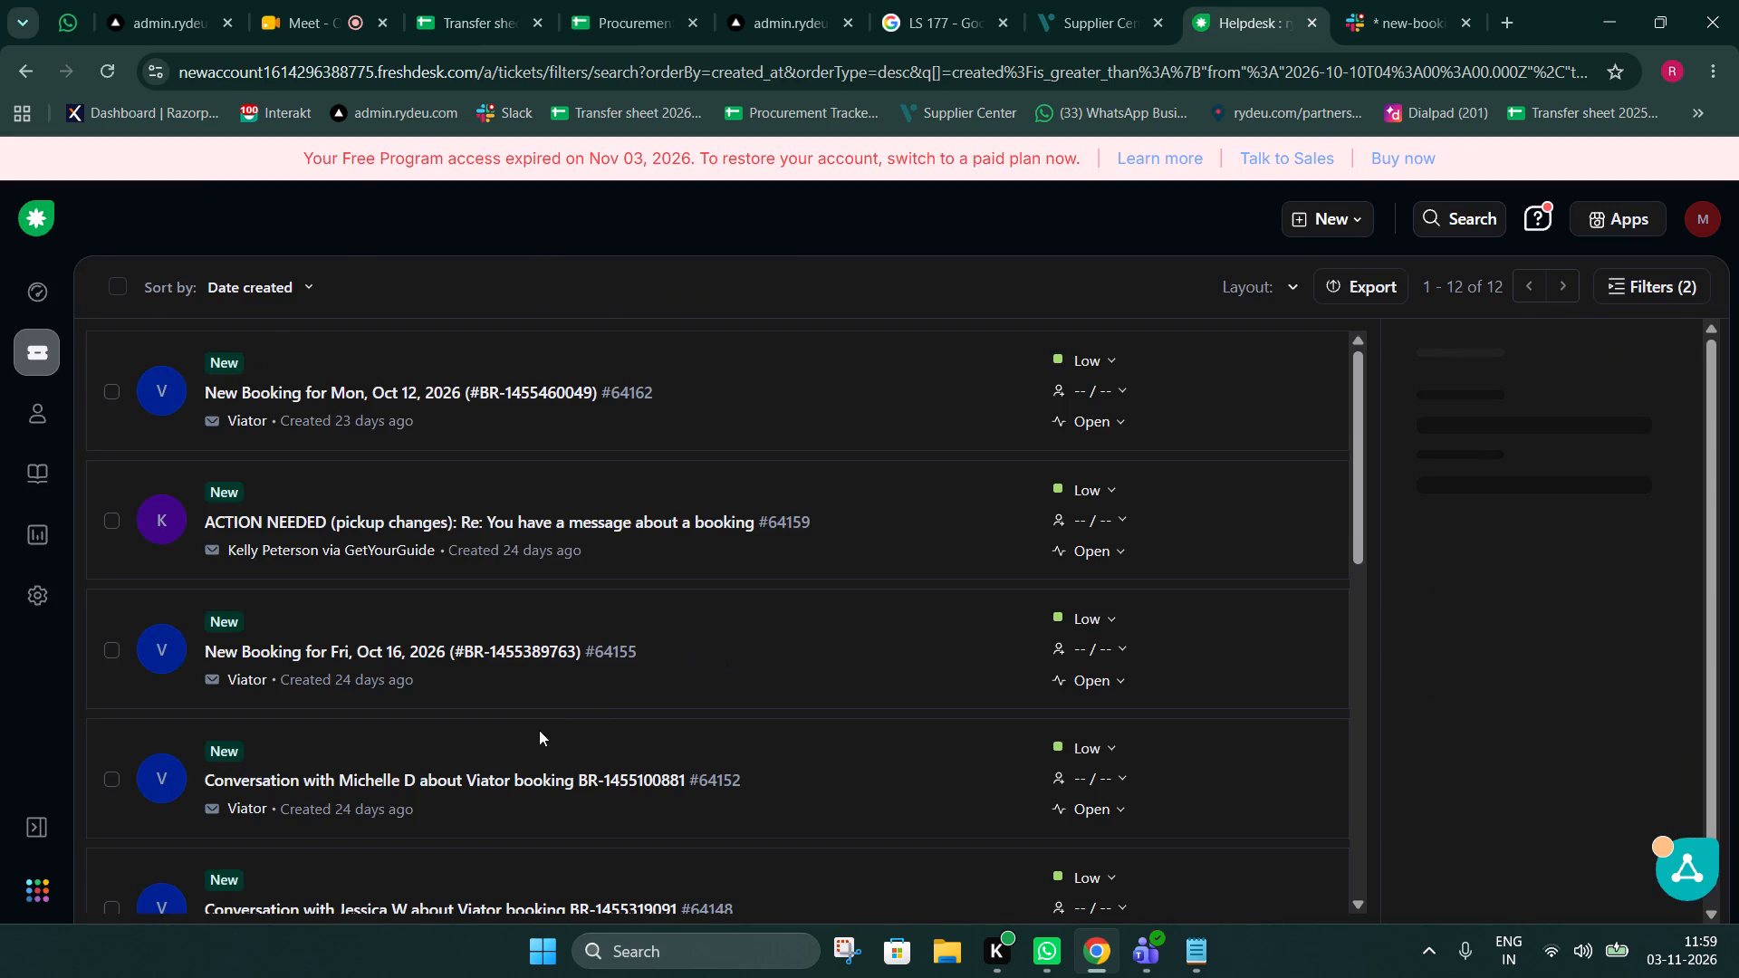
{"action": "scroll", "coordinate": [540, 798], "scroll_direction": "down", "scroll_amount": 13}
{"action": "left_click", "coordinate": [531, 718]}
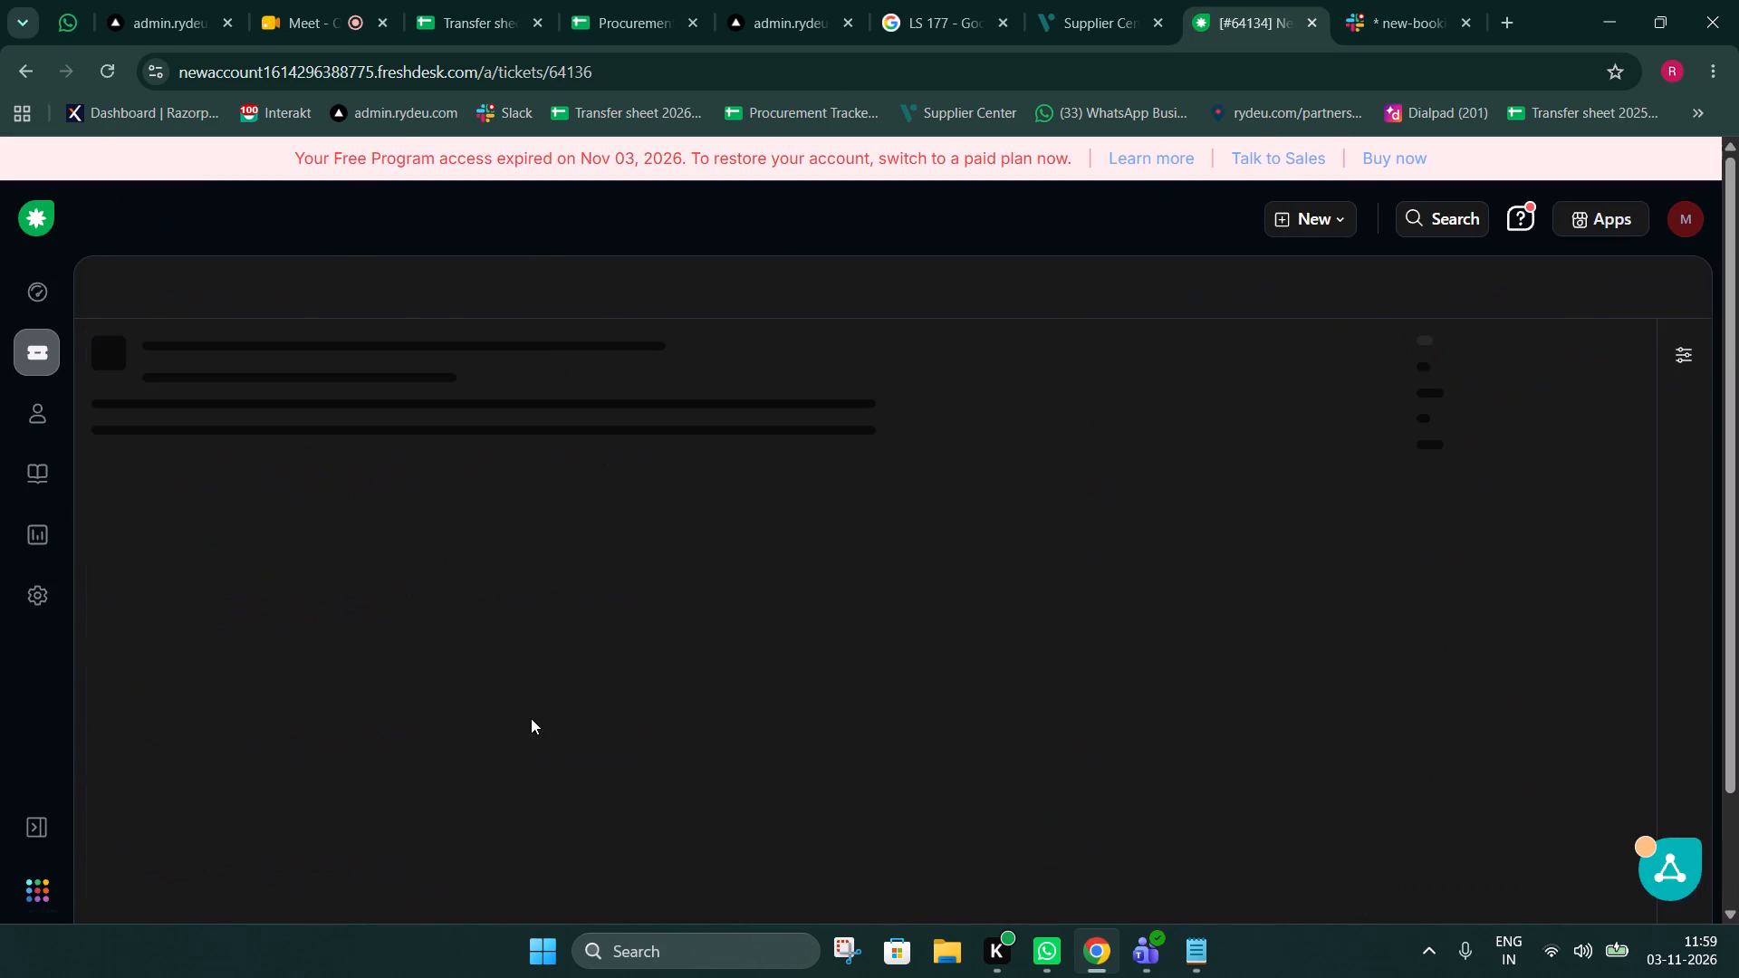
{"action": "left_click_drag", "start_coordinate": [558, 350], "coordinate": [692, 349]}
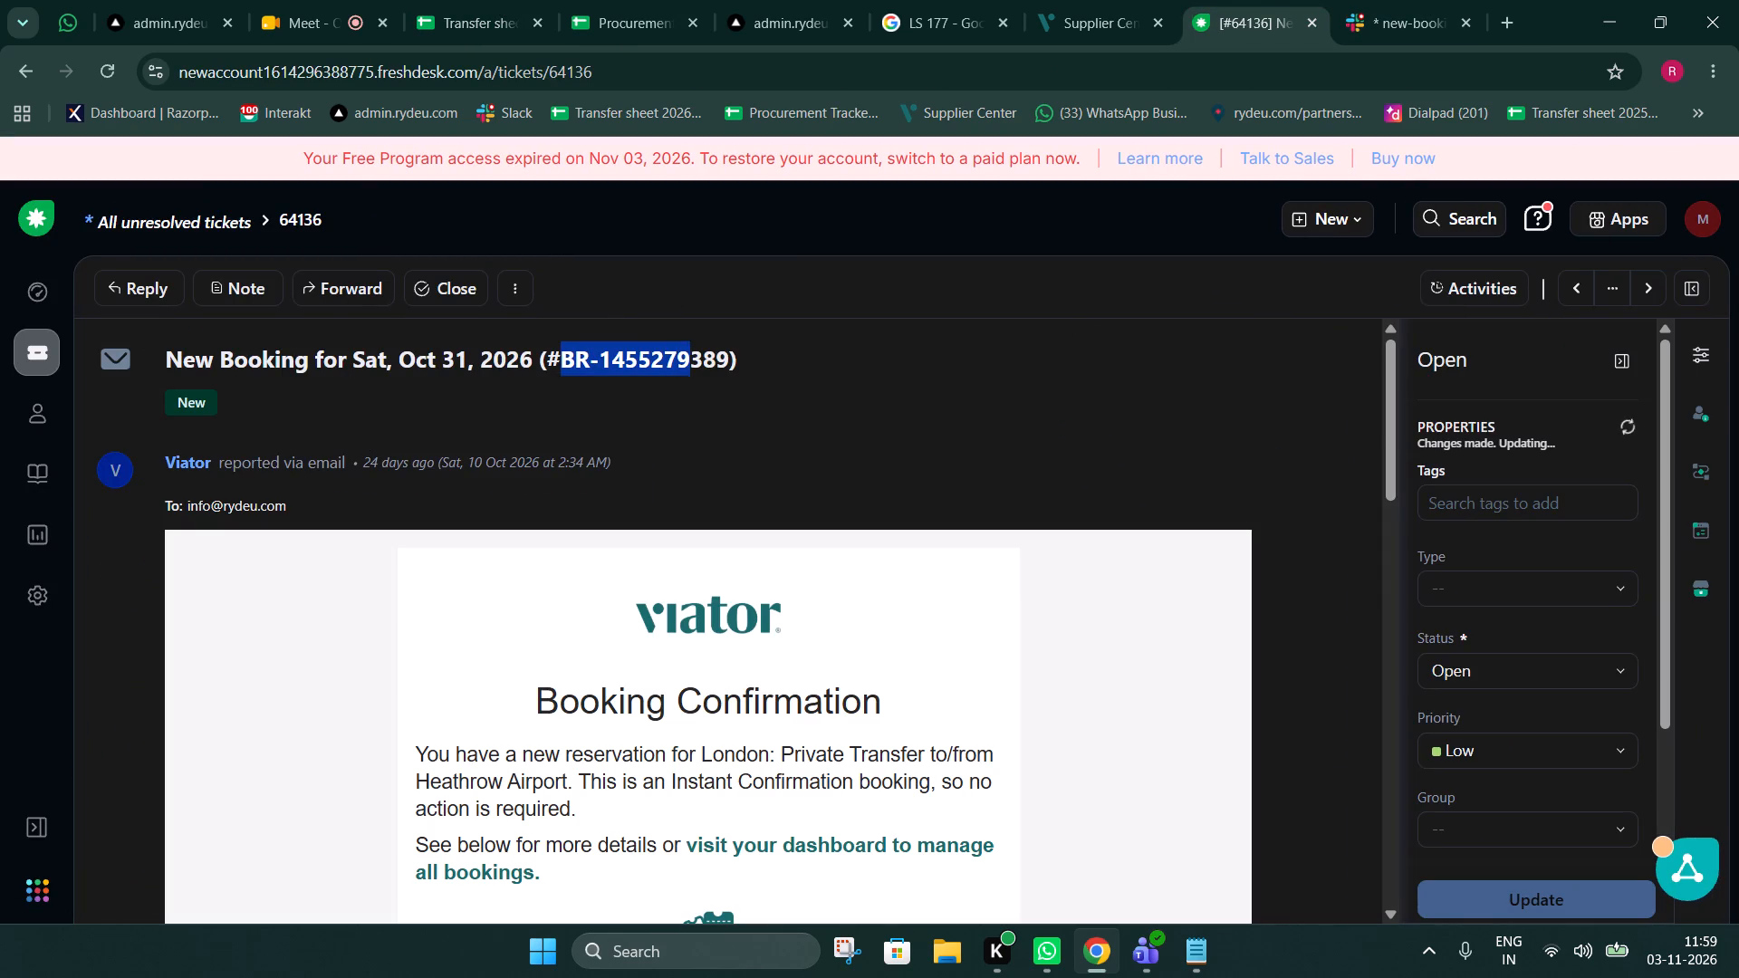
{"action": "left_click_drag", "start_coordinate": [692, 349], "coordinate": [725, 347]}
{"action": "key", "text": "ctrl+c"}
{"action": "left_click", "coordinate": [466, 0]}
{"action": "key", "text": "ctrl+f"}
{"action": "key", "text": "ctrl+v"}
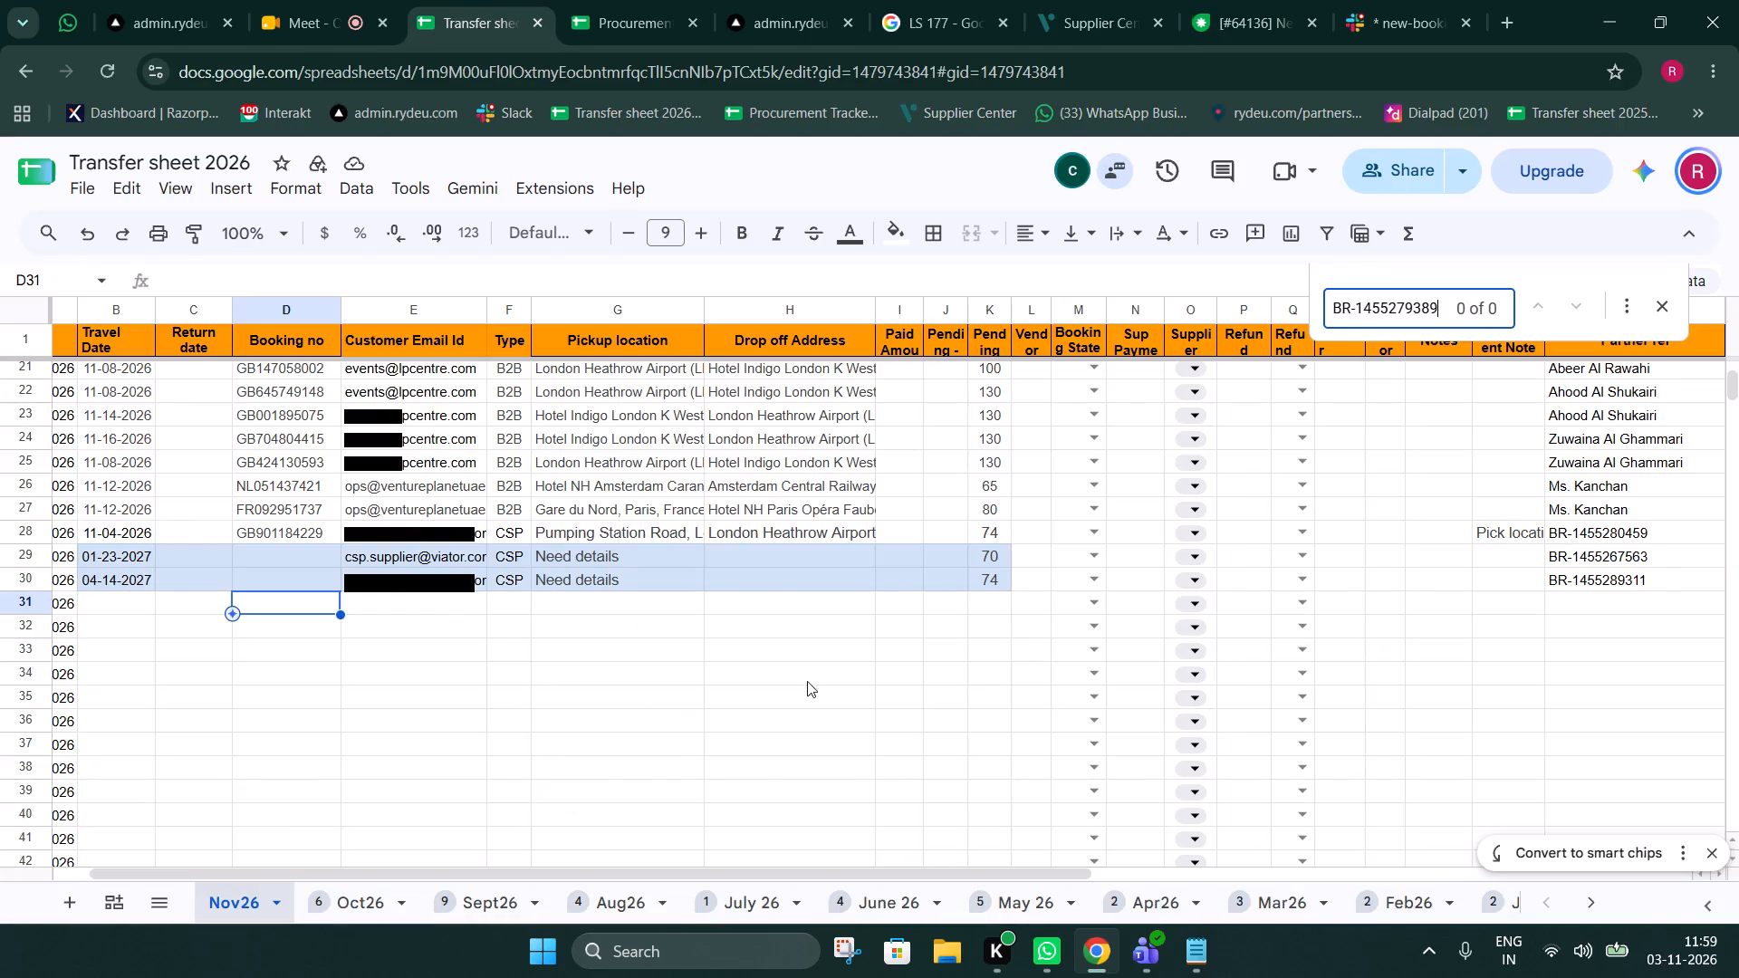
{"action": "left_click", "coordinate": [403, 904]}
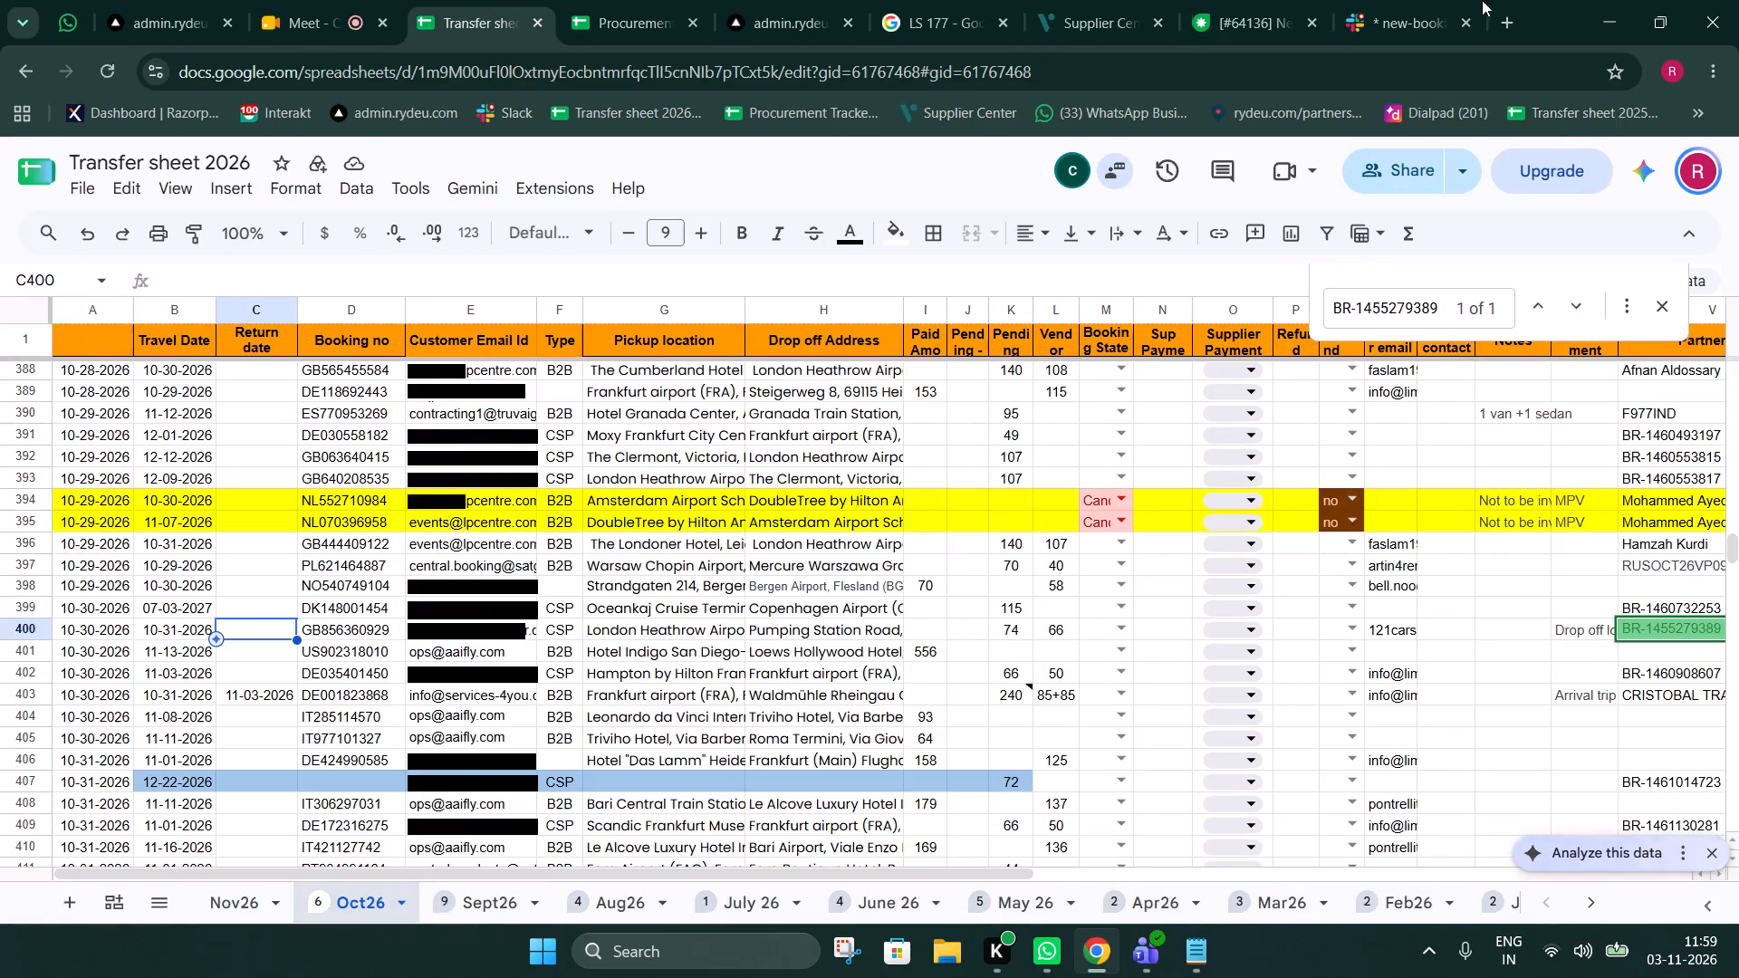
{"action": "left_click", "coordinate": [1202, 0]}
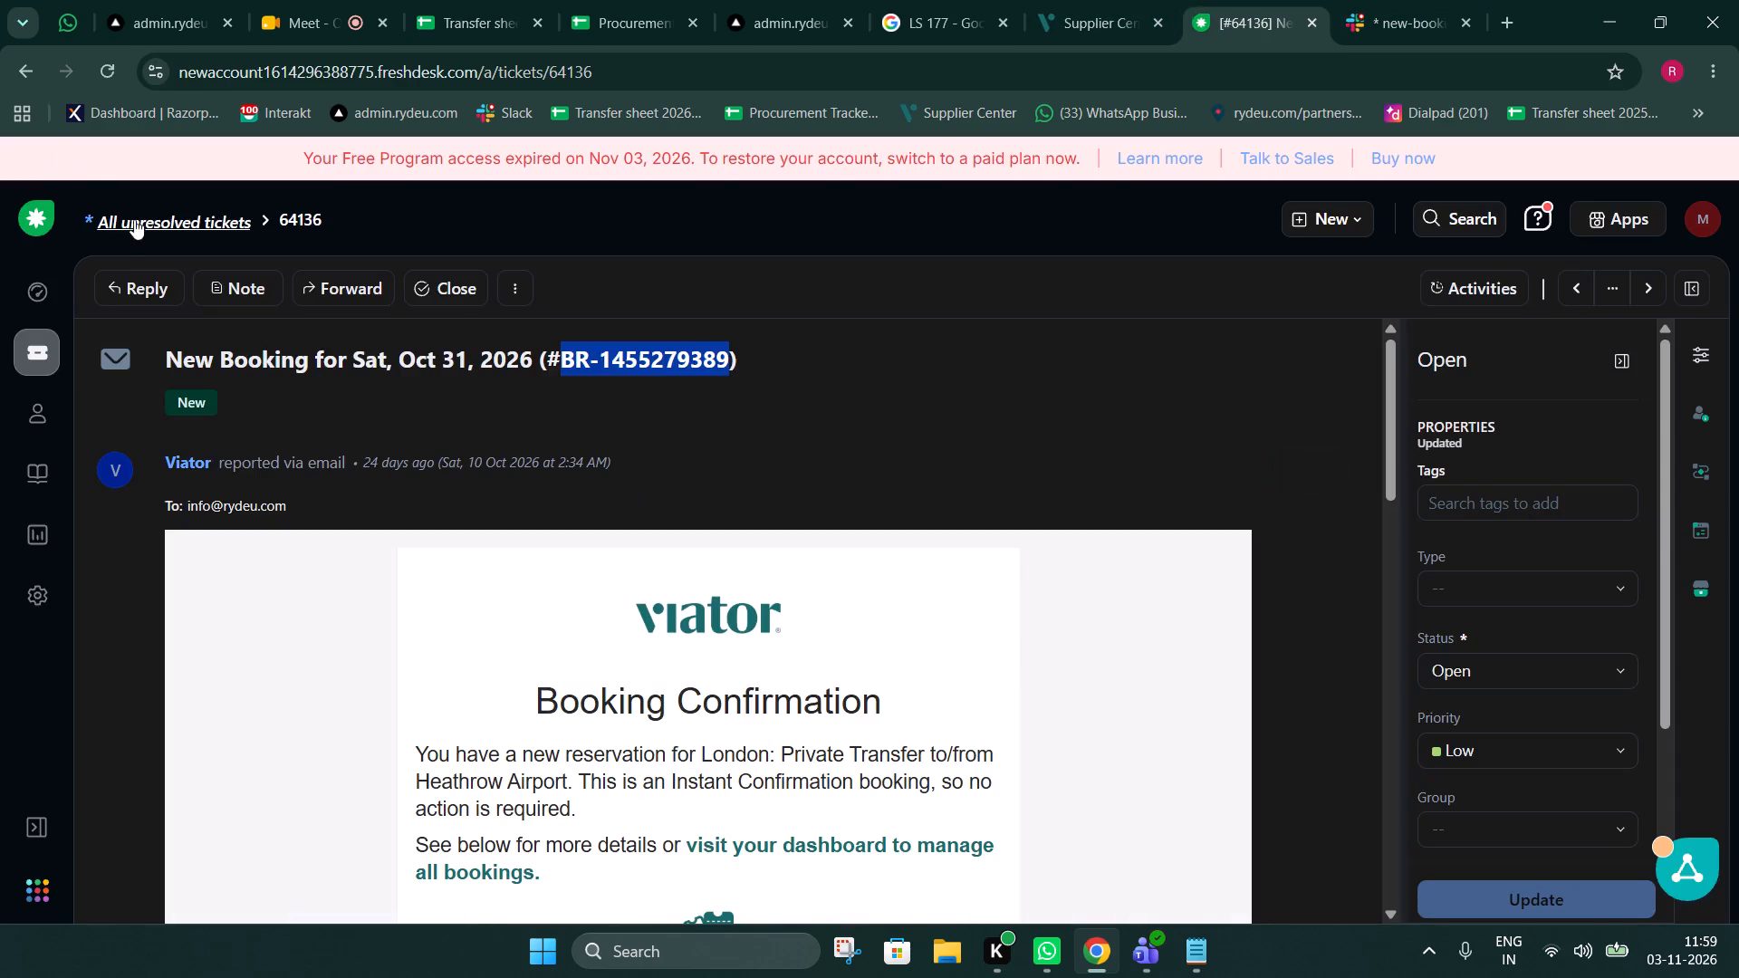
{"action": "left_click", "coordinate": [135, 216]}
{"action": "scroll", "coordinate": [560, 583], "scroll_direction": "down", "scroll_amount": 14}
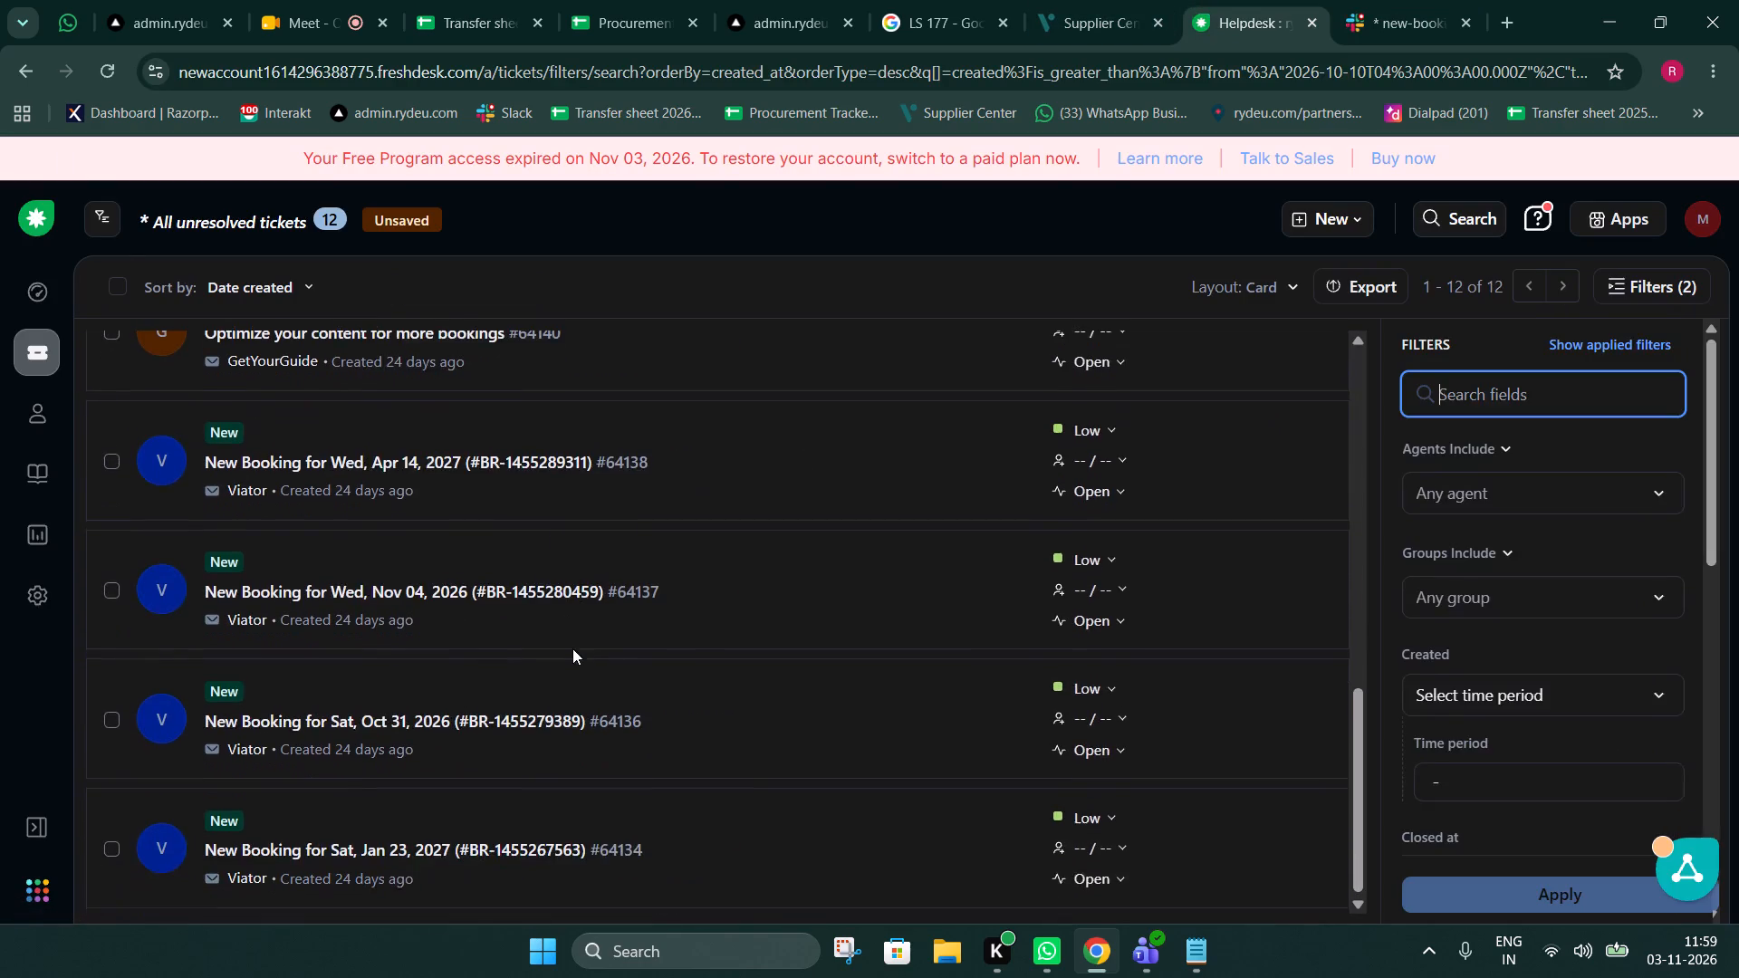
{"action": "left_click", "coordinate": [574, 589]}
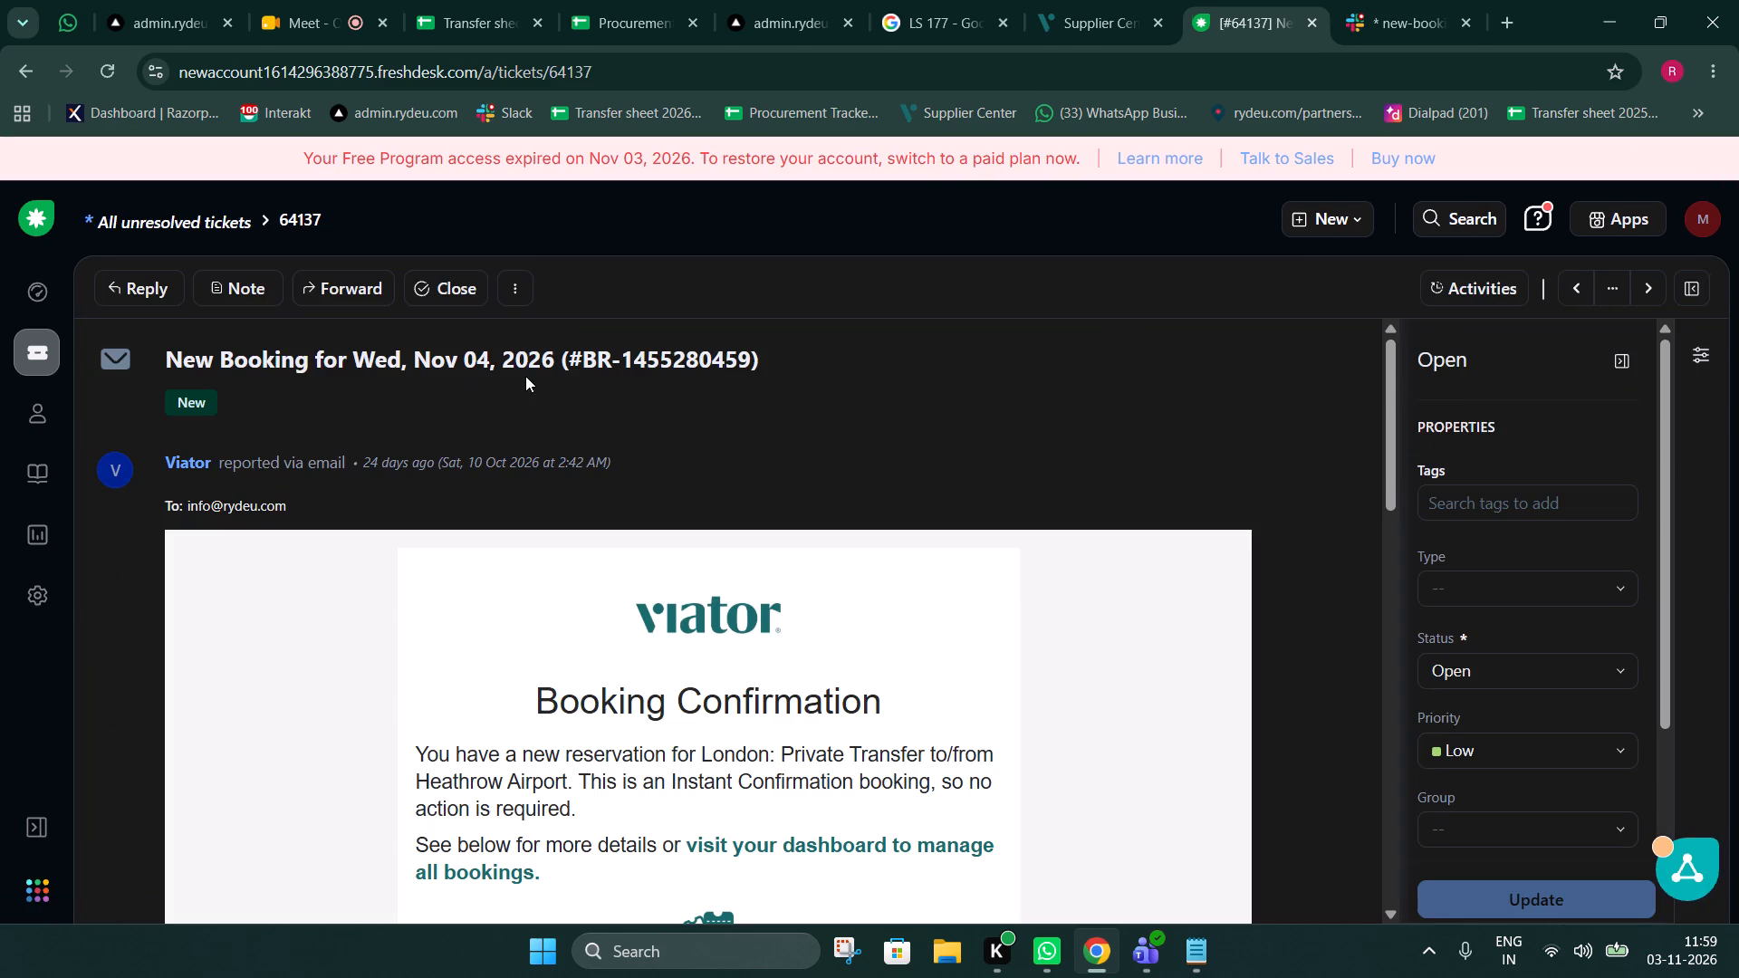
{"action": "left_click_drag", "start_coordinate": [576, 359], "coordinate": [747, 353]}
{"action": "key", "text": "ctrl+c"}
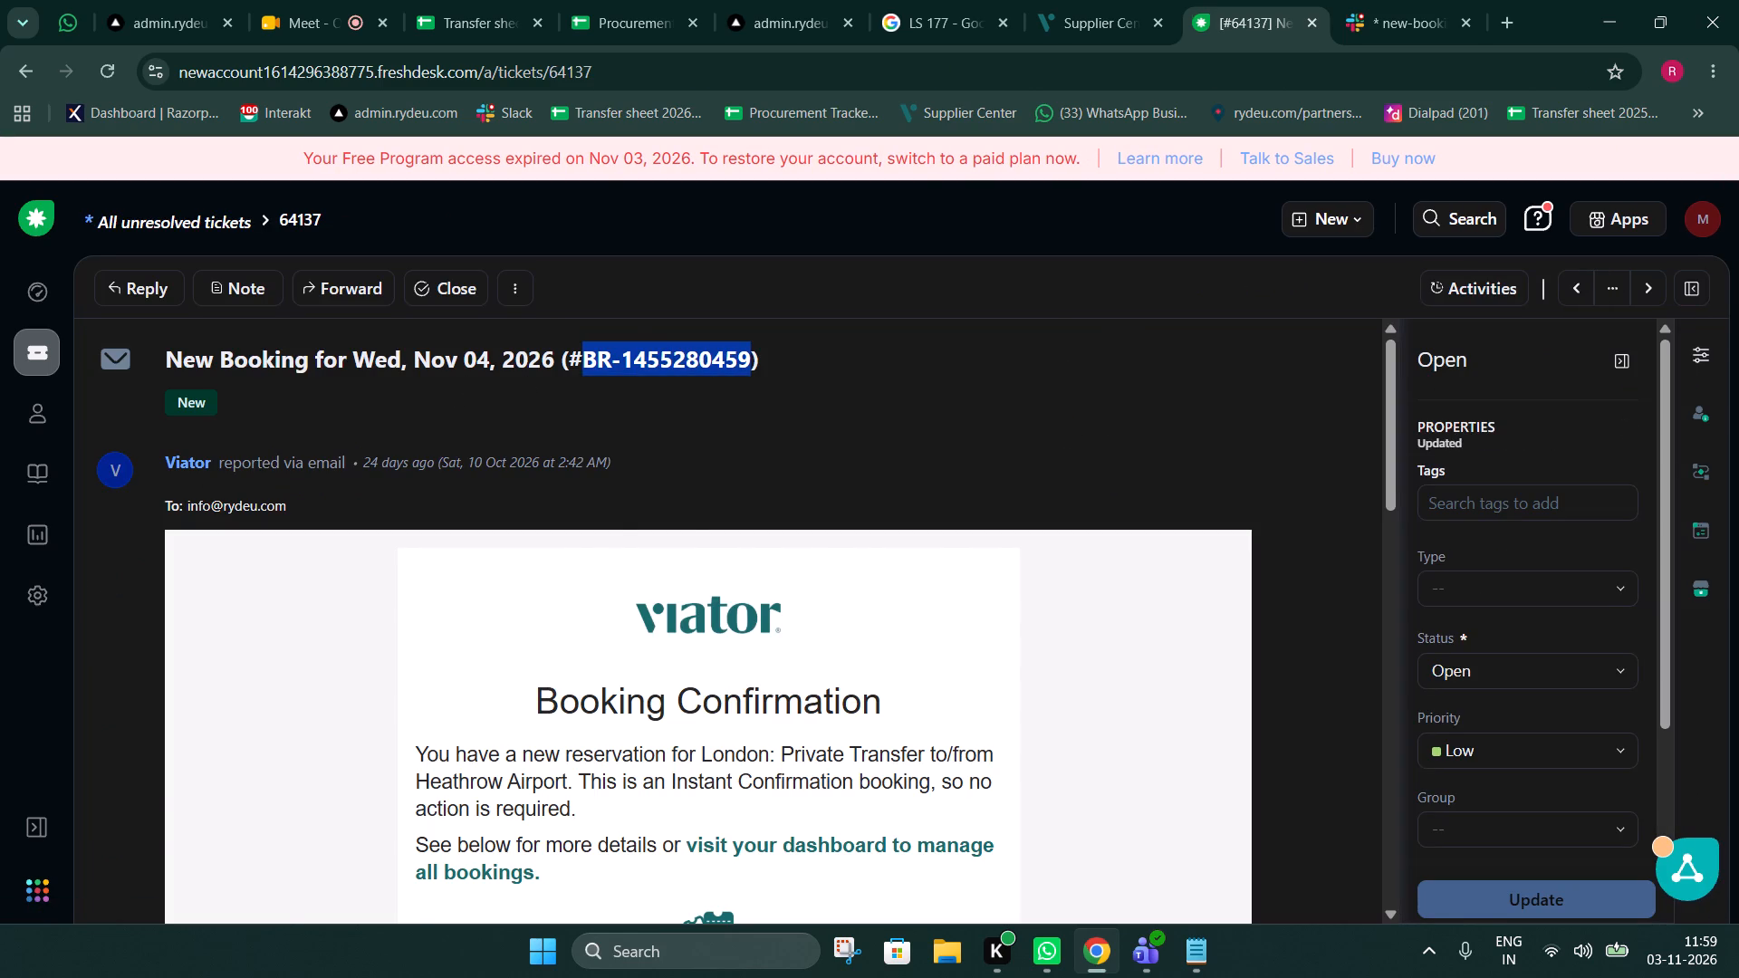
{"action": "left_click", "coordinate": [460, 0]}
{"action": "key", "text": "ctrl+f"}
{"action": "key", "text": "ctrl+v"}
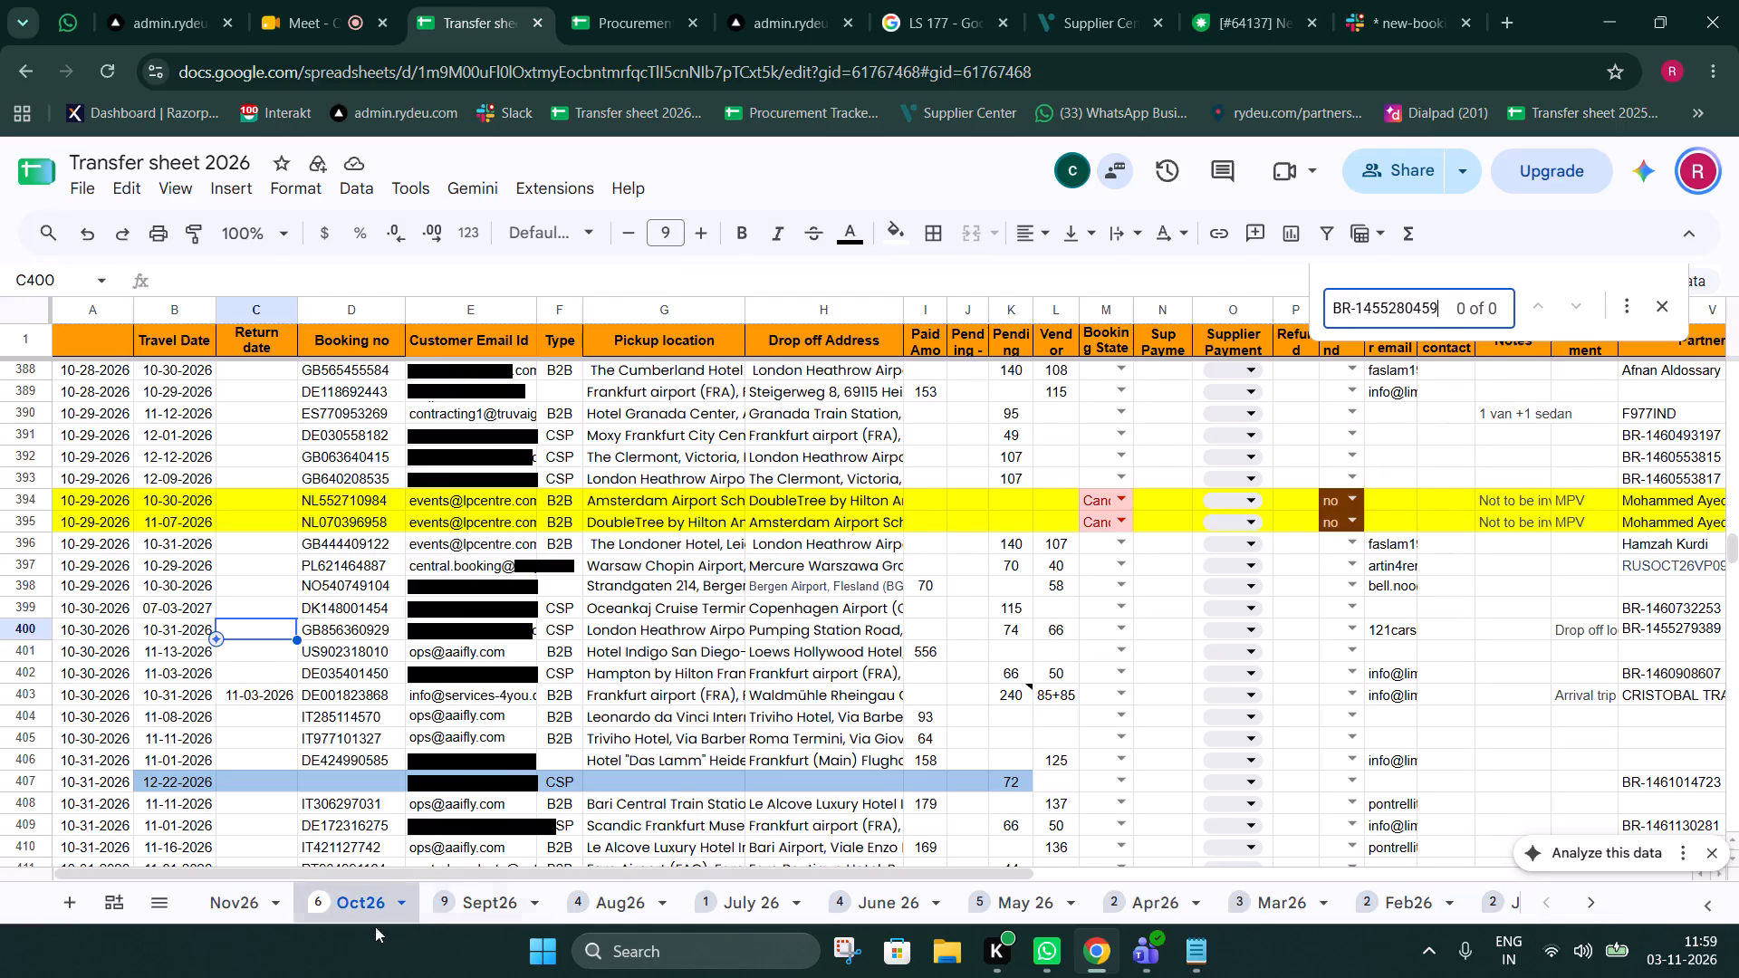
{"action": "left_click", "coordinate": [247, 903]}
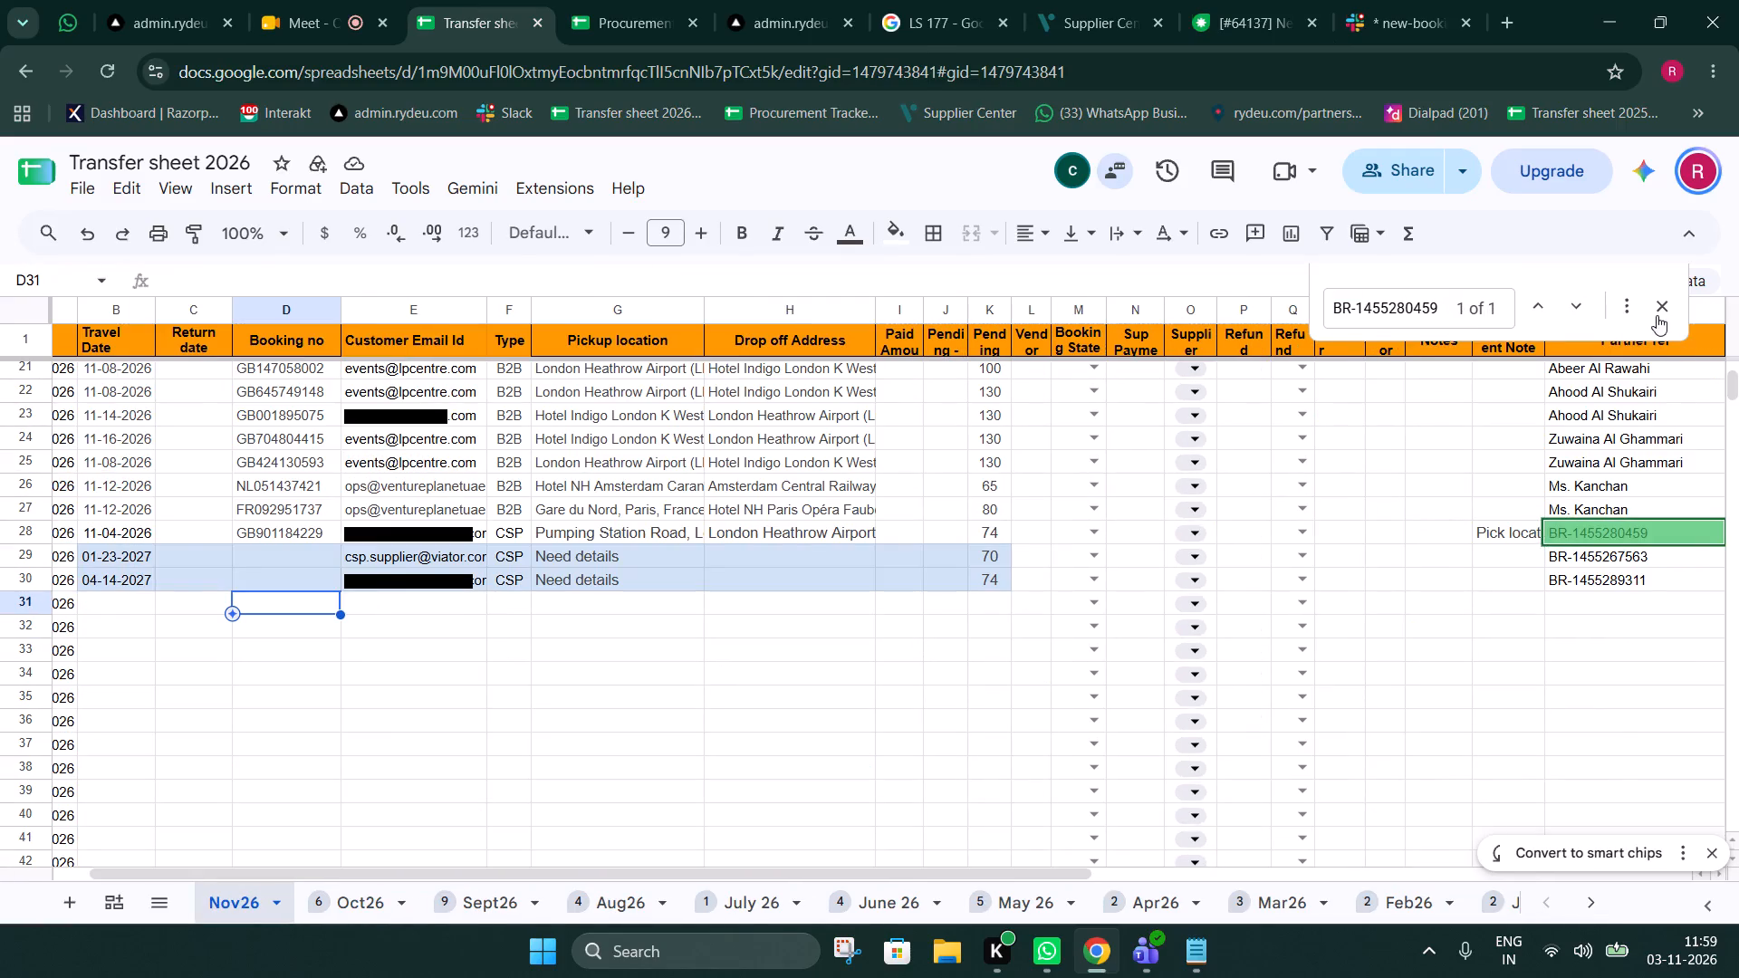
{"action": "left_click", "coordinate": [1658, 313]}
{"action": "left_click", "coordinate": [1144, 0]}
{"action": "left_click", "coordinate": [1282, 0]}
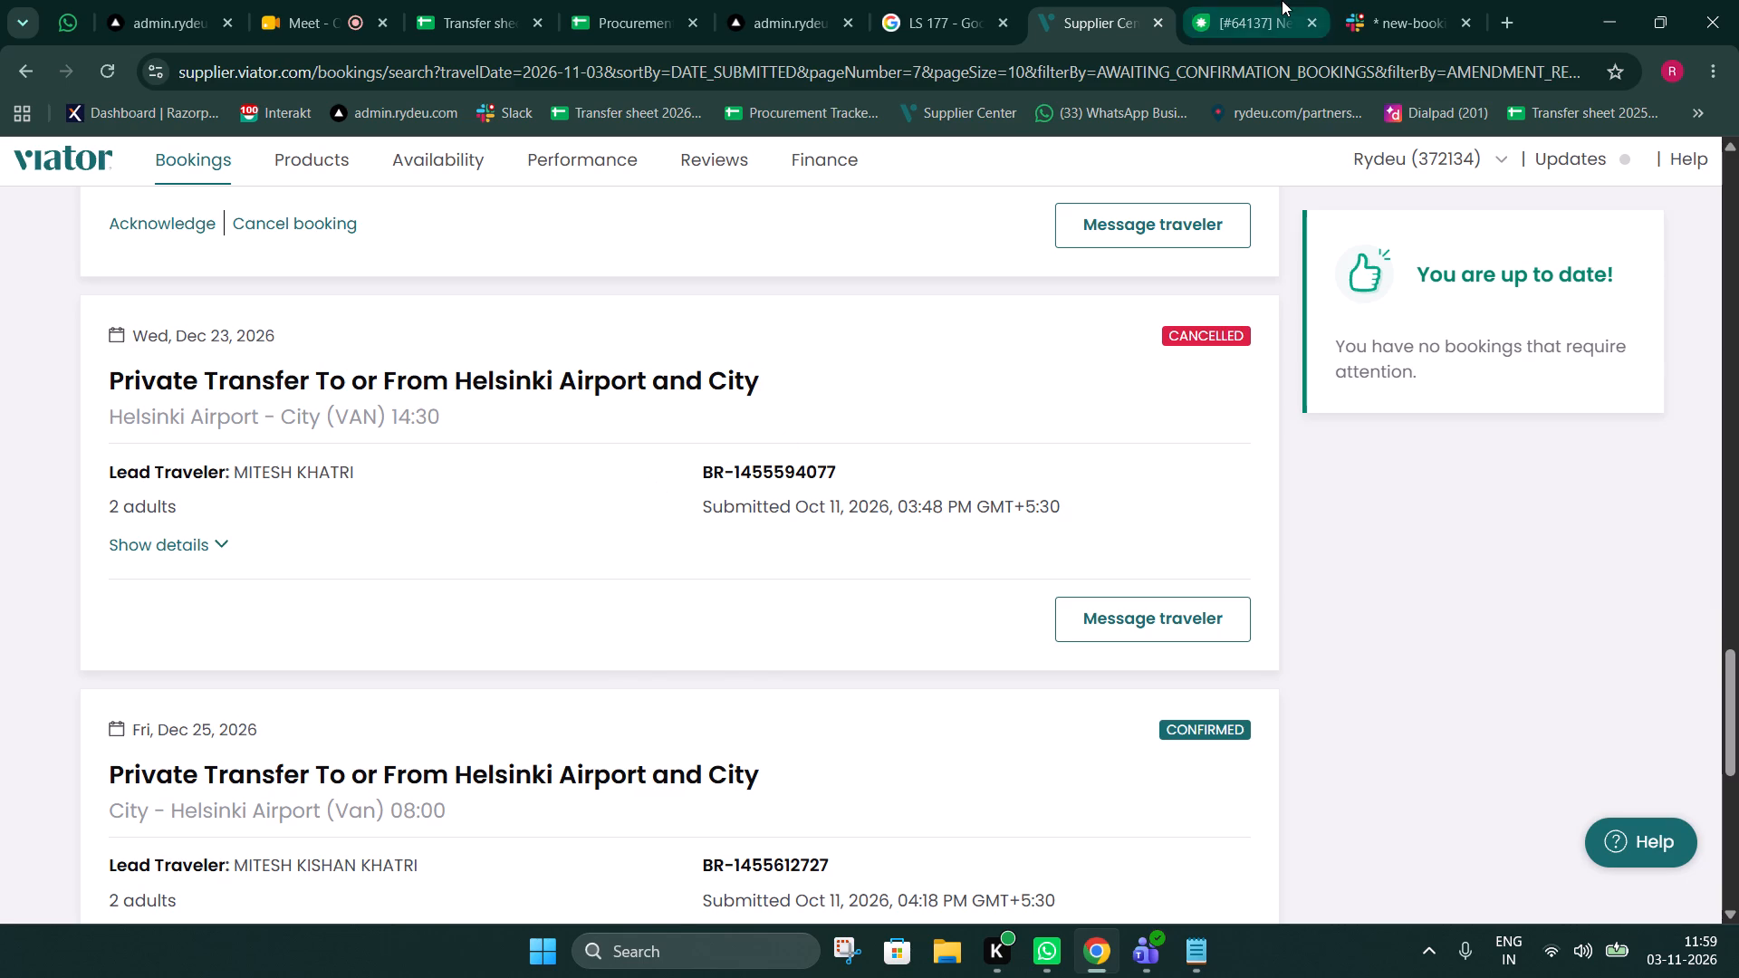
{"action": "left_click", "coordinate": [129, 225]}
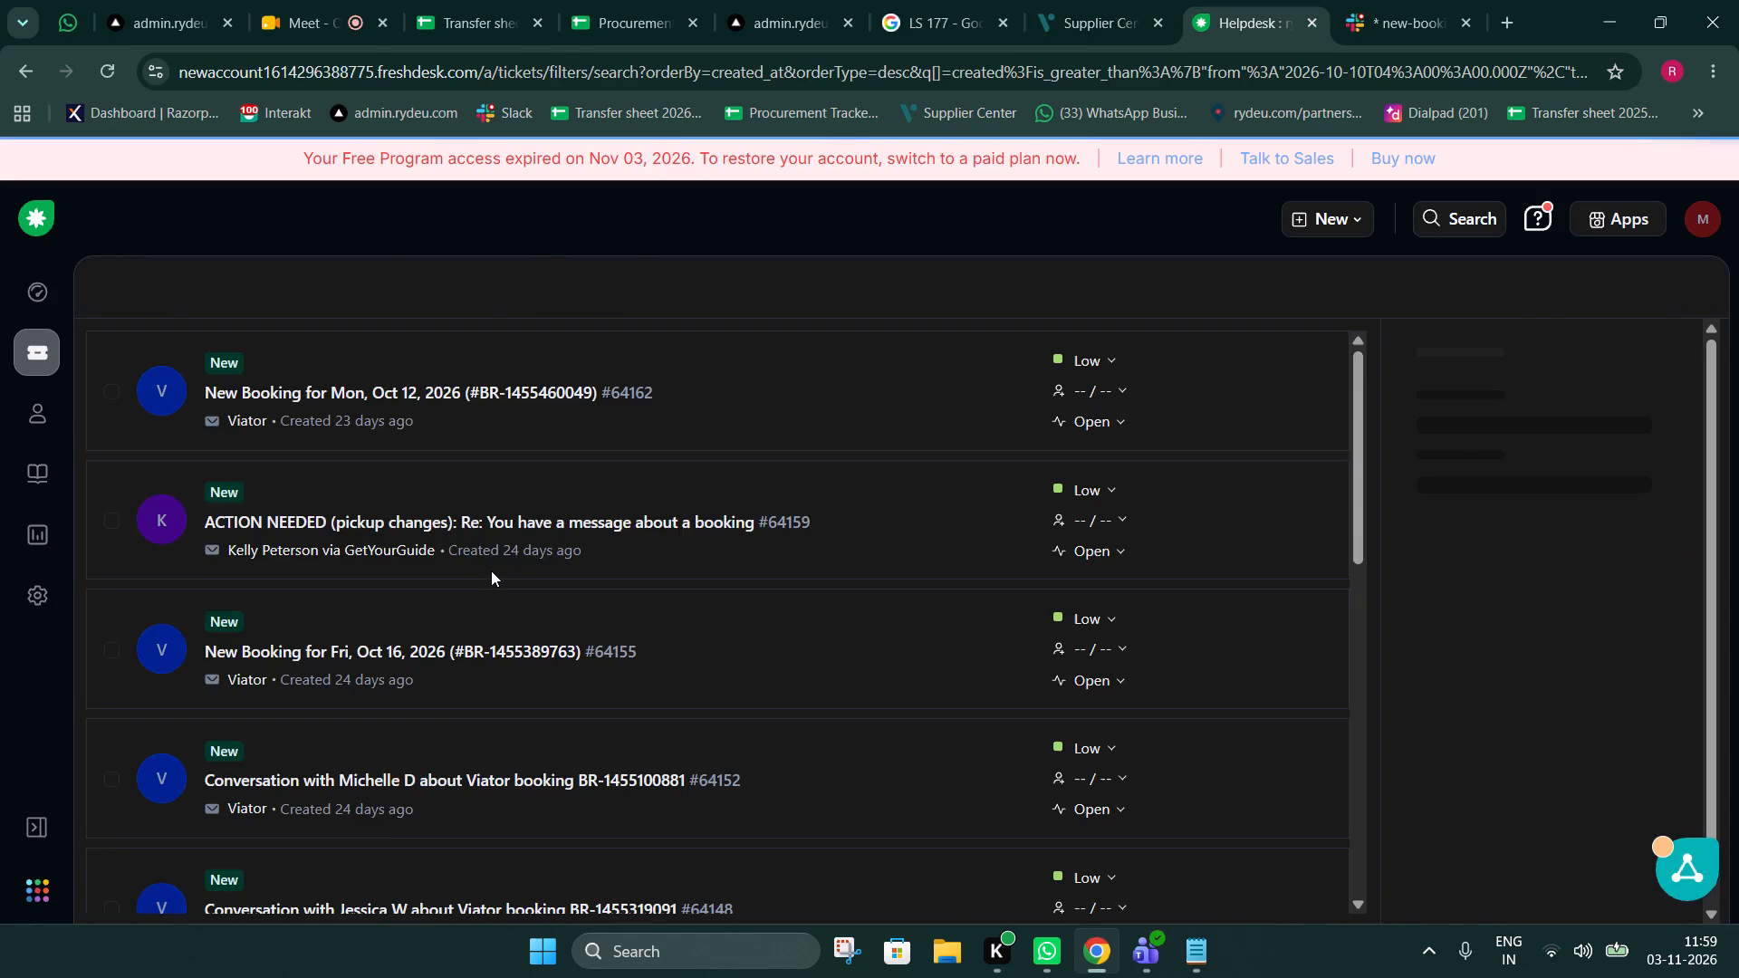
{"action": "scroll", "coordinate": [491, 570], "scroll_direction": "down", "scroll_amount": 13}
{"action": "left_click", "coordinate": [562, 457]}
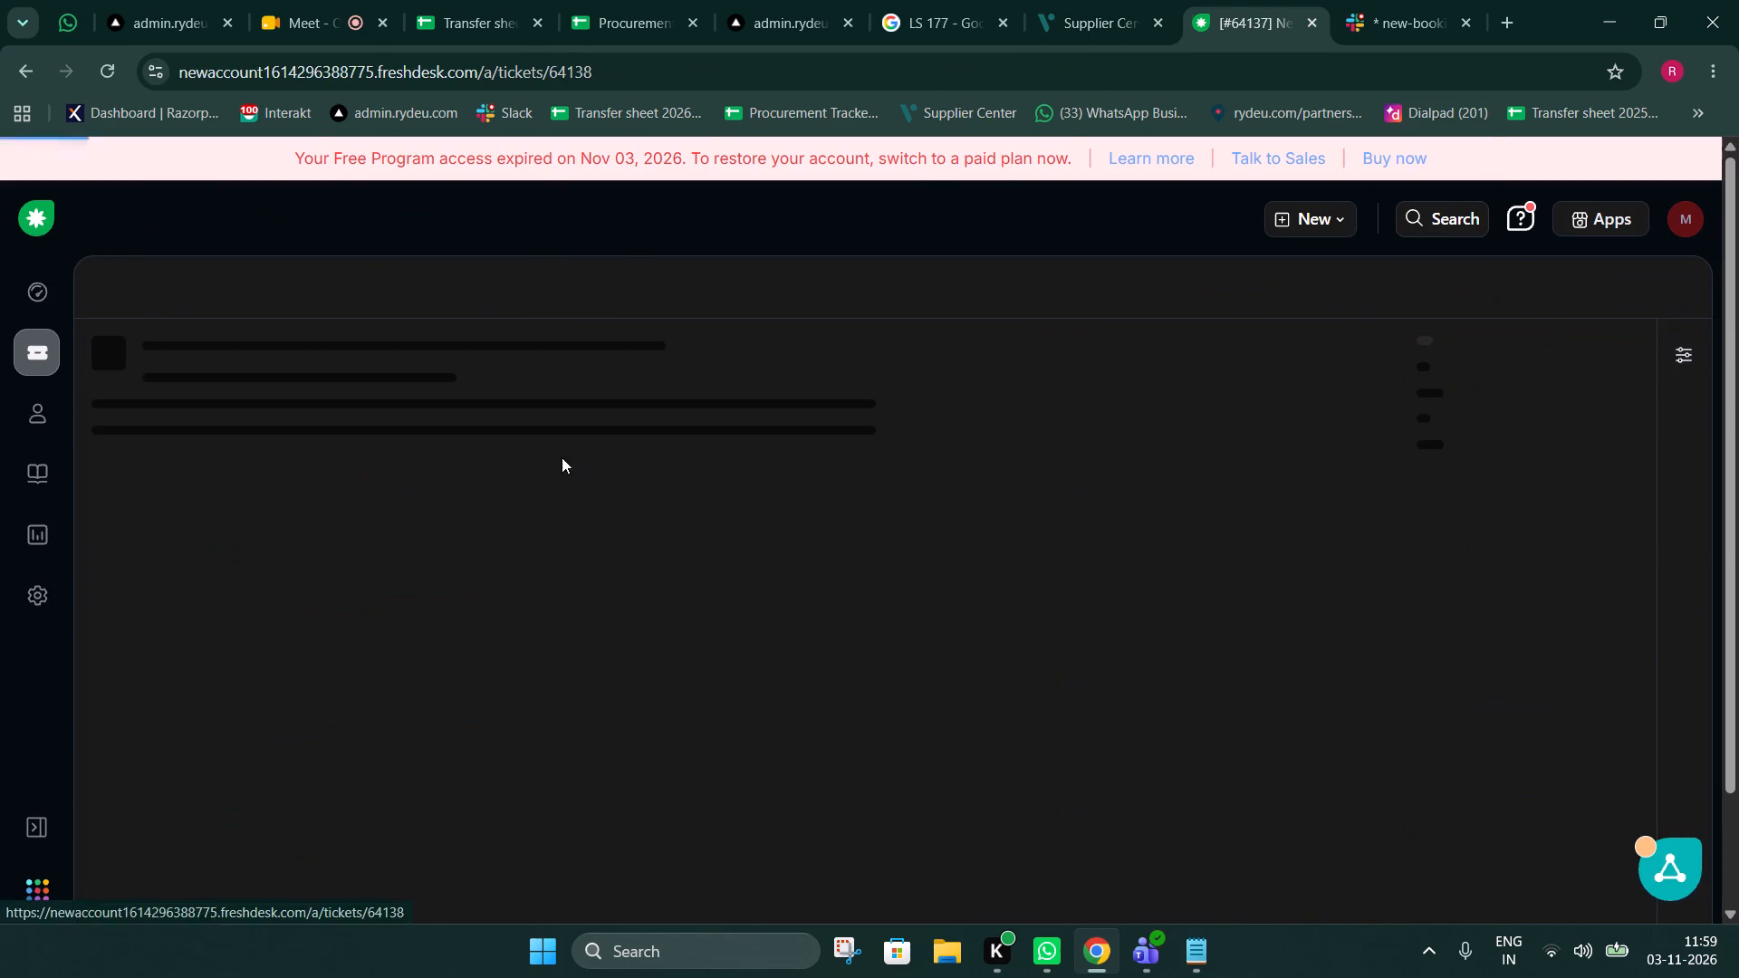
{"action": "left_click_drag", "start_coordinate": [572, 355], "coordinate": [724, 354]}
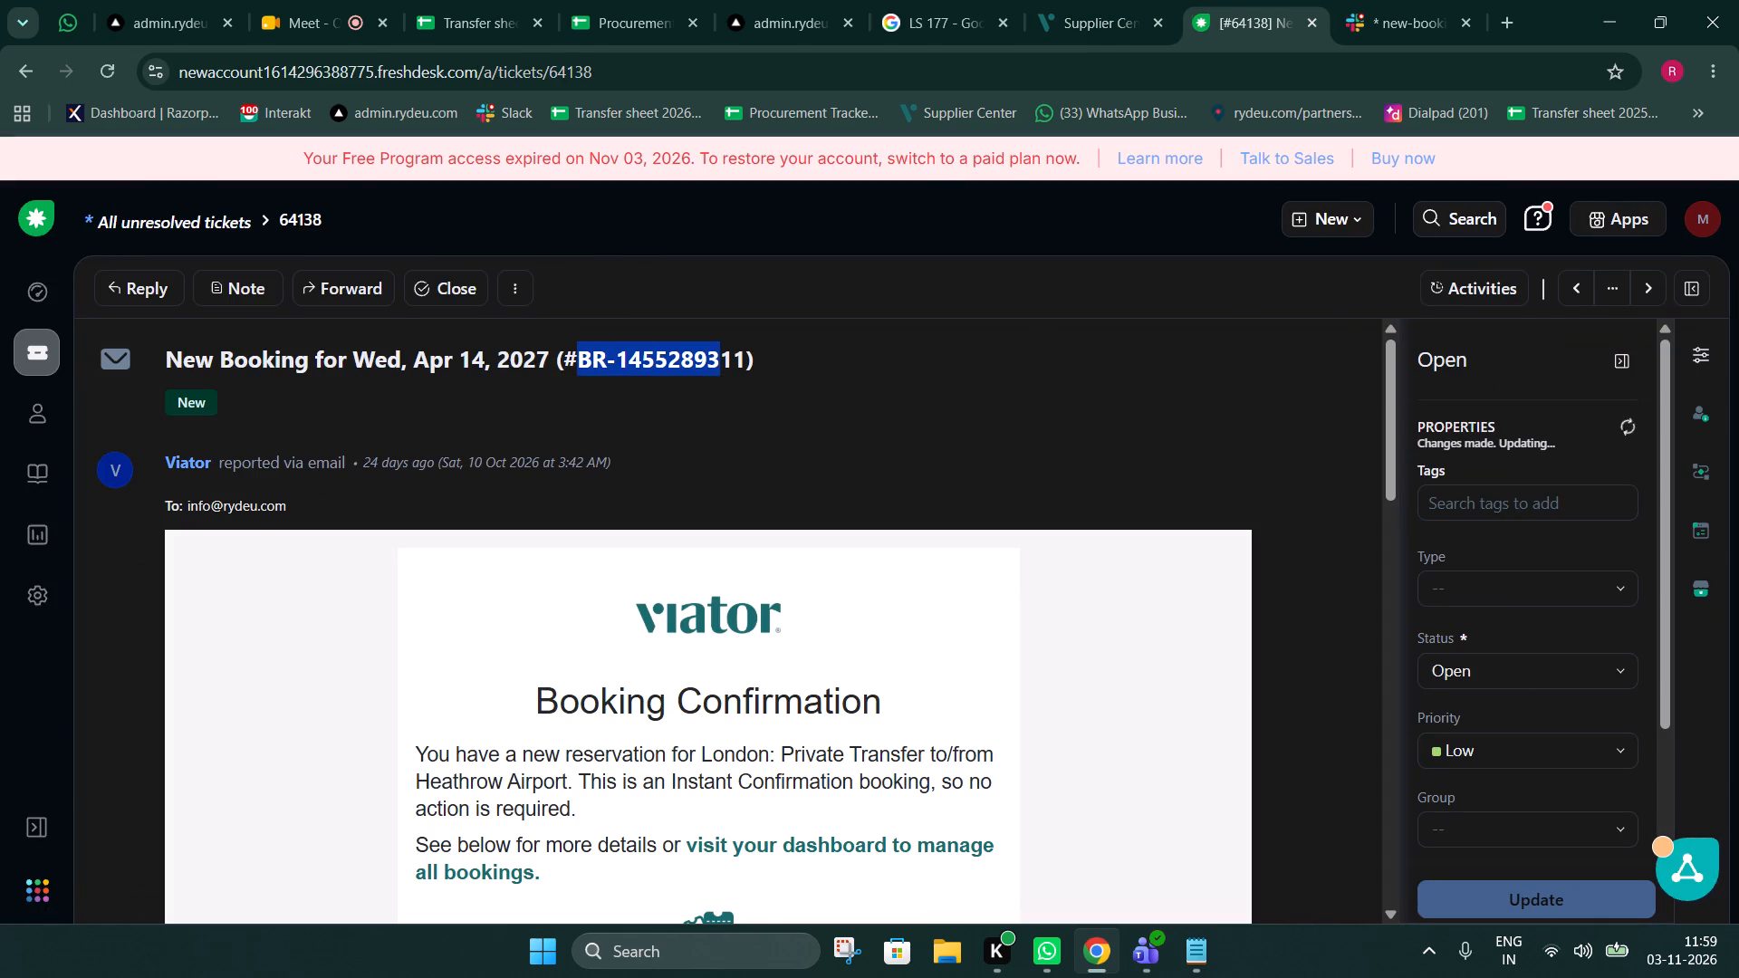
{"action": "left_click_drag", "start_coordinate": [724, 354], "coordinate": [745, 353]}
{"action": "key", "text": "ctrl+c"}
{"action": "left_click", "coordinate": [520, 0]}
{"action": "key", "text": "ctrl+f"}
{"action": "key", "text": "ctrl+v"}
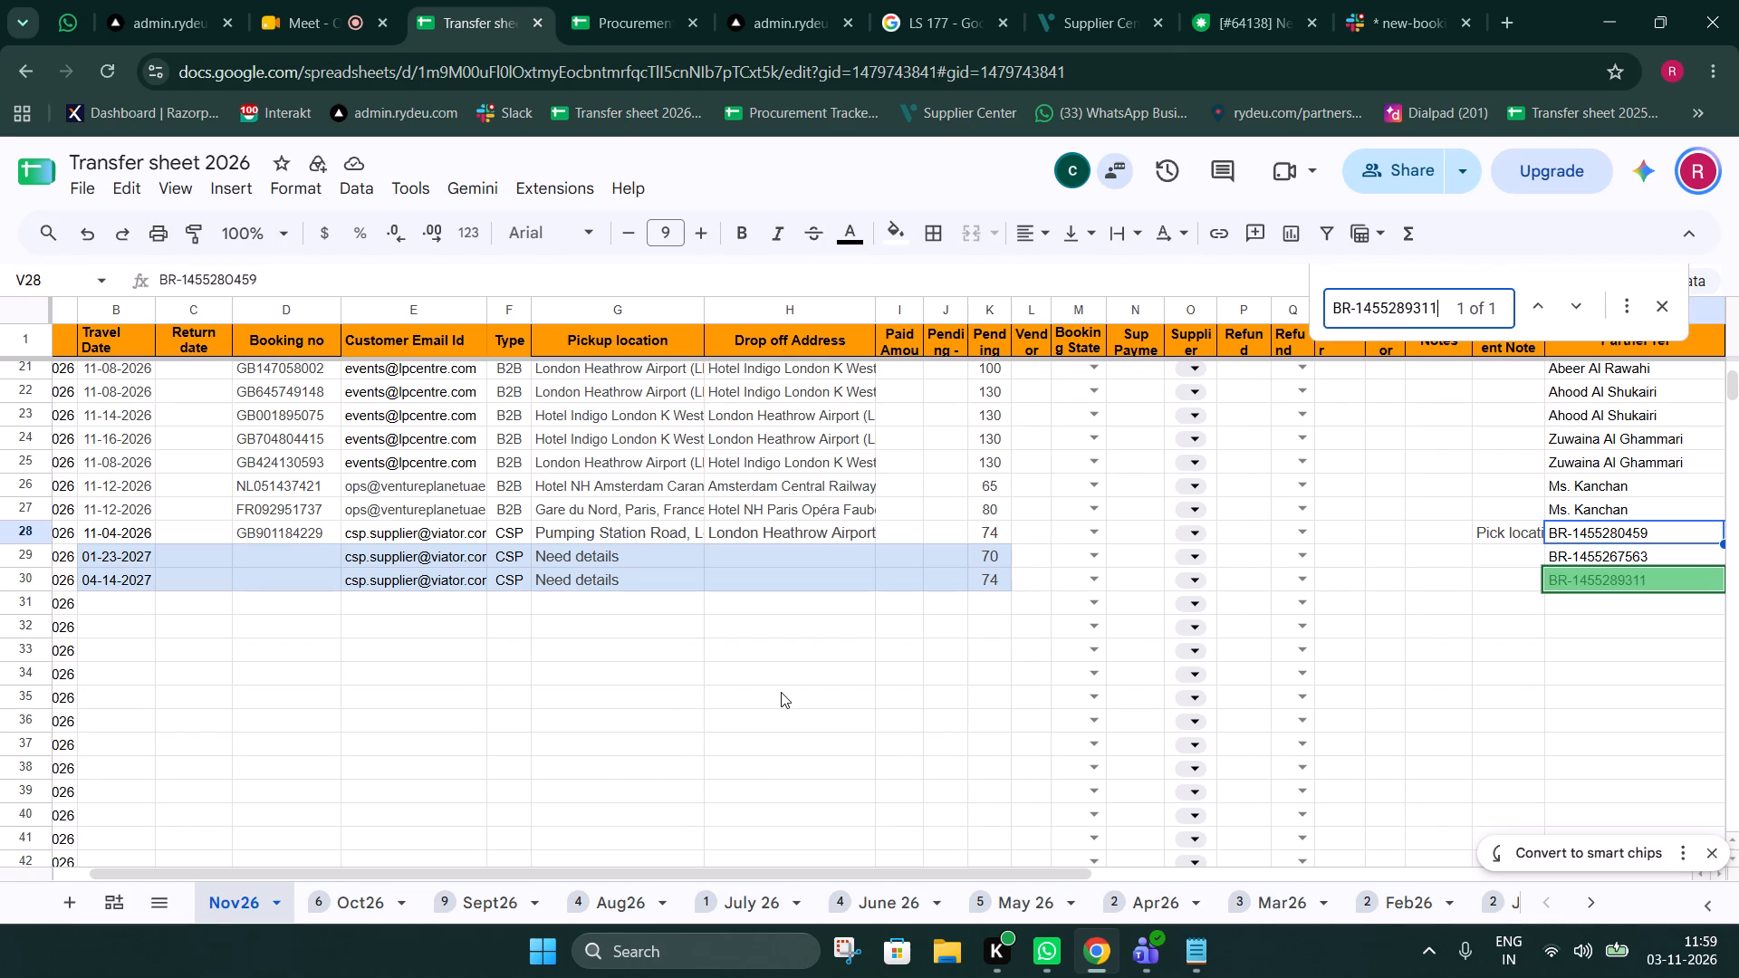
{"action": "left_click", "coordinate": [1664, 303]}
{"action": "left_click", "coordinate": [1206, 0]}
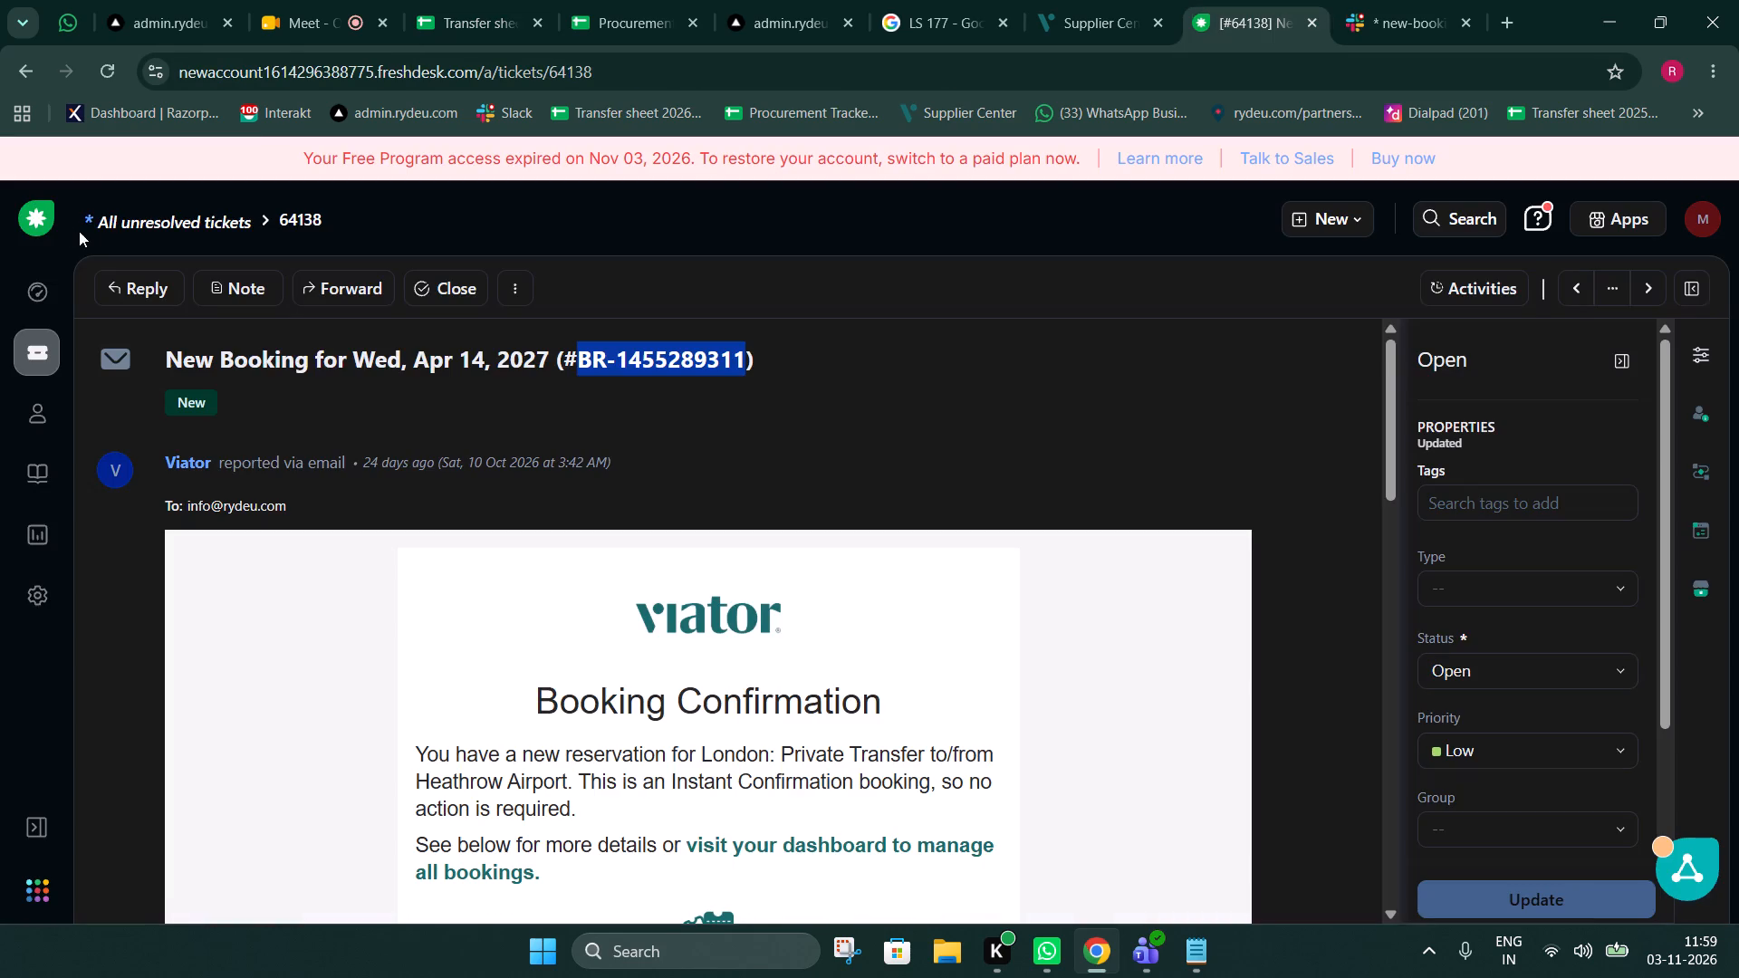
{"action": "left_click", "coordinate": [109, 228]}
{"action": "scroll", "coordinate": [704, 551], "scroll_direction": "down", "scroll_amount": 12}
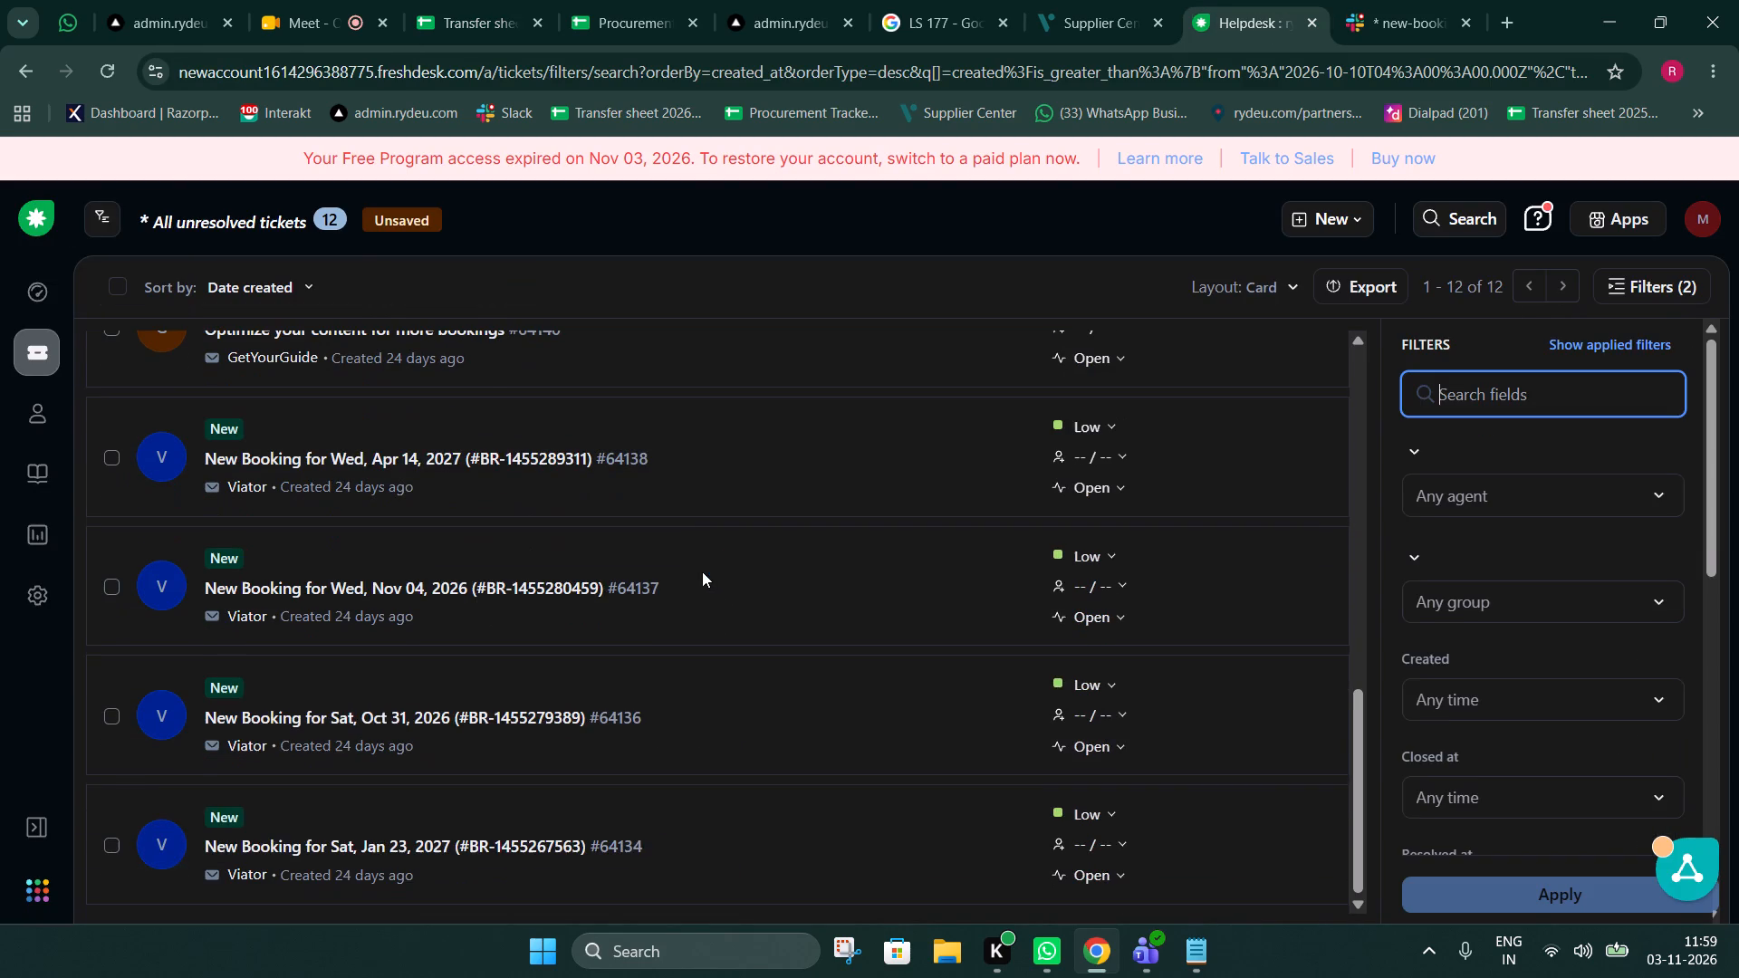
{"action": "scroll", "coordinate": [702, 571], "scroll_direction": "down", "scroll_amount": 3}
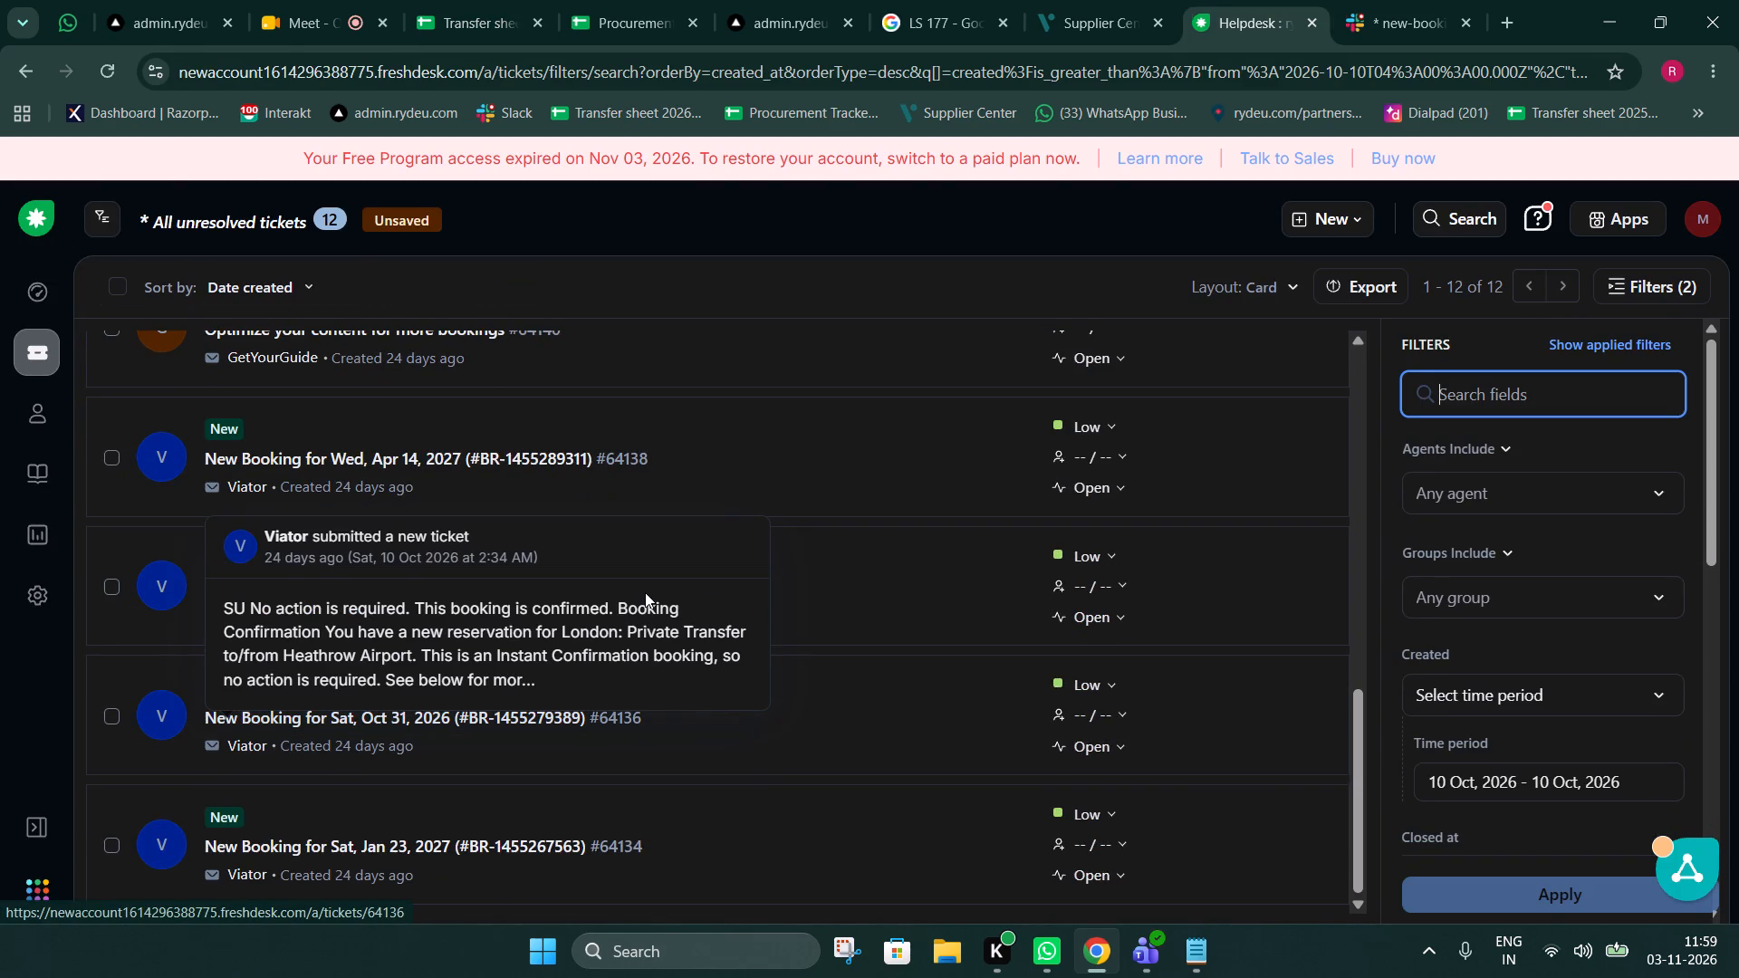
{"action": "scroll", "coordinate": [763, 754], "scroll_direction": "up", "scroll_amount": 3}
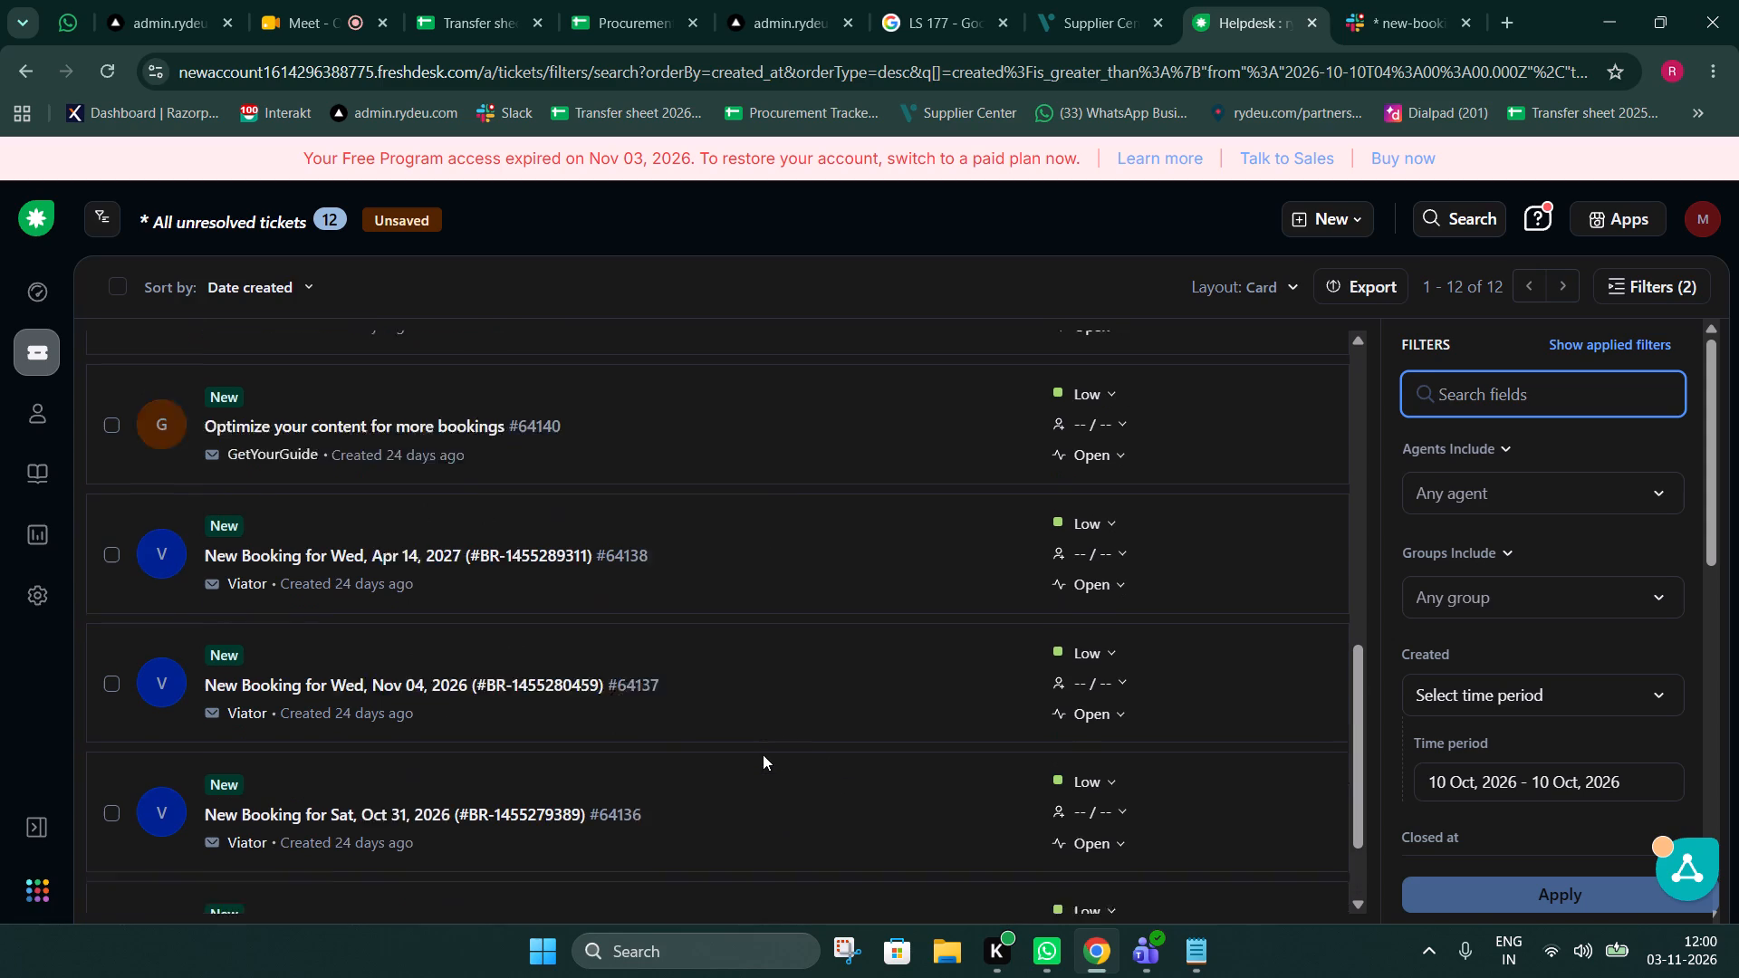
{"action": "scroll", "coordinate": [650, 684], "scroll_direction": "up", "scroll_amount": 1}
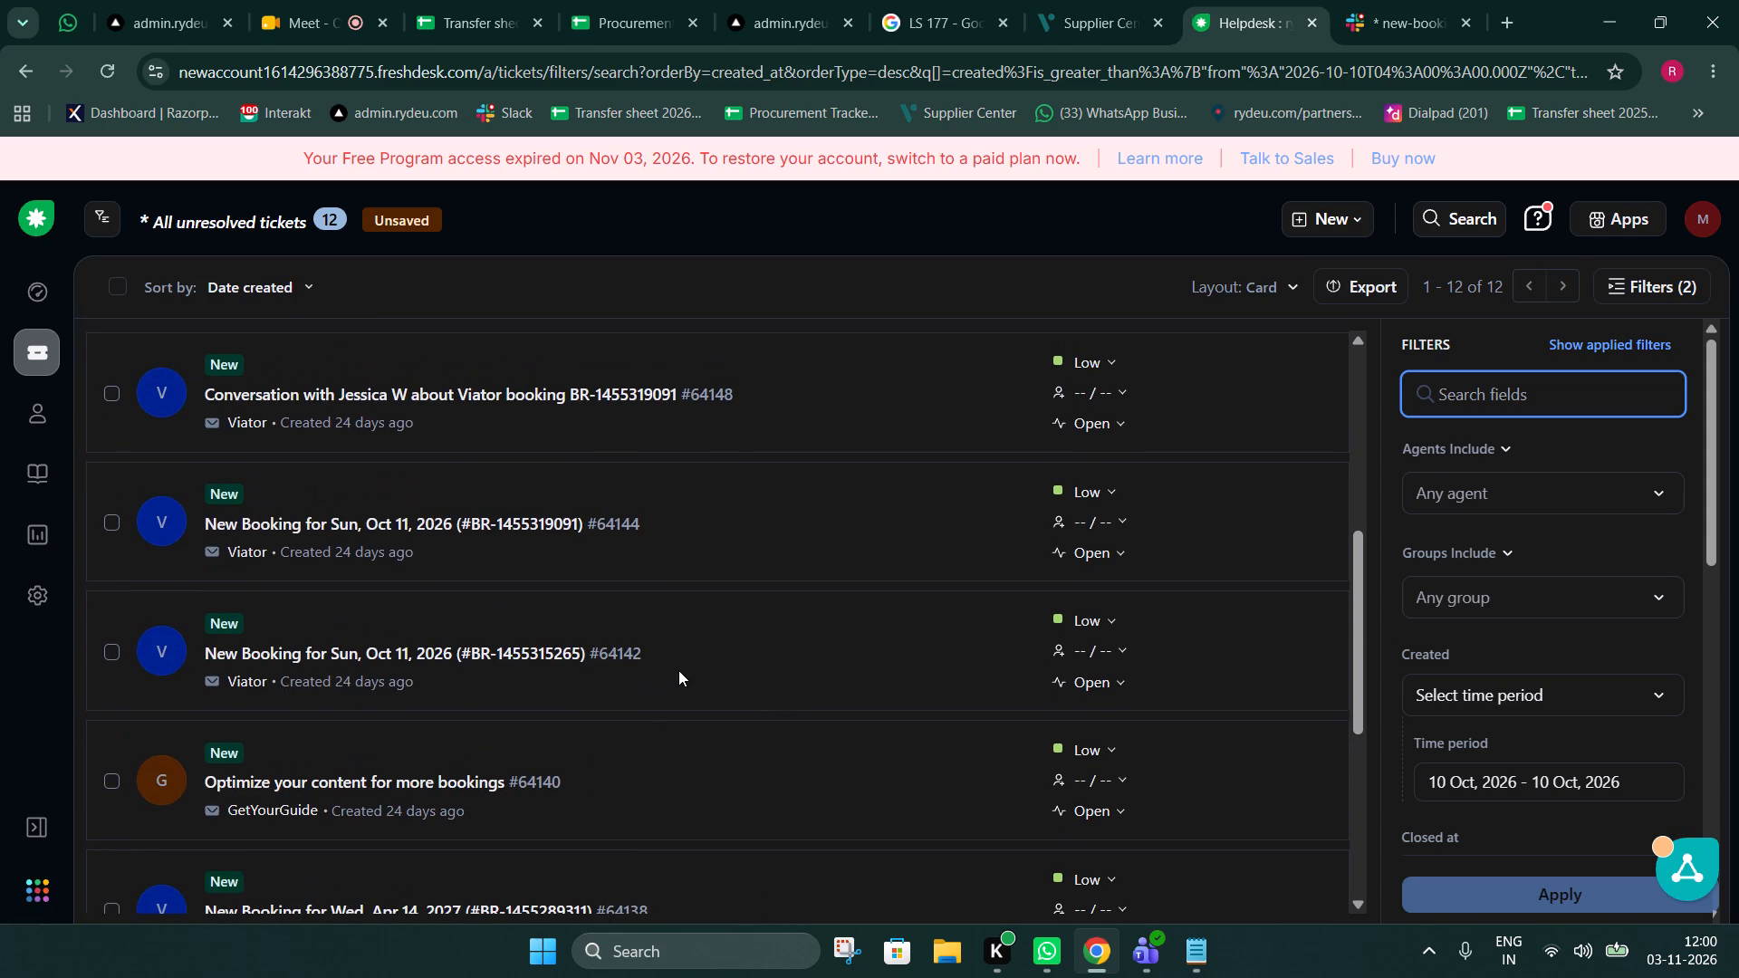
{"action": "left_click", "coordinate": [580, 651]}
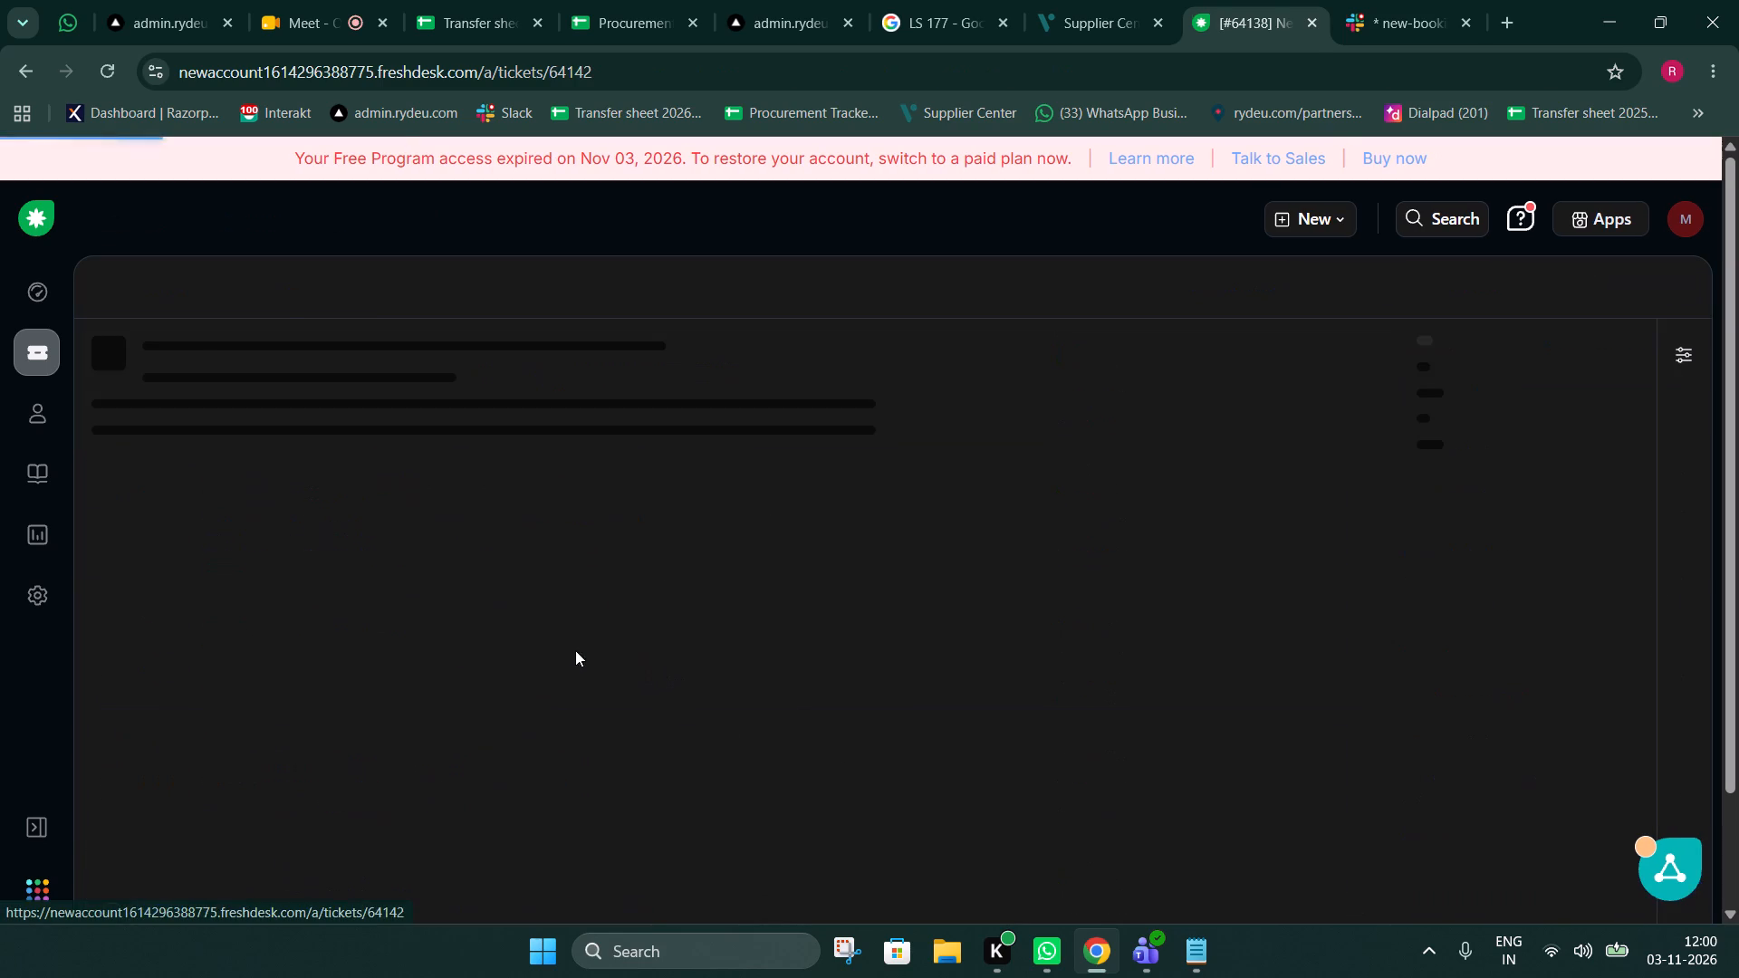
{"action": "left_click_drag", "start_coordinate": [562, 361], "coordinate": [730, 361]}
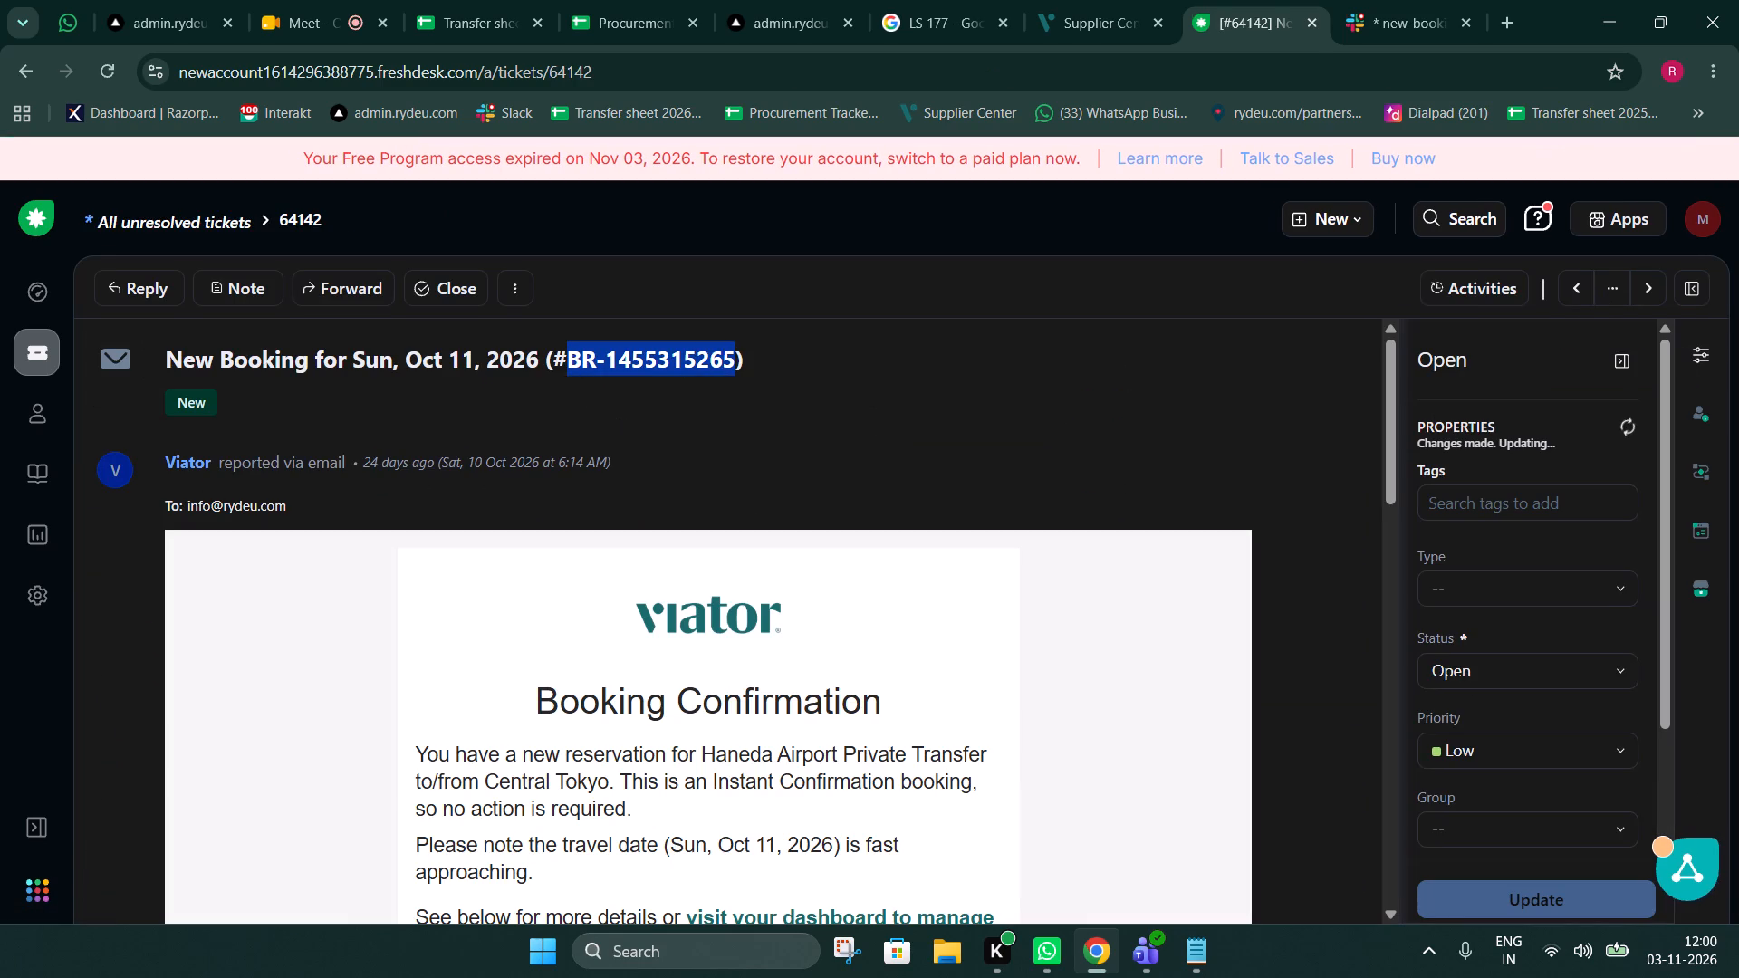
{"action": "left_click_drag", "start_coordinate": [730, 361], "coordinate": [735, 361]}
{"action": "key", "text": "ctrl+c"}
{"action": "left_click", "coordinate": [529, 0]}
{"action": "key", "text": "ctrl+f"}
{"action": "key", "text": "ctrl+v"}
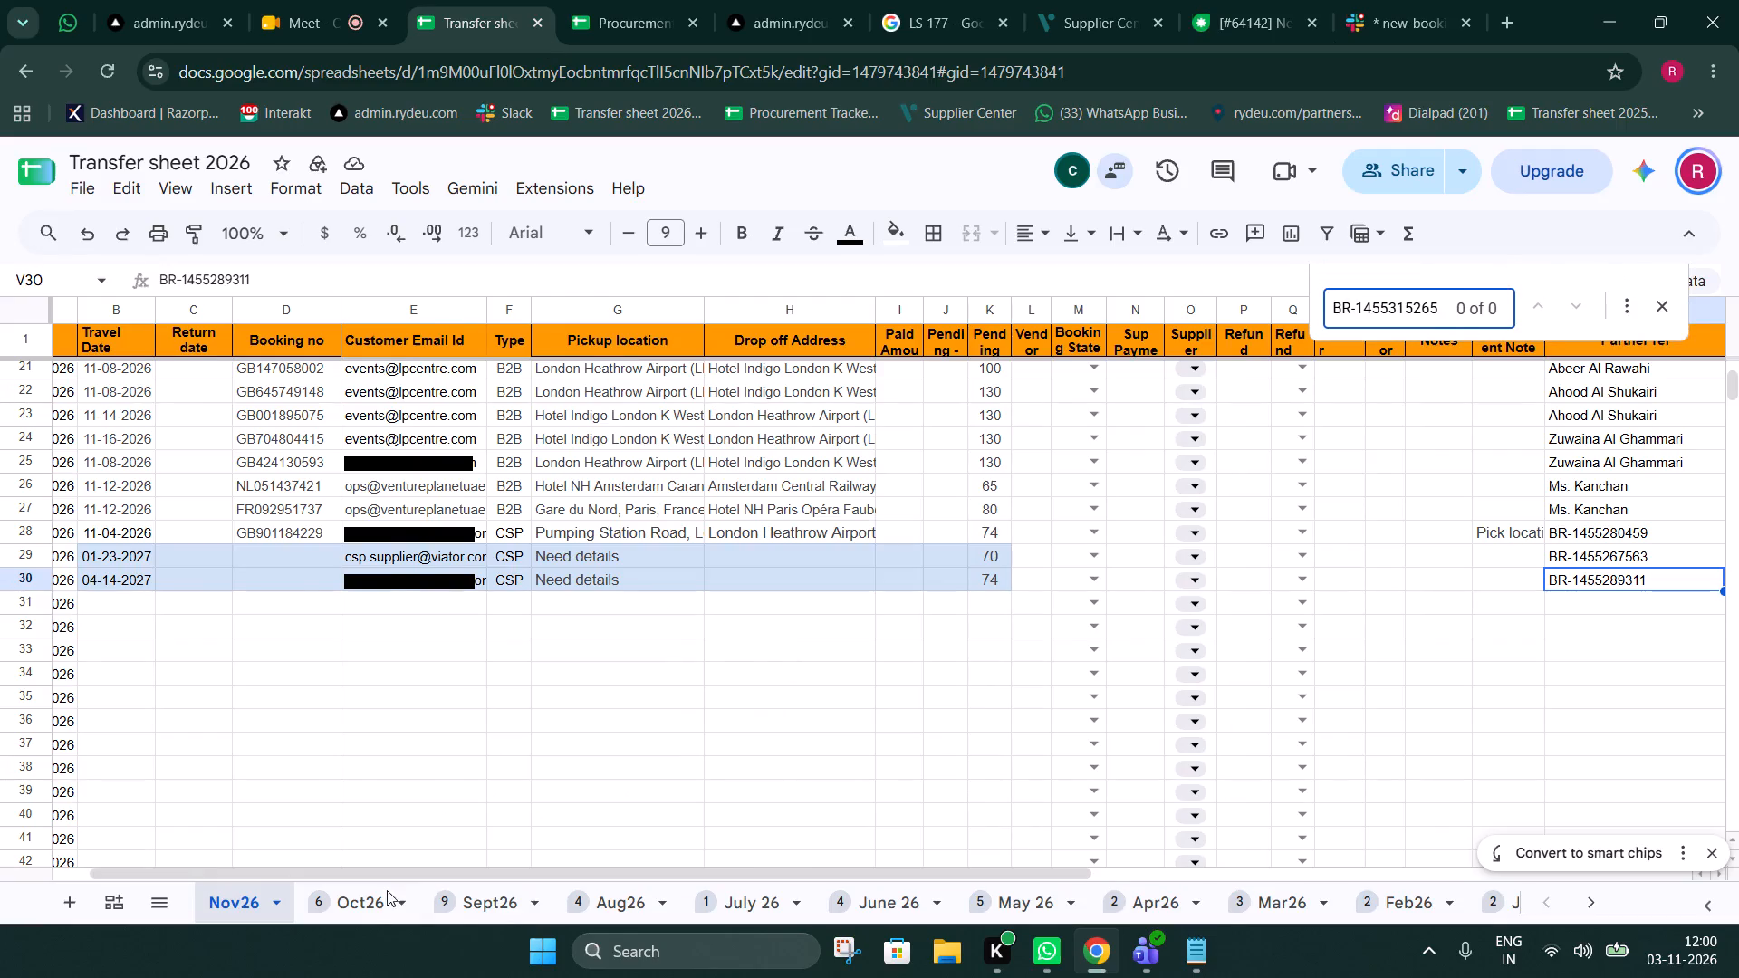
{"action": "left_click", "coordinate": [369, 902]}
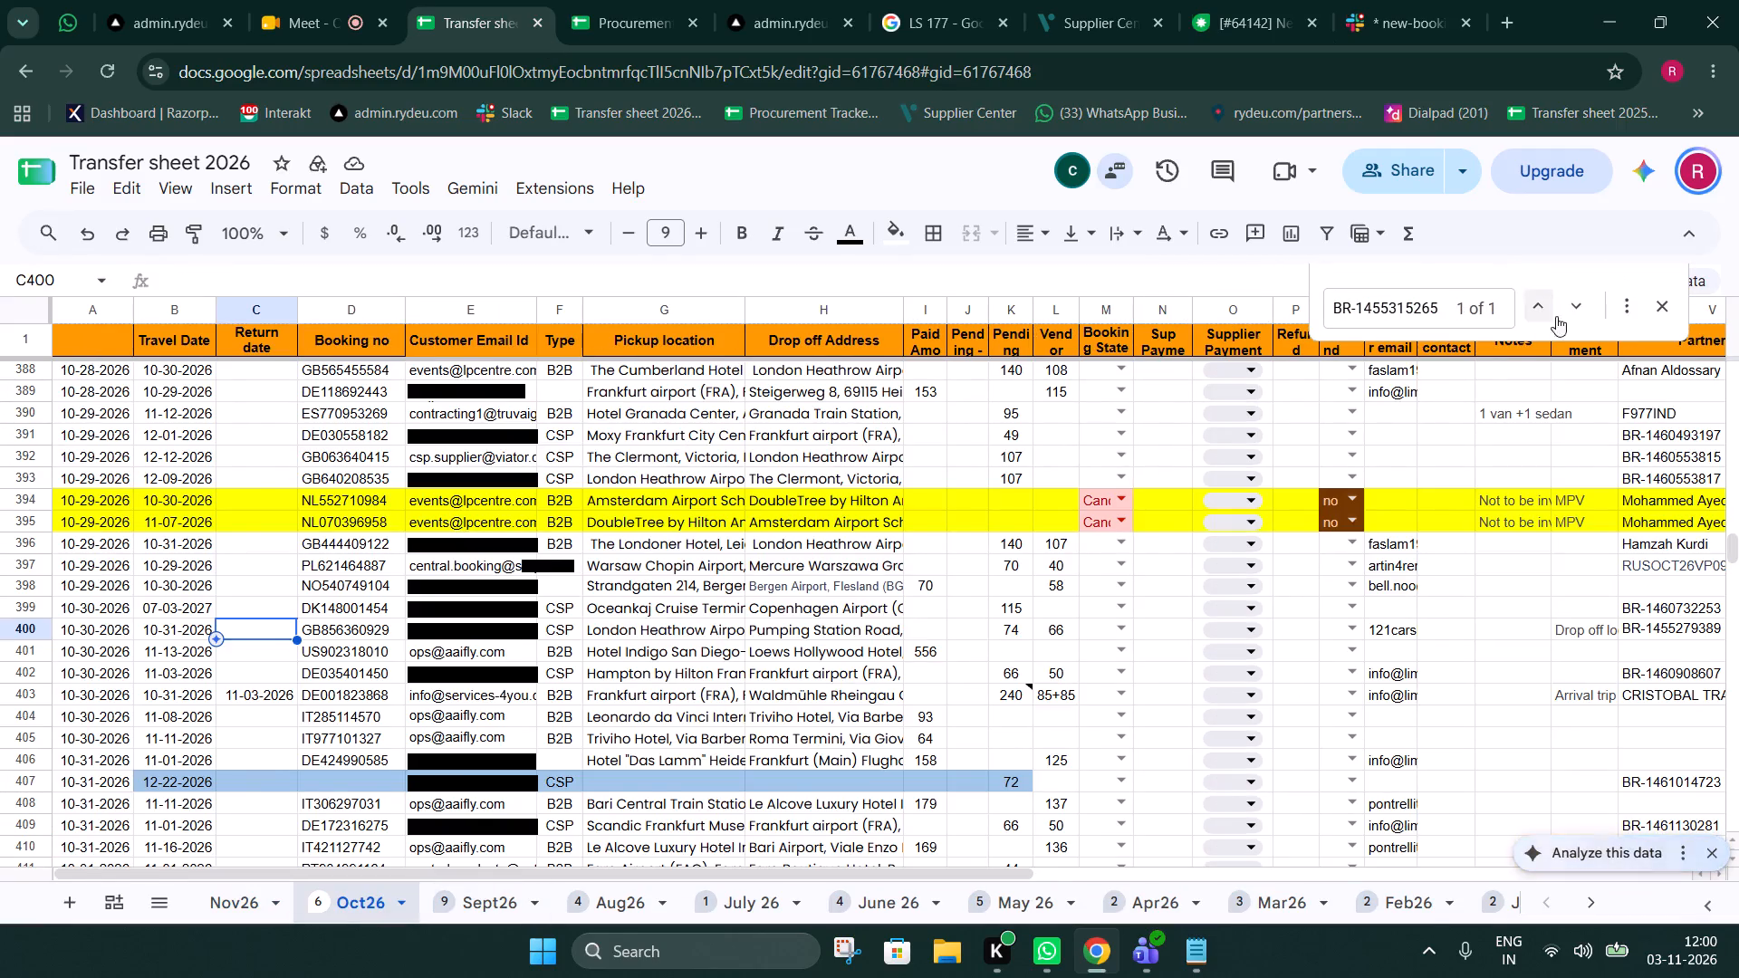
{"action": "left_click", "coordinate": [1575, 307]}
{"action": "scroll", "coordinate": [1494, 481], "scroll_direction": "down", "scroll_amount": 1}
{"action": "scroll", "coordinate": [1494, 482], "scroll_direction": "up", "scroll_amount": 2}
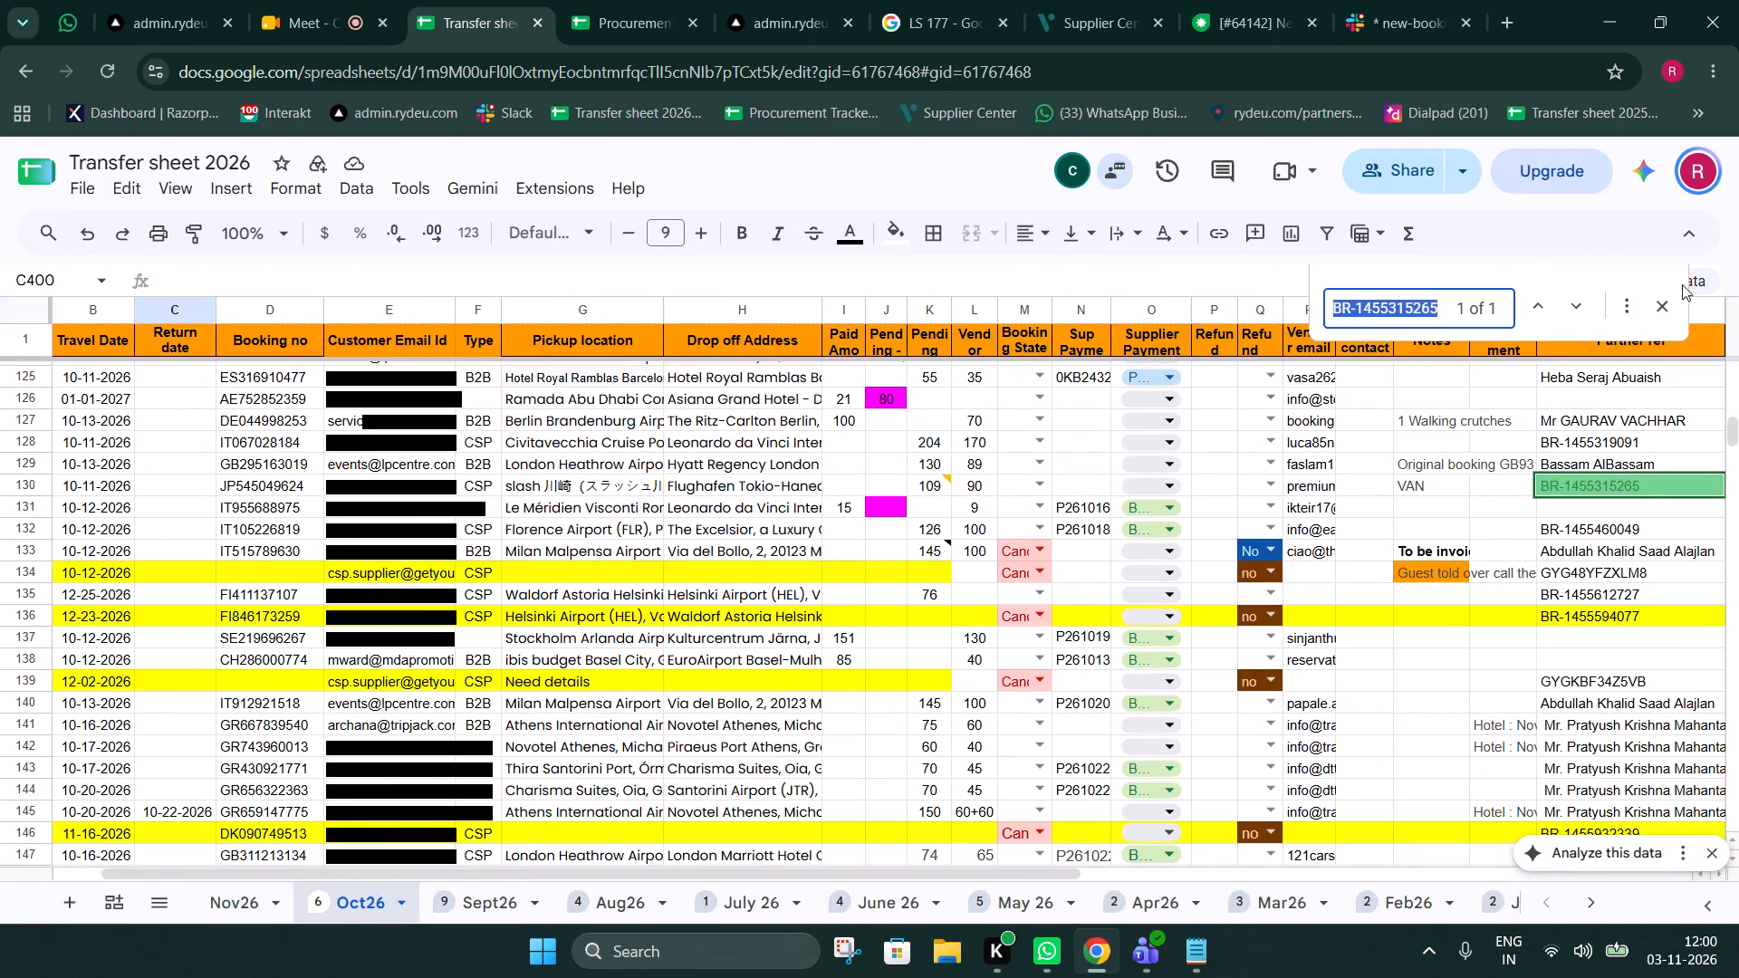
{"action": "left_click", "coordinate": [1671, 301]}
{"action": "left_click", "coordinate": [1241, 0]}
{"action": "left_click", "coordinate": [228, 220]}
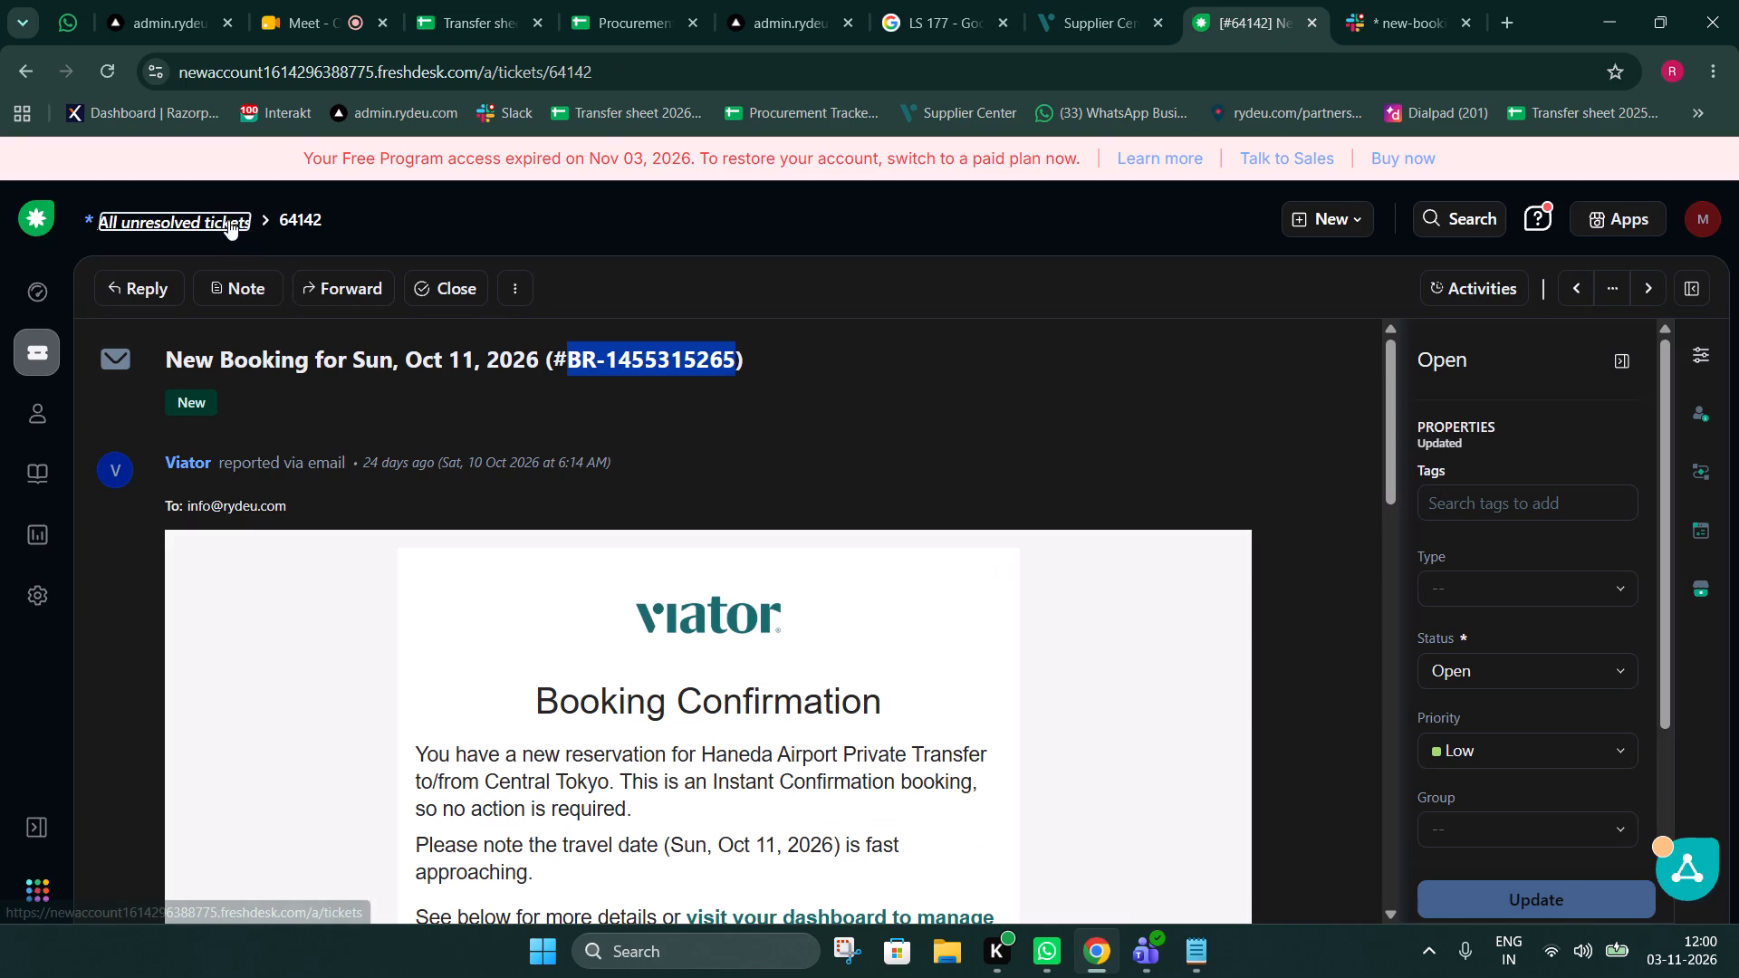
{"action": "scroll", "coordinate": [562, 509], "scroll_direction": "down", "scroll_amount": 7}
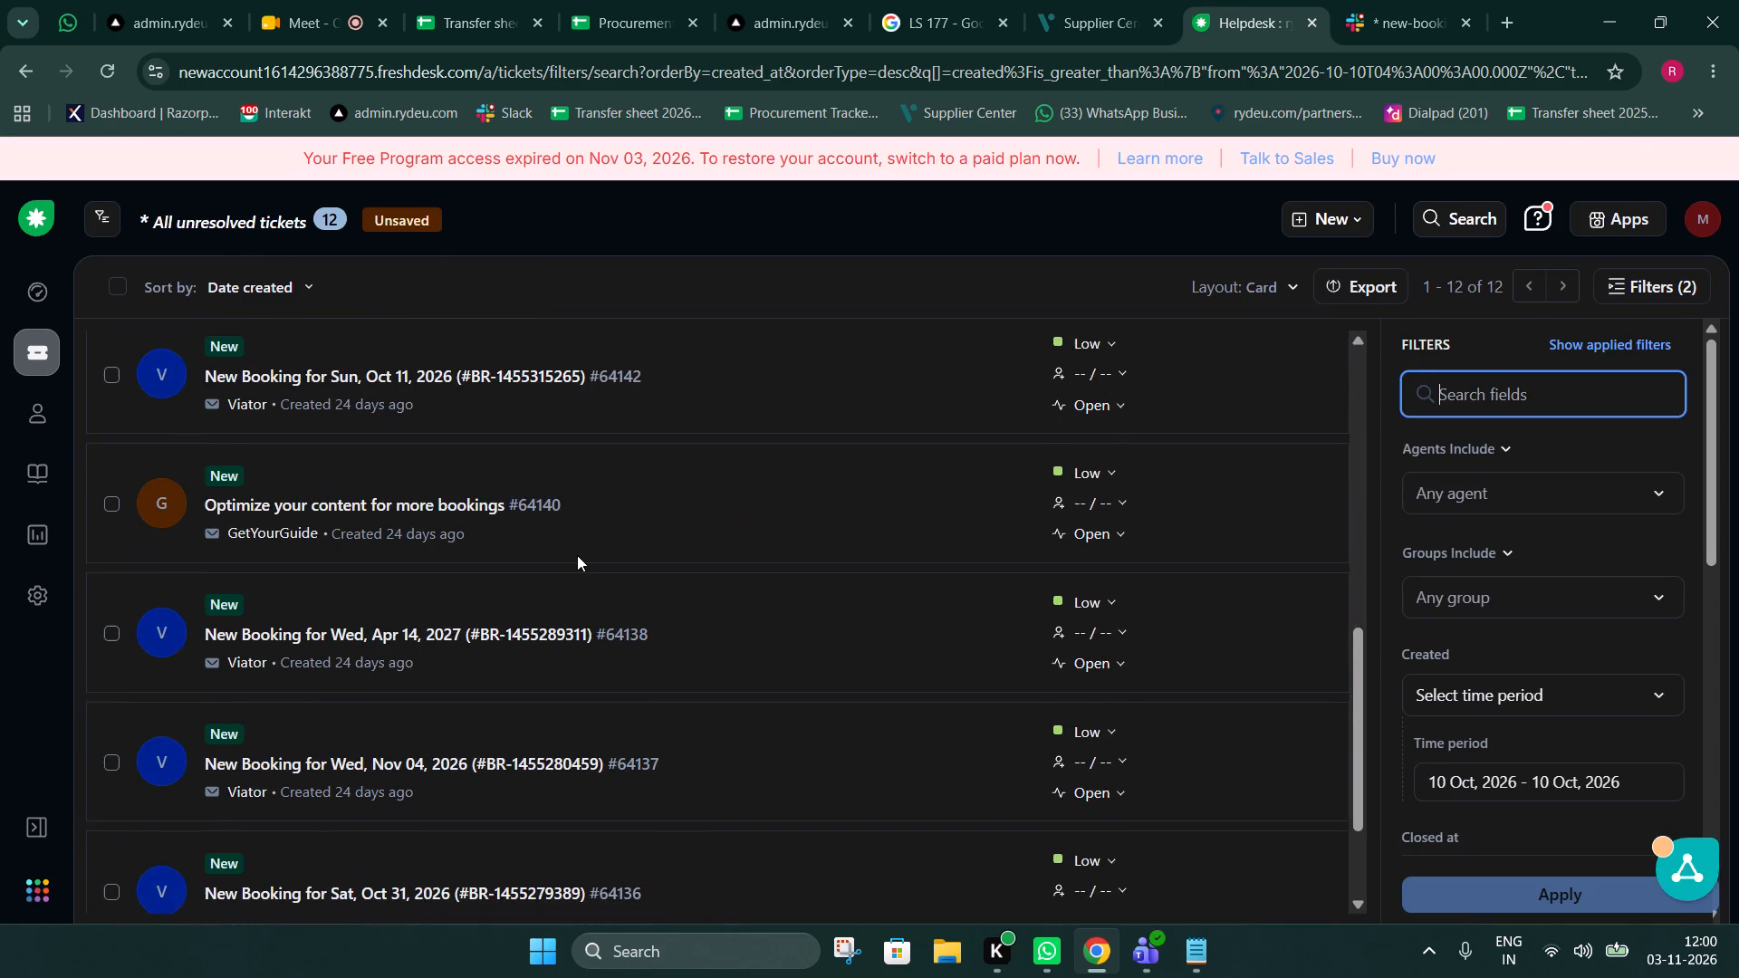
{"action": "scroll", "coordinate": [580, 556], "scroll_direction": "down", "scroll_amount": 4}
{"action": "scroll", "coordinate": [601, 565], "scroll_direction": "up", "scroll_amount": 4}
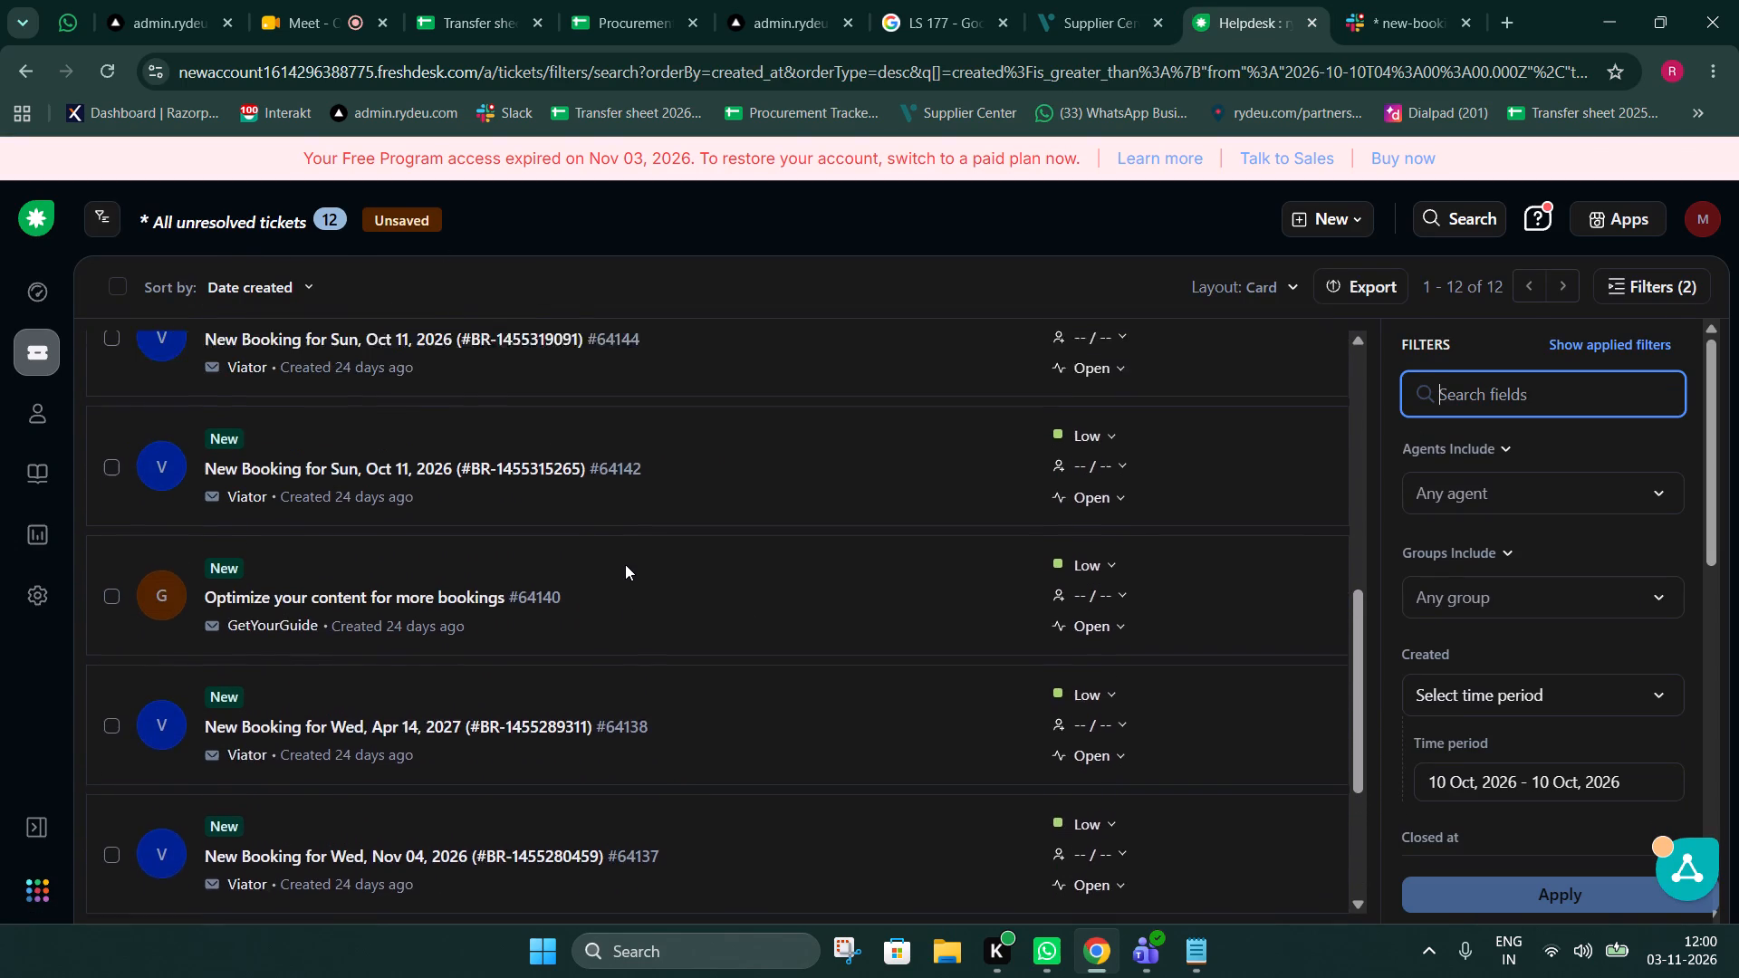
{"action": "left_click", "coordinate": [572, 525]}
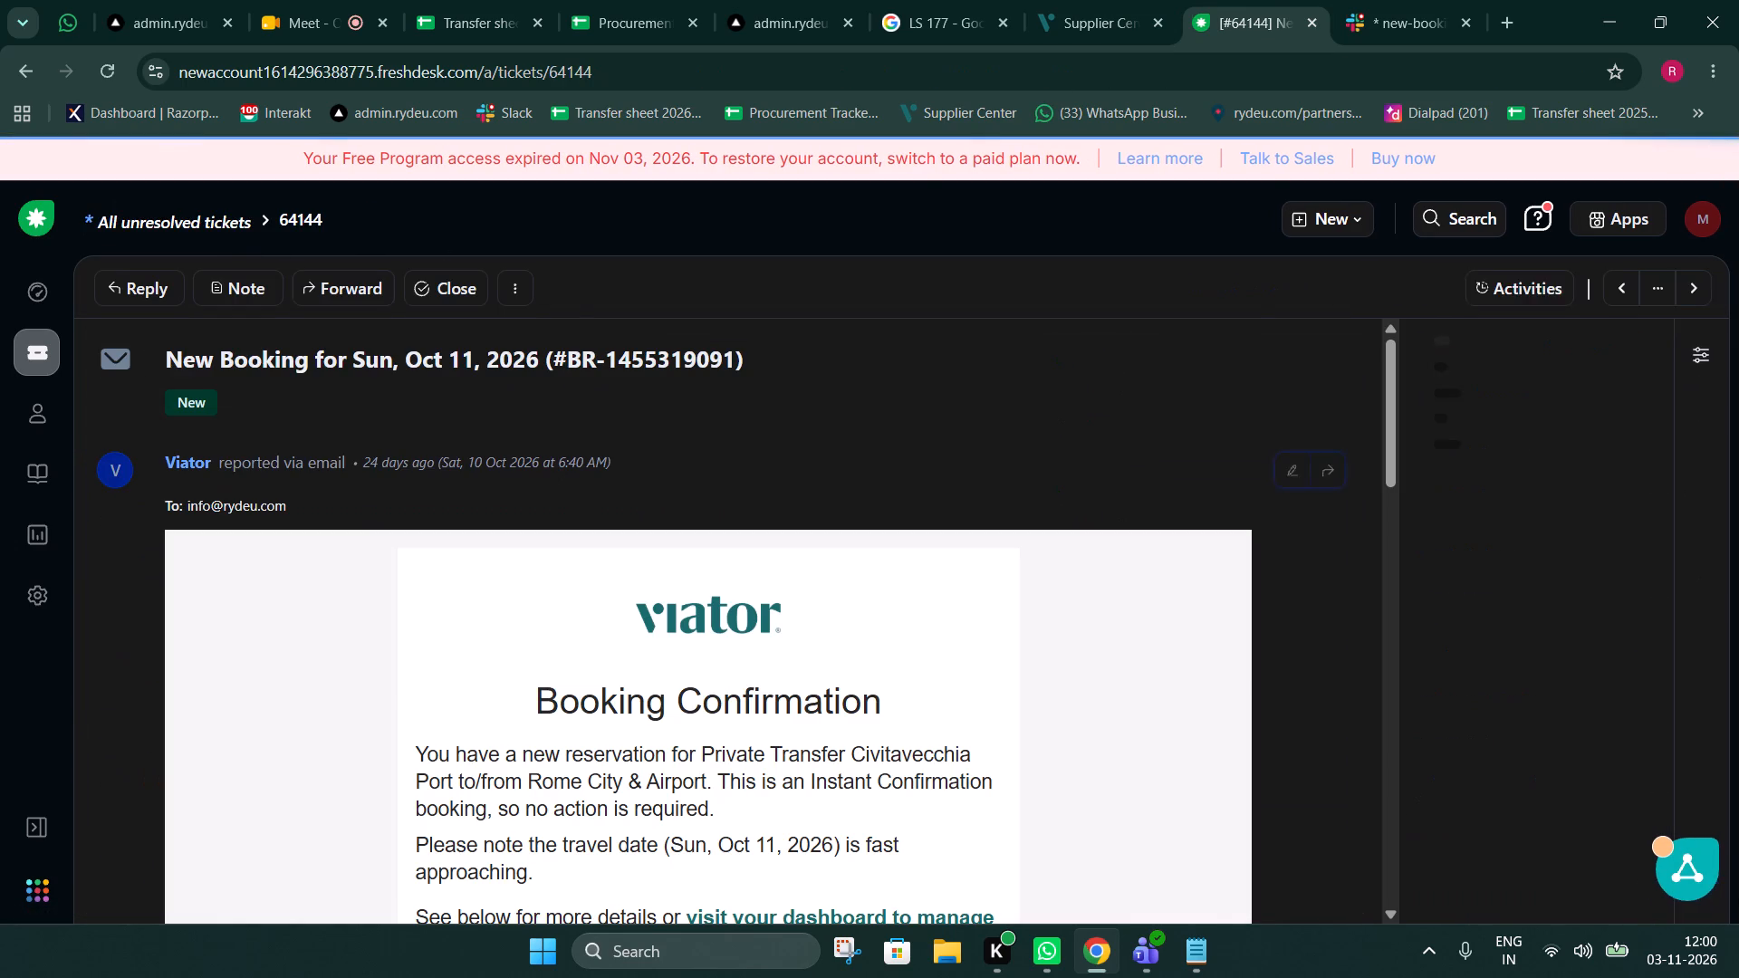
{"action": "left_click_drag", "start_coordinate": [568, 356], "coordinate": [734, 351]}
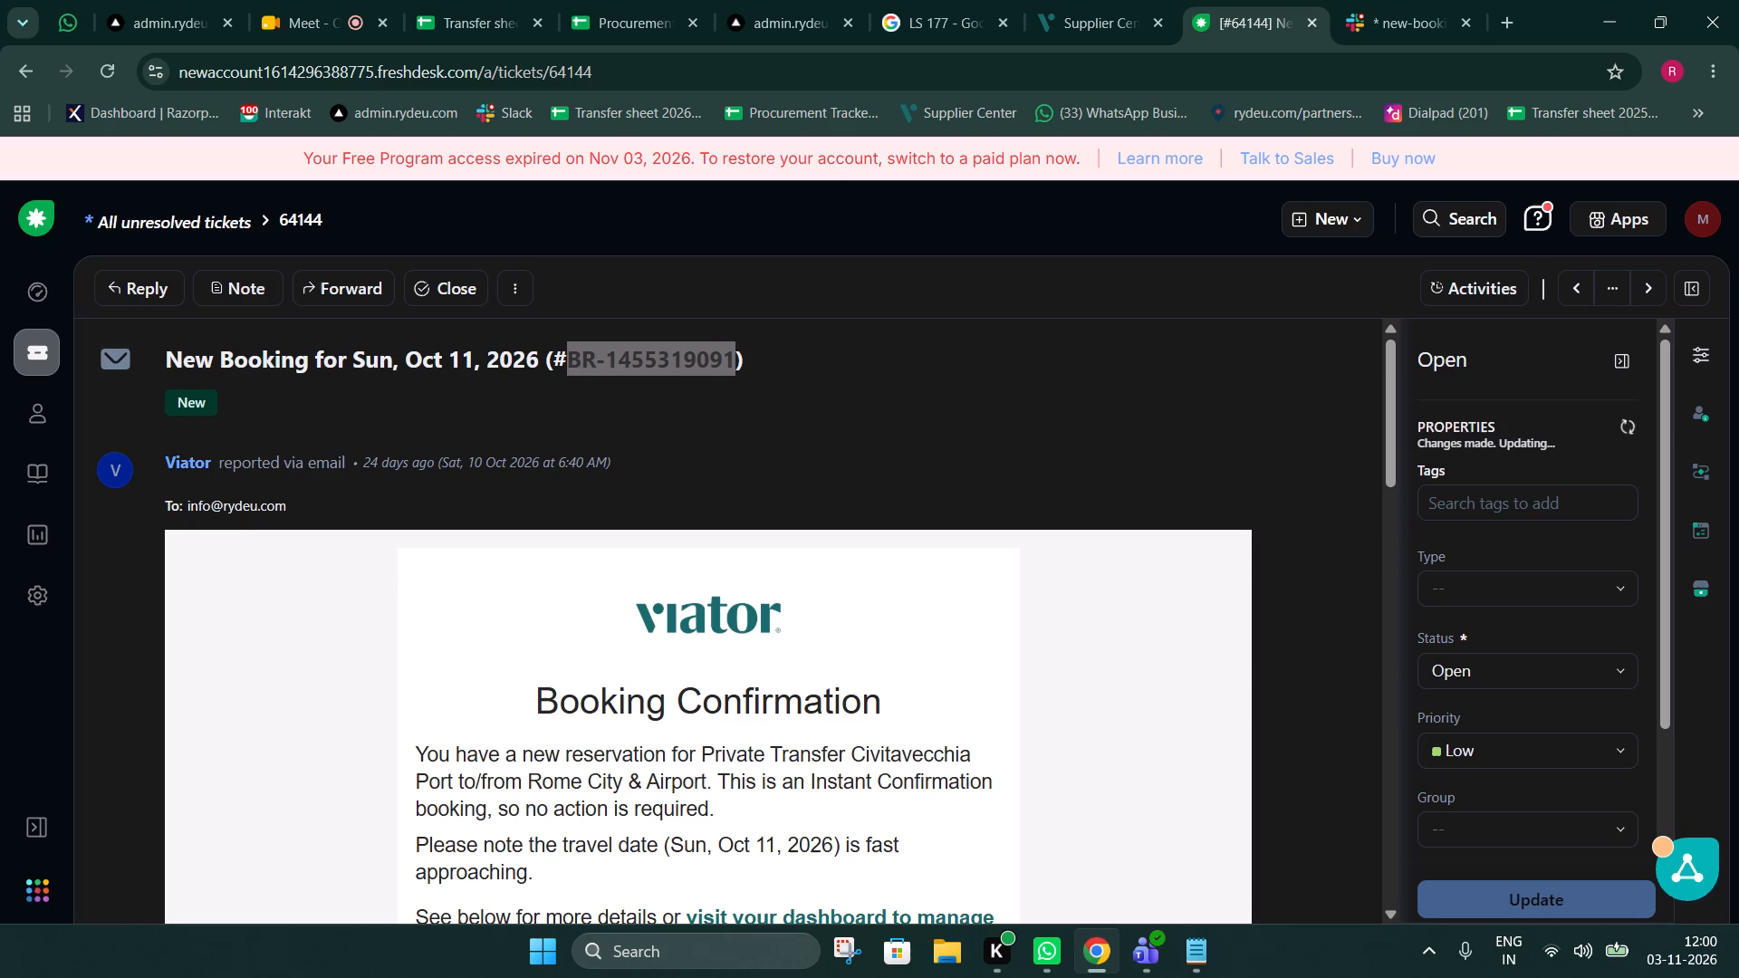
{"action": "left_click", "coordinate": [735, 350]}
{"action": "left_click_drag", "start_coordinate": [735, 350], "coordinate": [563, 350]}
{"action": "key", "text": "ctrl+c"}
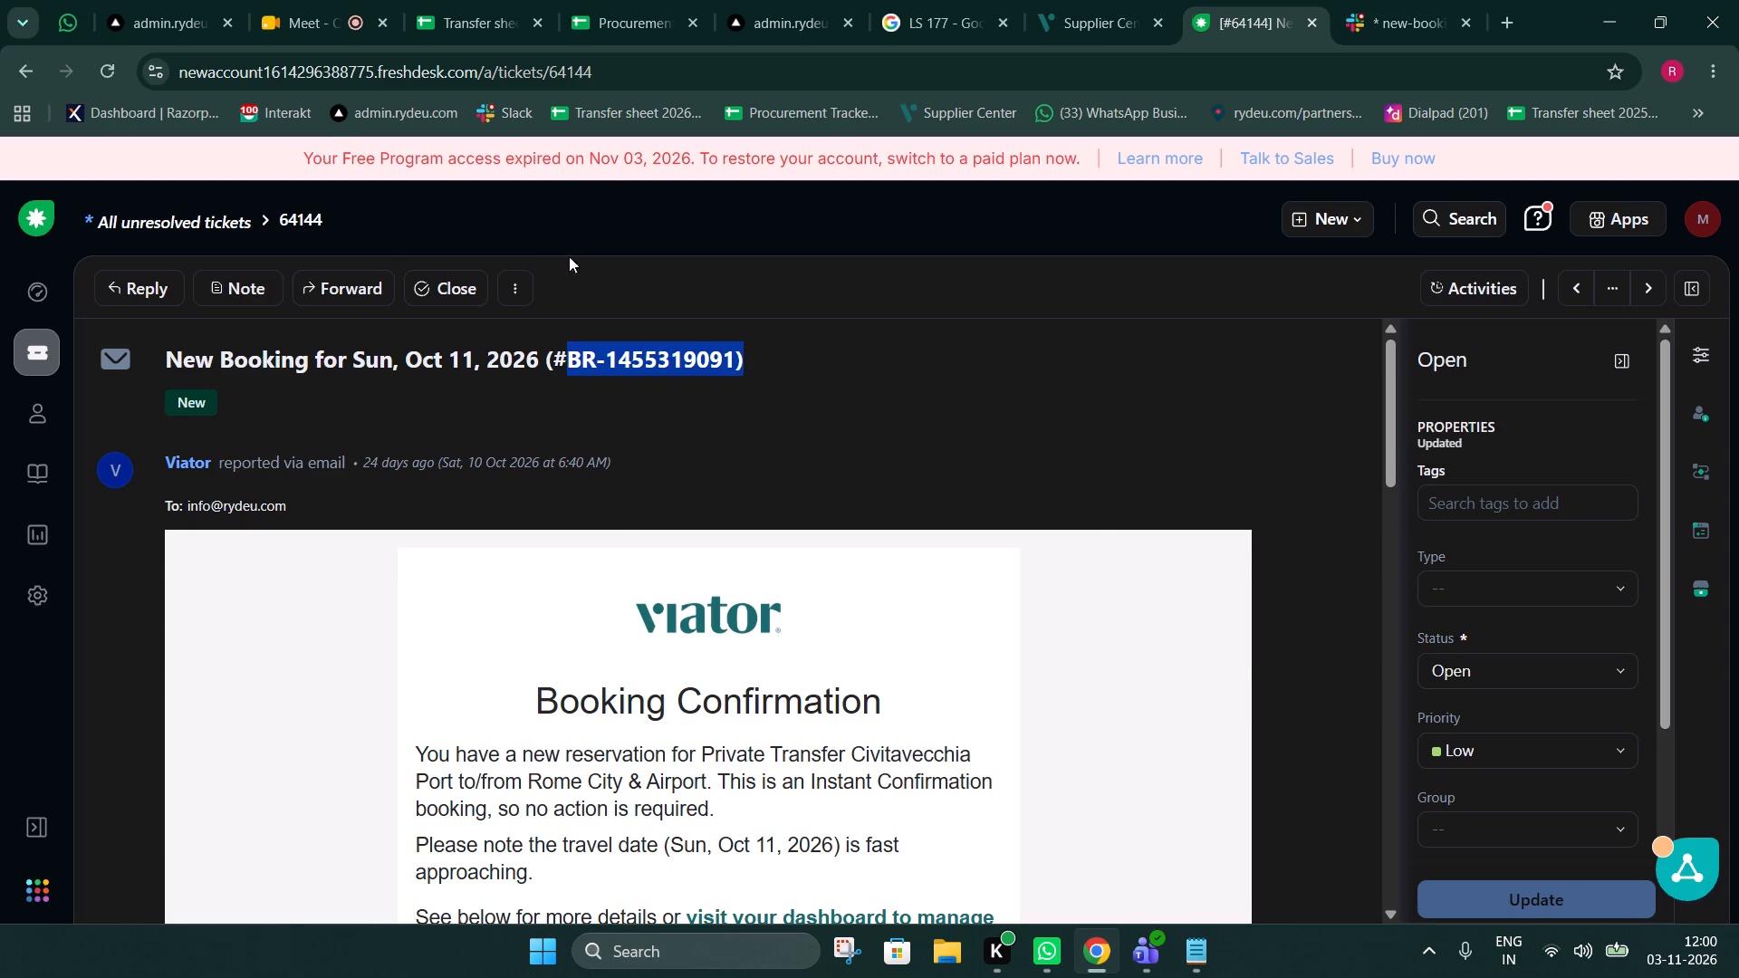
{"action": "left_click", "coordinate": [506, 0]}
{"action": "key", "text": "ctrl+f"}
{"action": "key", "text": "ctrl+v"}
{"action": "key", "text": "BackSpace"}
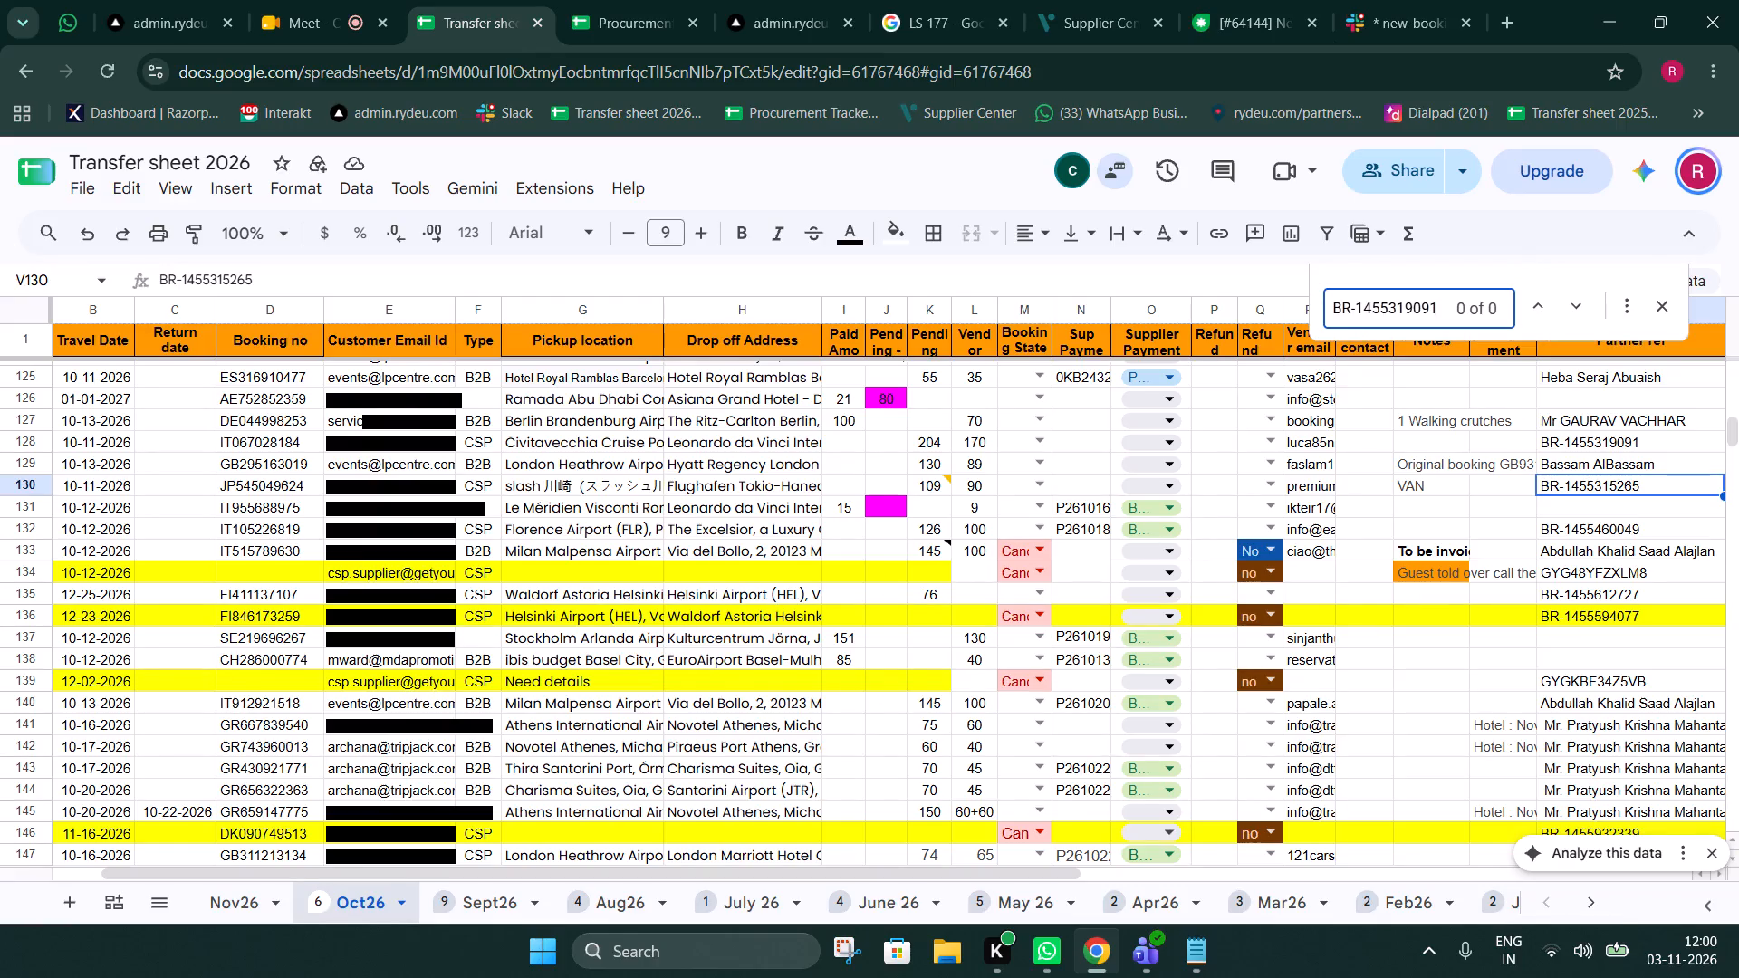
{"action": "left_click", "coordinate": [1268, 0]}
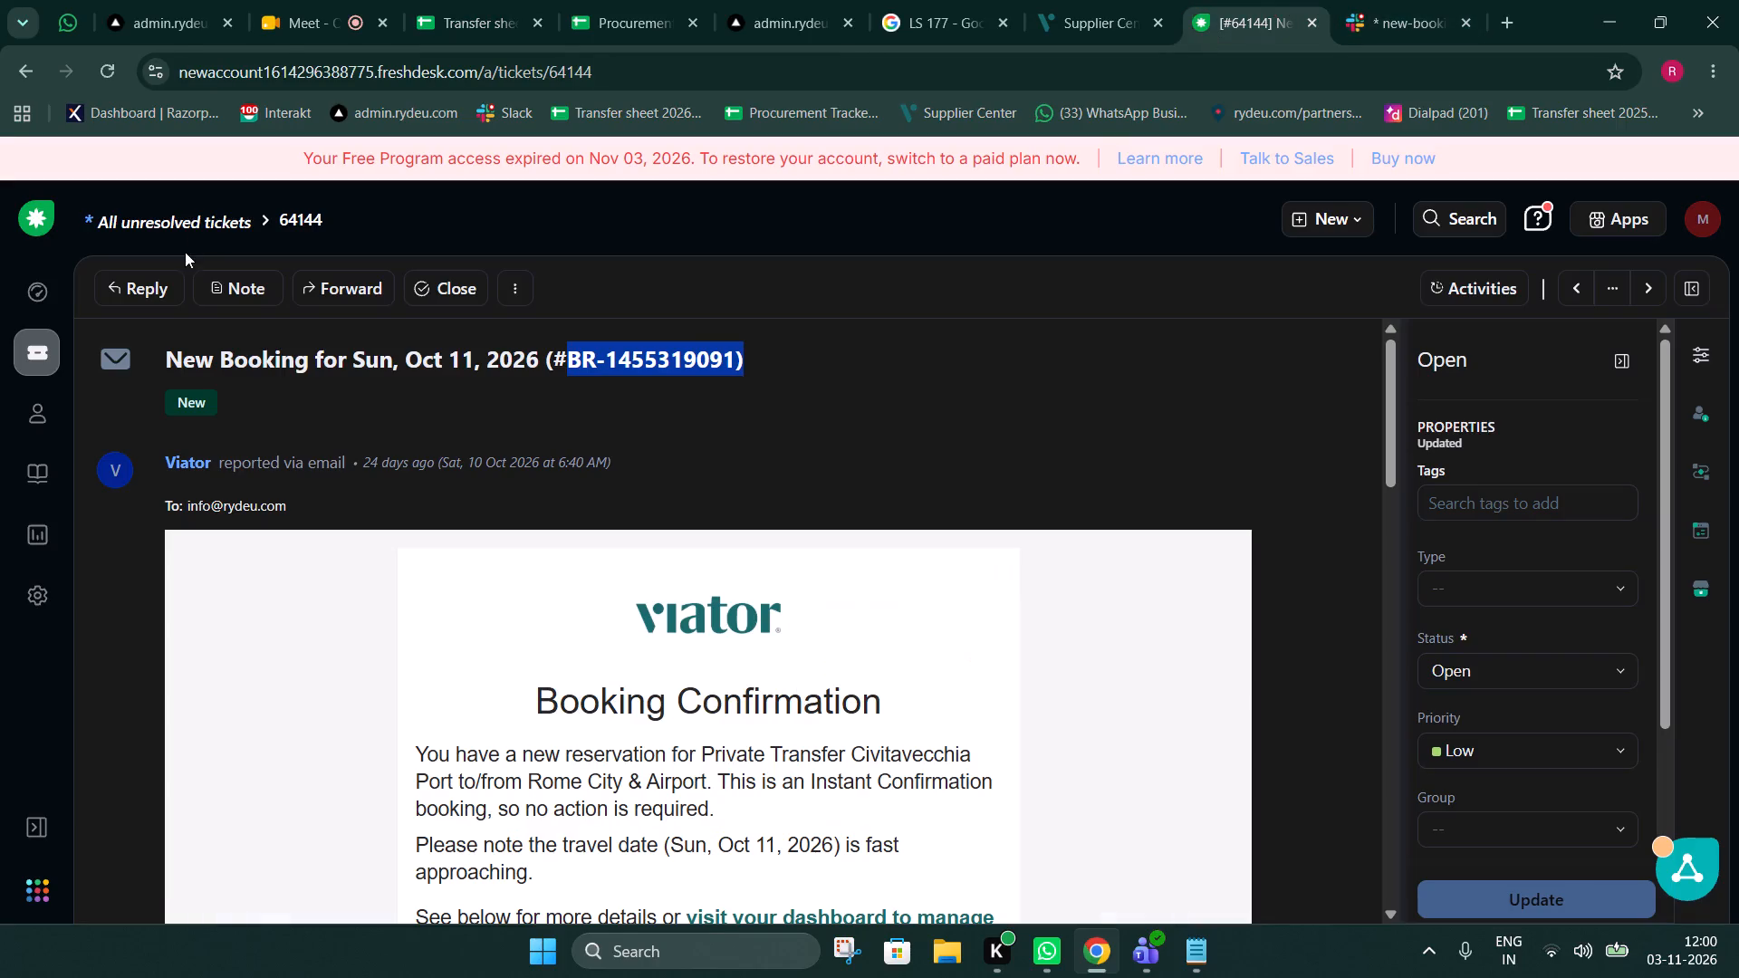
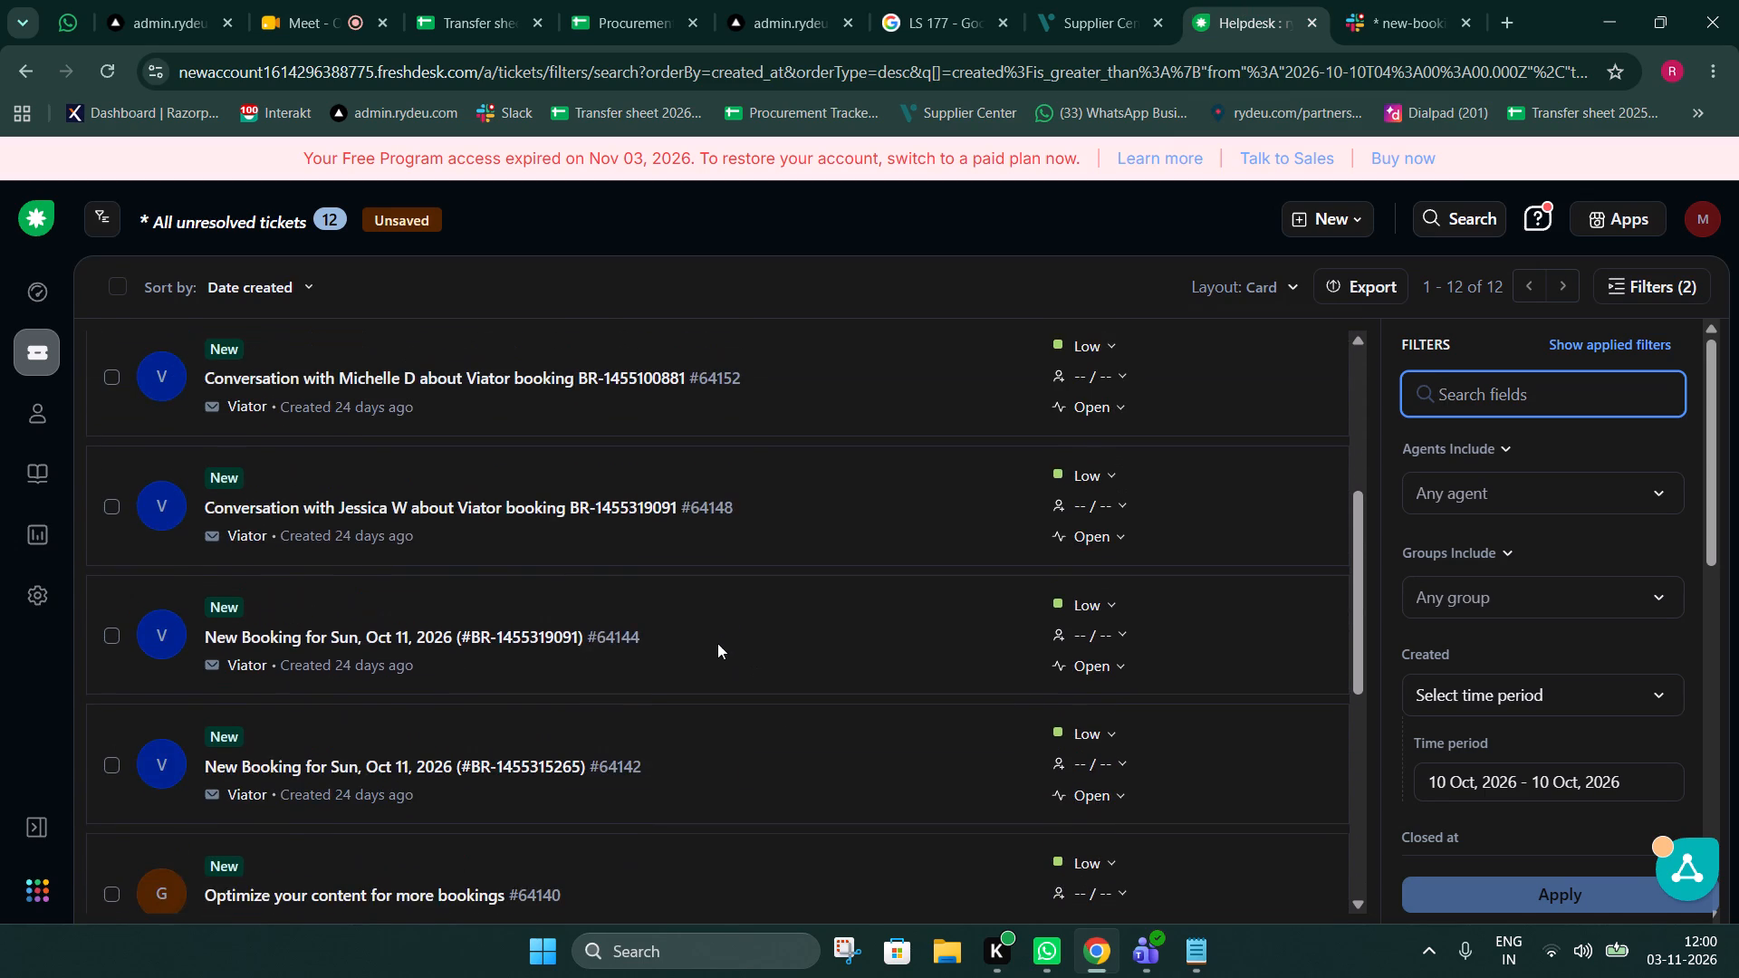
{"action": "scroll", "coordinate": [717, 644], "scroll_direction": "up", "scroll_amount": 1}
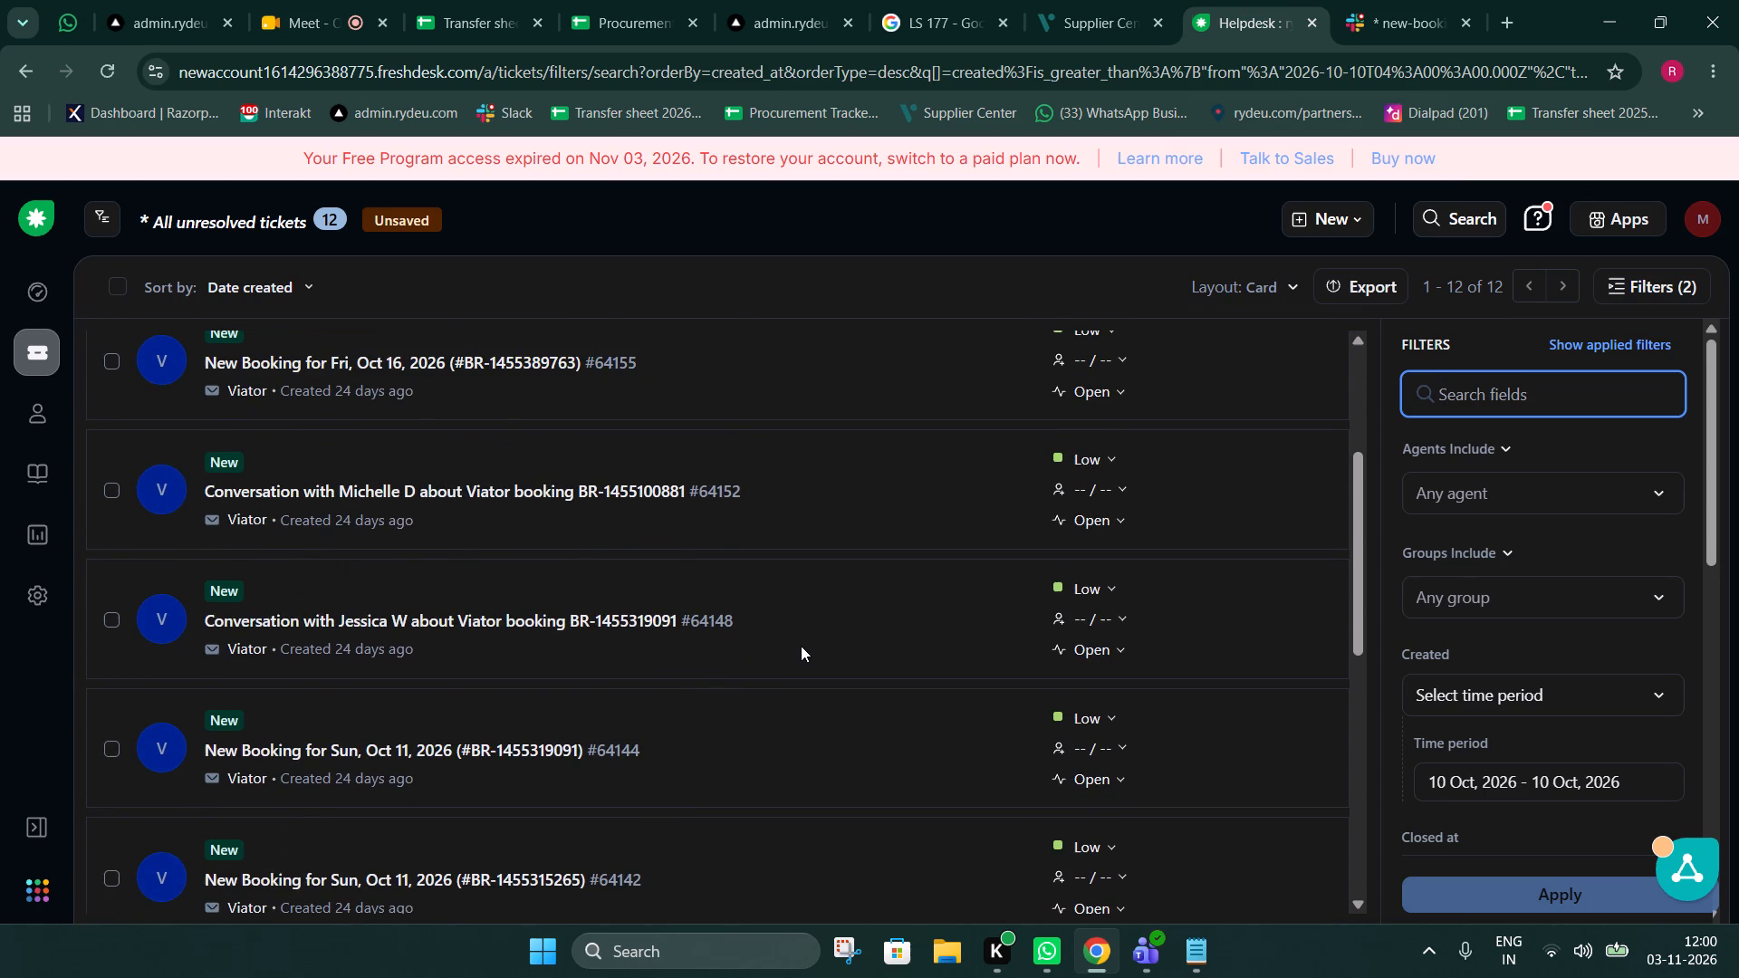
{"action": "scroll", "coordinate": [800, 646], "scroll_direction": "up", "scroll_amount": 3}
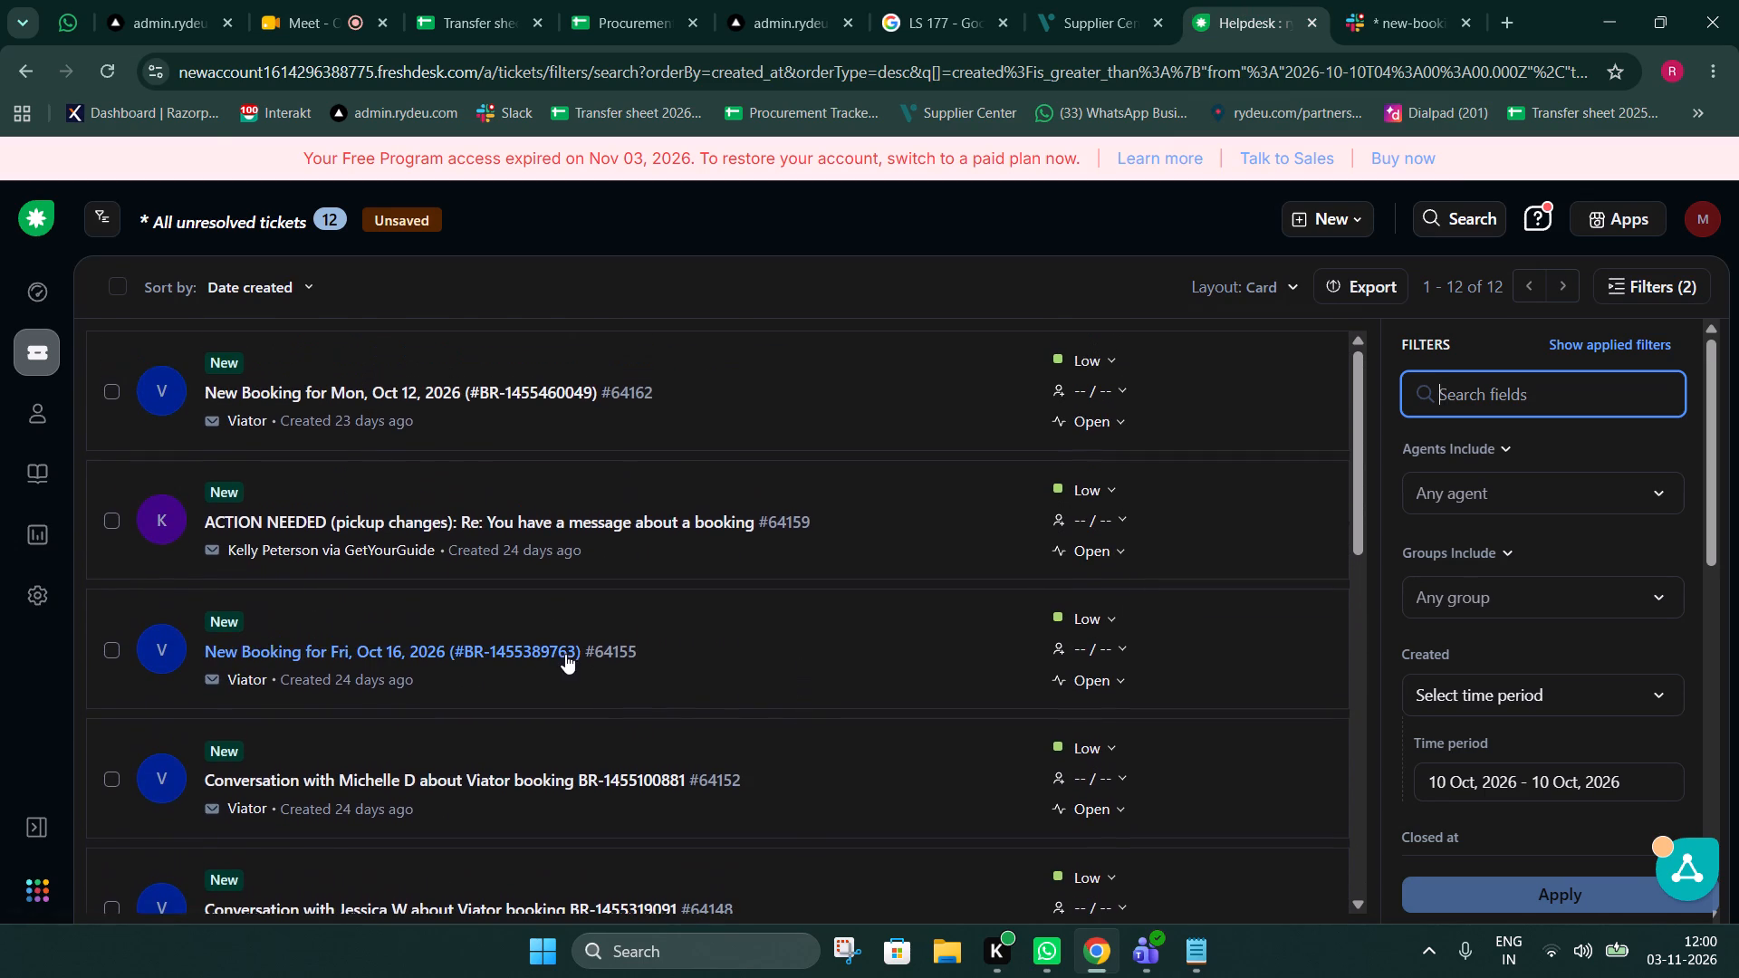
{"action": "left_click", "coordinate": [562, 654]}
{"action": "left_click_drag", "start_coordinate": [551, 356], "coordinate": [583, 356]}
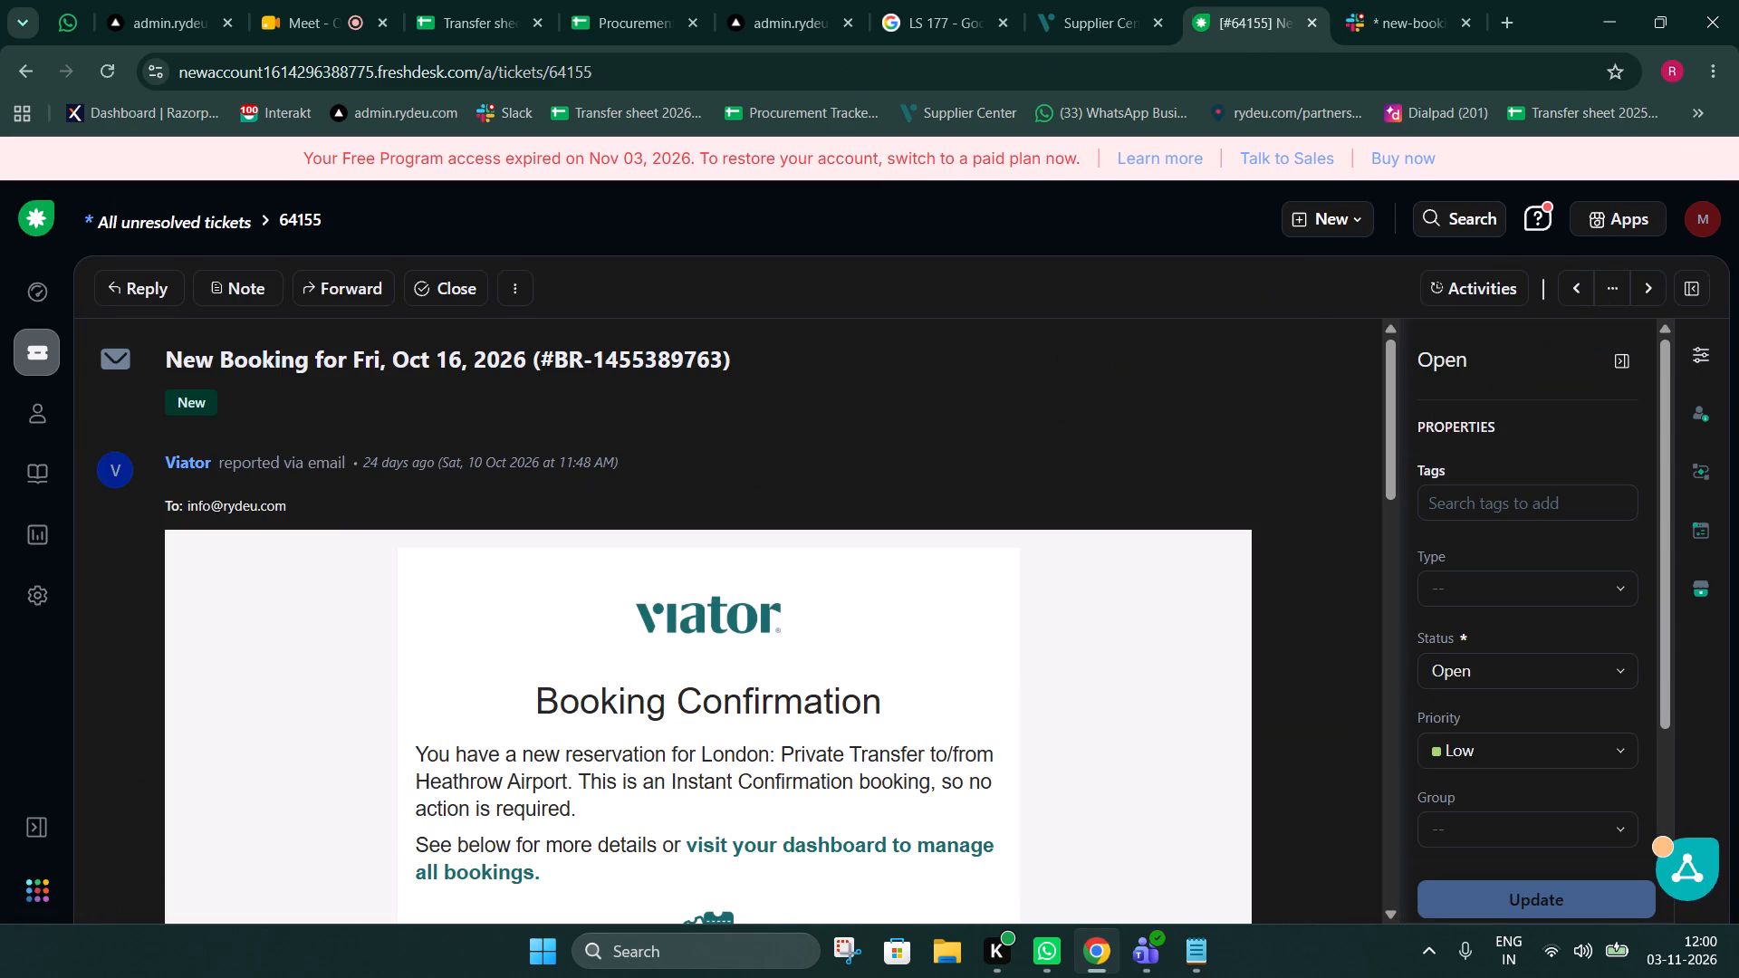
{"action": "left_click_drag", "start_coordinate": [583, 356], "coordinate": [721, 355]}
{"action": "key", "text": "ctrl+c"}
{"action": "left_click", "coordinate": [482, 0]}
{"action": "key", "text": "ctrl+f"}
{"action": "key", "text": "ctrl+v"}
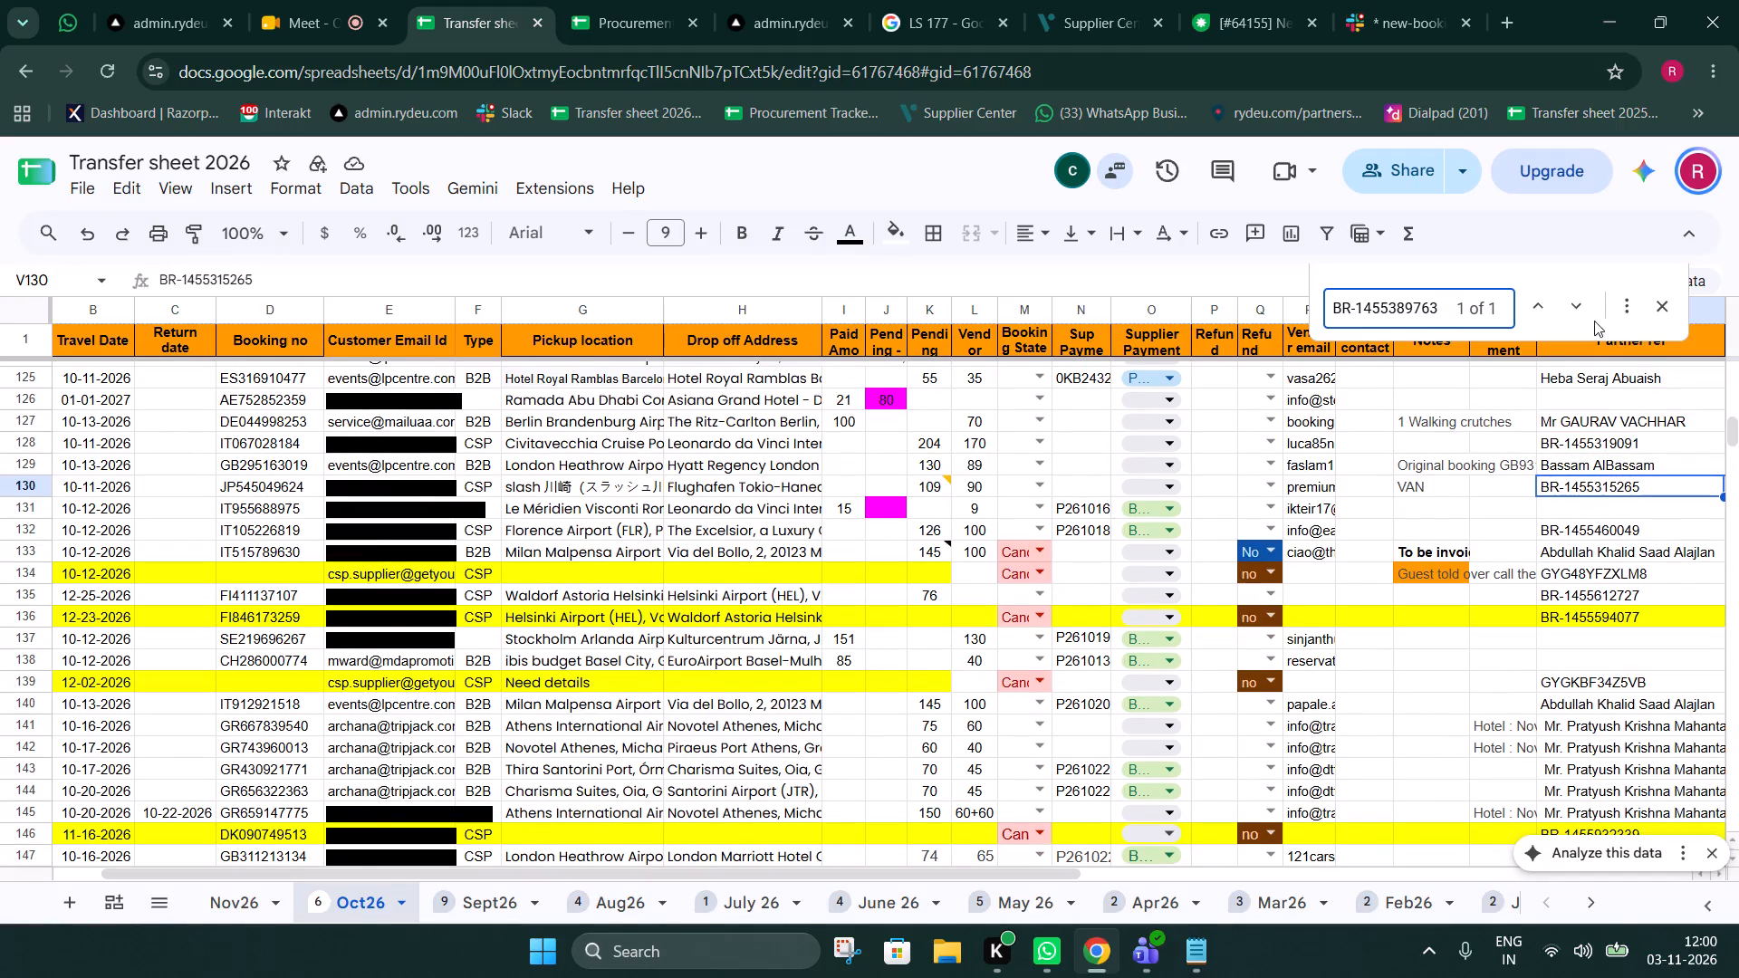
{"action": "left_click", "coordinate": [1570, 302]}
{"action": "left_click", "coordinate": [1571, 310]}
{"action": "left_click", "coordinate": [1541, 302]}
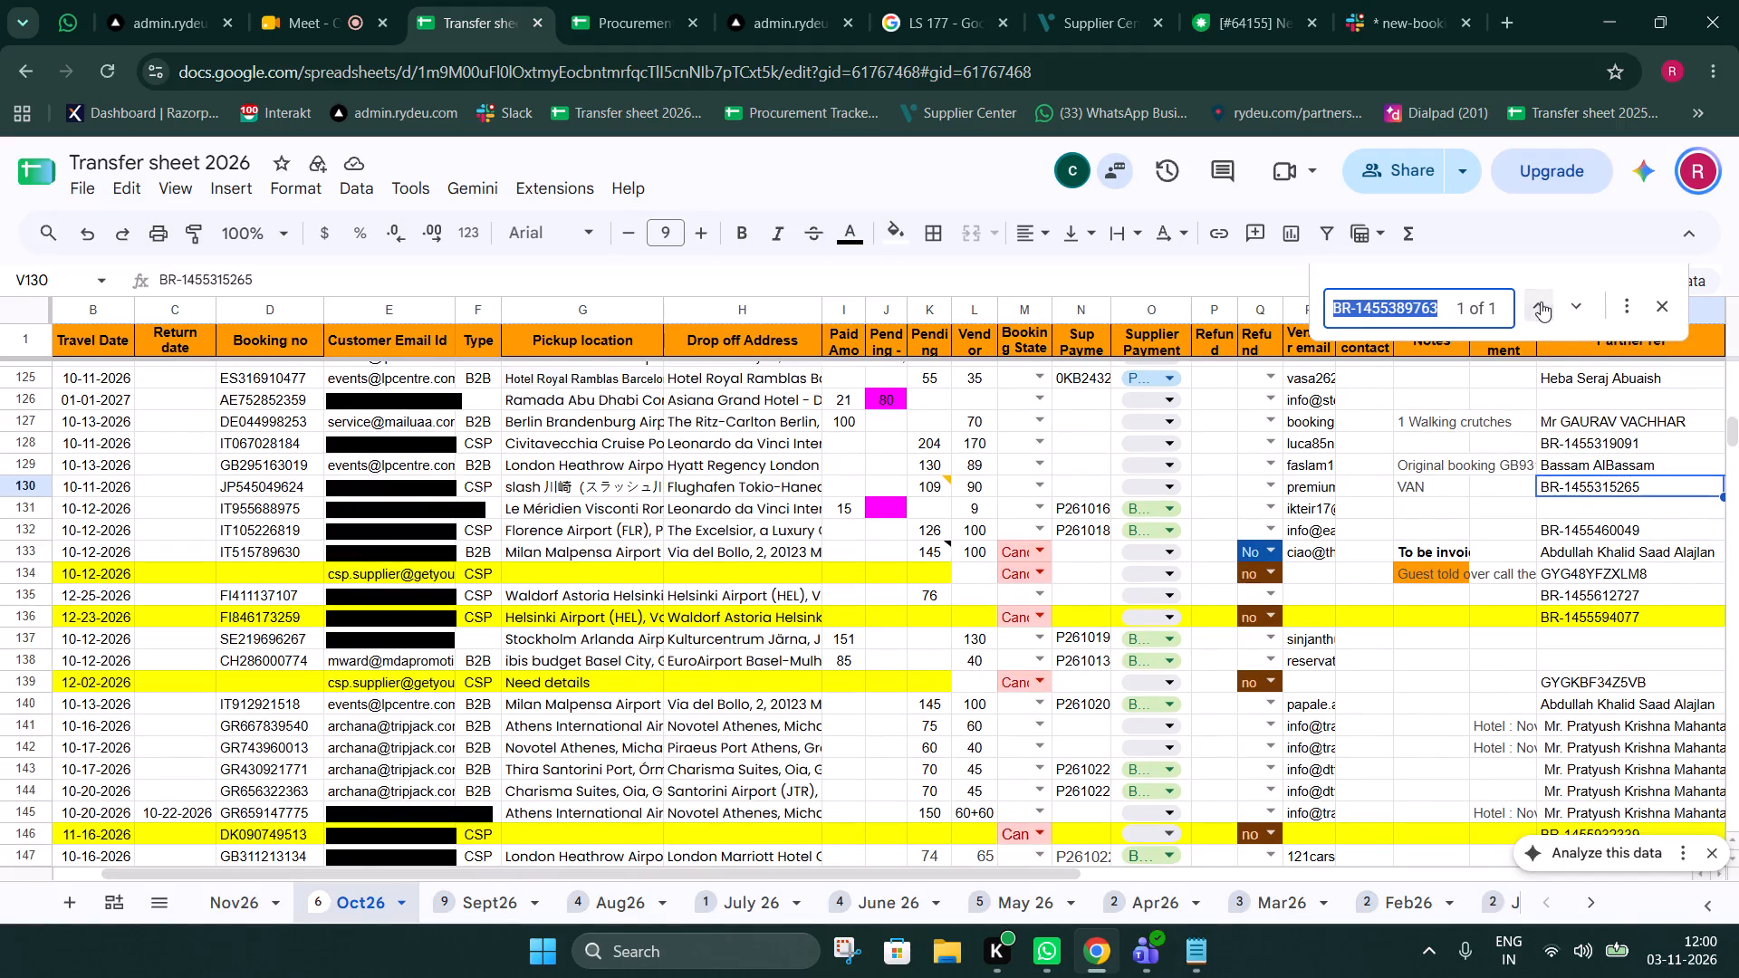
{"action": "left_click", "coordinate": [1221, 446]}
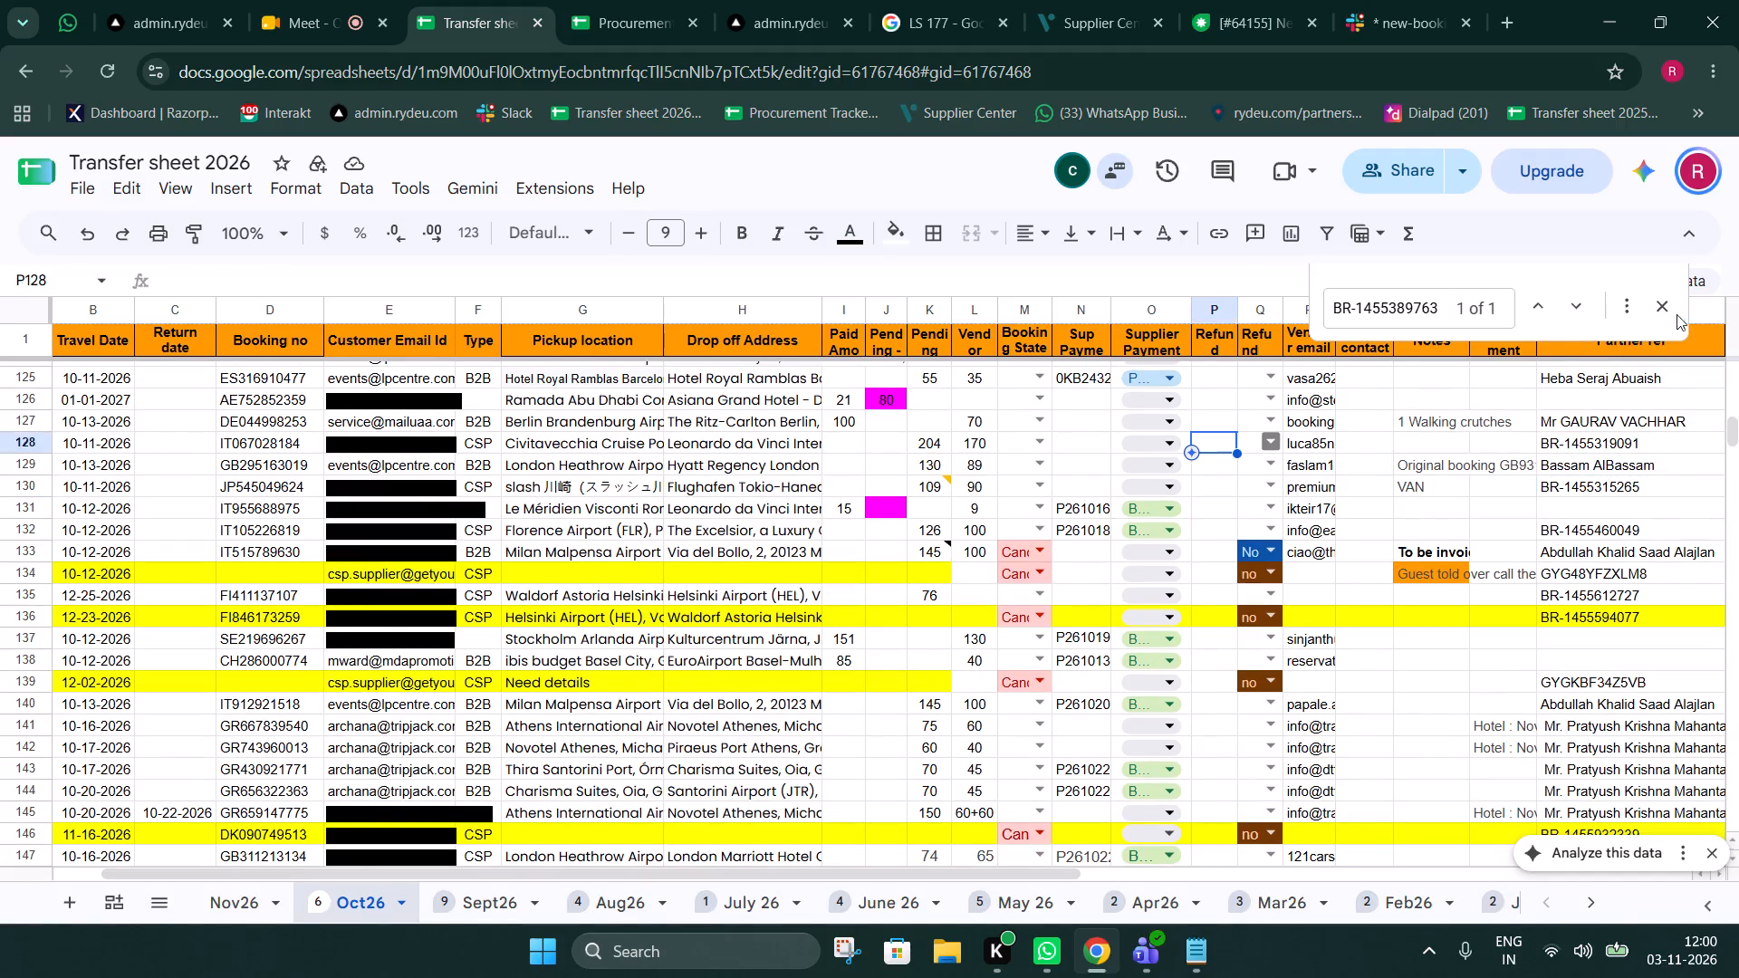
{"action": "left_click", "coordinate": [1663, 313]}
{"action": "key", "text": "ctrl+f"}
{"action": "key", "text": "ctrl+v"}
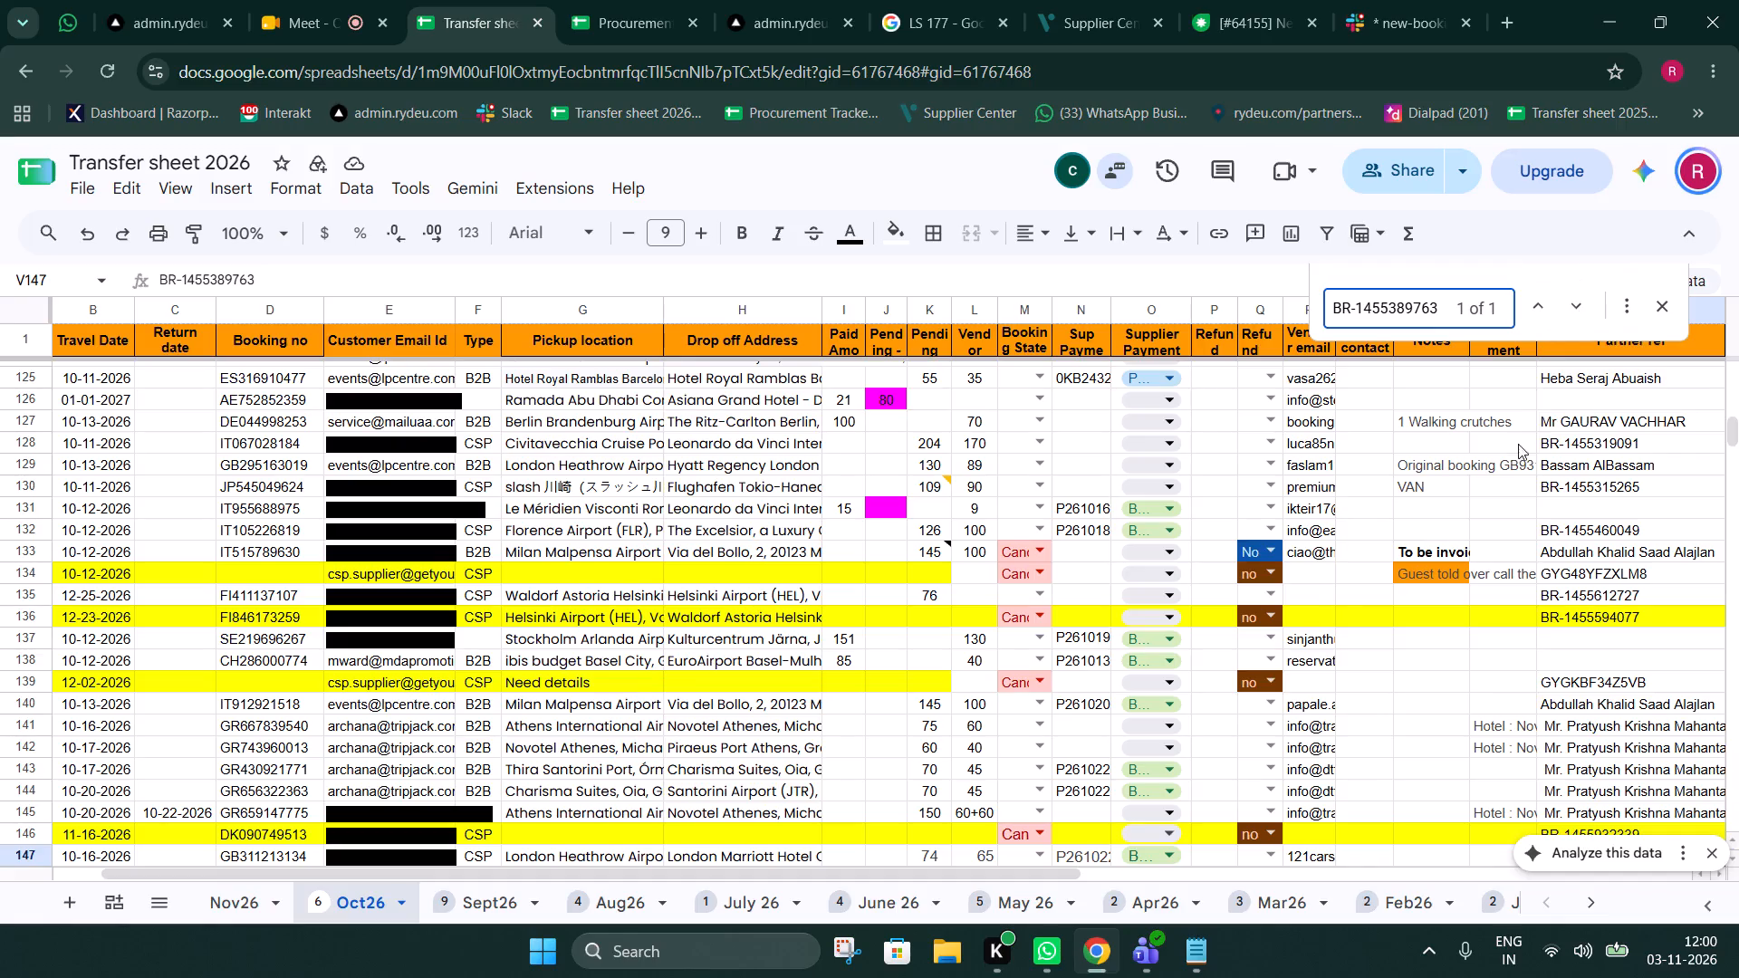
{"action": "left_click", "coordinate": [1576, 305]}
{"action": "scroll", "coordinate": [1525, 490], "scroll_direction": "down", "scroll_amount": 2}
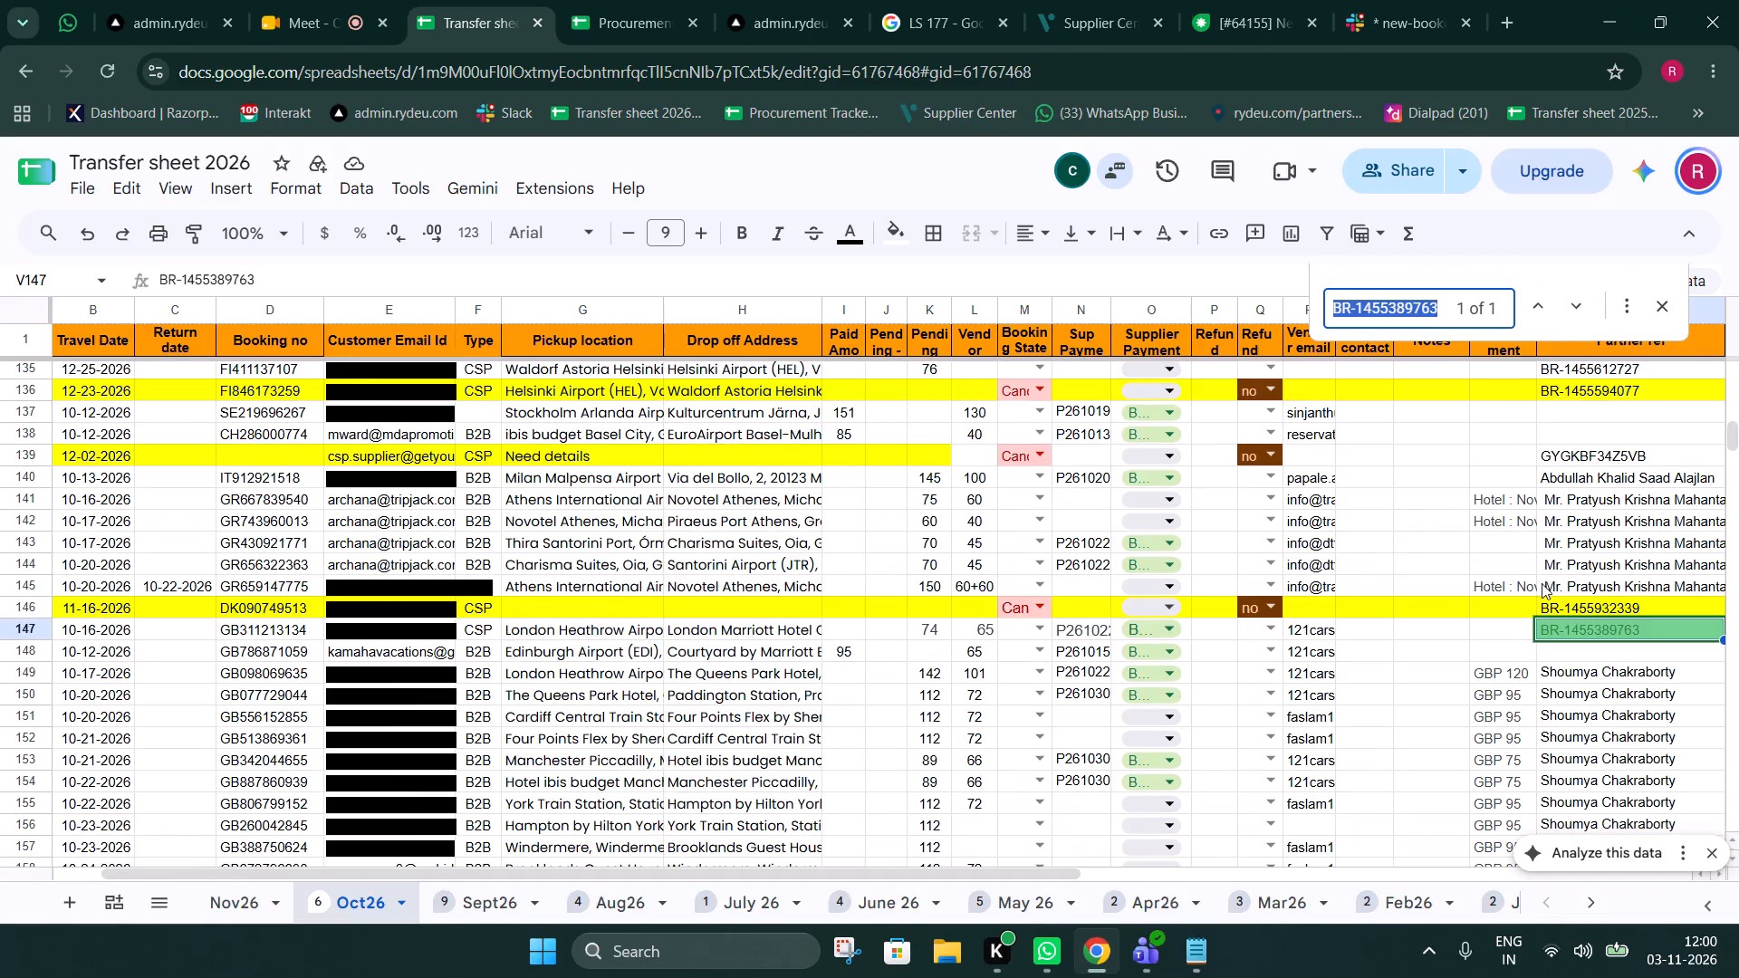
{"action": "left_click", "coordinate": [1263, 0]}
{"action": "left_click", "coordinate": [231, 216]}
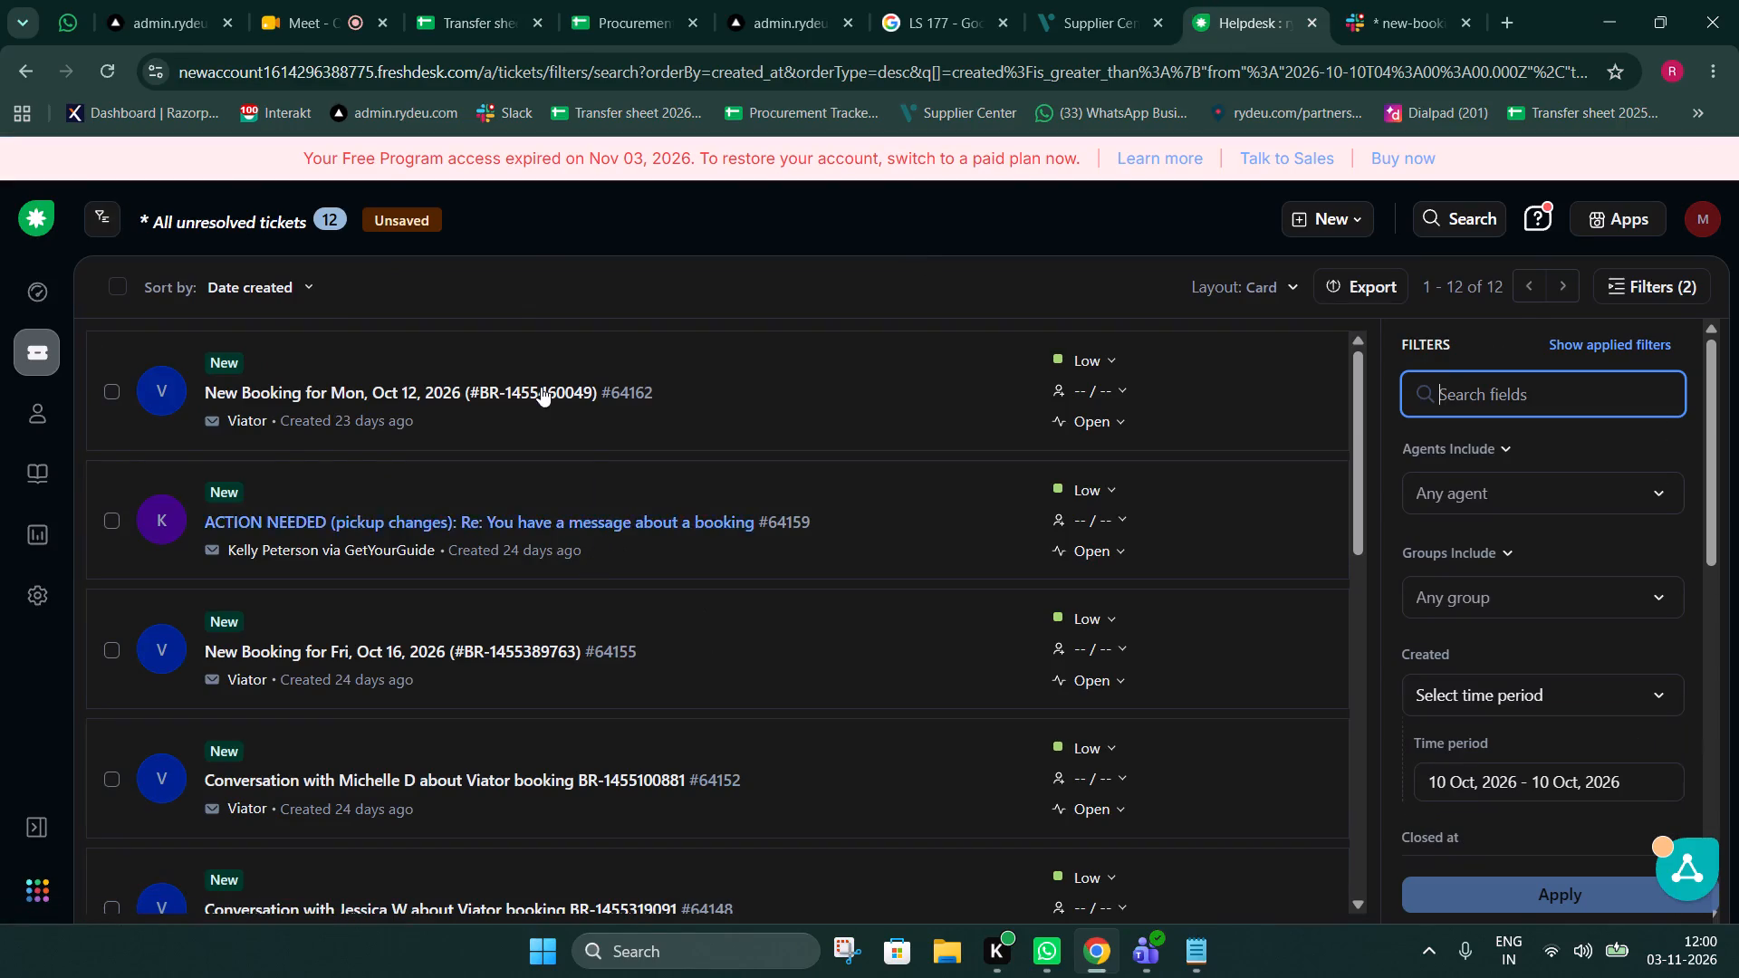
{"action": "left_click", "coordinate": [532, 395]}
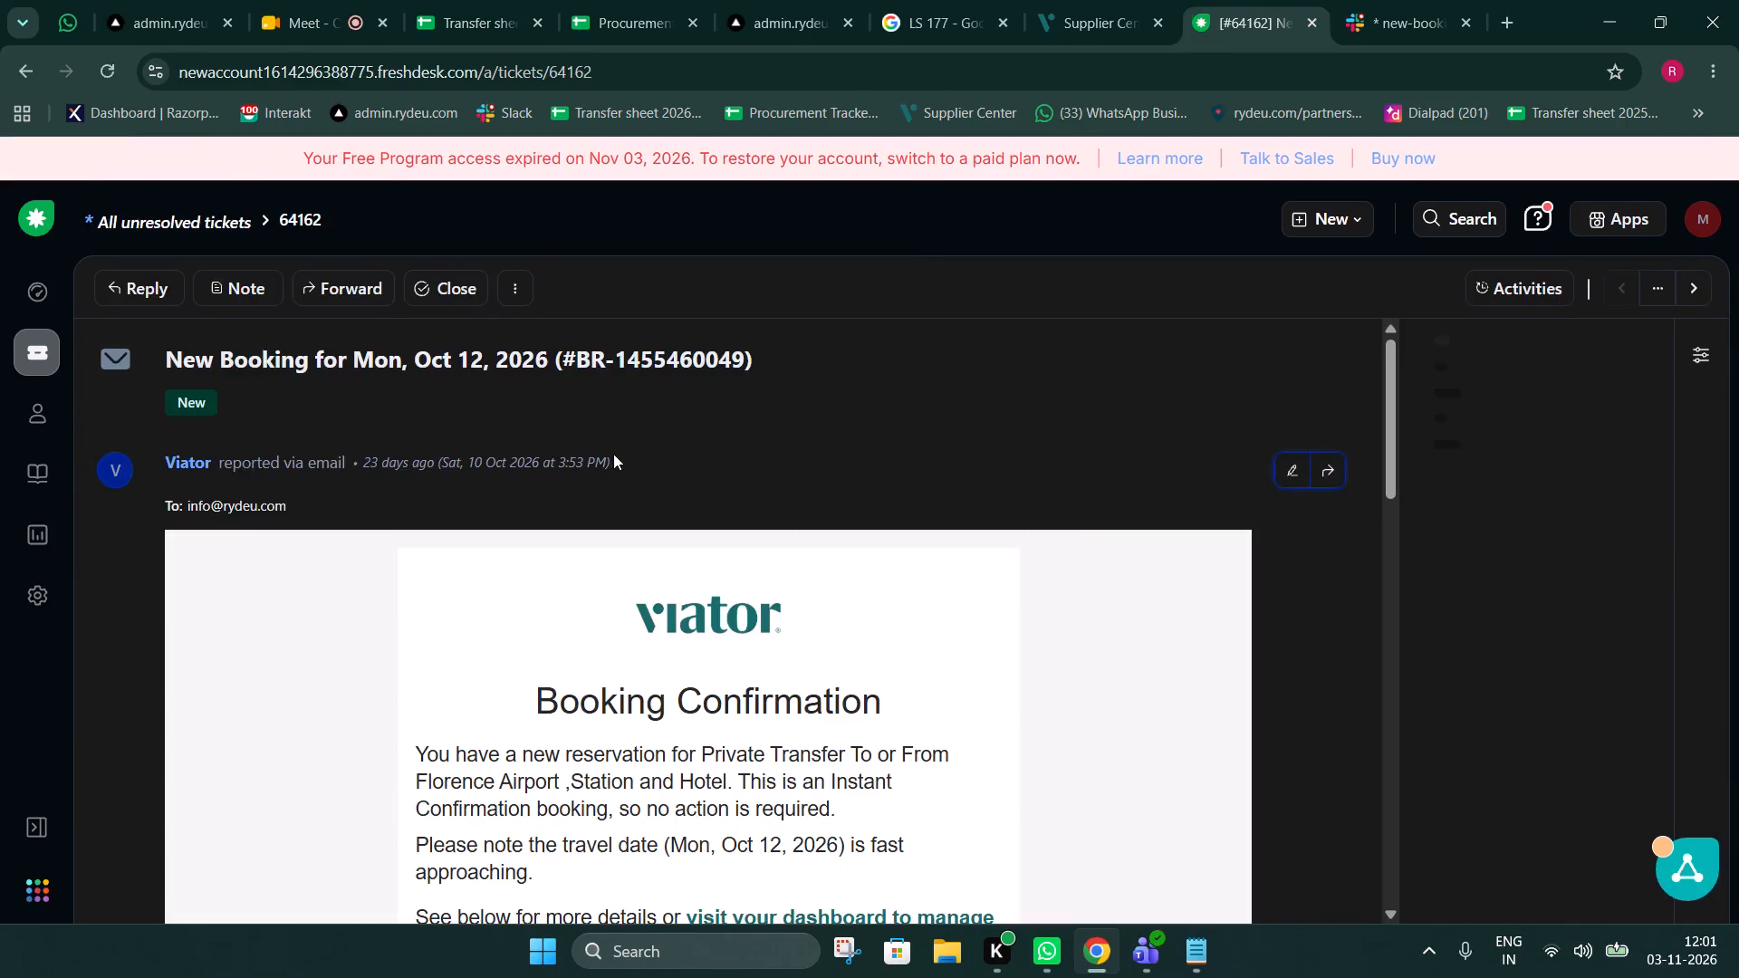
{"action": "left_click_drag", "start_coordinate": [572, 357], "coordinate": [741, 359]}
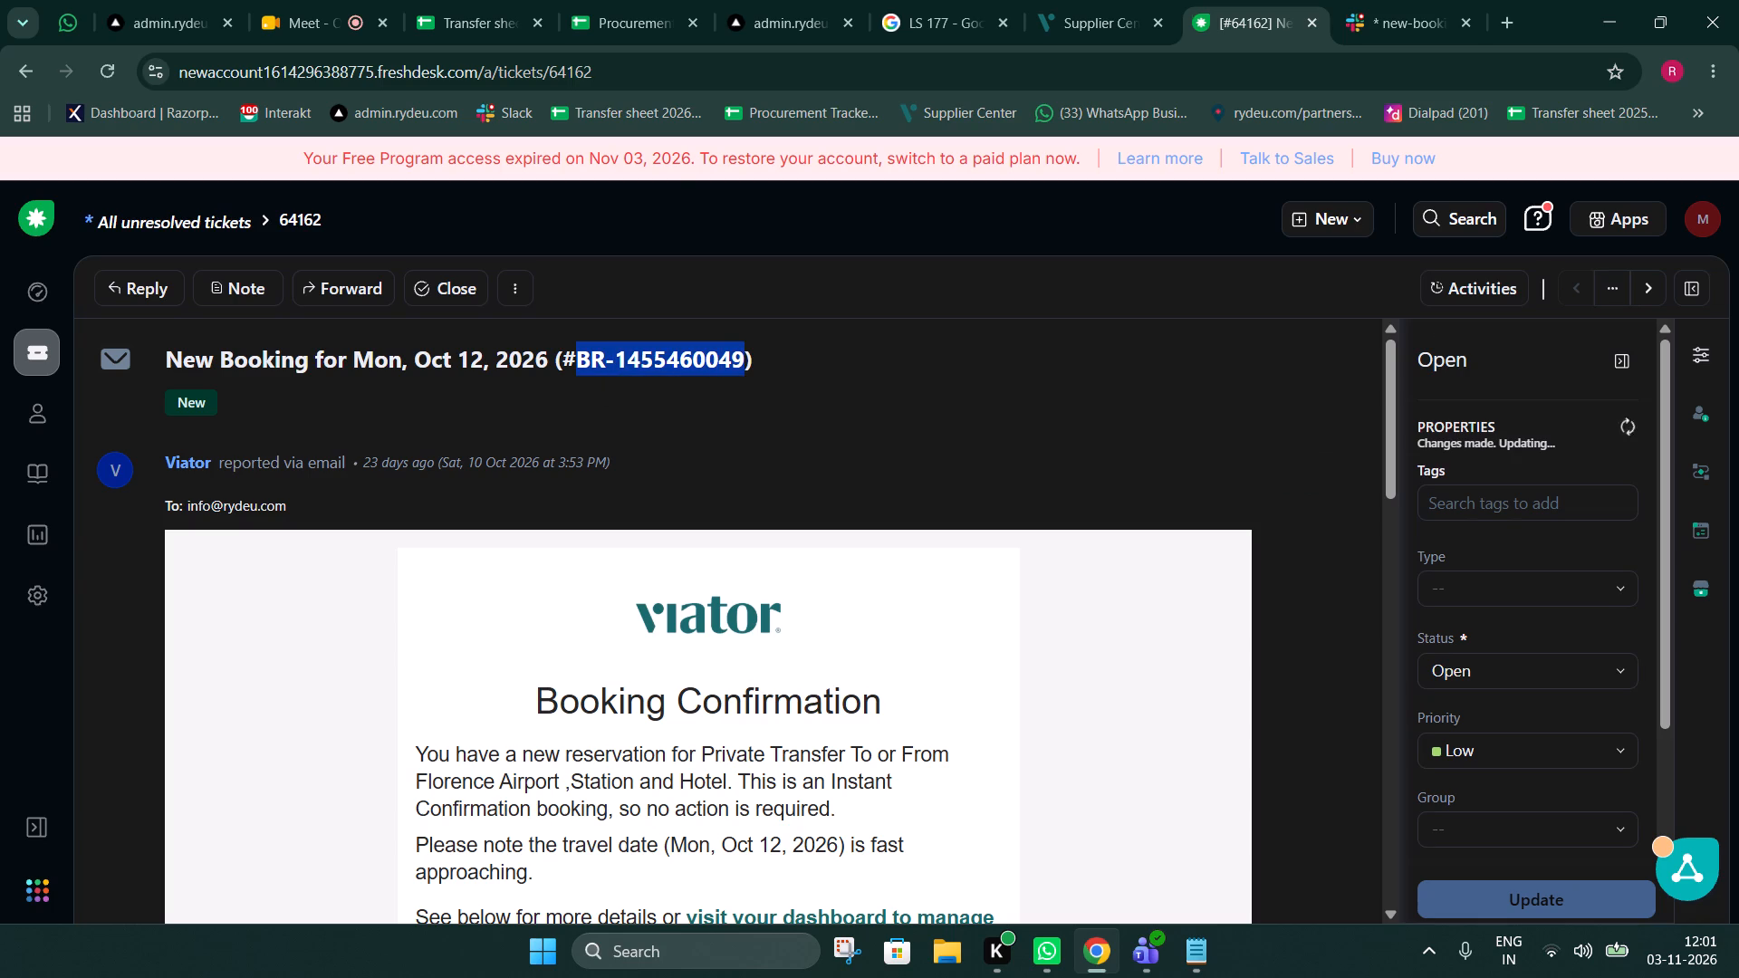
{"action": "left_click_drag", "start_coordinate": [741, 359], "coordinate": [742, 359]}
{"action": "key", "text": "ctrl+c"}
{"action": "left_click", "coordinate": [526, 0]}
{"action": "key", "text": "ctrl+f"}
{"action": "key", "text": "ctrl+v"}
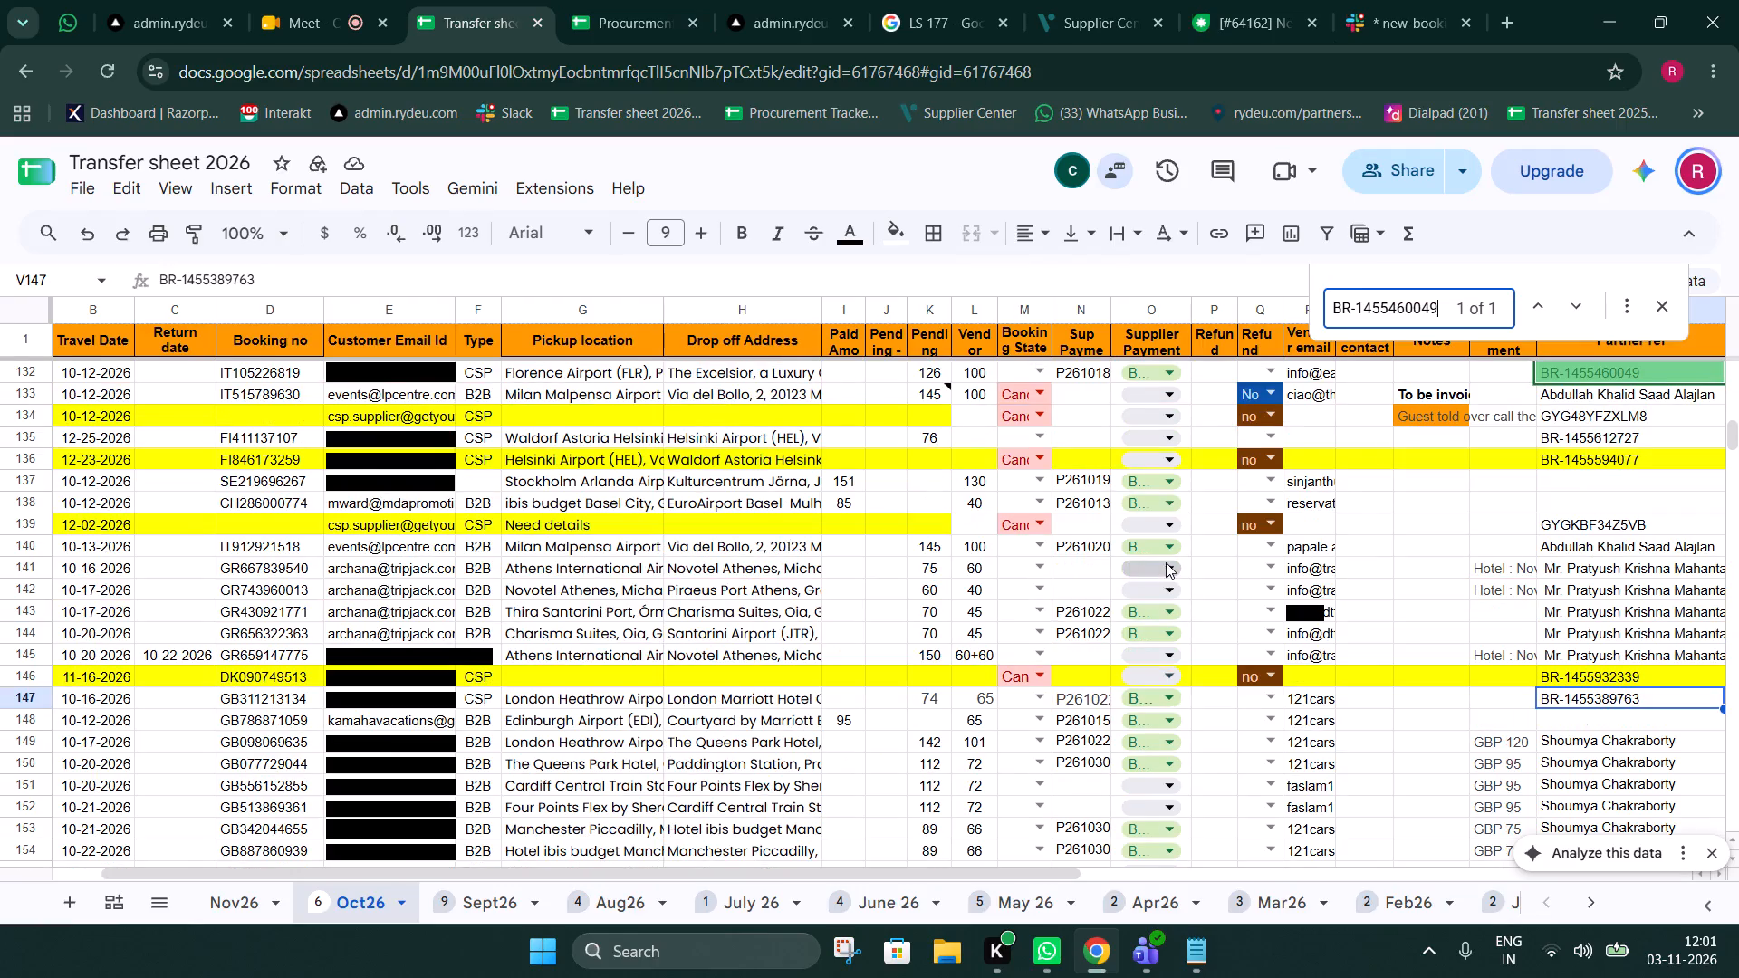
{"action": "left_click", "coordinate": [1658, 300]}
{"action": "left_click", "coordinate": [1285, 0]}
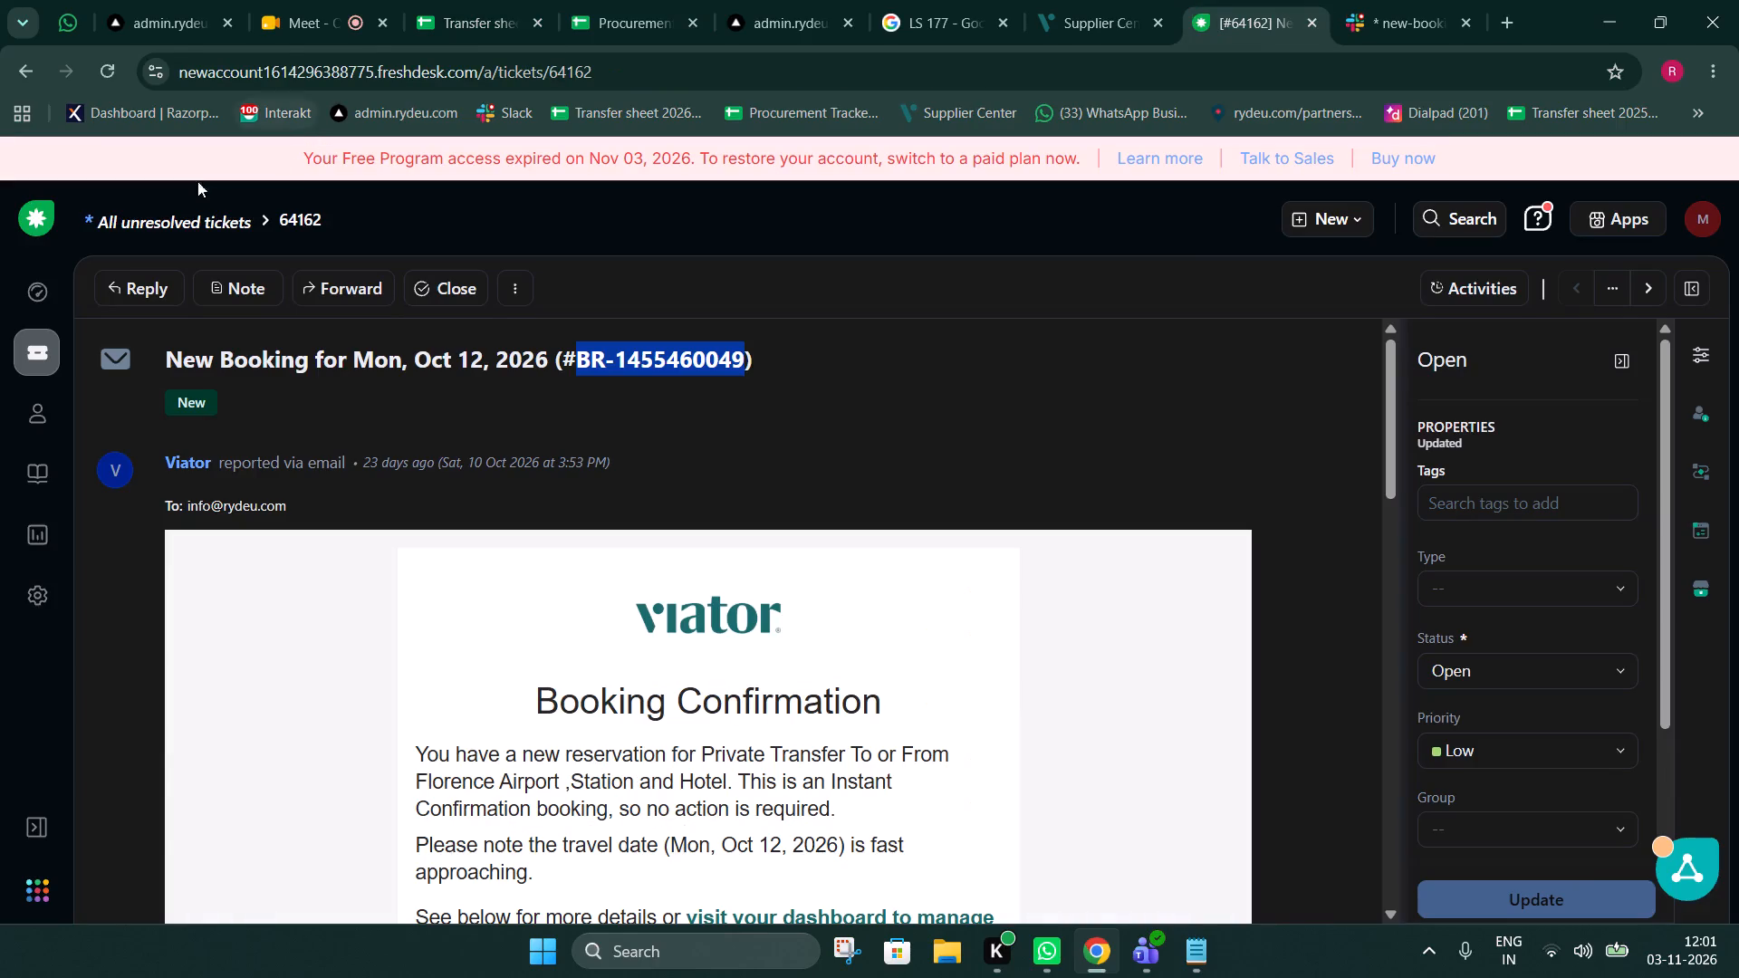
{"action": "left_click", "coordinate": [188, 221]}
Review the full list of unresolved tickets created on 10 Oct, 2026 for bookings still unchecked.
{"action": "scroll", "coordinate": [654, 482], "scroll_direction": "up", "scroll_amount": 2}
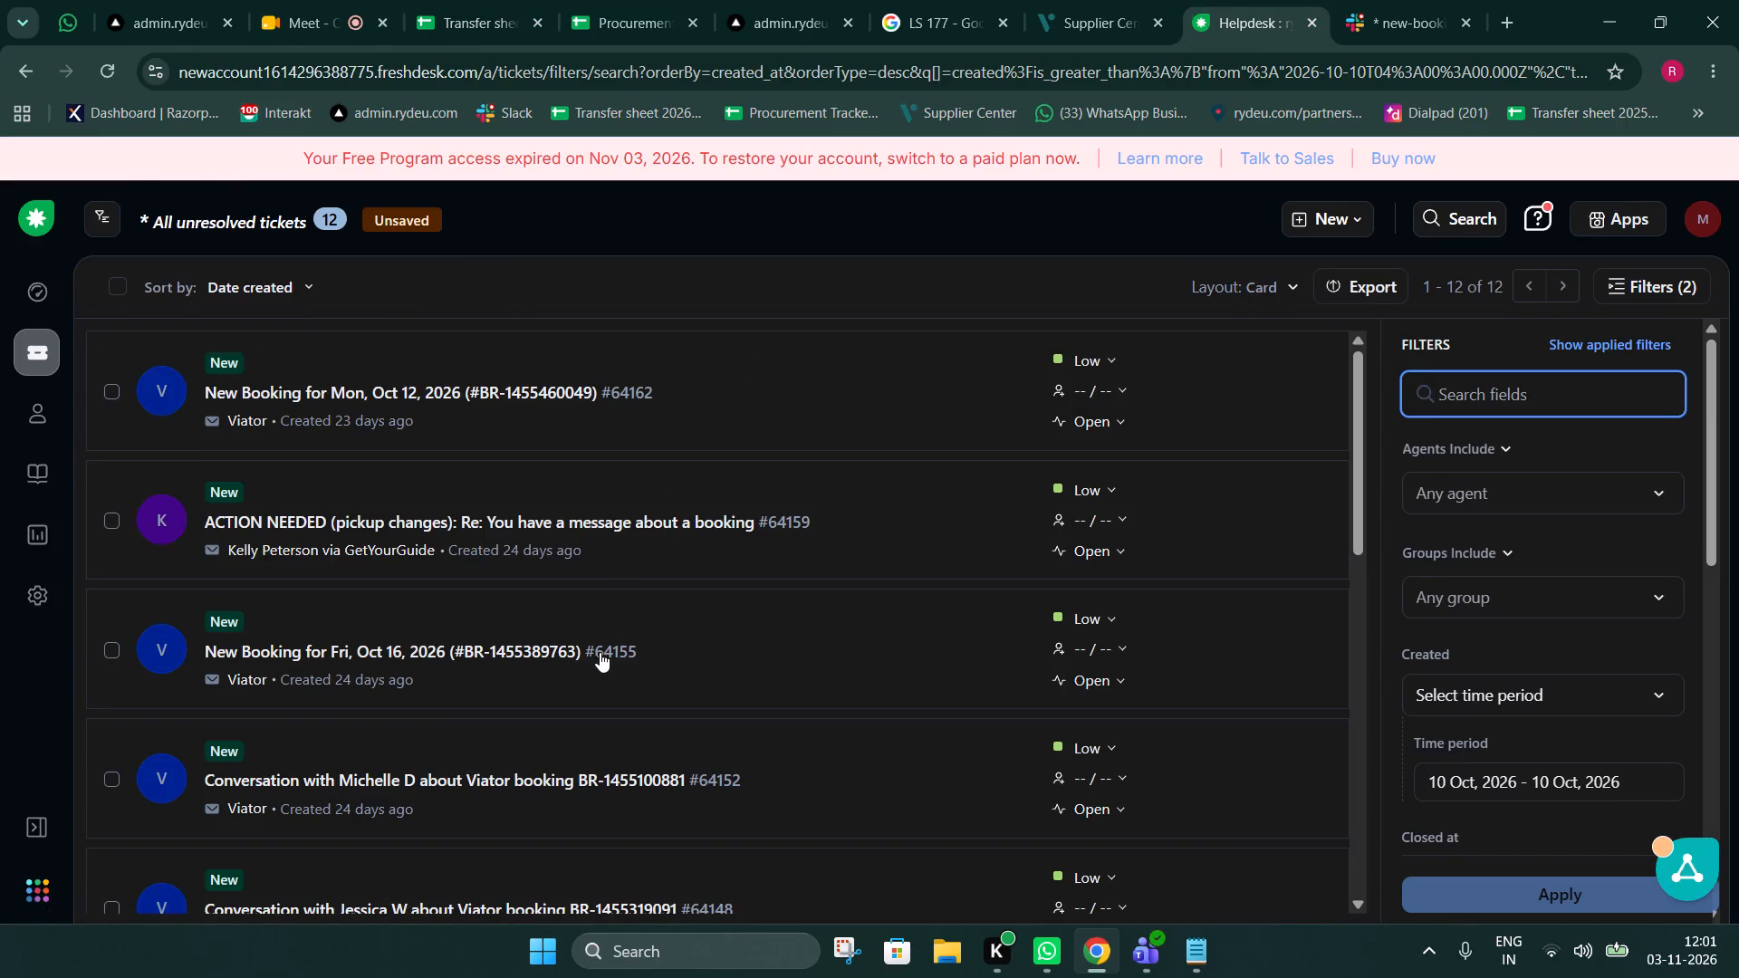
{"action": "scroll", "coordinate": [688, 635], "scroll_direction": "down", "scroll_amount": 2}
{"action": "scroll", "coordinate": [572, 762], "scroll_direction": "down", "scroll_amount": 2}
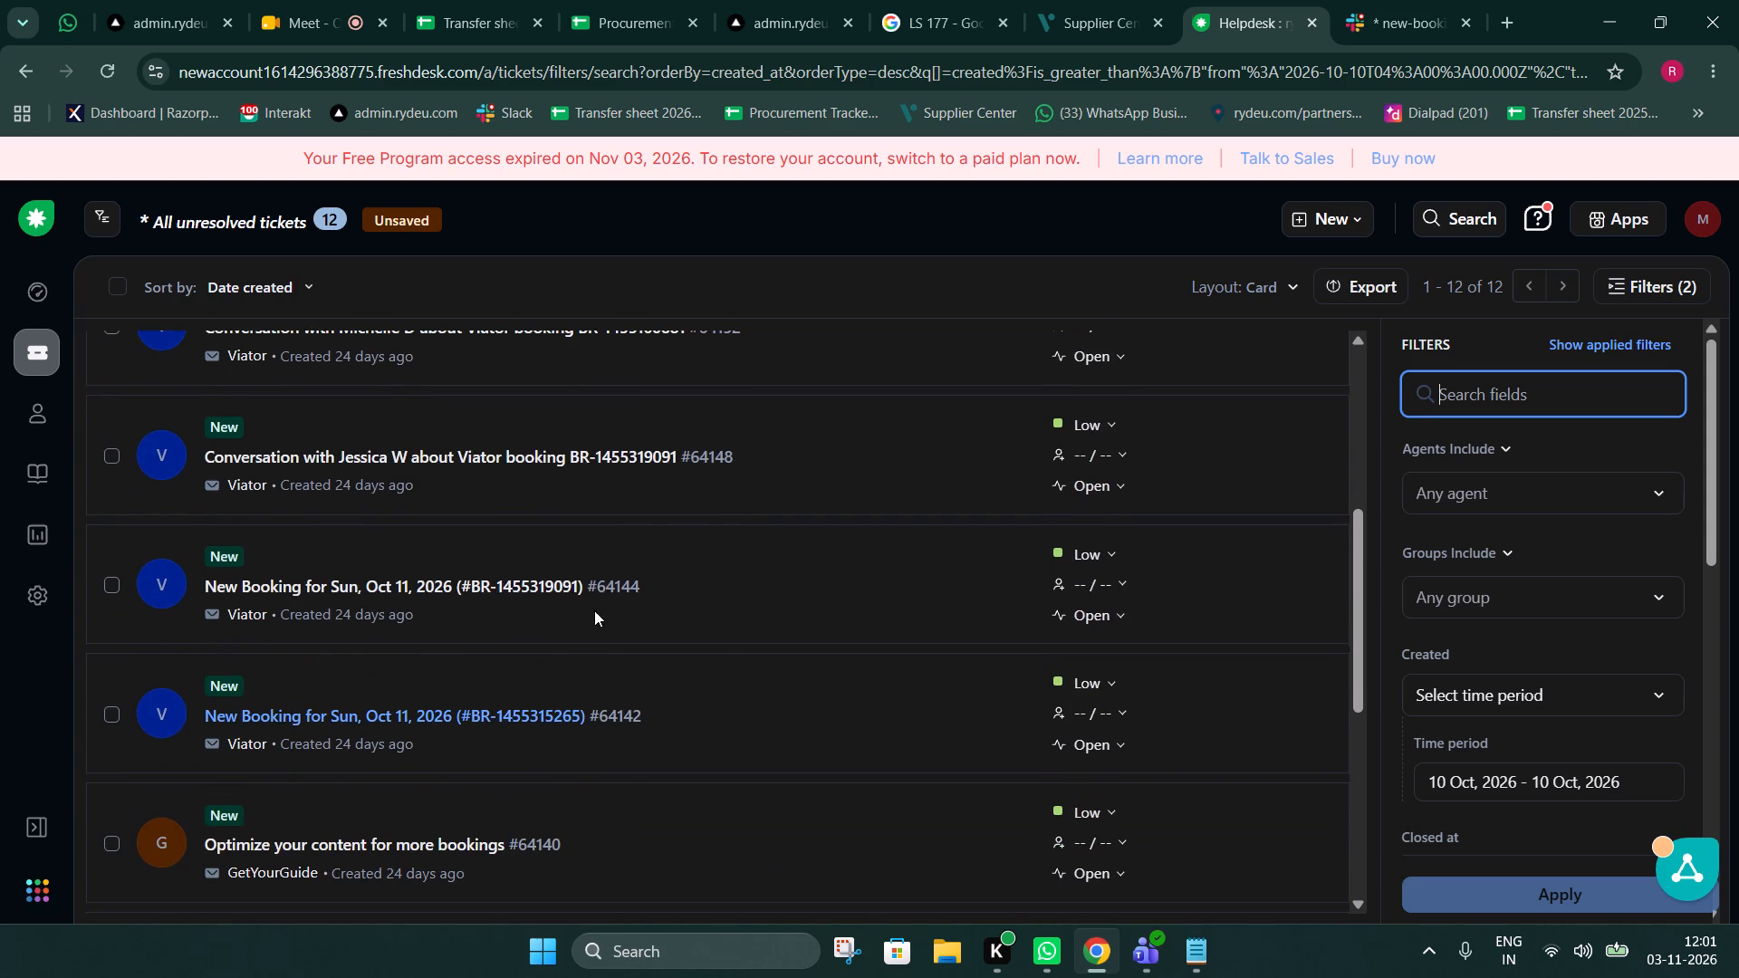
{"action": "scroll", "coordinate": [600, 713], "scroll_direction": "down", "scroll_amount": 9}
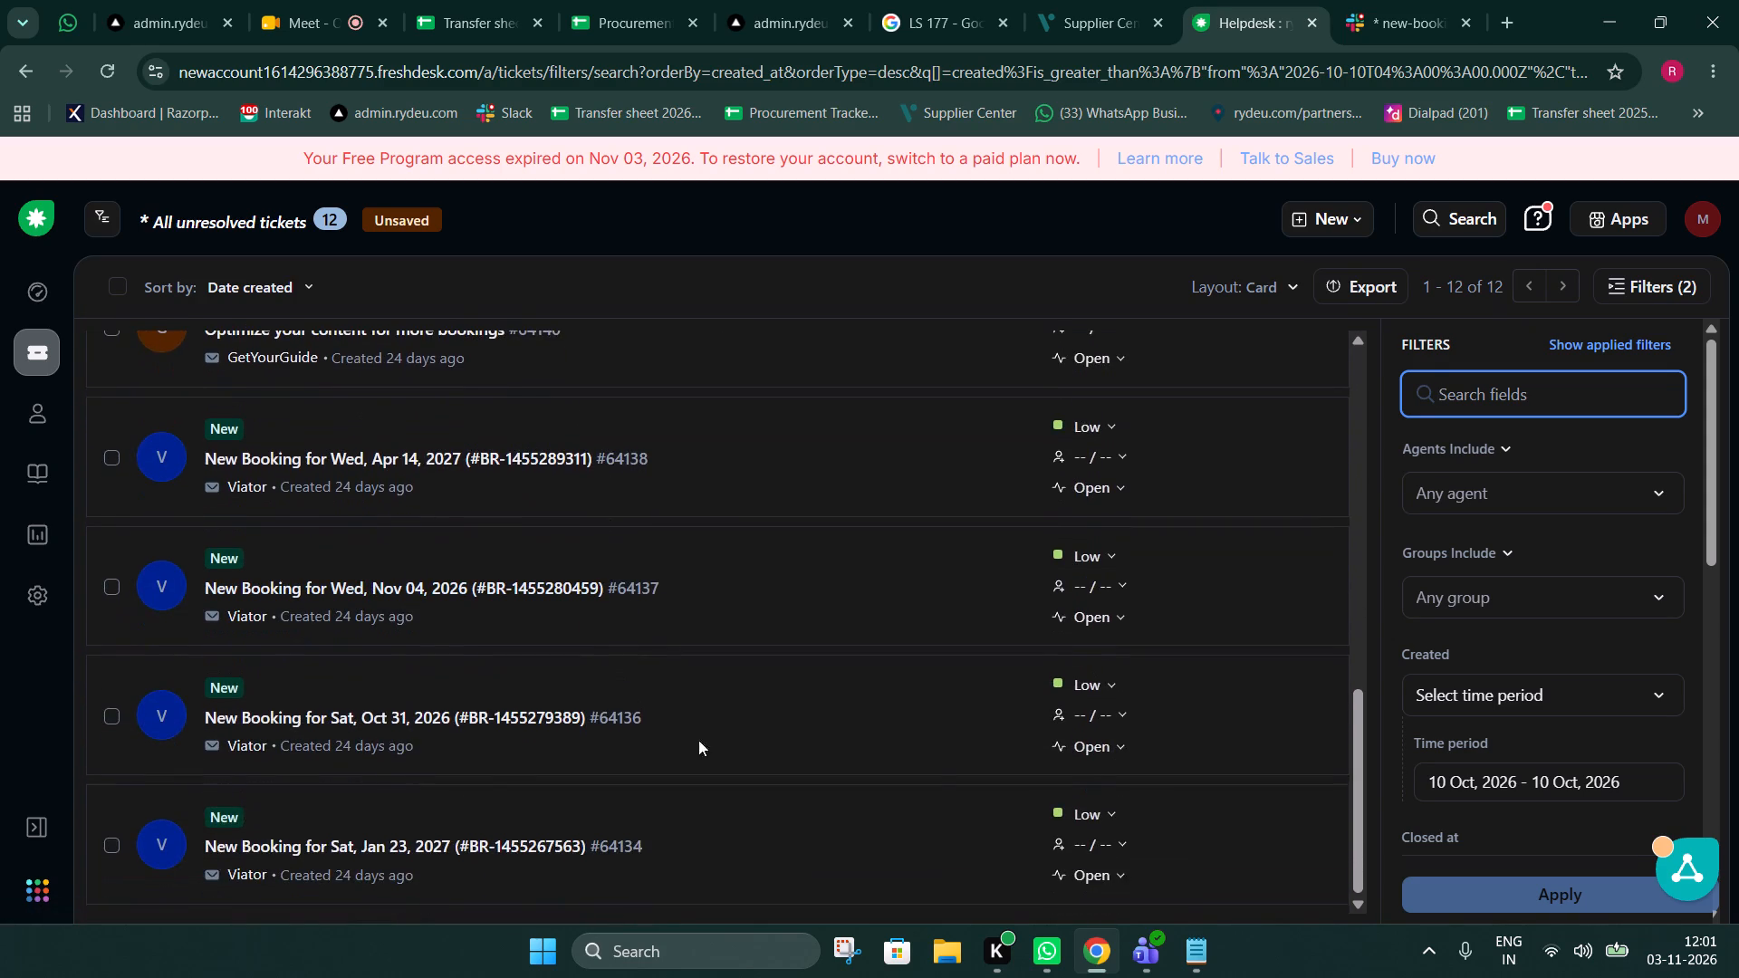
{"action": "scroll", "coordinate": [927, 772], "scroll_direction": "up", "scroll_amount": 16}
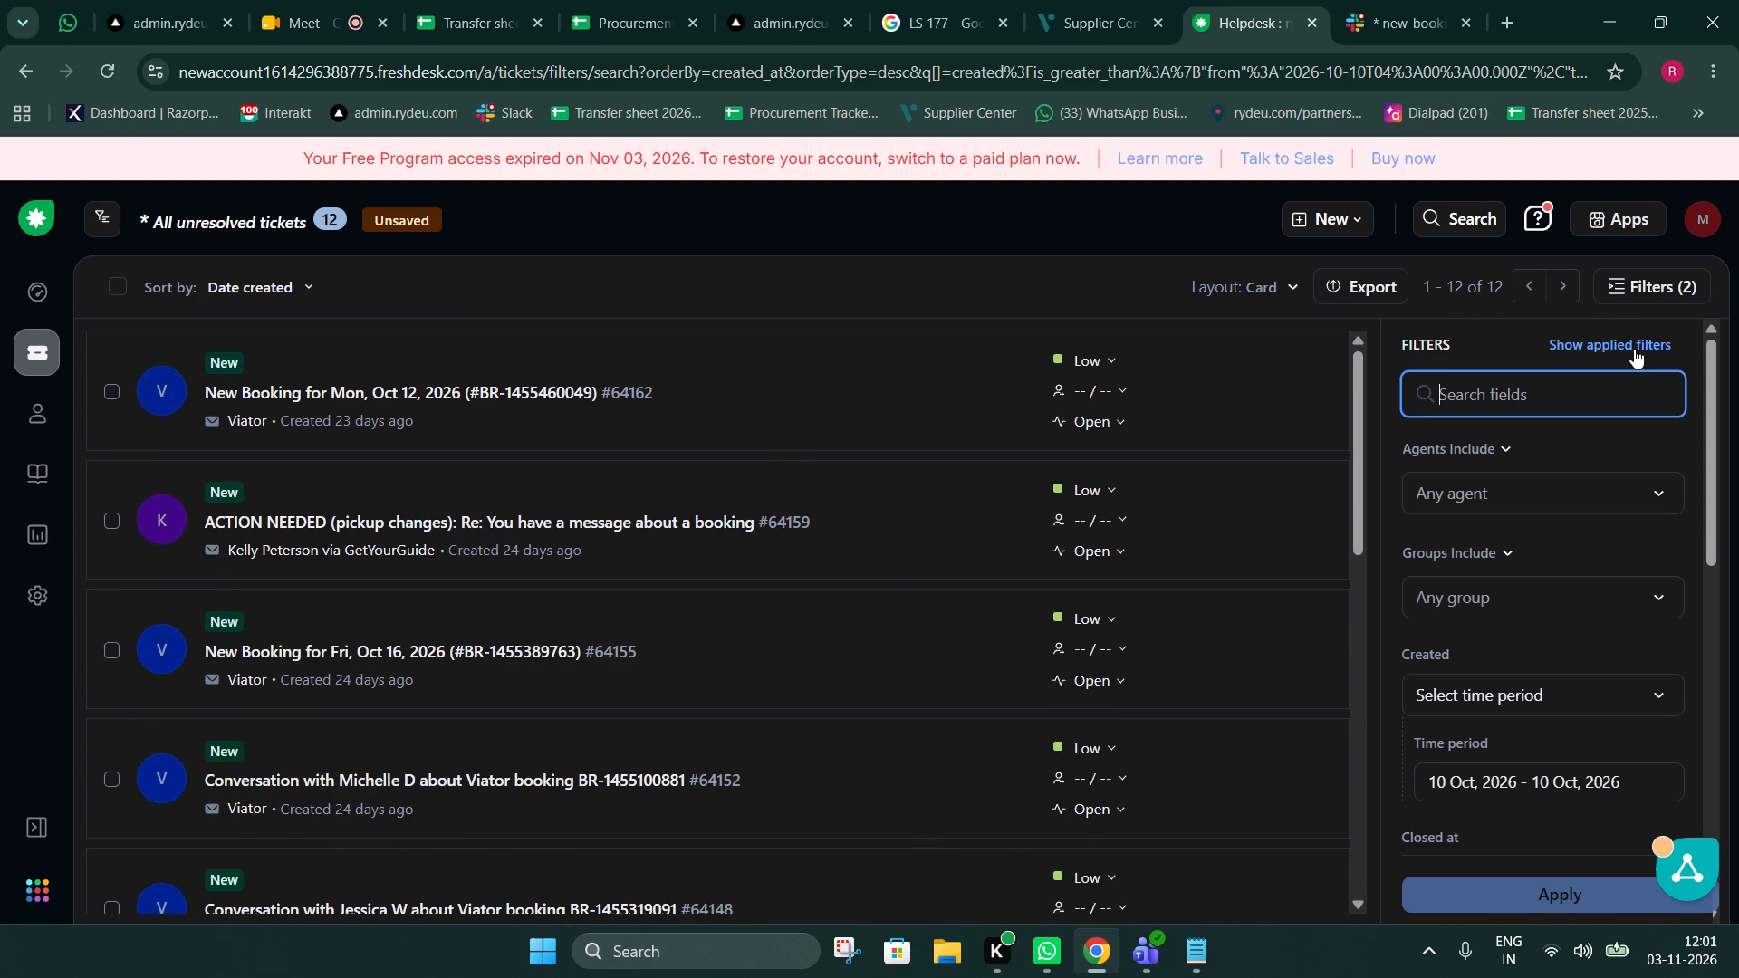
Look through the ticket filter fields, including the 10 Oct, 2026 created-date range, for options that narrow the list.
{"action": "scroll", "coordinate": [1524, 744], "scroll_direction": "down", "scroll_amount": 7}
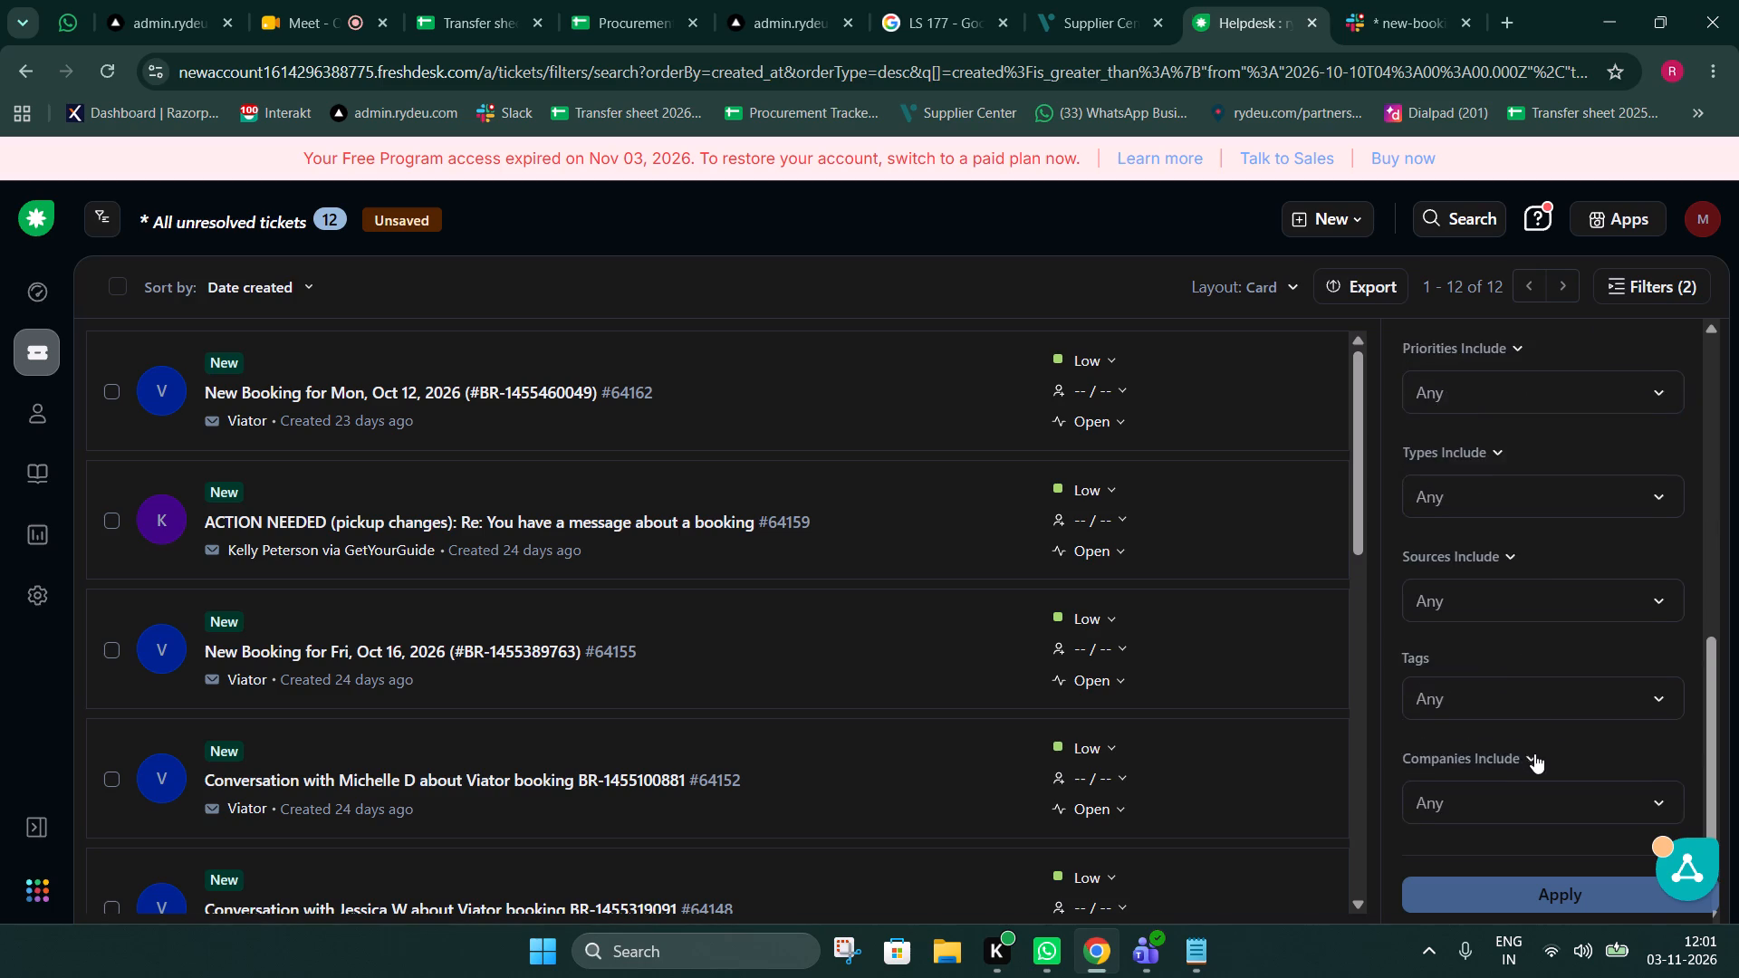
{"action": "scroll", "coordinate": [1534, 753], "scroll_direction": "down", "scroll_amount": 6}
{"action": "scroll", "coordinate": [1544, 744], "scroll_direction": "up", "scroll_amount": 9}
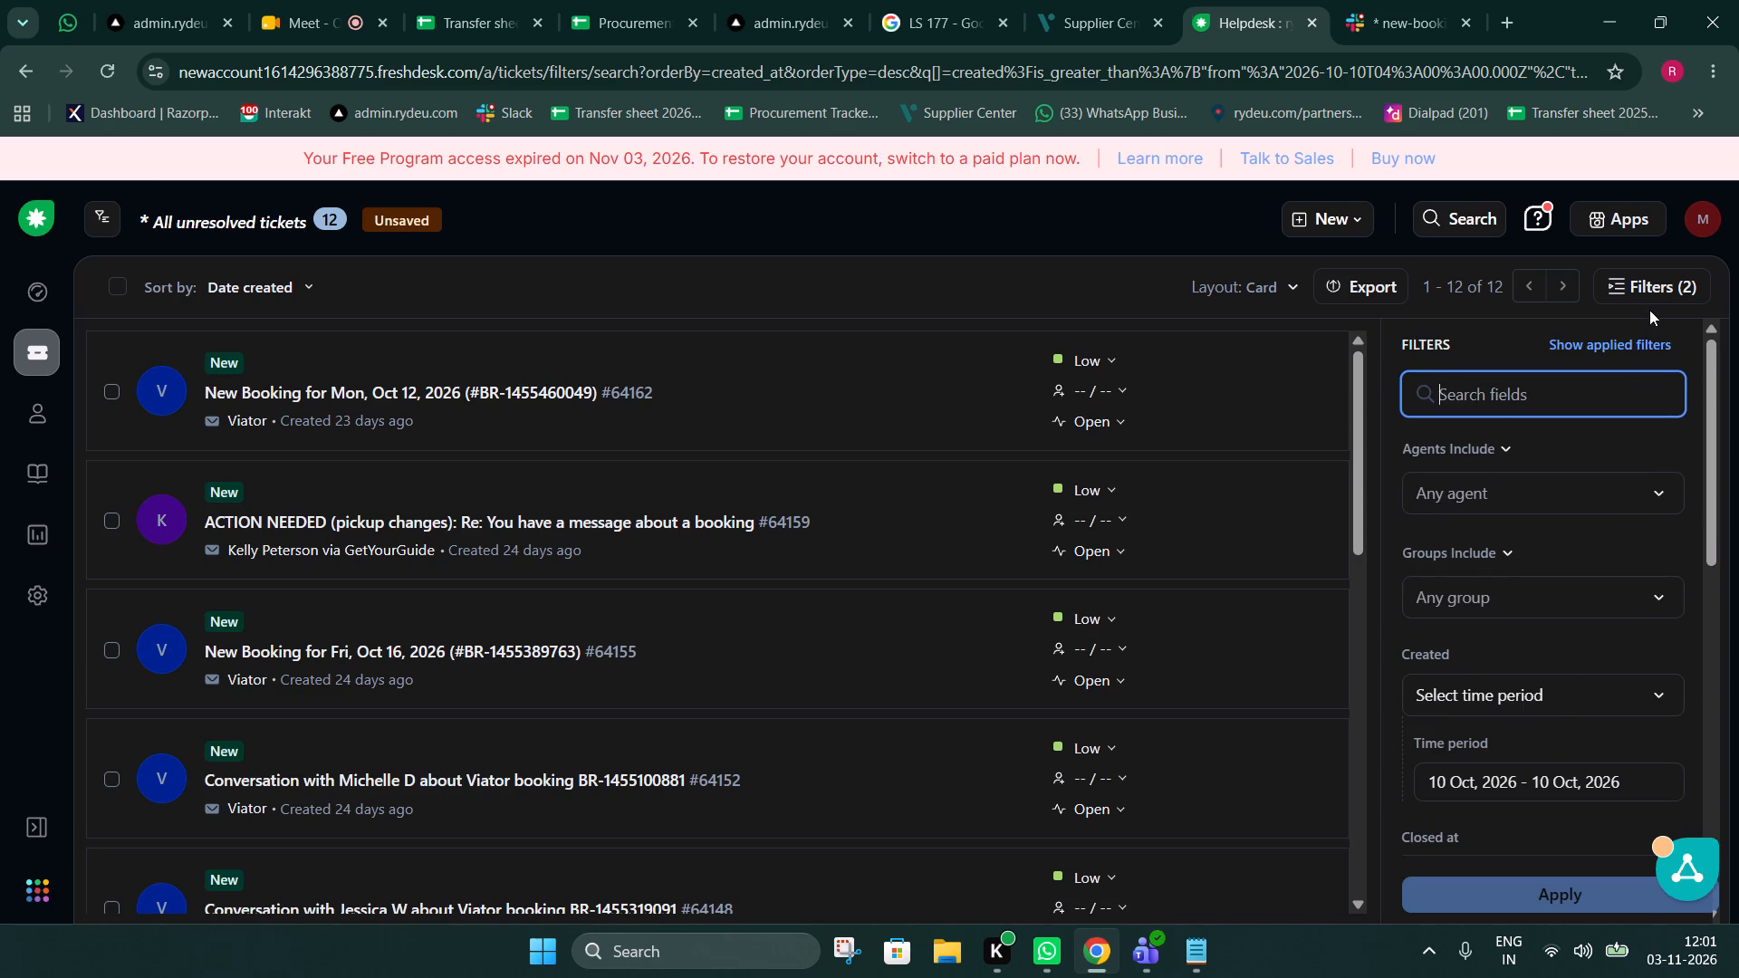
{"action": "left_click", "coordinate": [1650, 297]}
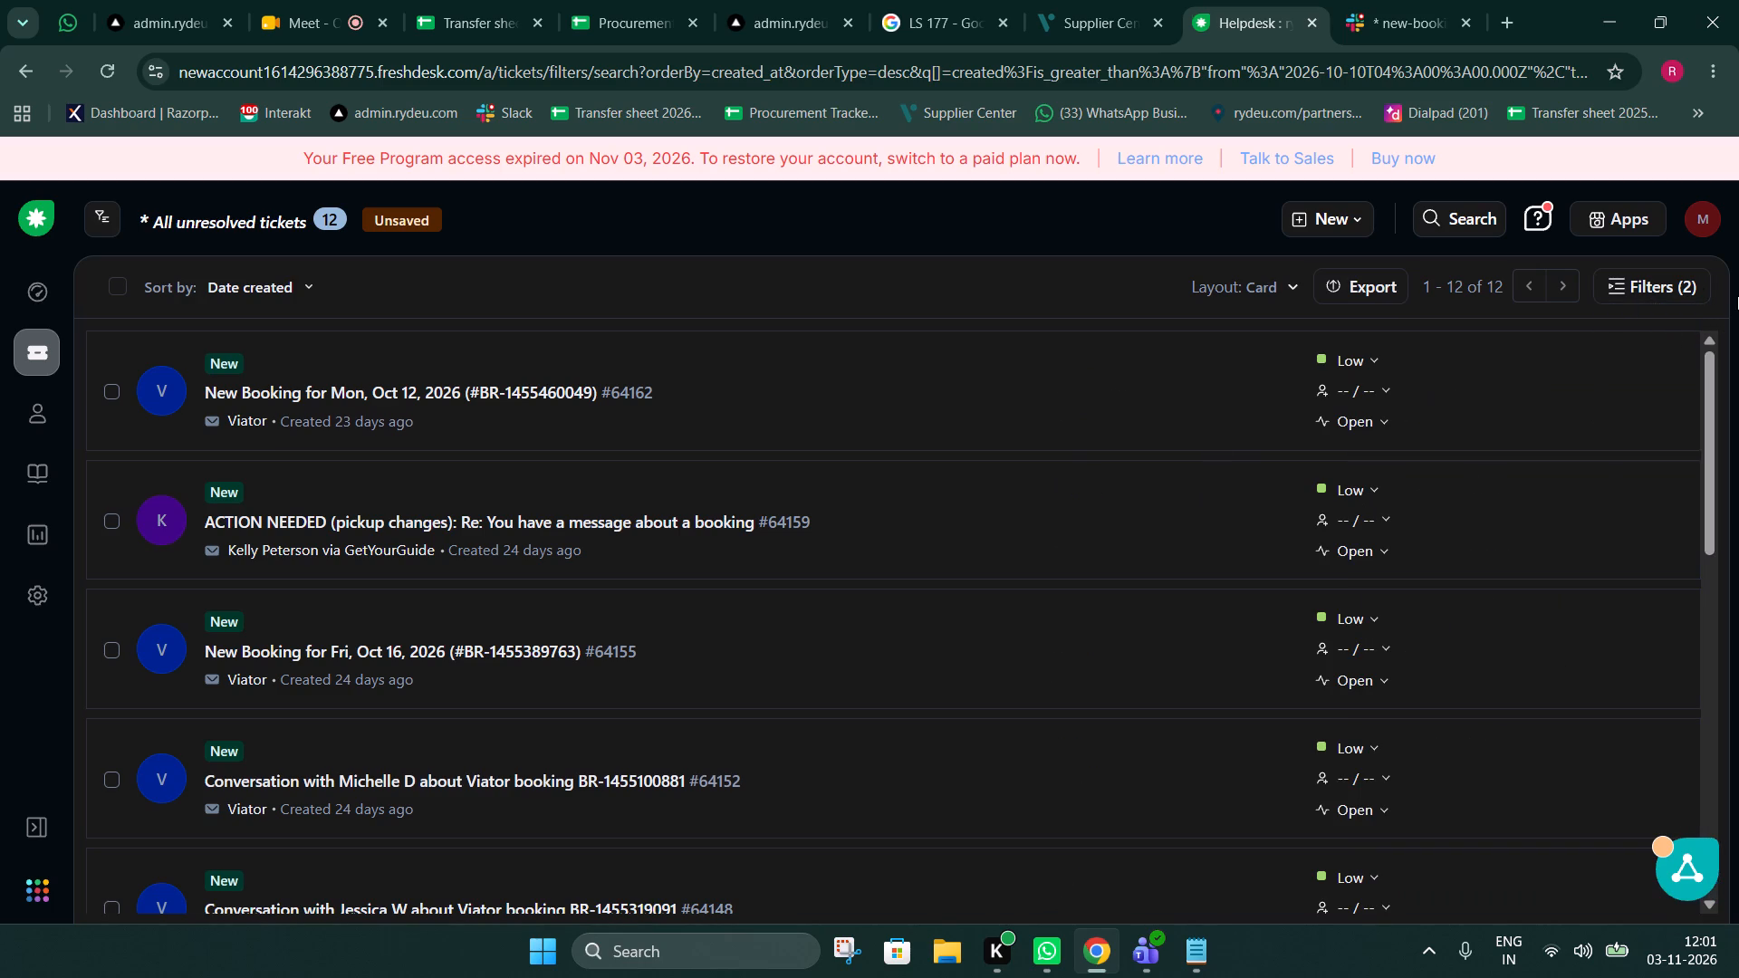
{"action": "left_click", "coordinate": [1643, 288]}
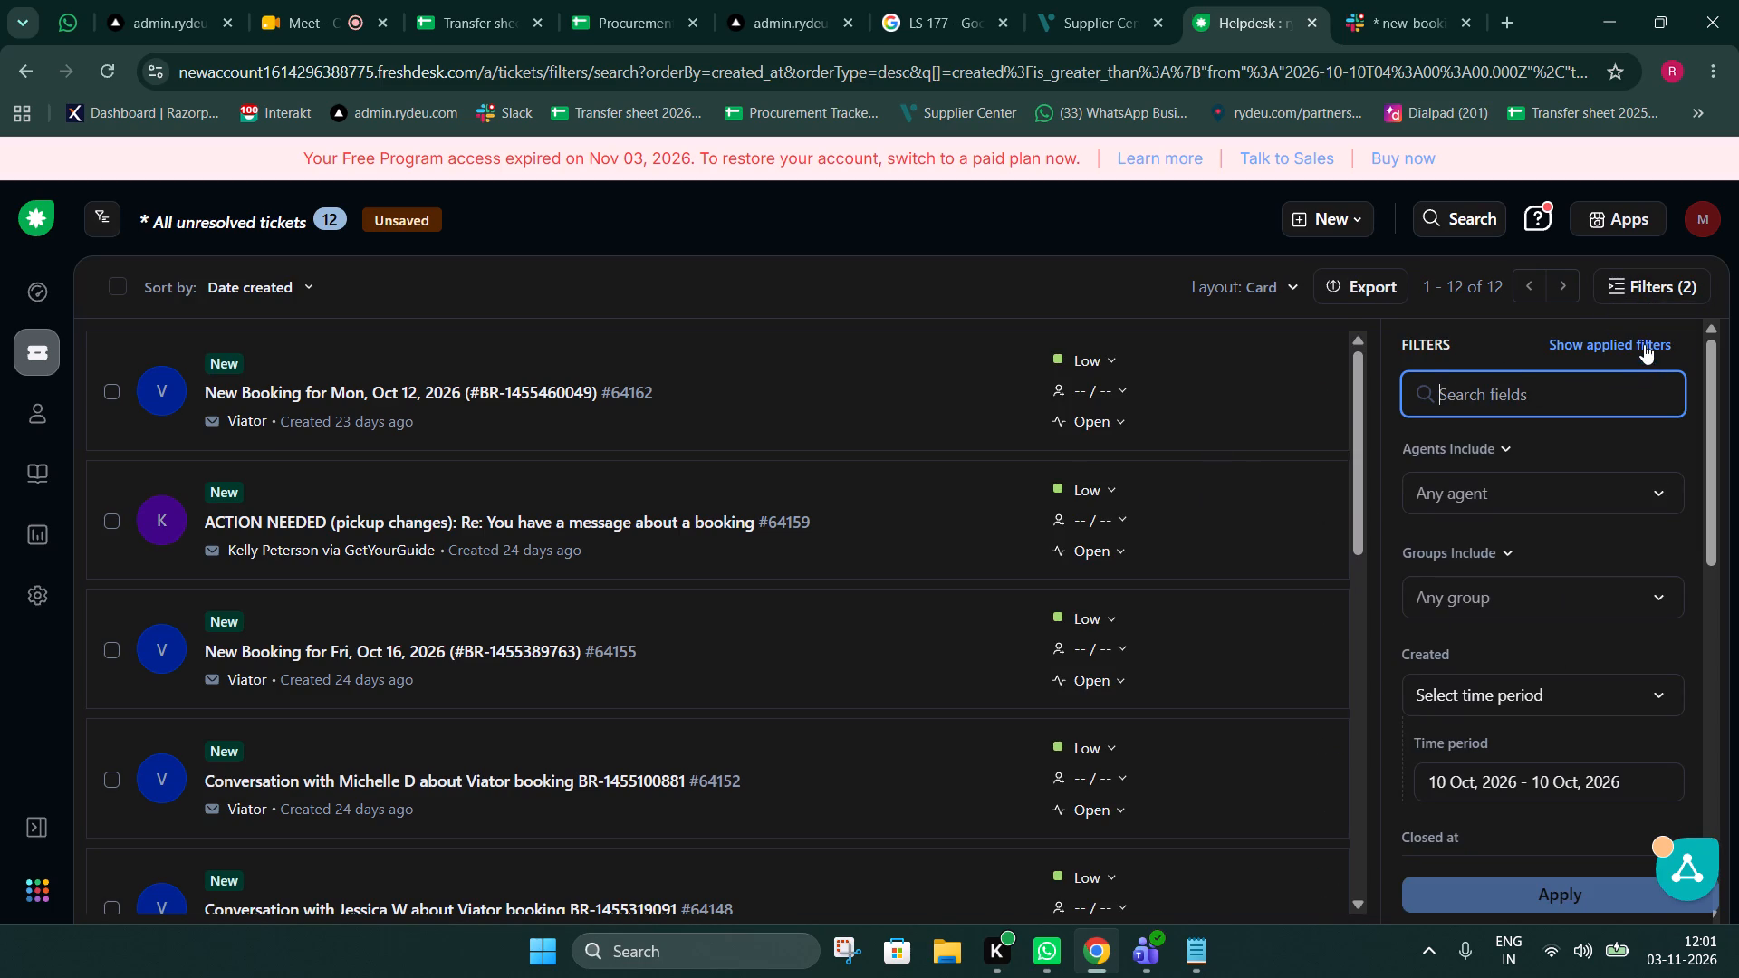
{"action": "left_click", "coordinate": [1524, 789]}
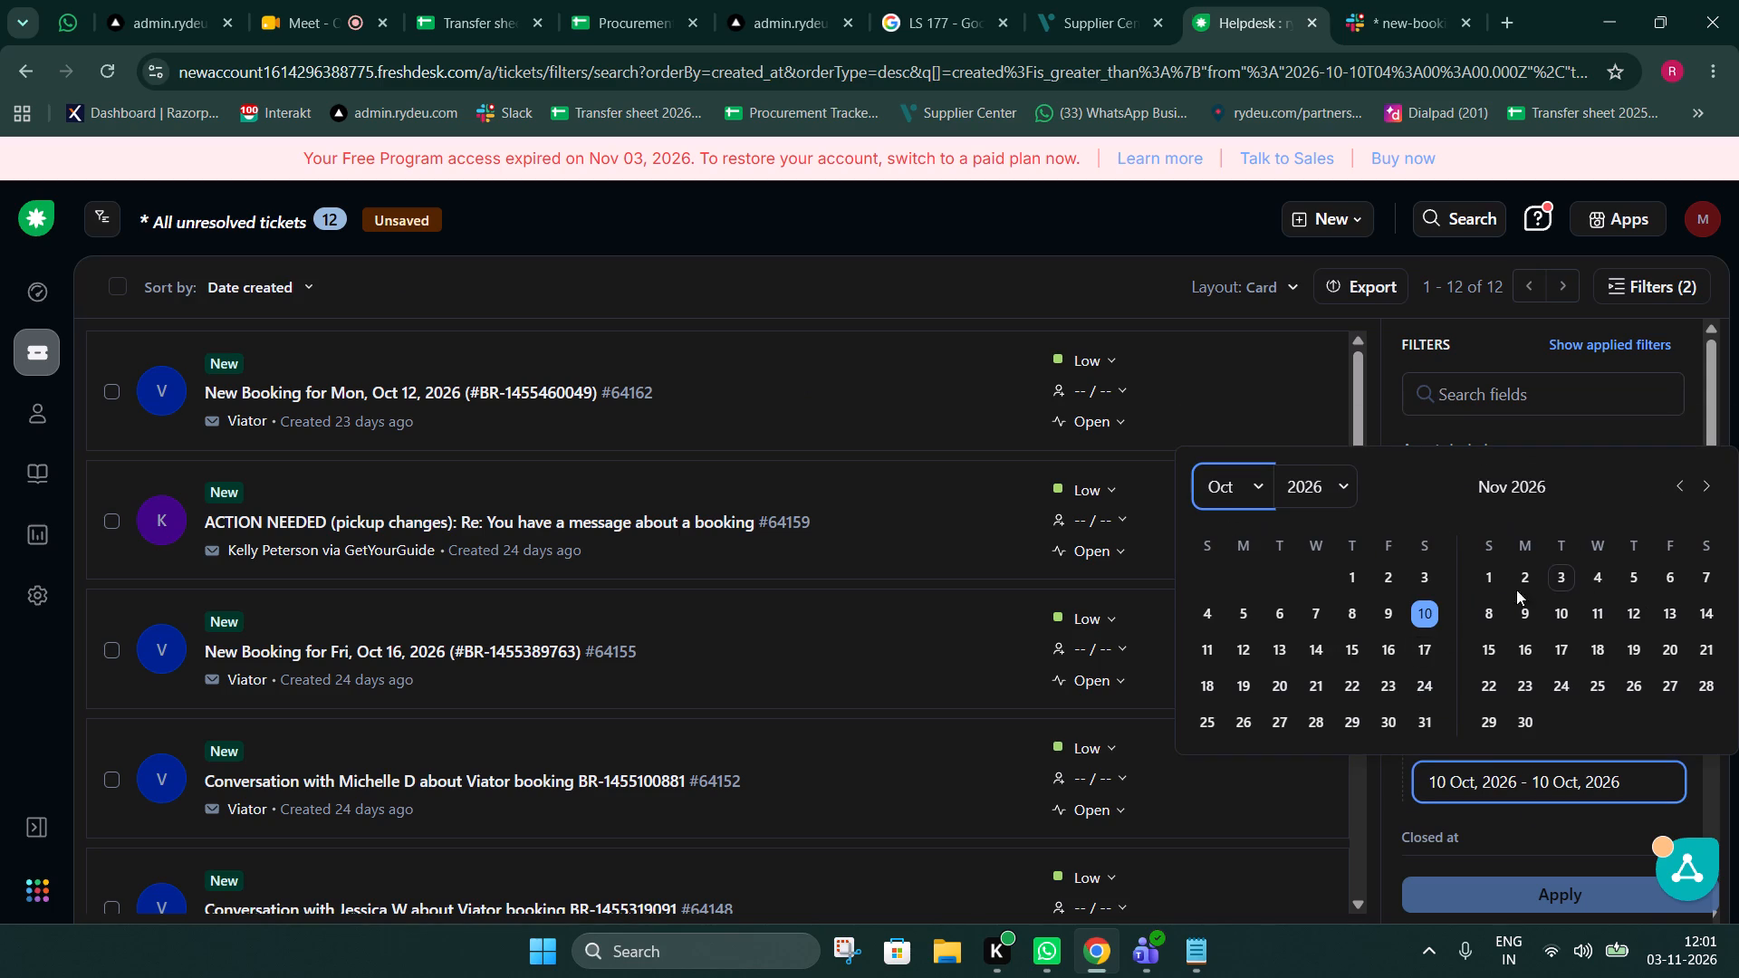
{"action": "left_click", "coordinate": [1425, 608]}
{"action": "left_click", "coordinate": [1516, 836]}
{"action": "scroll", "coordinate": [1548, 686], "scroll_direction": "down", "scroll_amount": 8}
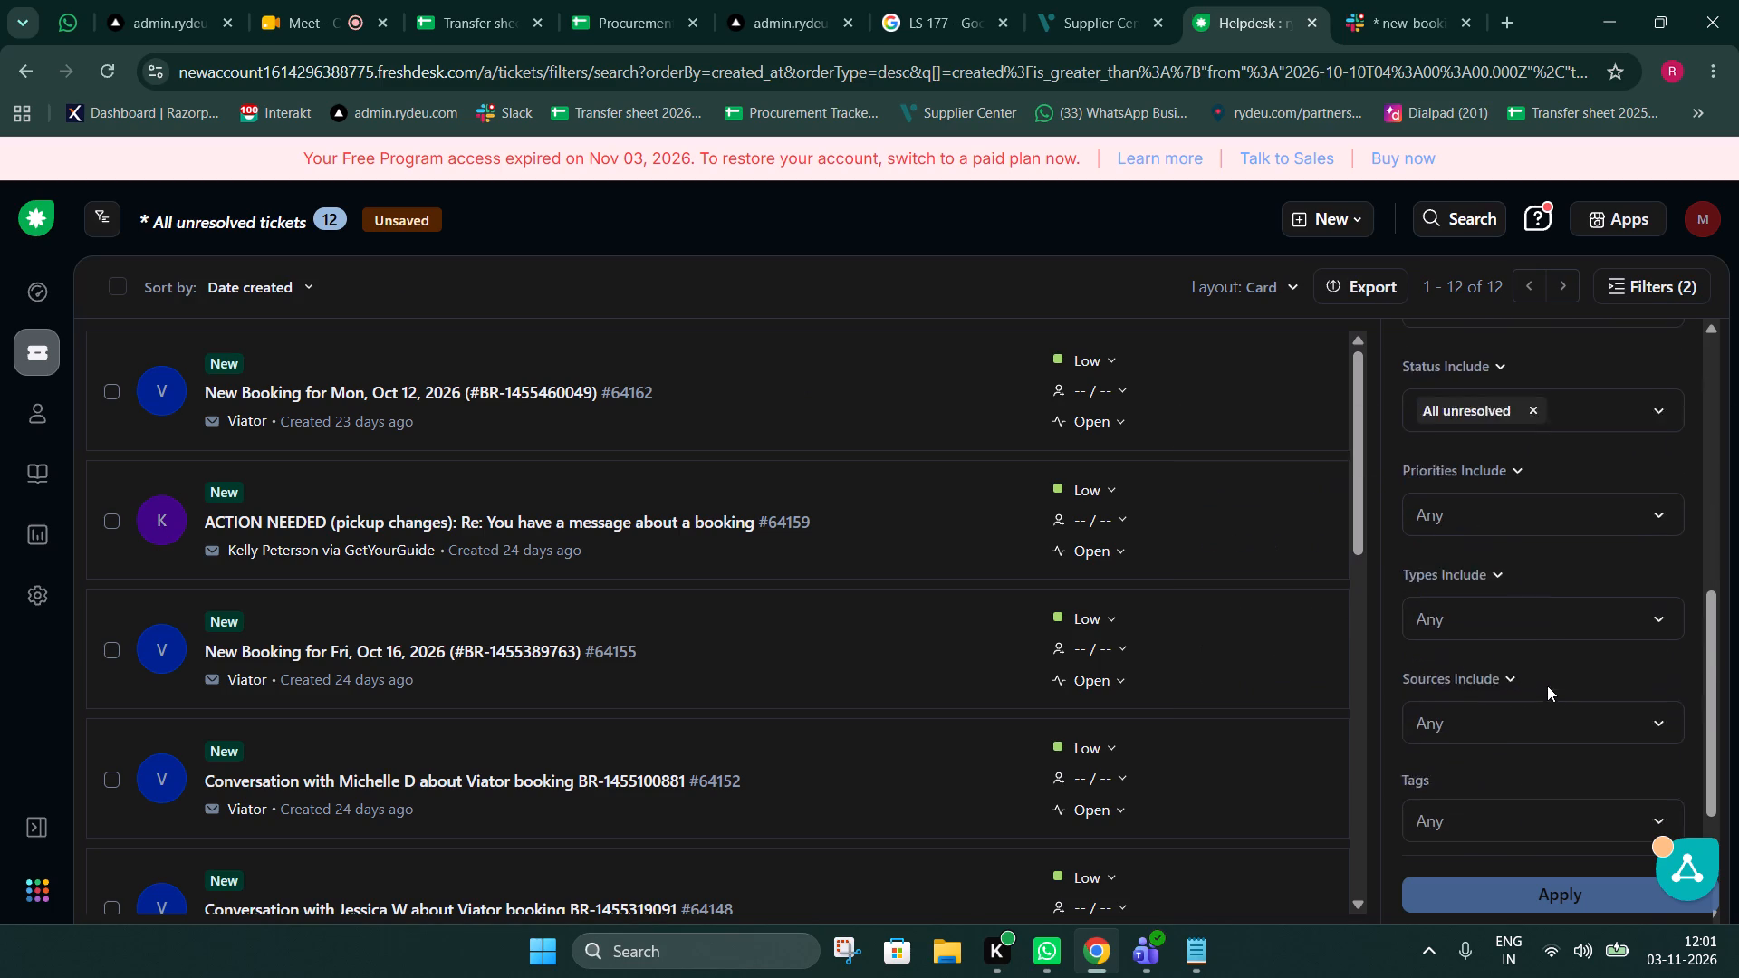
{"action": "scroll", "coordinate": [589, 744], "scroll_direction": "down", "scroll_amount": 3}
{"action": "scroll", "coordinate": [456, 666], "scroll_direction": "down", "scroll_amount": 8}
{"action": "scroll", "coordinate": [1212, 597], "scroll_direction": "down", "scroll_amount": 8}
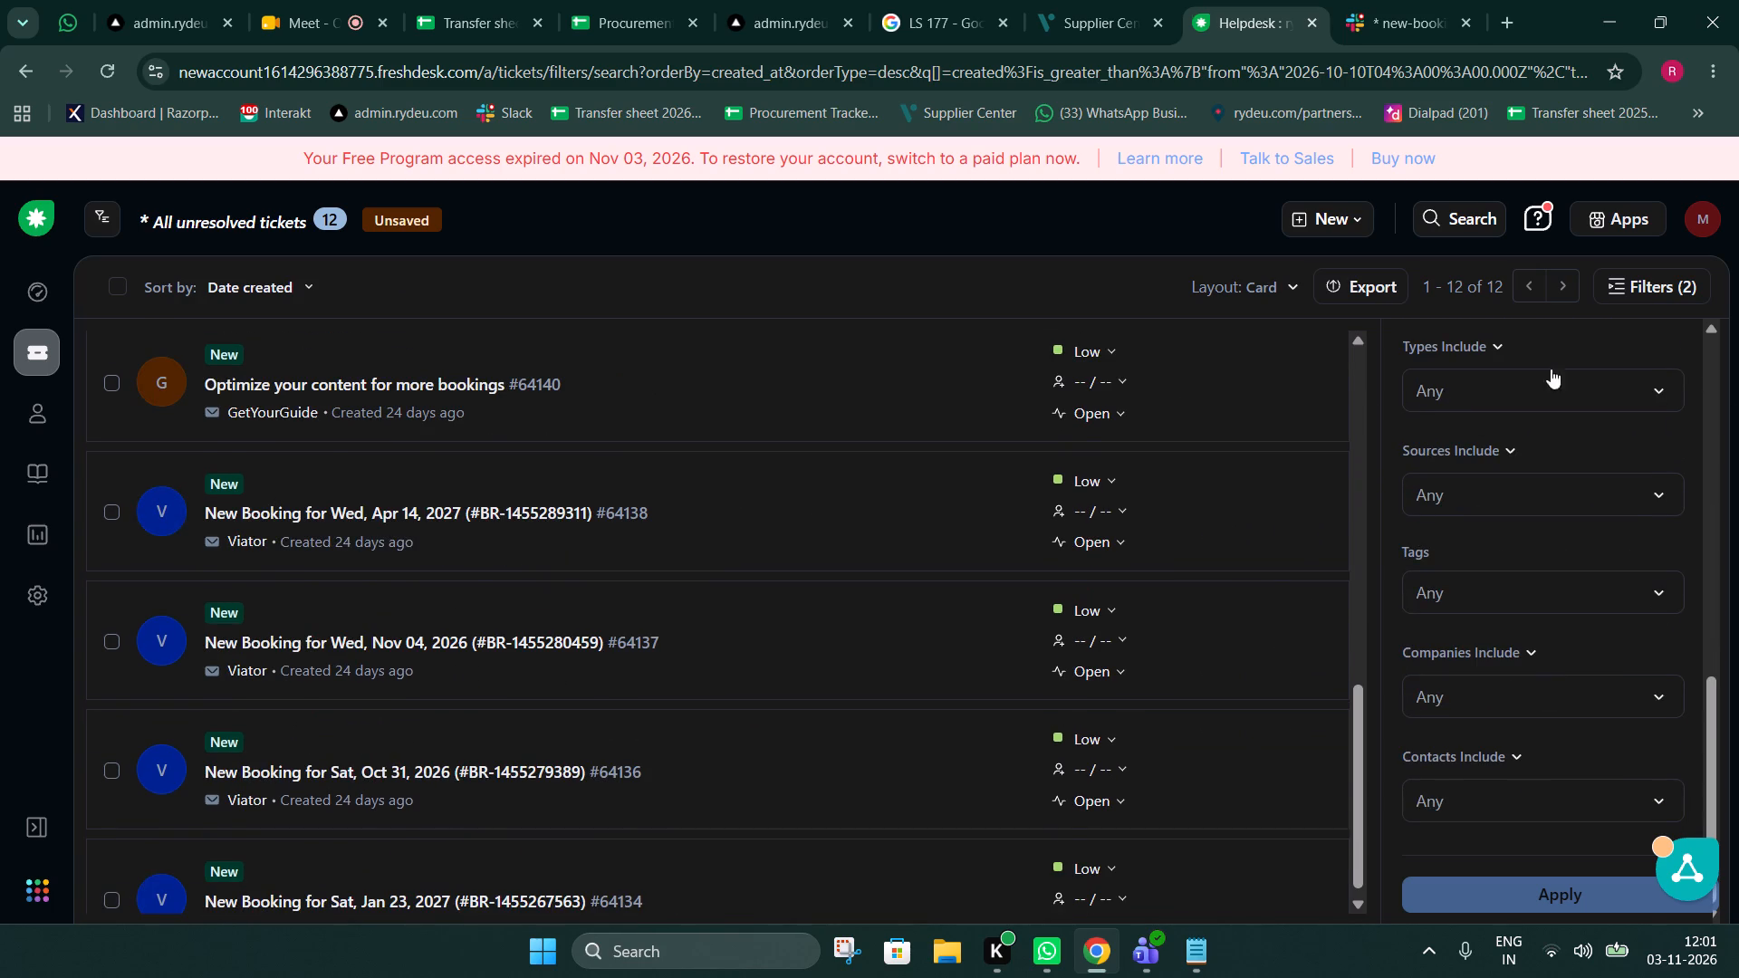
{"action": "left_click", "coordinate": [1640, 292]}
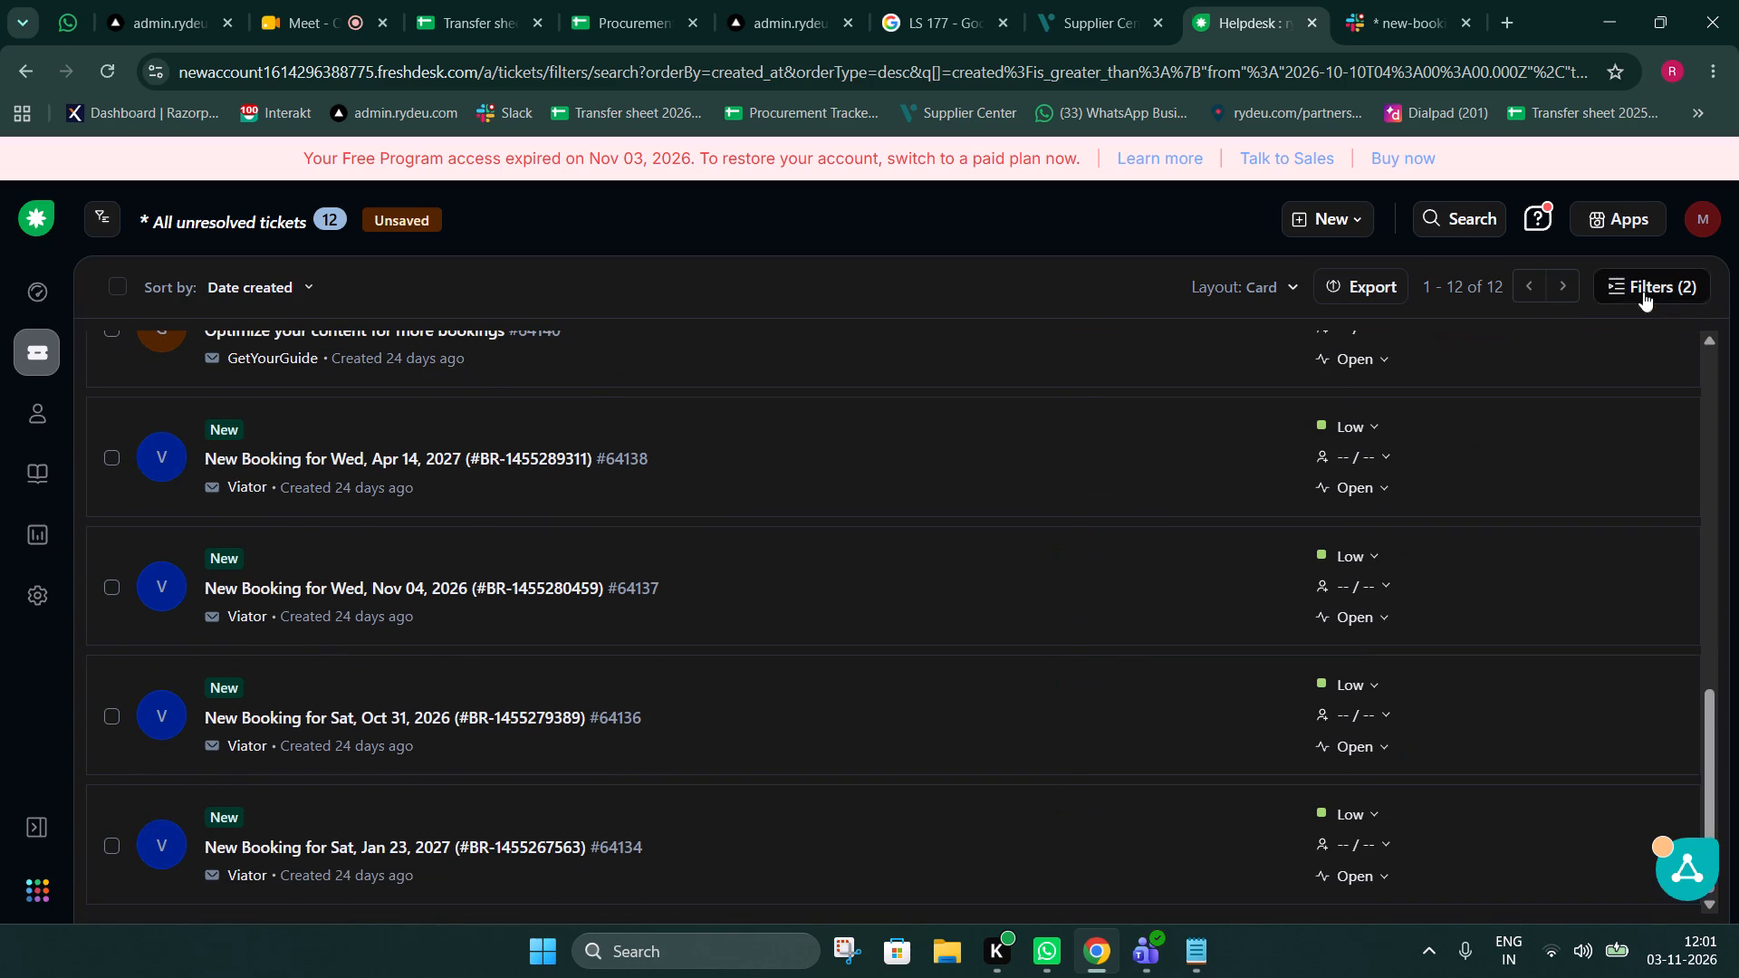
{"action": "left_click", "coordinate": [1643, 292]}
{"action": "right_click", "coordinate": [1615, 286]}
{"action": "left_click", "coordinate": [969, 318]}
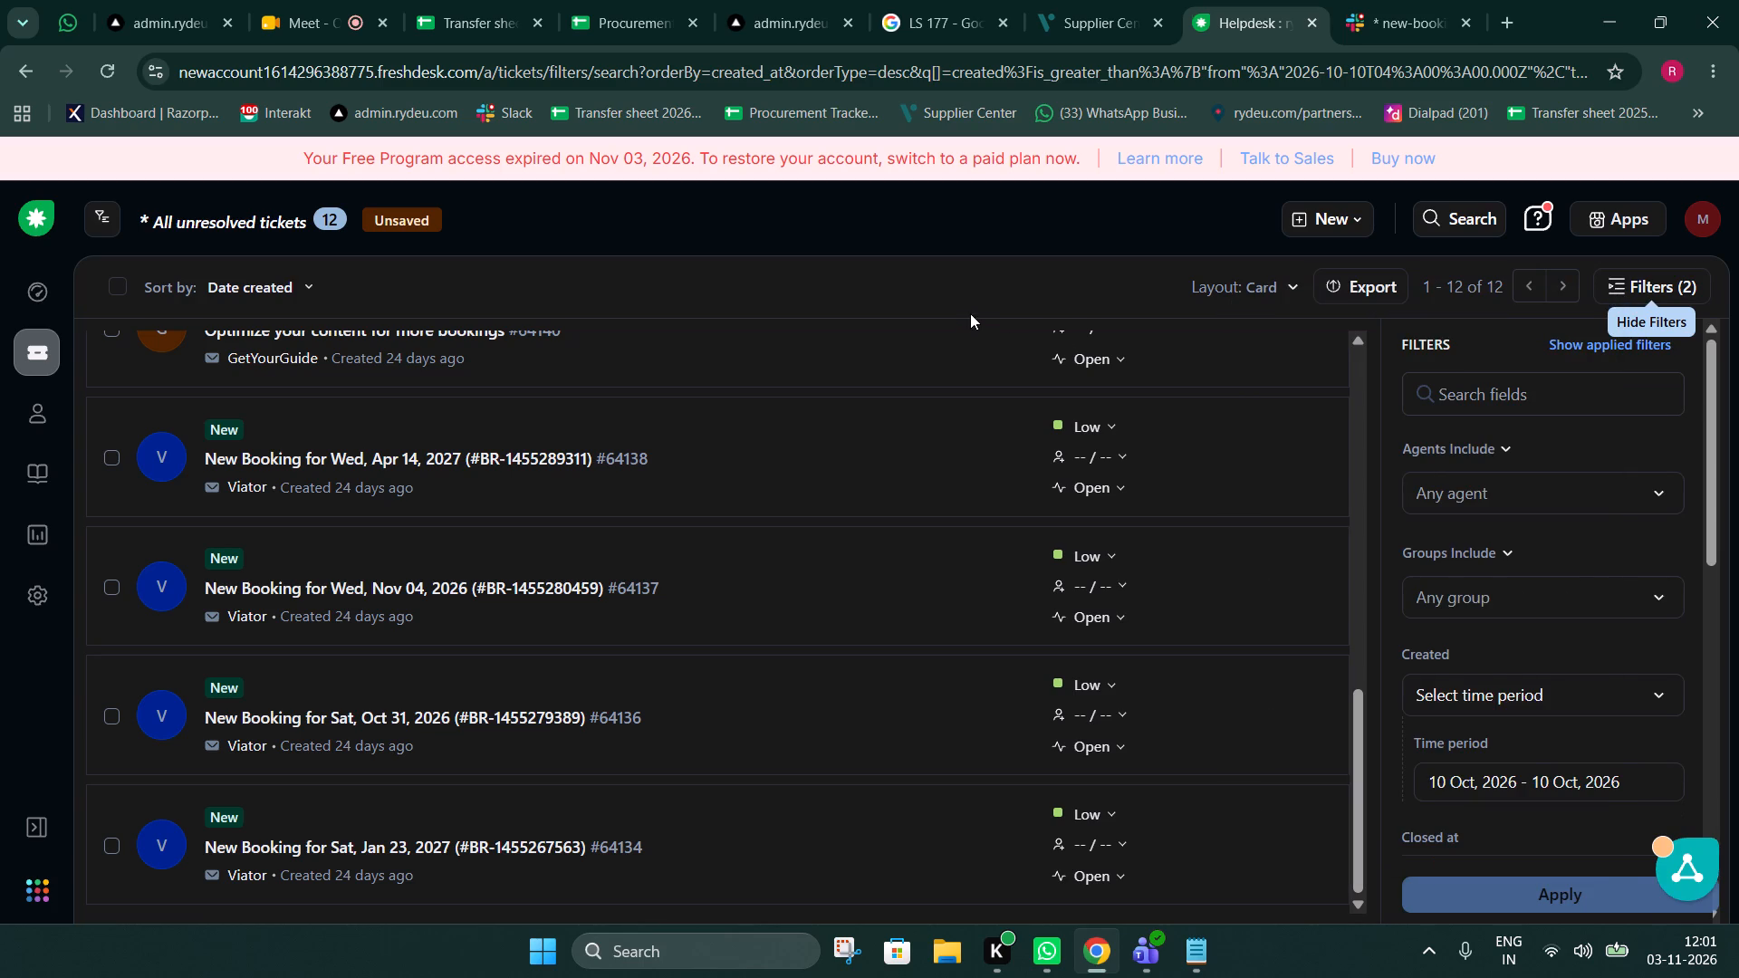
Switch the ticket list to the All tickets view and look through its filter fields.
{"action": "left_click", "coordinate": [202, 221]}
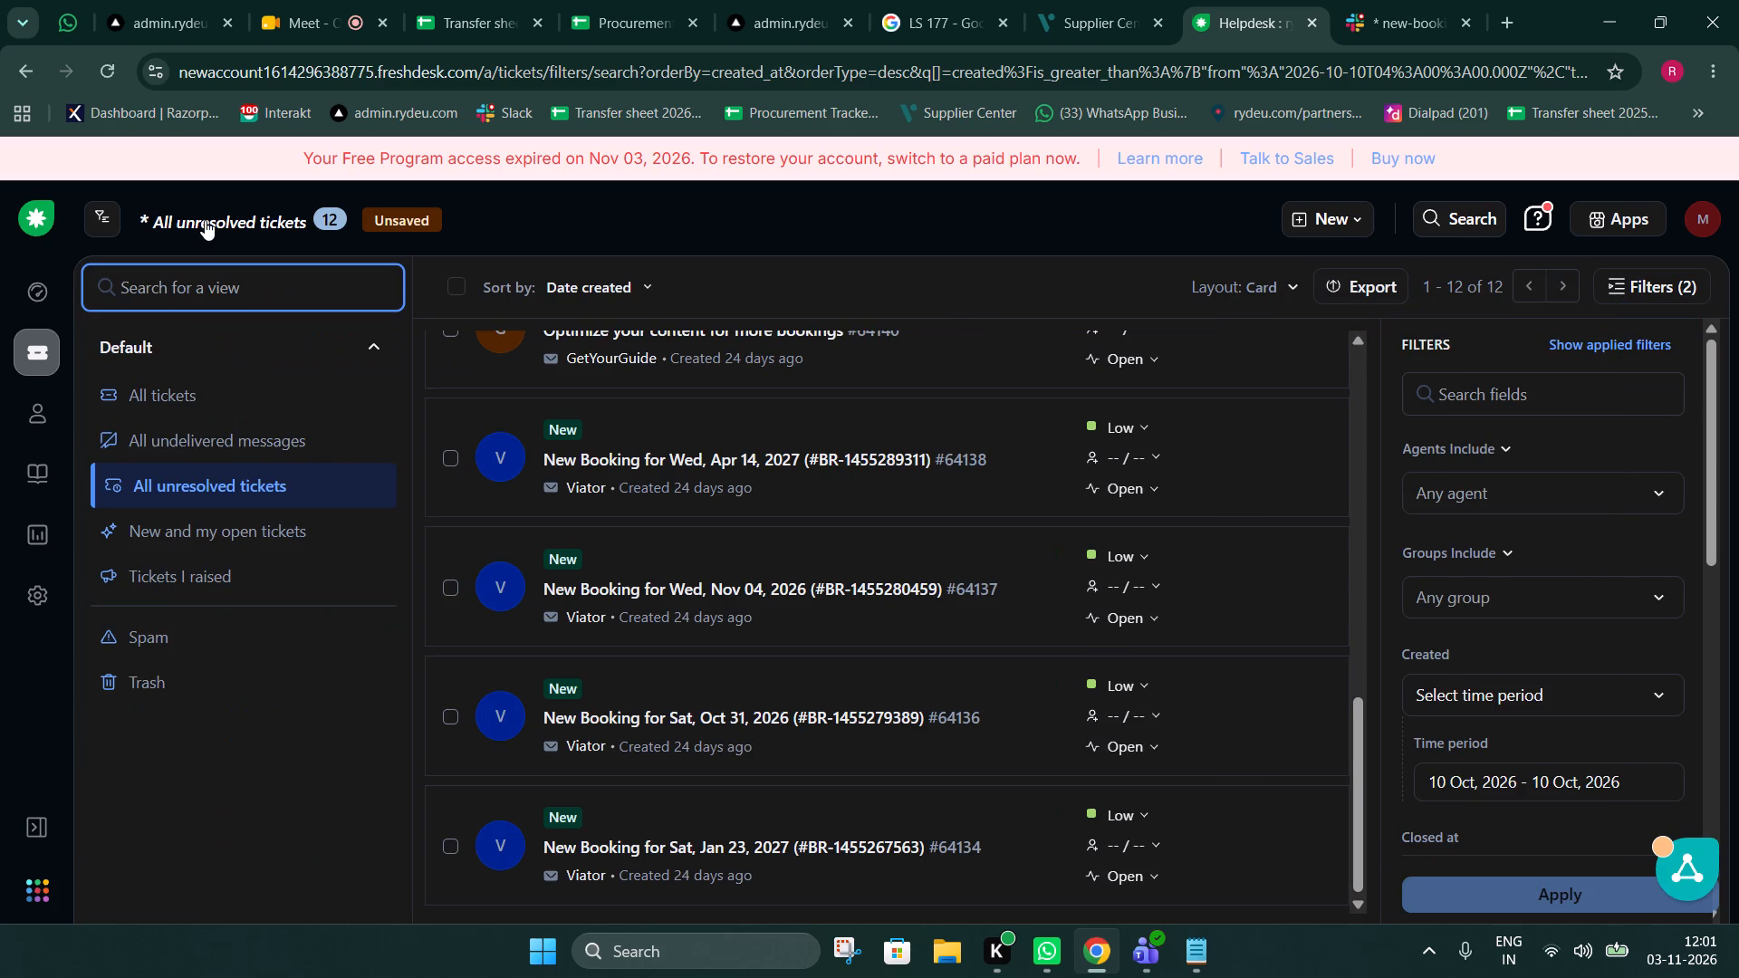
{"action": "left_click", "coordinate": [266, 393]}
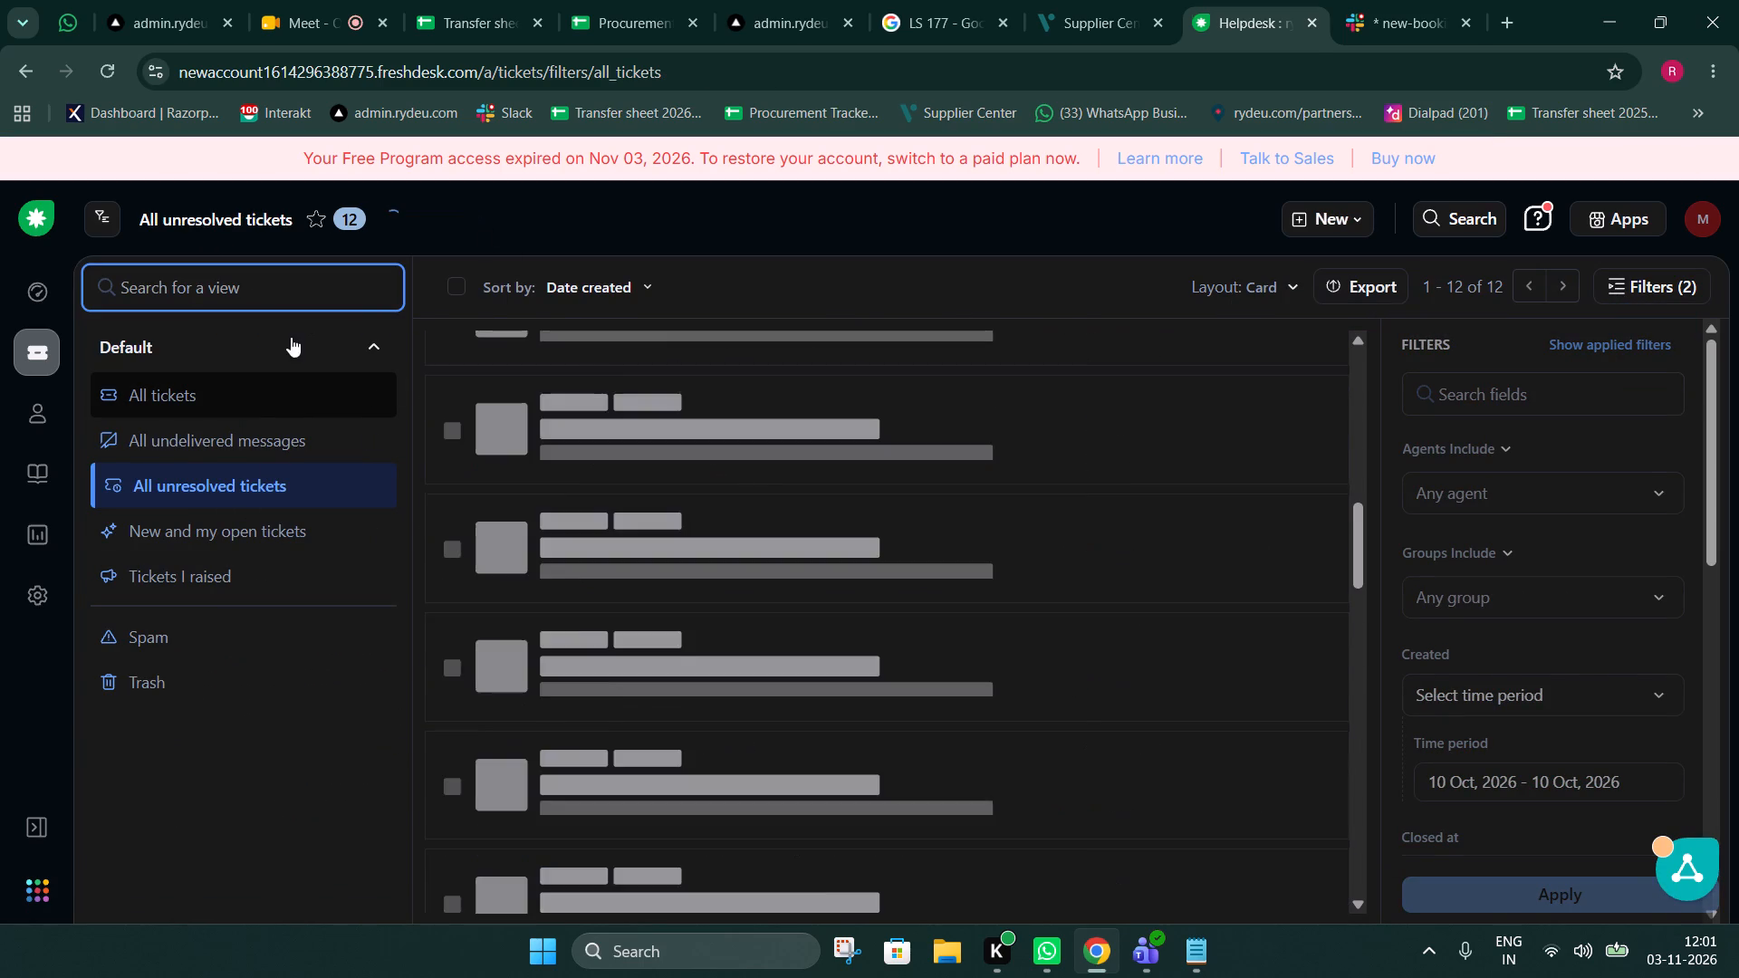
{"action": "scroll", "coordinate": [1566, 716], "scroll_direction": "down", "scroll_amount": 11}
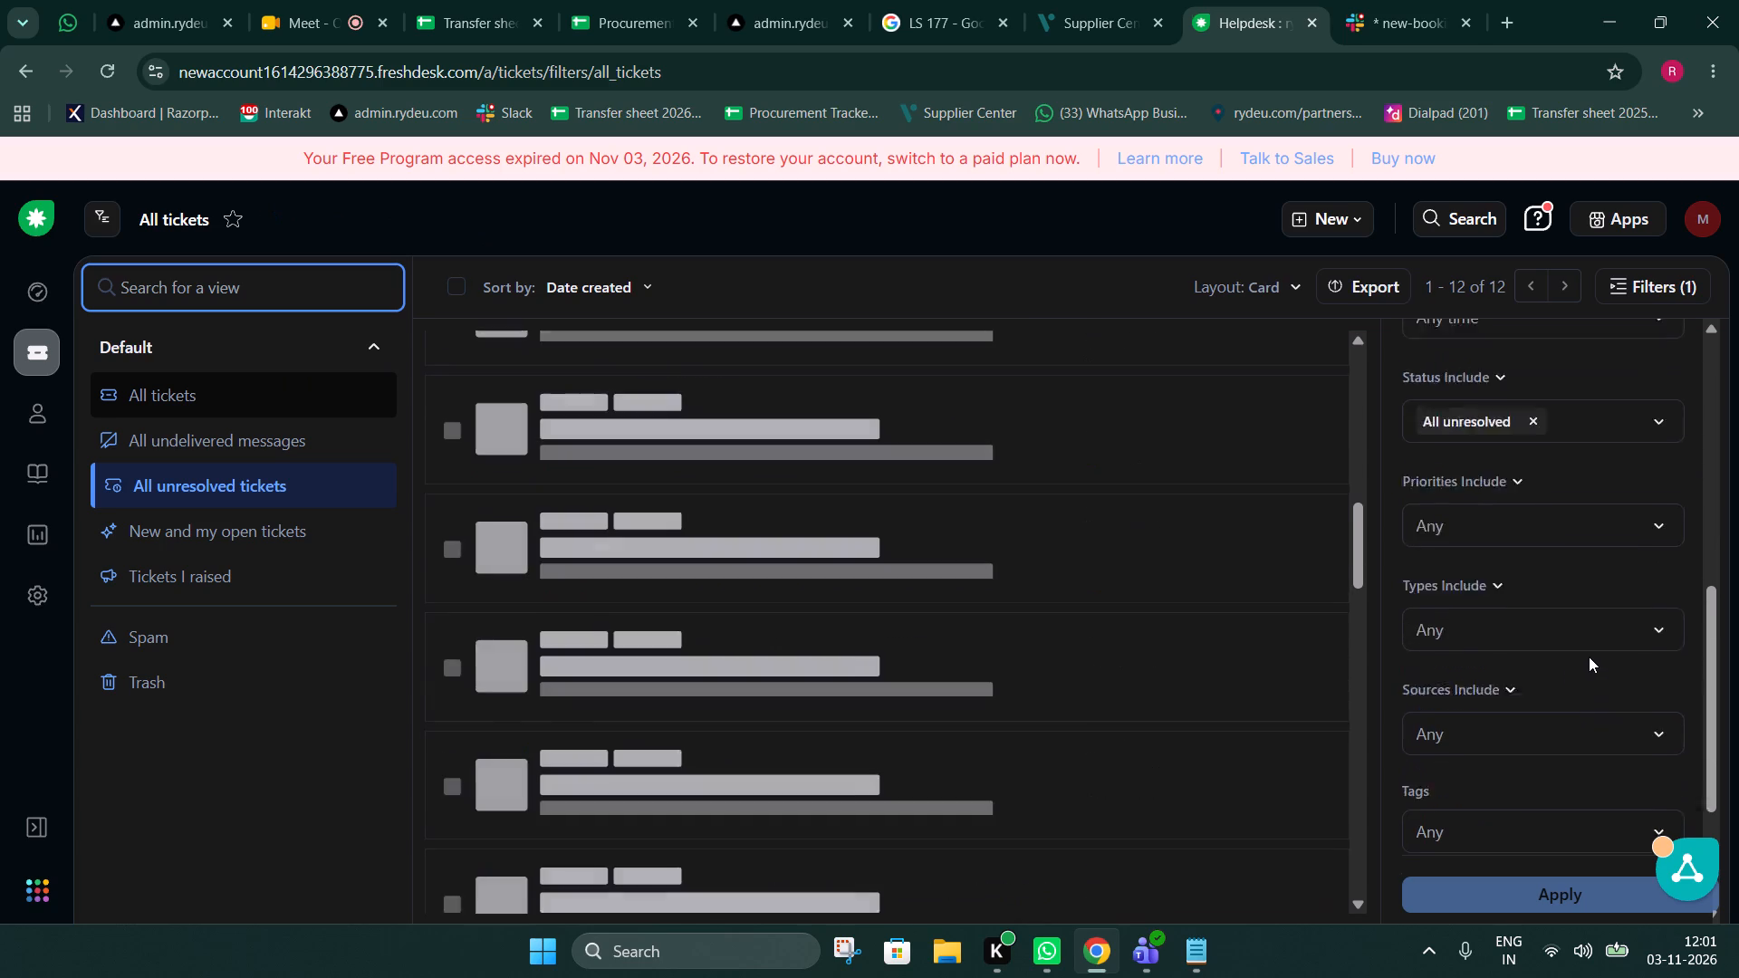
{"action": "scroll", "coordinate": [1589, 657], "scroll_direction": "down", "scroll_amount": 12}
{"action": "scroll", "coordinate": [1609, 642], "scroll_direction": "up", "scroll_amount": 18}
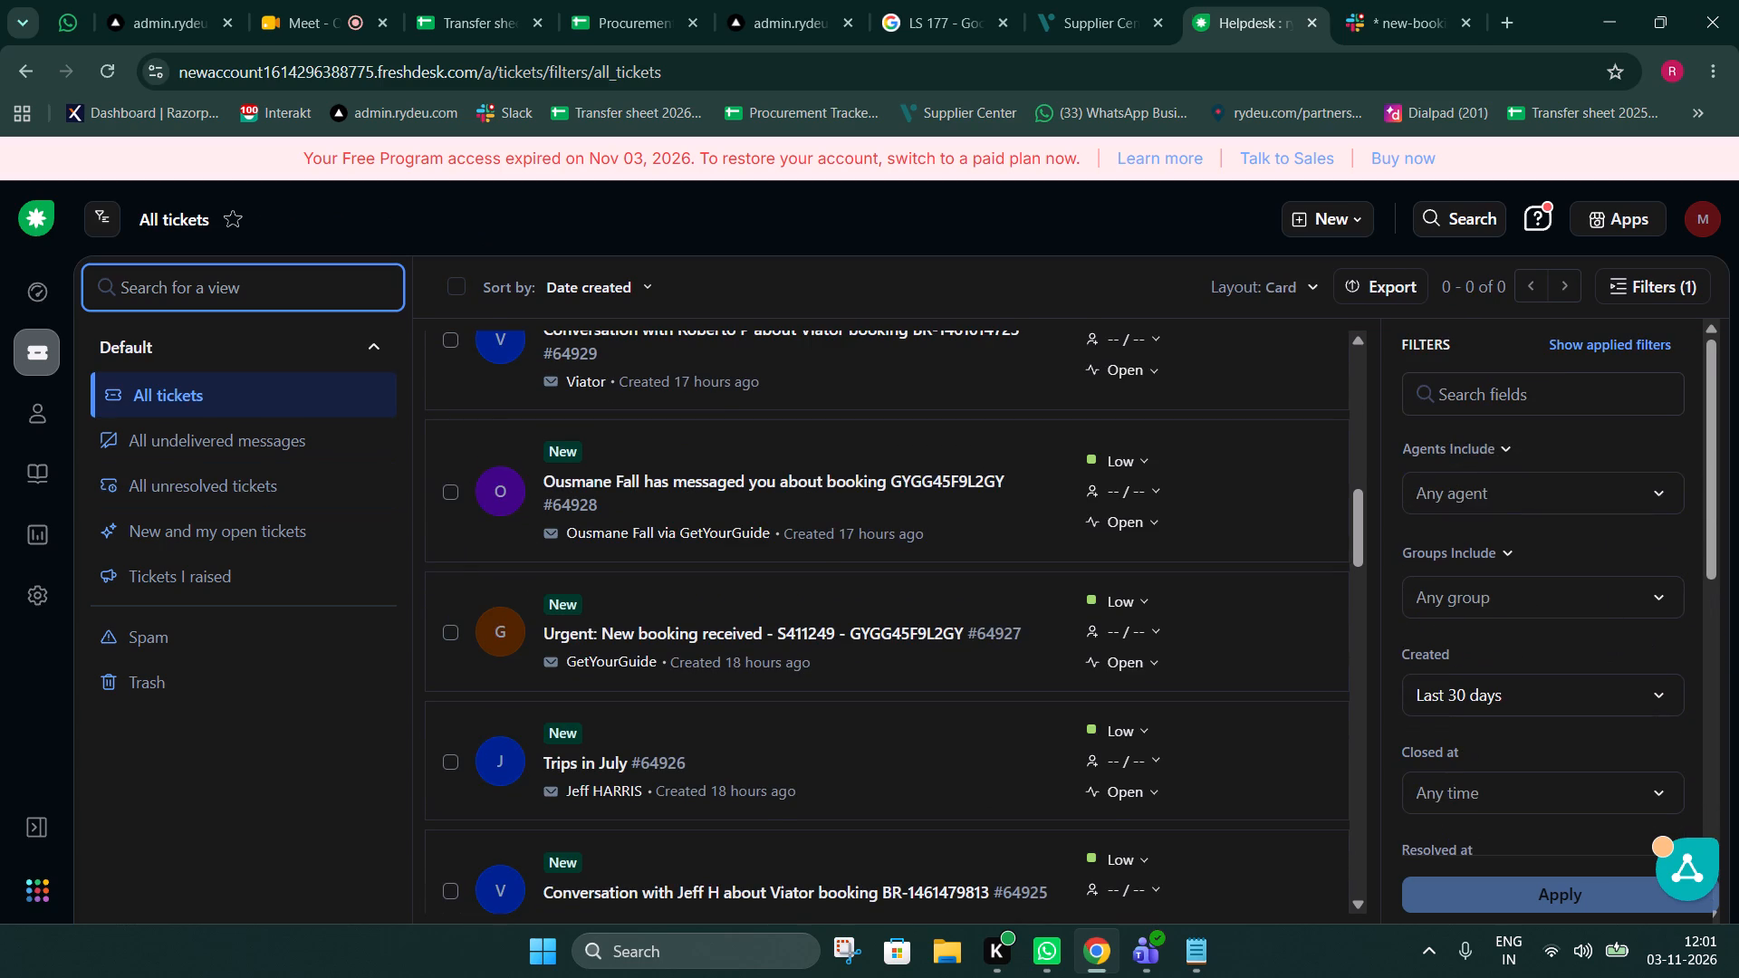
Check the All undelivered messages view, return to All unresolved tickets, and look through its filter fields.
{"action": "left_click", "coordinate": [241, 436]}
{"action": "left_click", "coordinate": [268, 485]}
{"action": "left_click", "coordinate": [52, 286]}
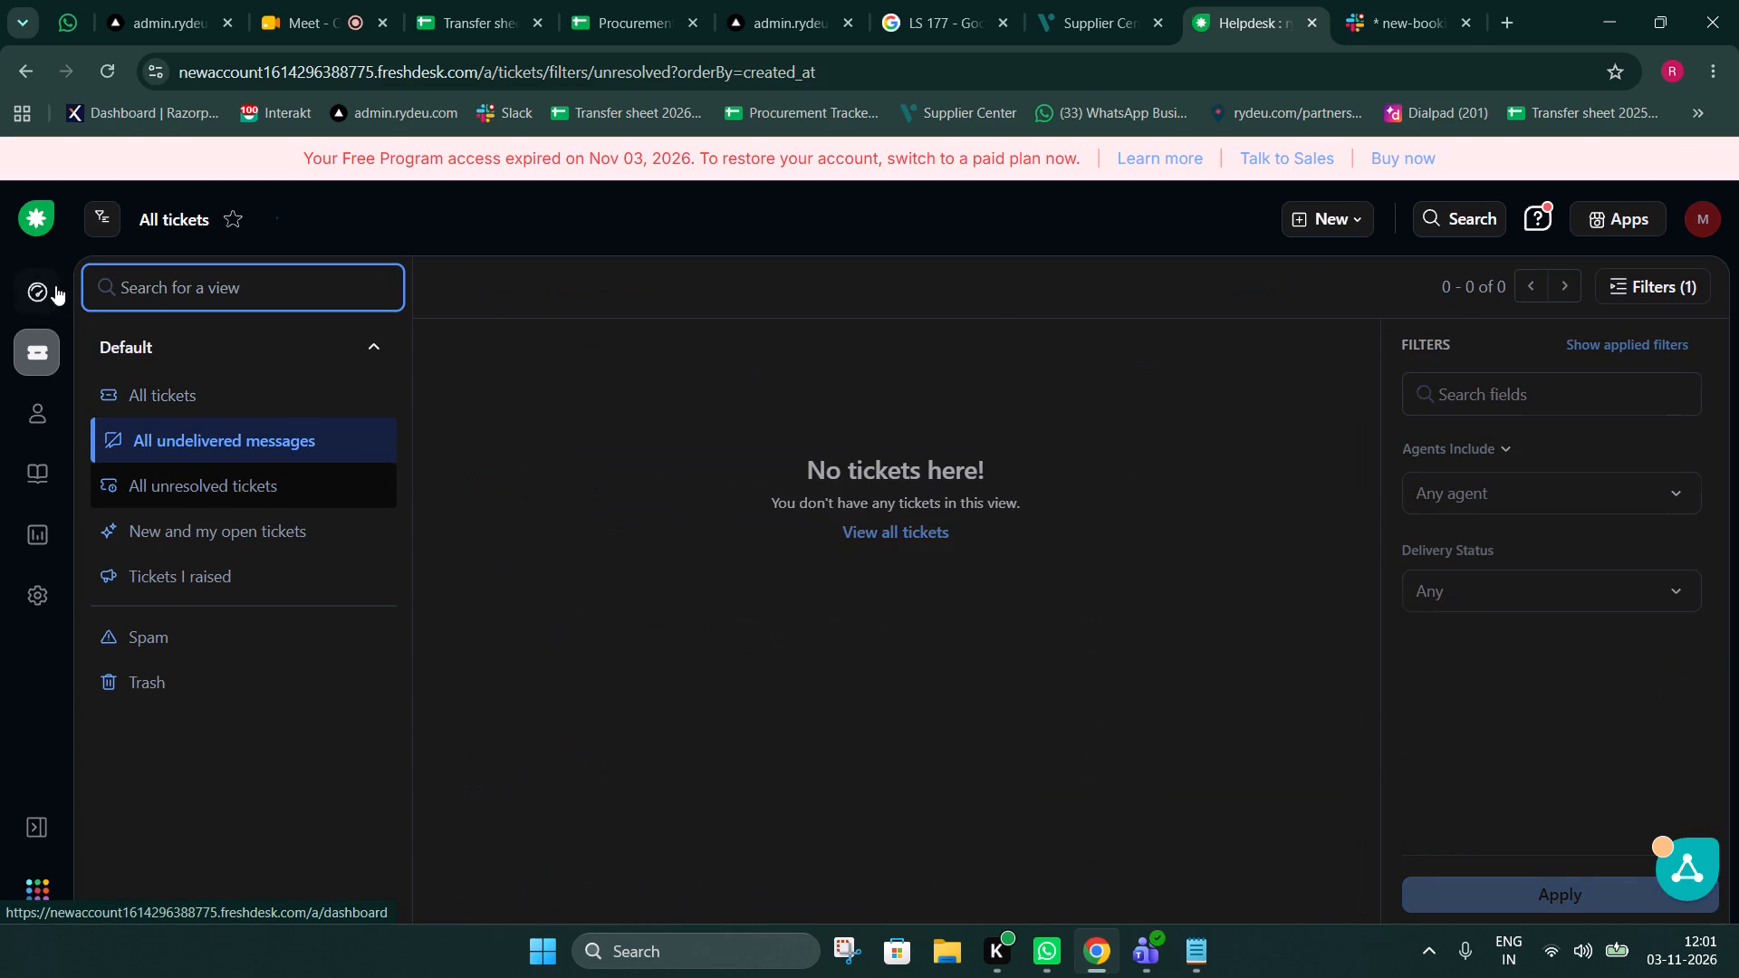
{"action": "left_click", "coordinate": [259, 401]}
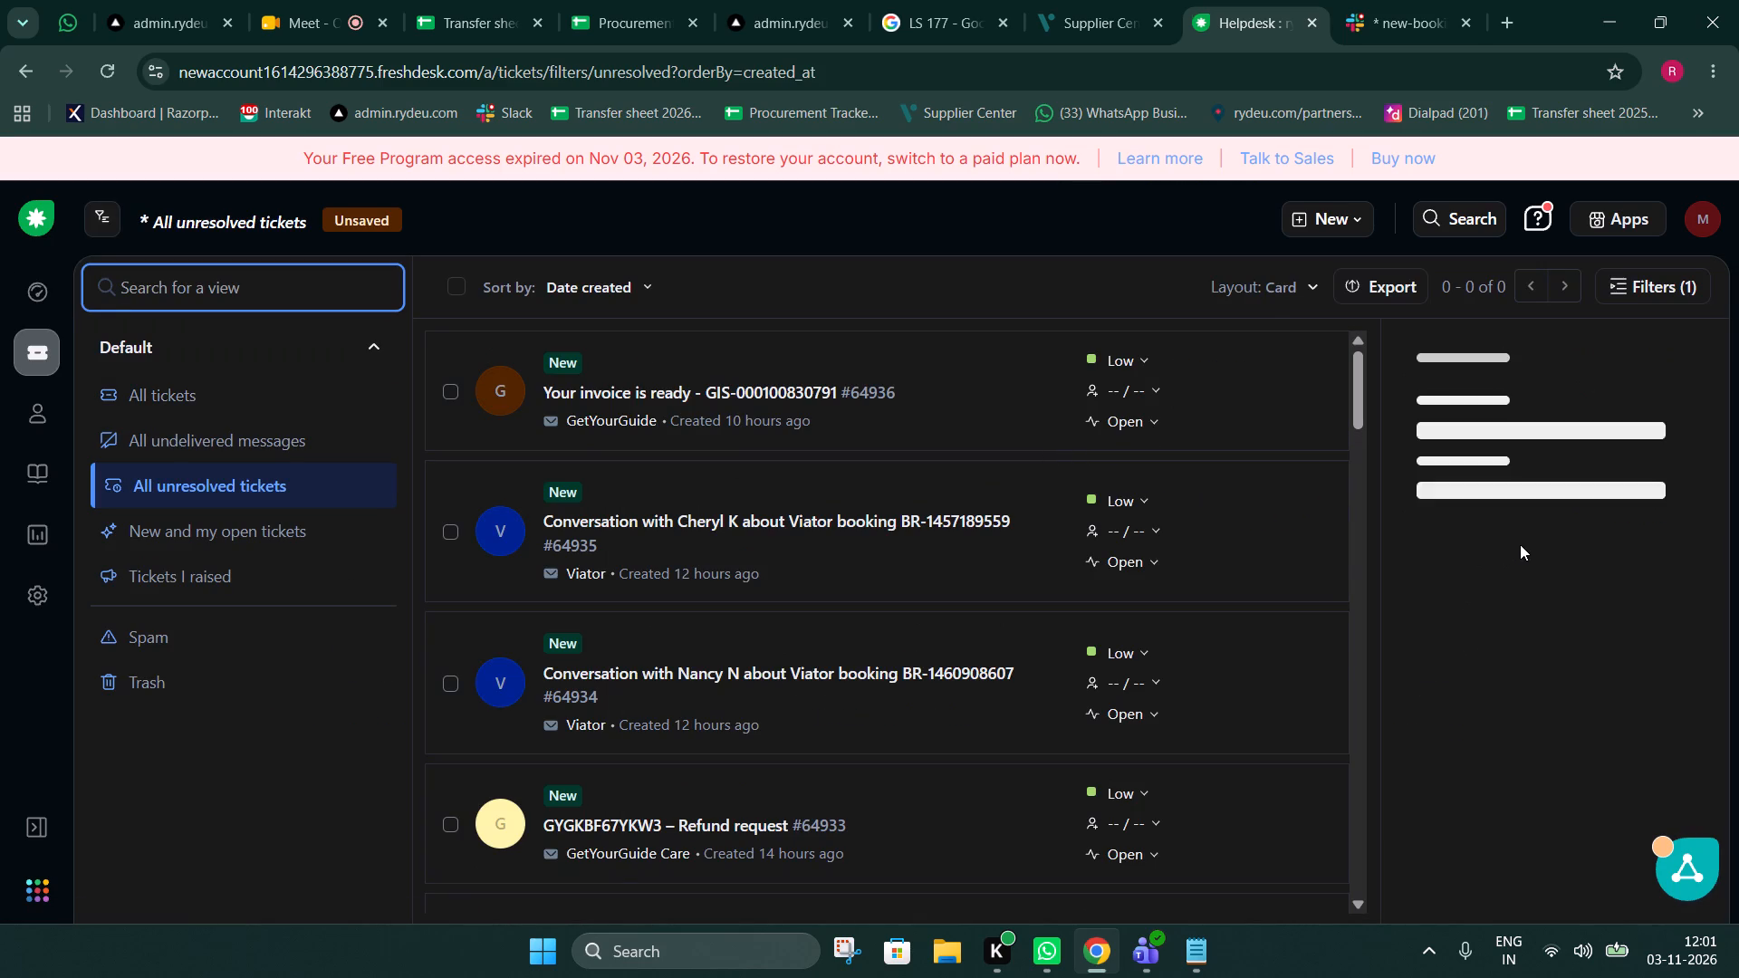
{"action": "scroll", "coordinate": [1516, 544], "scroll_direction": "down", "scroll_amount": 16}
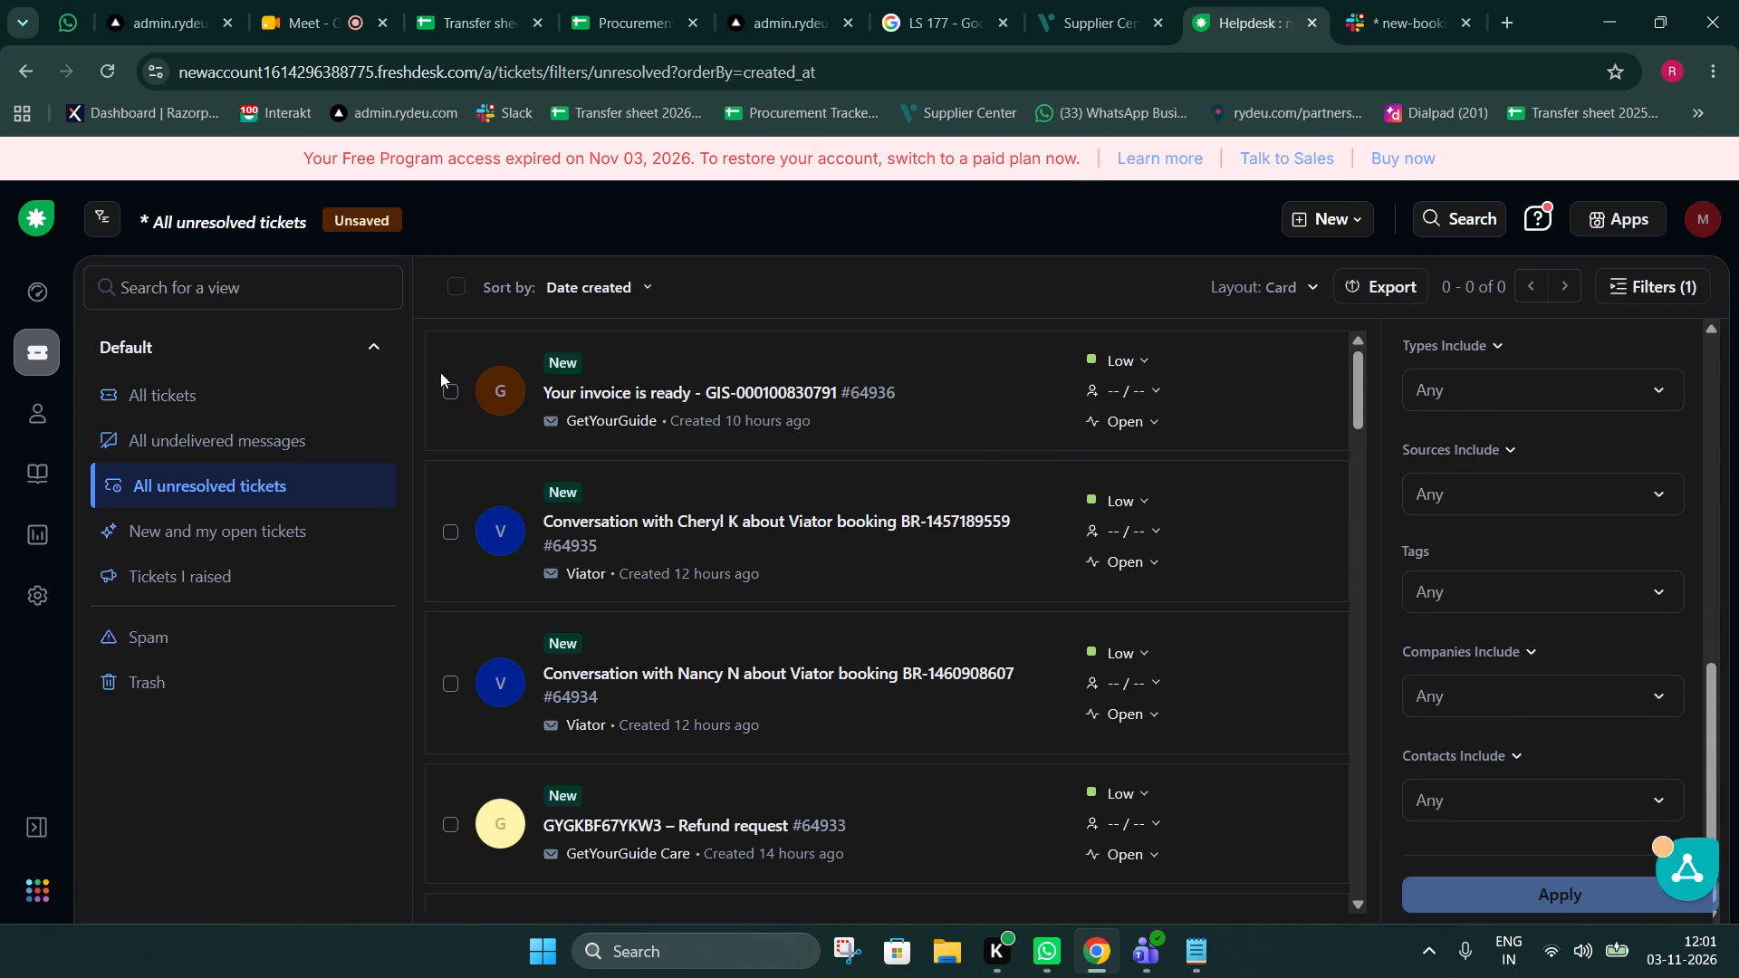
{"action": "left_click", "coordinate": [255, 217]}
{"action": "scroll", "coordinate": [1488, 560], "scroll_direction": "down", "scroll_amount": 3}
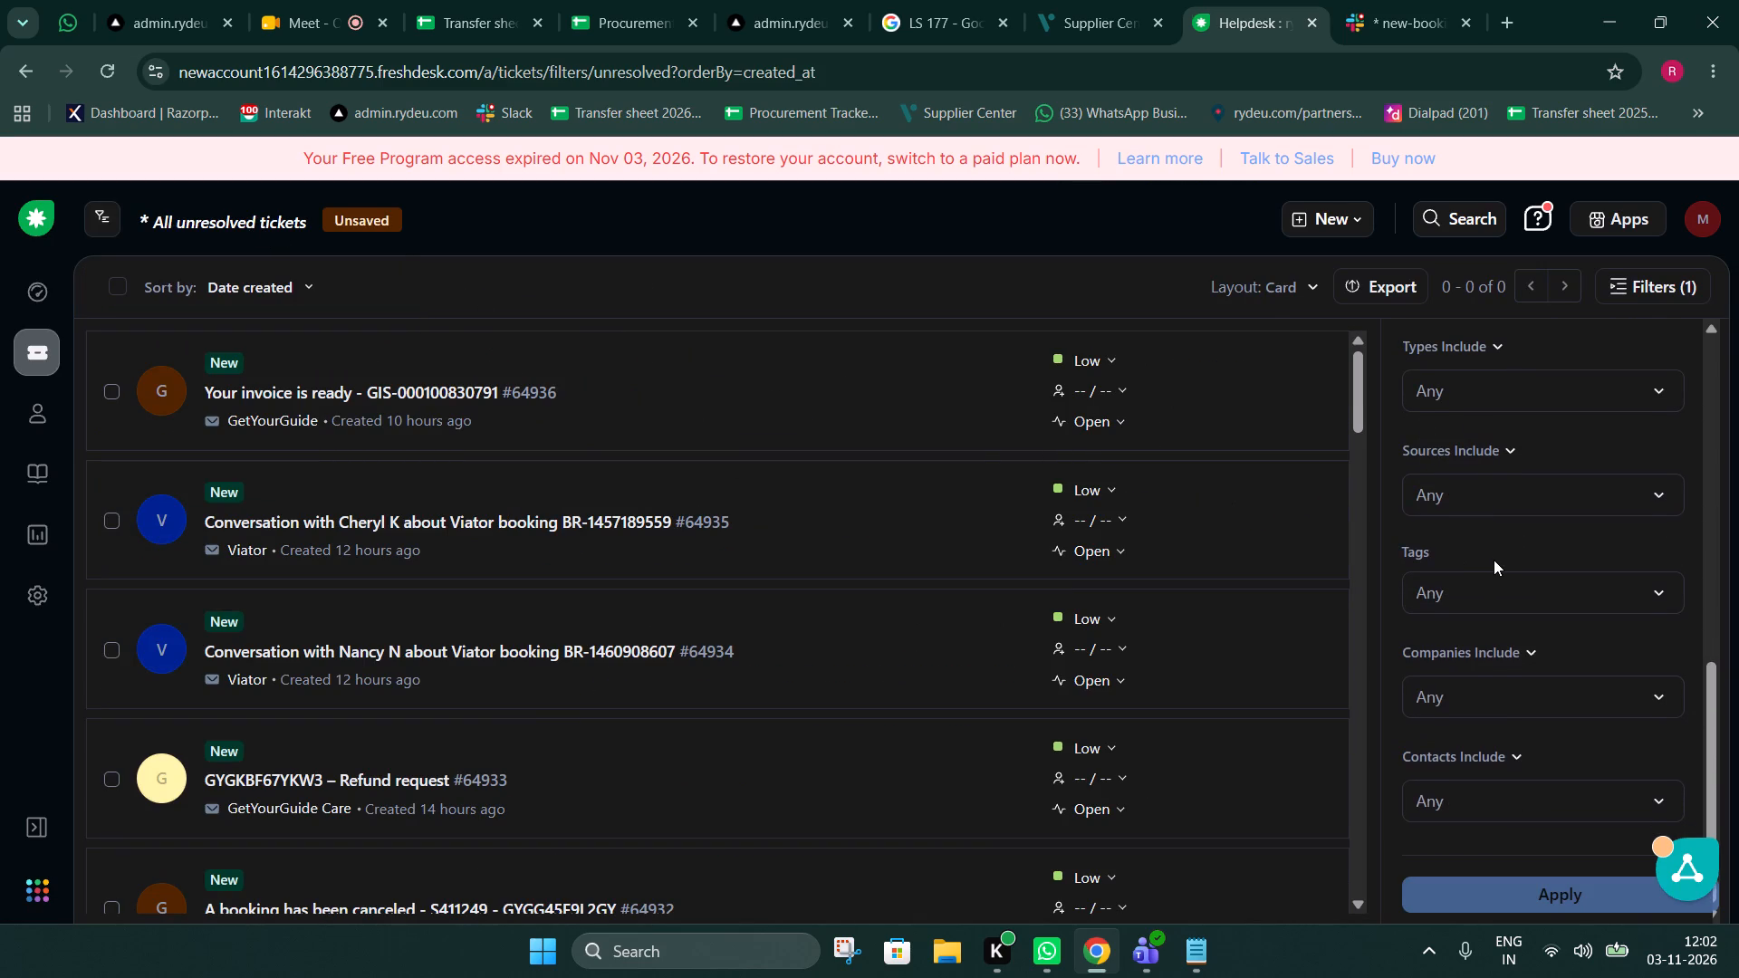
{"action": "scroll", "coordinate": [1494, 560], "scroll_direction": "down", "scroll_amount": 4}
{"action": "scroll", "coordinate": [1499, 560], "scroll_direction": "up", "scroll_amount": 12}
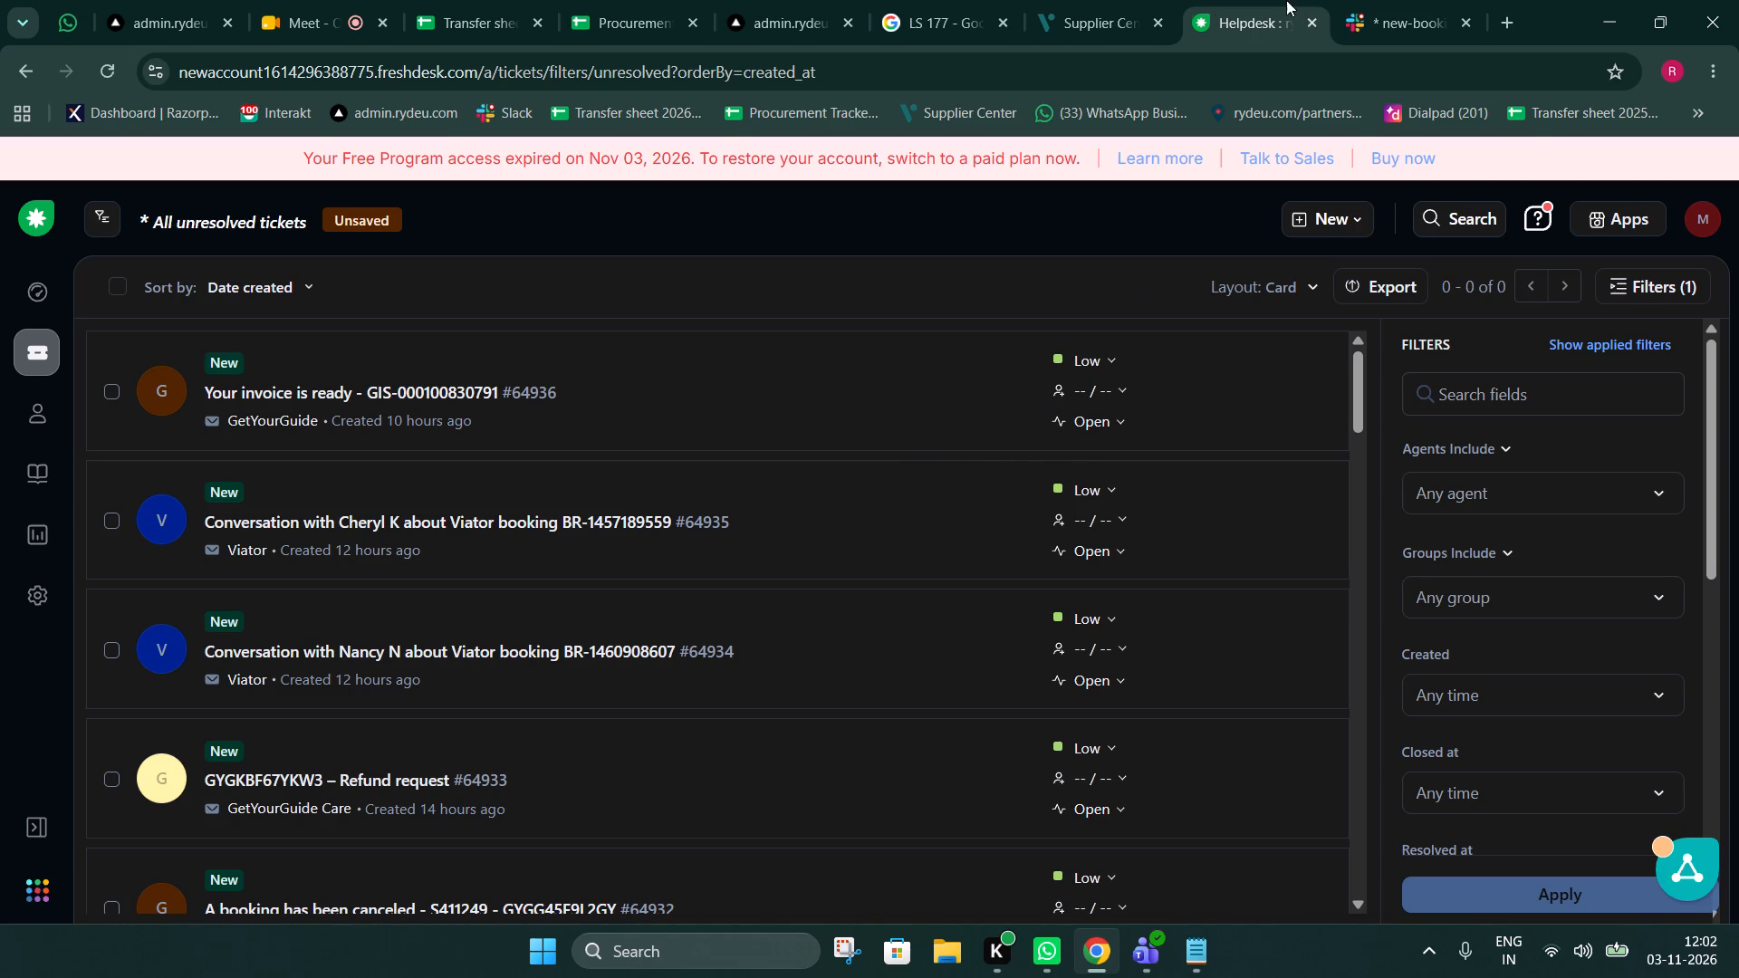
{"action": "left_click", "coordinate": [1094, 0]}
{"action": "scroll", "coordinate": [931, 526], "scroll_direction": "down", "scroll_amount": 2}
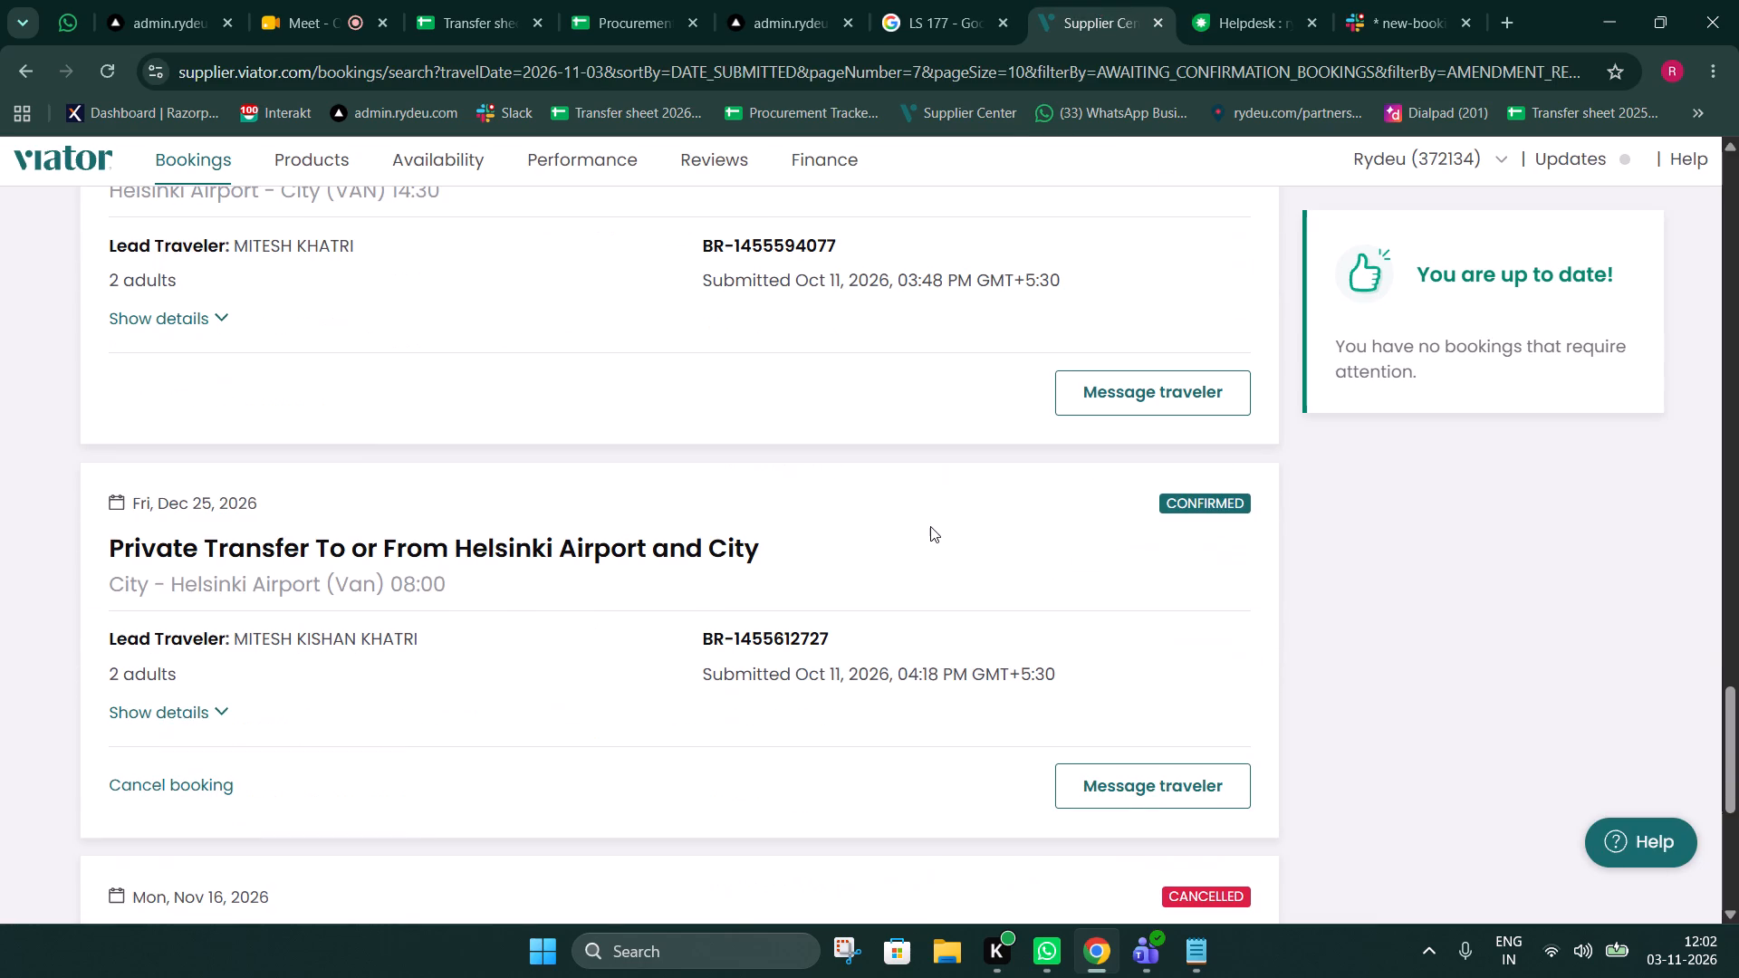
{"action": "left_click_drag", "start_coordinate": [676, 636], "coordinate": [854, 636]}
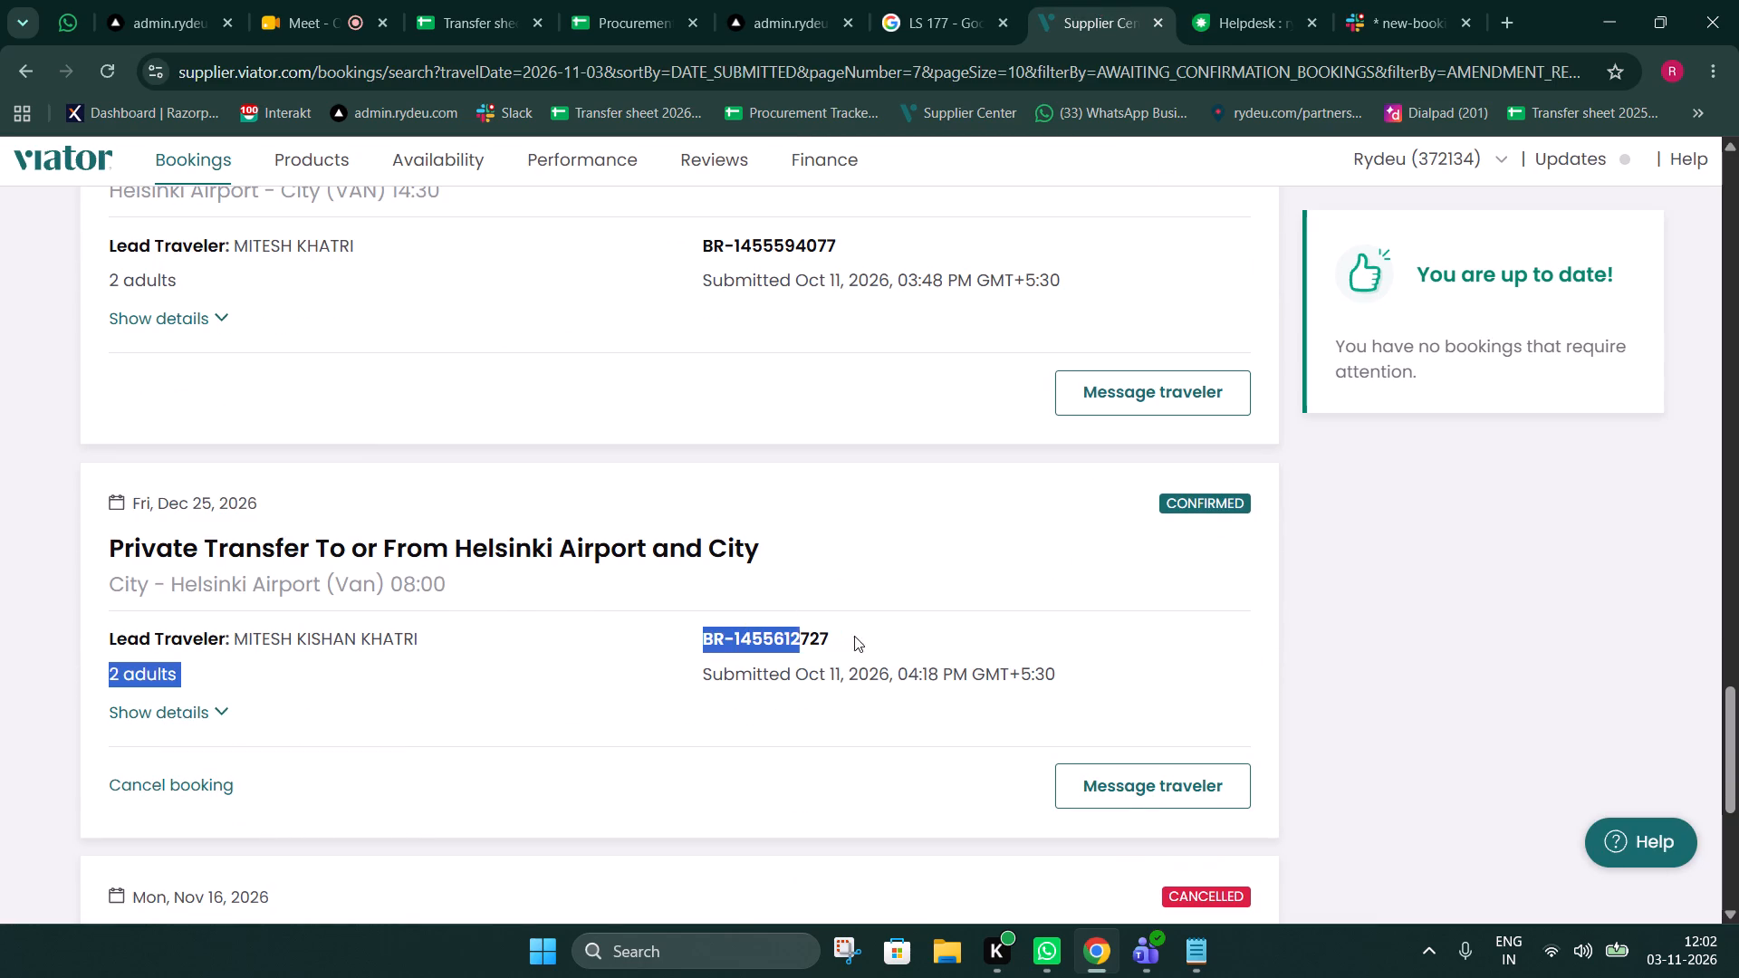
{"action": "left_click_drag", "start_coordinate": [854, 636], "coordinate": [882, 636]}
{"action": "left_click", "coordinate": [882, 636]}
{"action": "left_click_drag", "start_coordinate": [697, 634], "coordinate": [905, 634]}
{"action": "key", "text": "ctrl+c"}
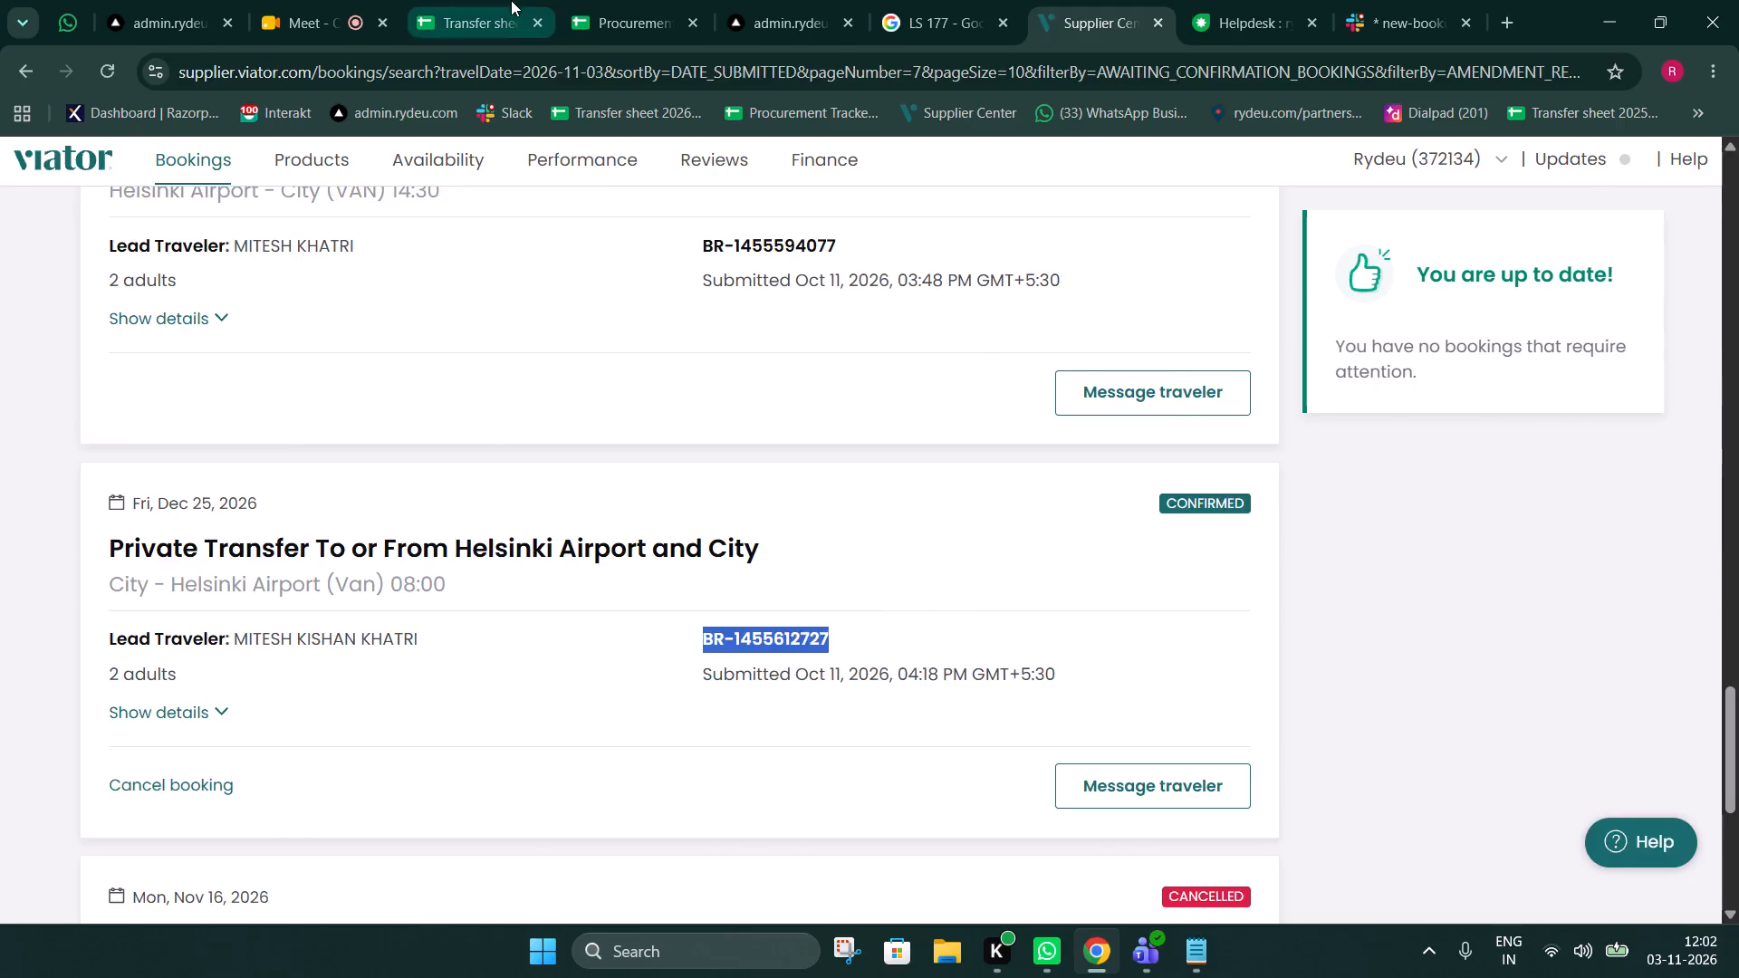